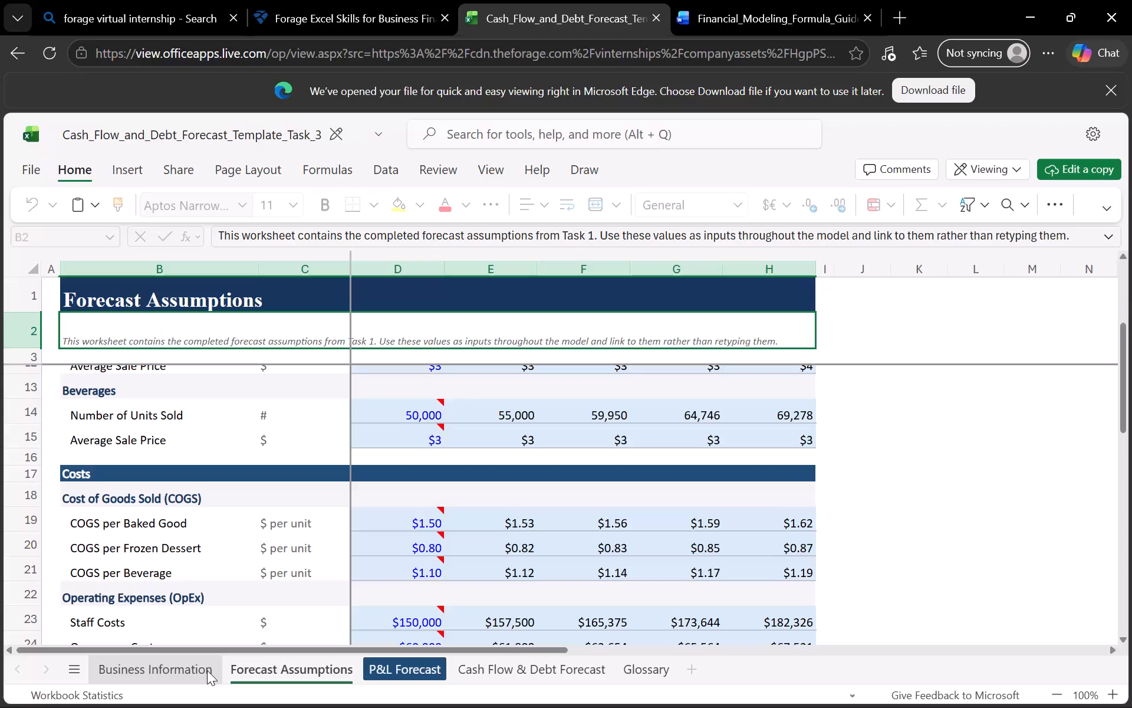
# Review the Business Information and Forecast Assumptions worksheets for the forecast rules and the cash flow, tax and interest inputs.
pyautogui.click(207, 670)
pyautogui.scroll(-1, 345, 562)
pyautogui.scroll(1, 345, 562)
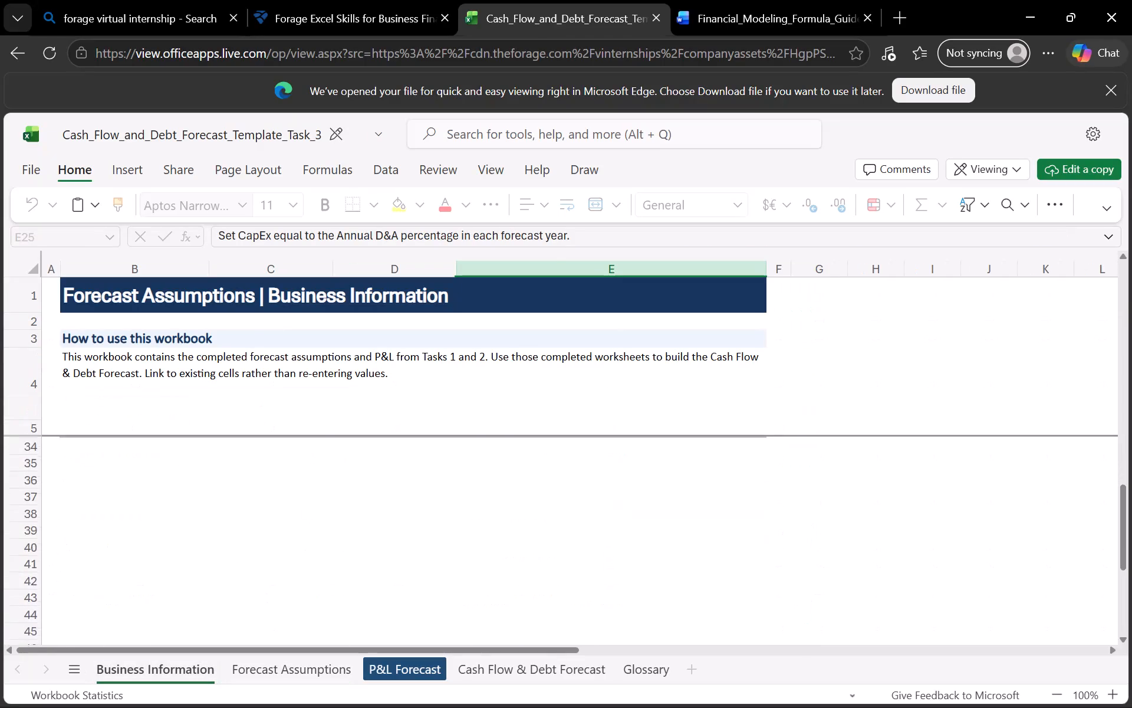
pyautogui.scroll(1, 345, 562)
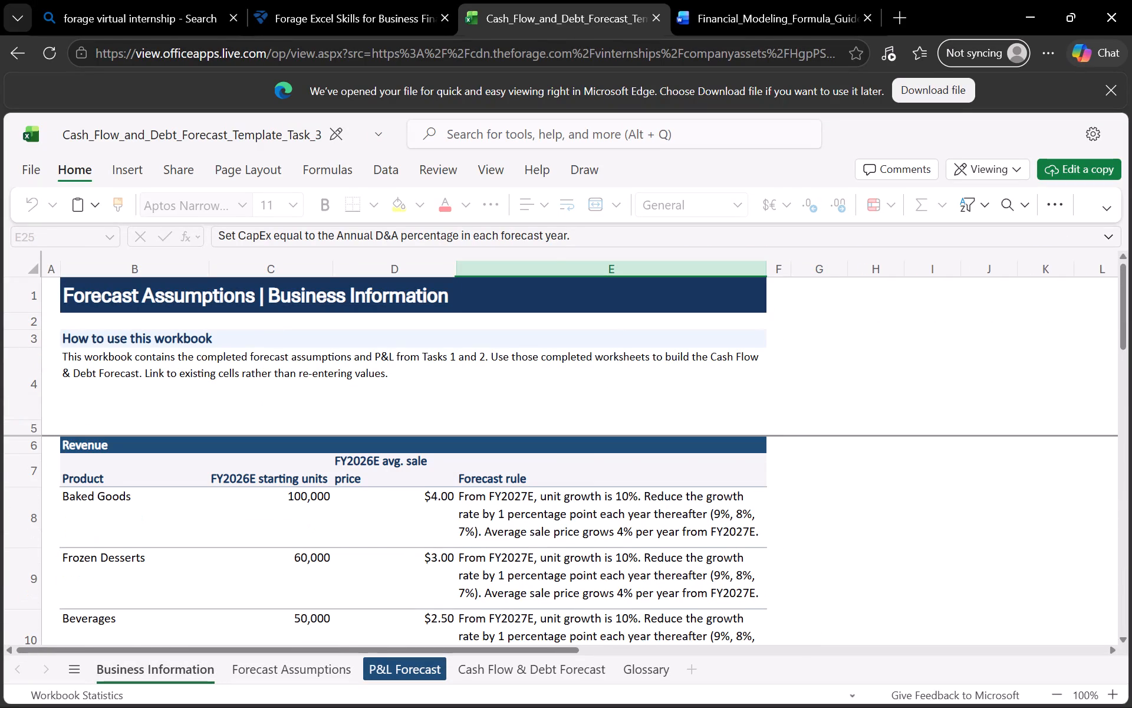
pyautogui.click(320, 674)
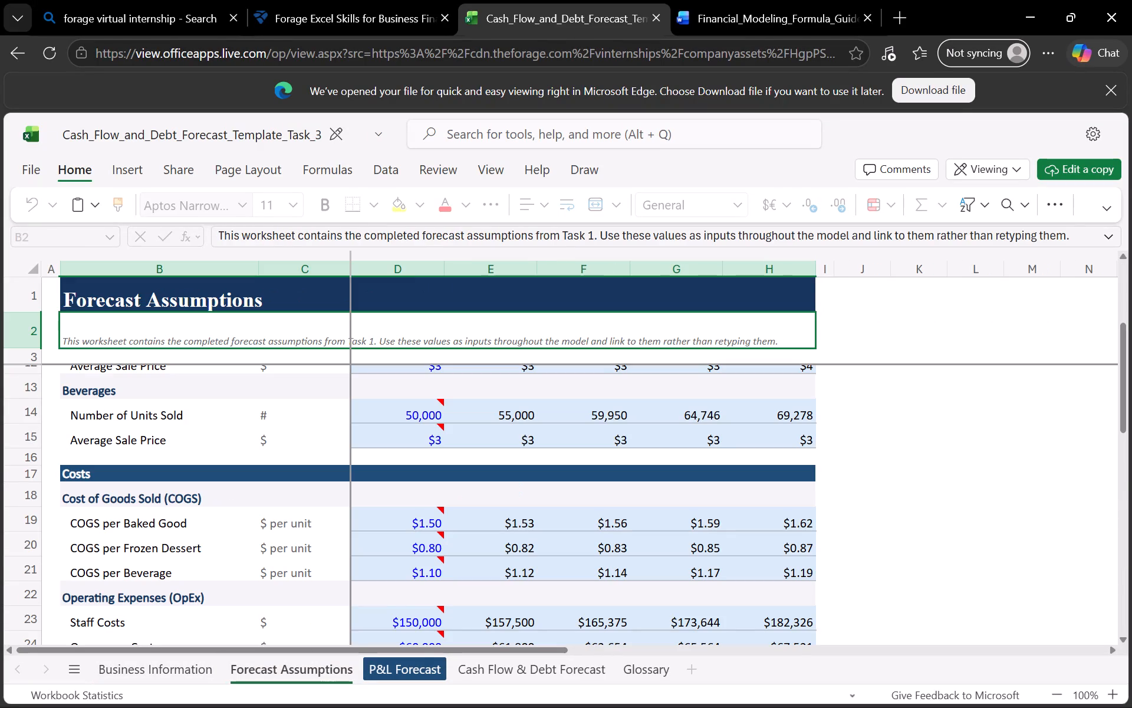
pyautogui.scroll(-2, 352, 562)
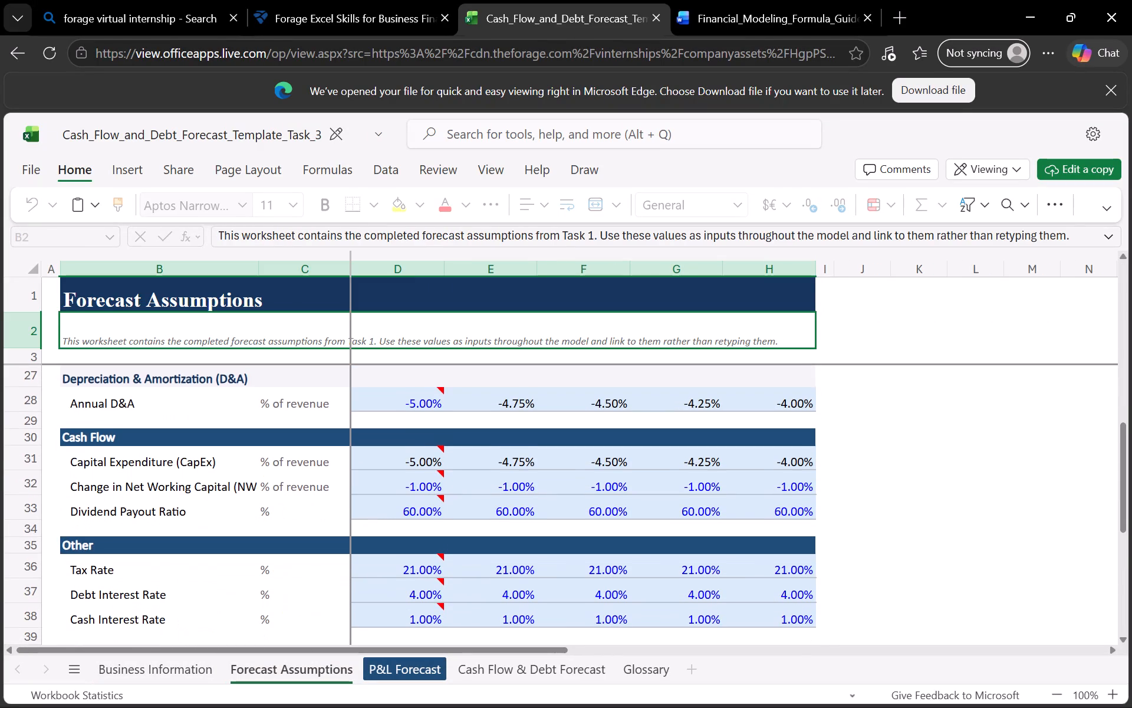
pyautogui.scroll(-1, 352, 562)
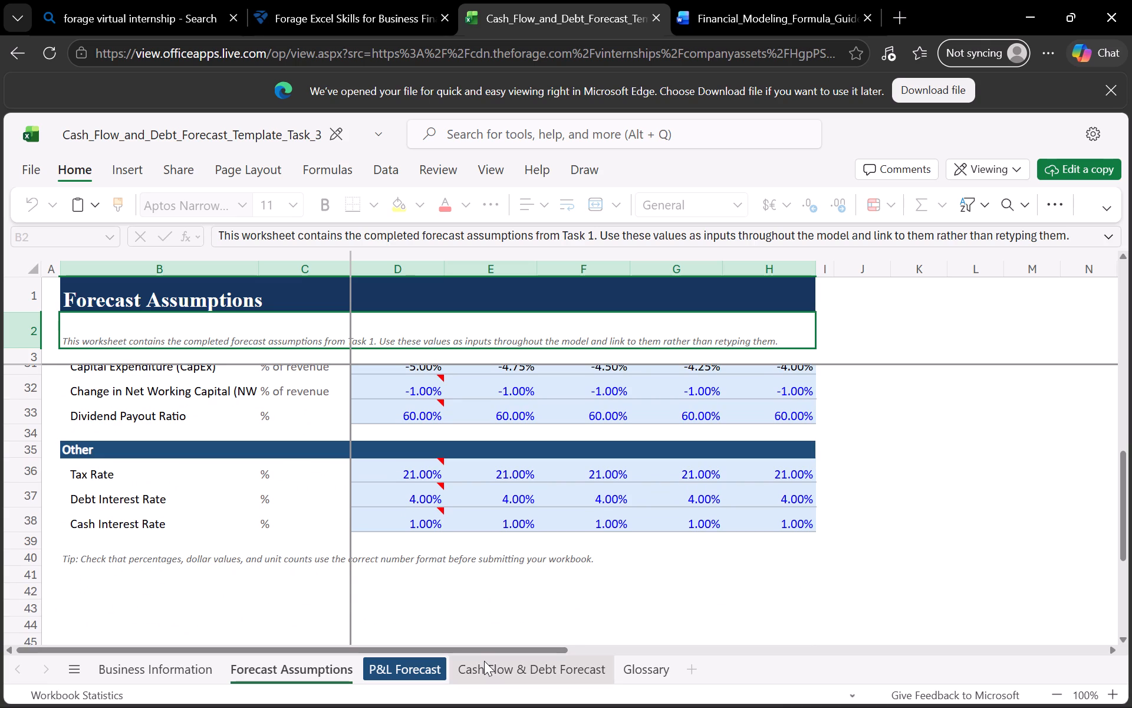
# Try starting a formula in cell D7 of the Cash Flow & Debt Forecast sheet, and open an editable OneDrive copy of the workbook.
pyautogui.click(484, 661)
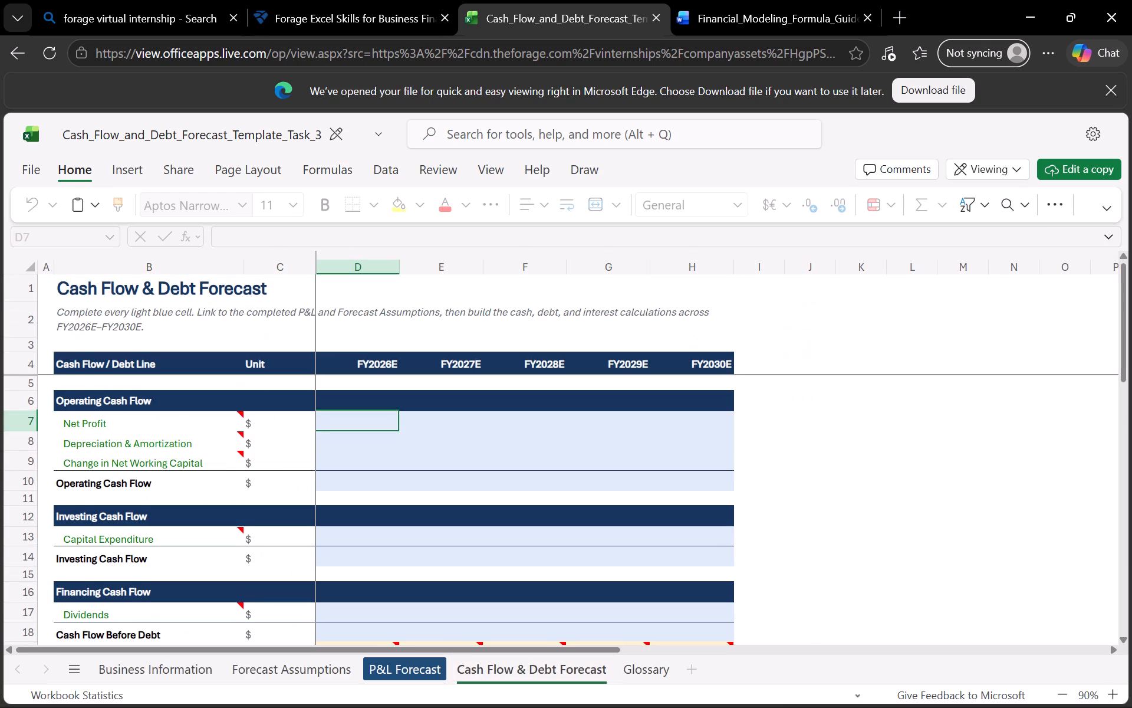
pyautogui.click(385, 592)
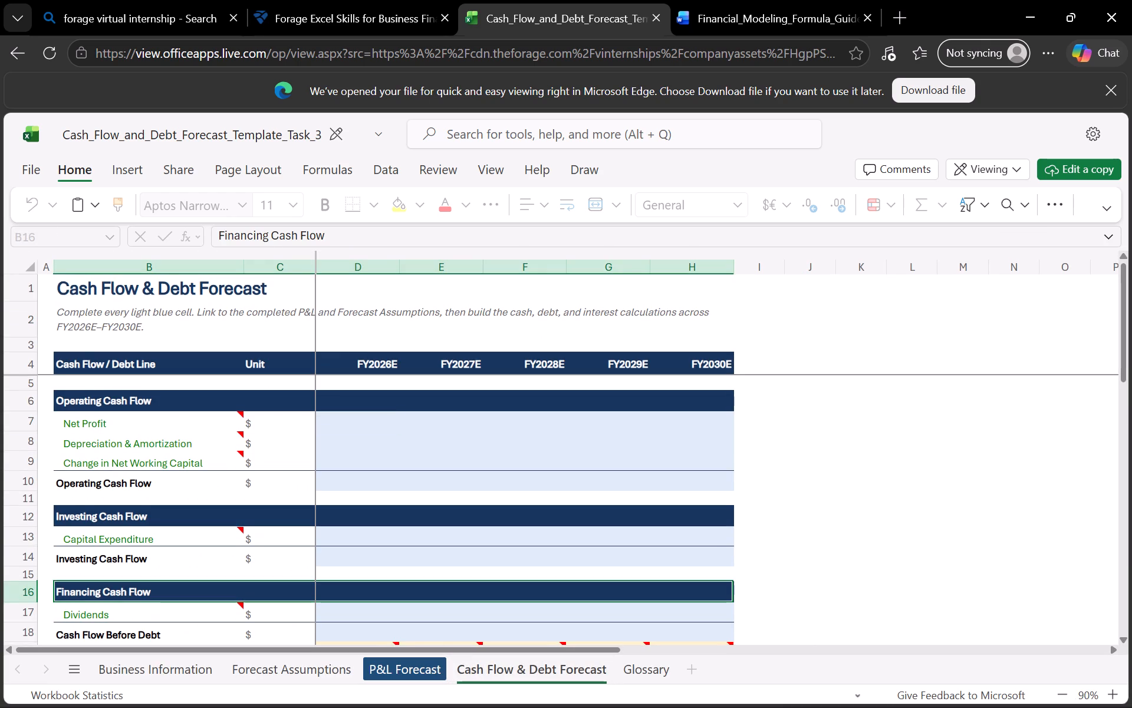
pyautogui.click(326, 427)
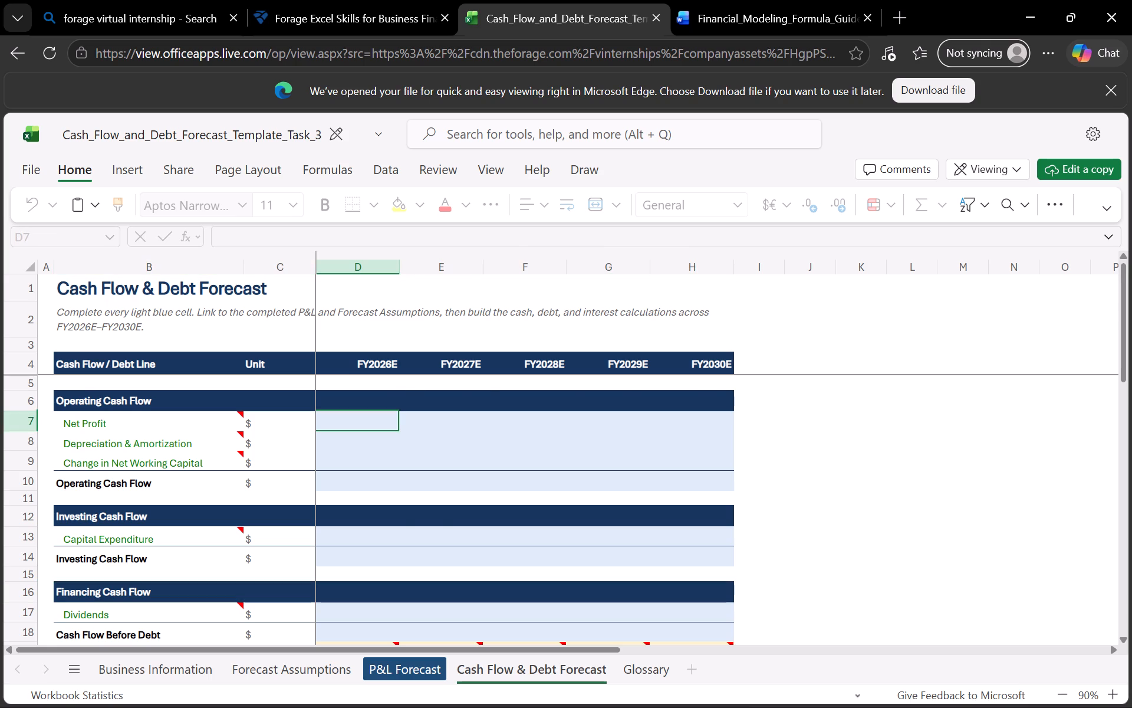
pyautogui.press('=')
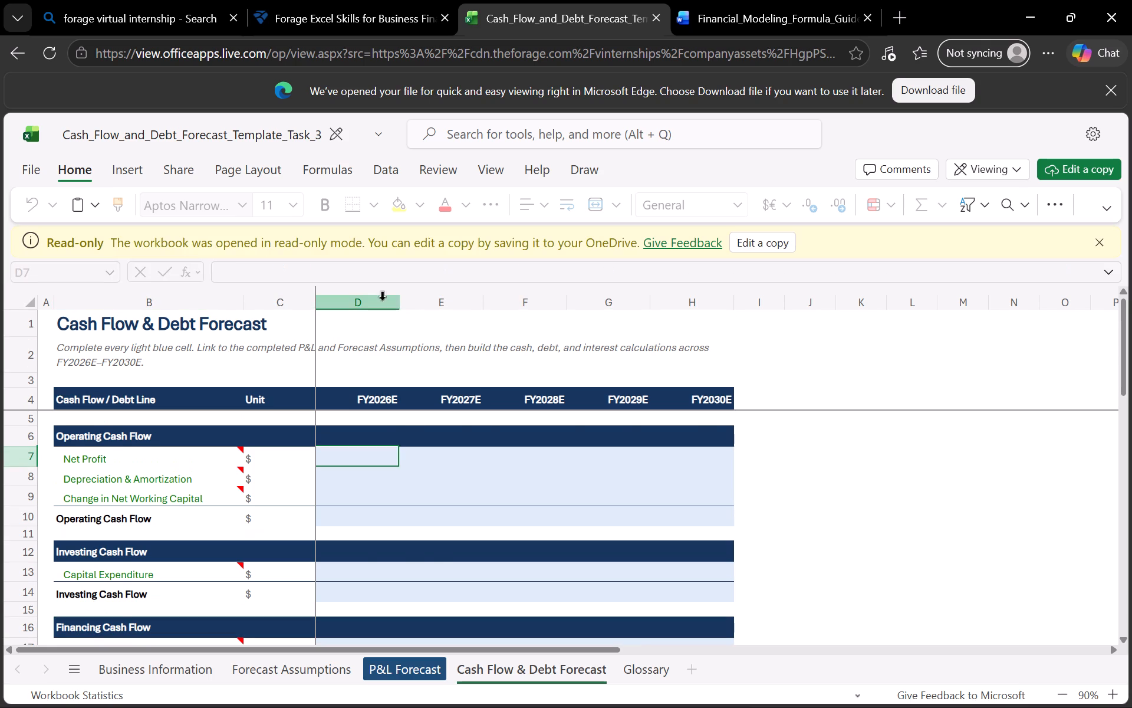
pyautogui.click(749, 245)
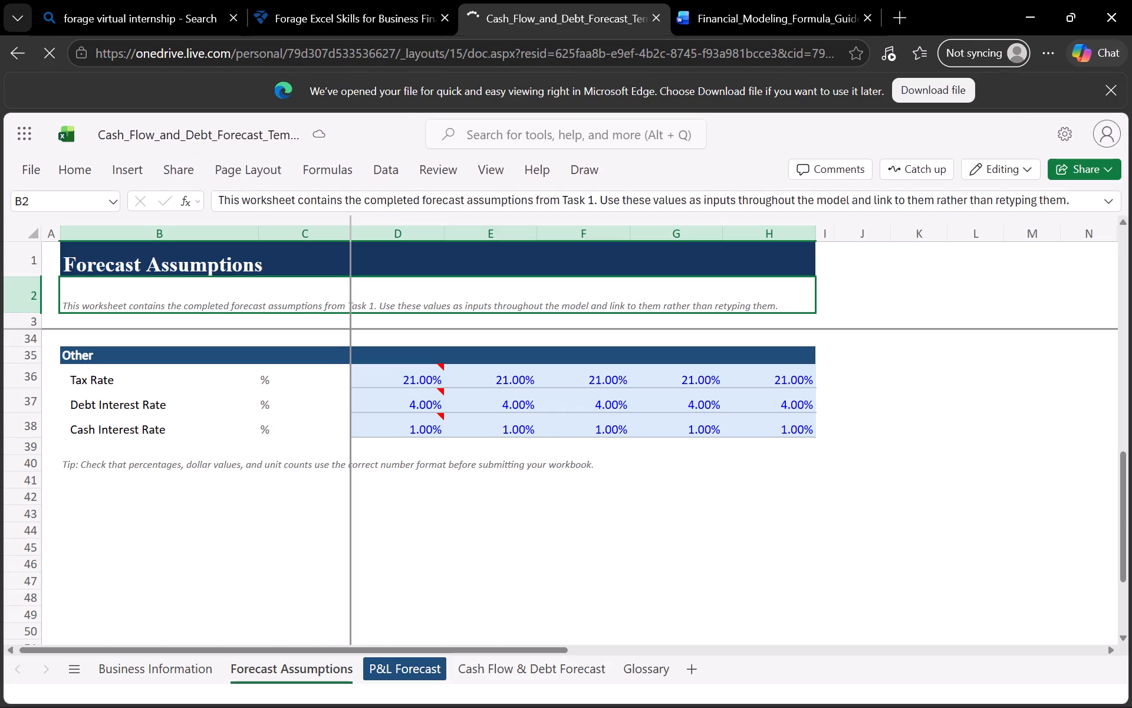
# On the Cash Flow & Debt Forecast sheet, link FY2026E Net Profit to 'P&L Forecast'!D39 and fill the formula across to FY2030E.
pyautogui.click(549, 661)
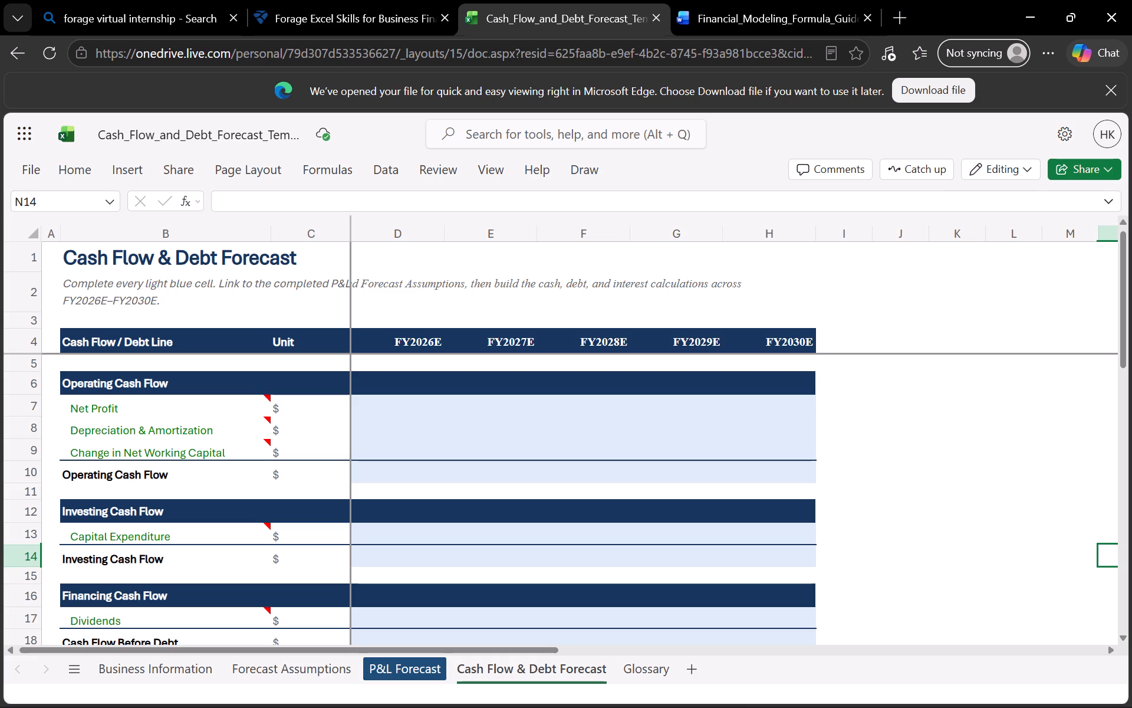
pyautogui.click(402, 398)
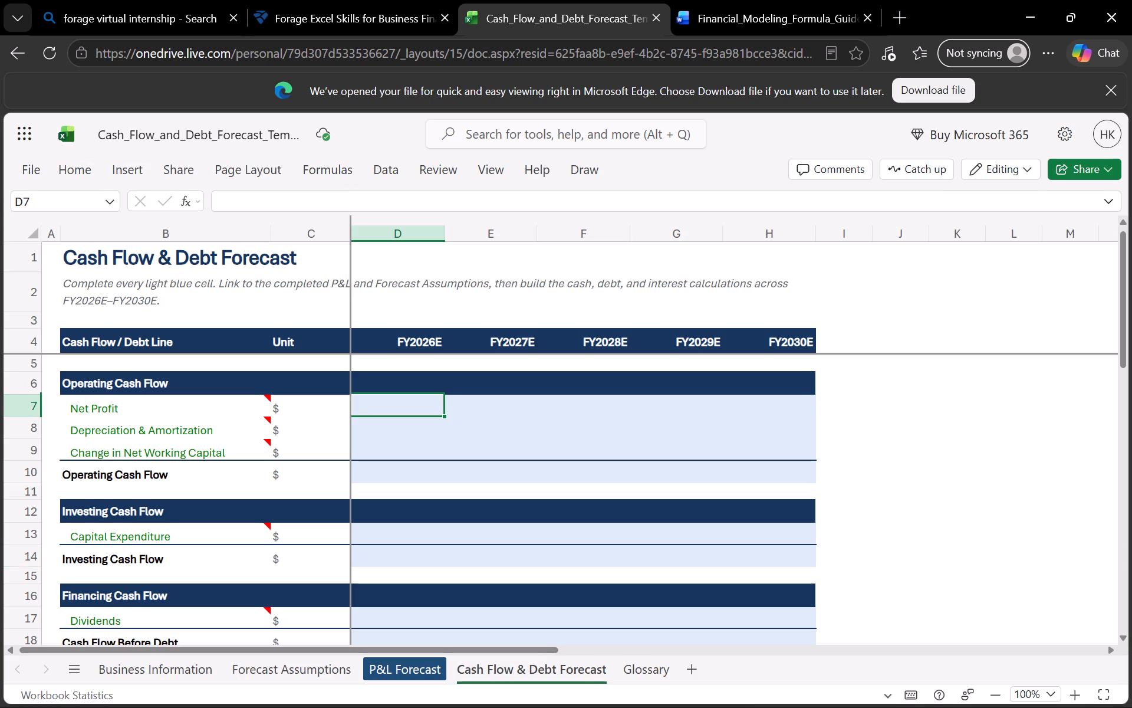
pyautogui.press('=')
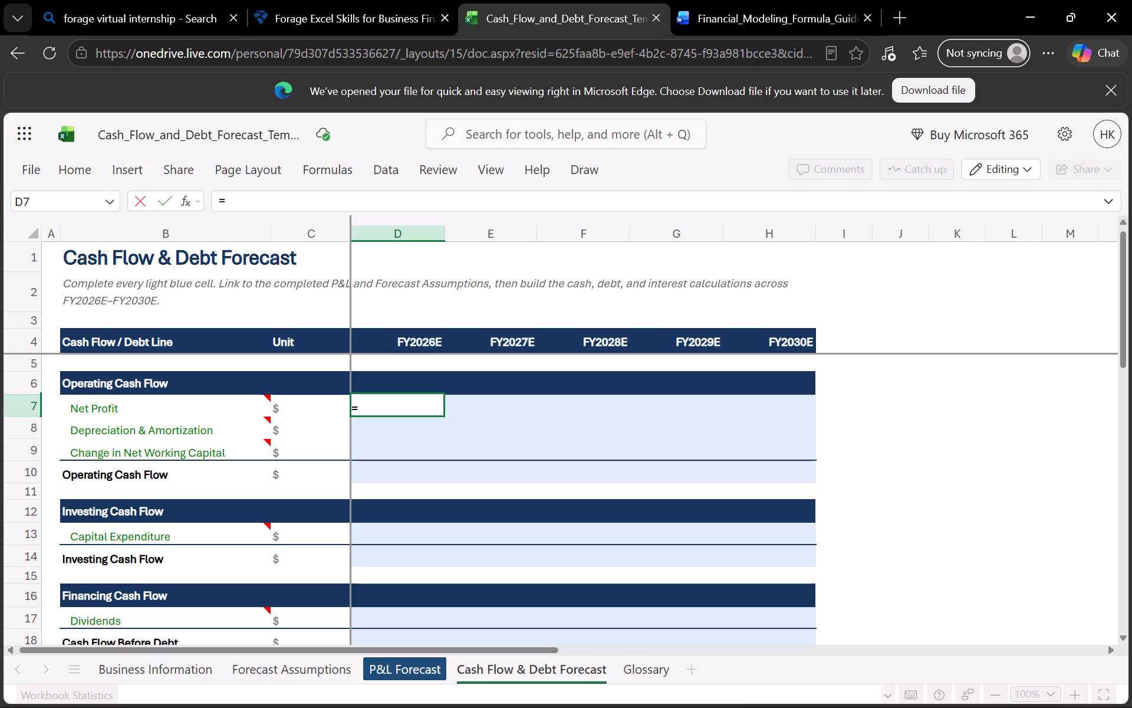
pyautogui.click(423, 663)
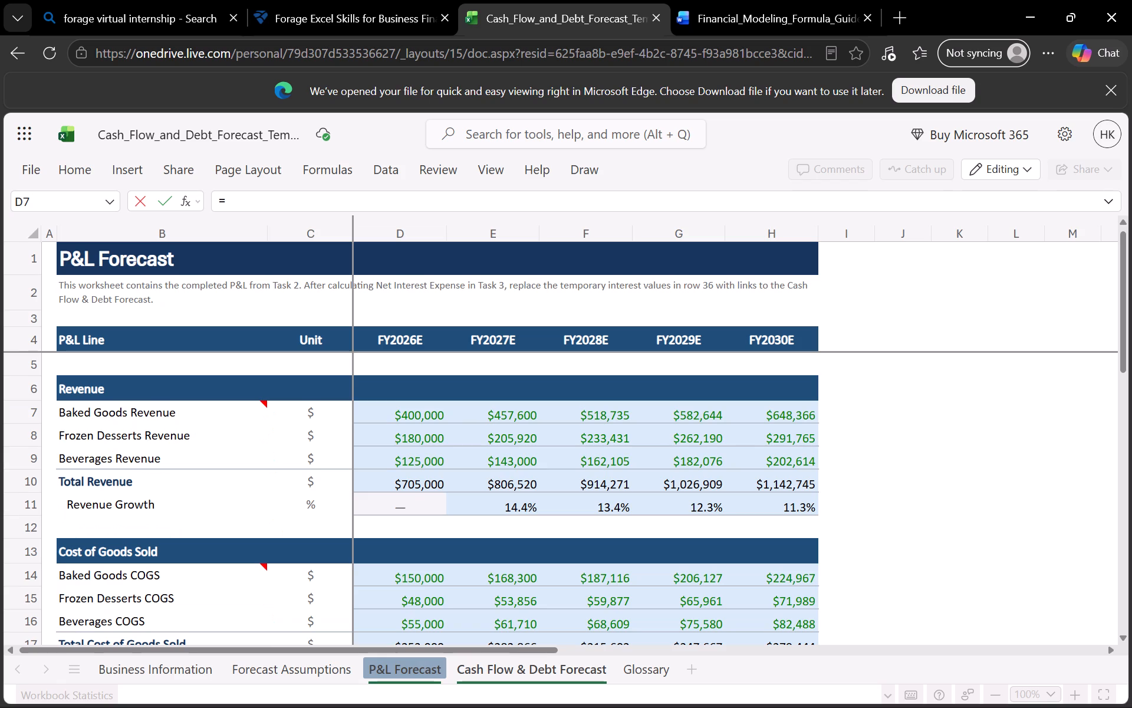
pyautogui.scroll(-4, 332, 563)
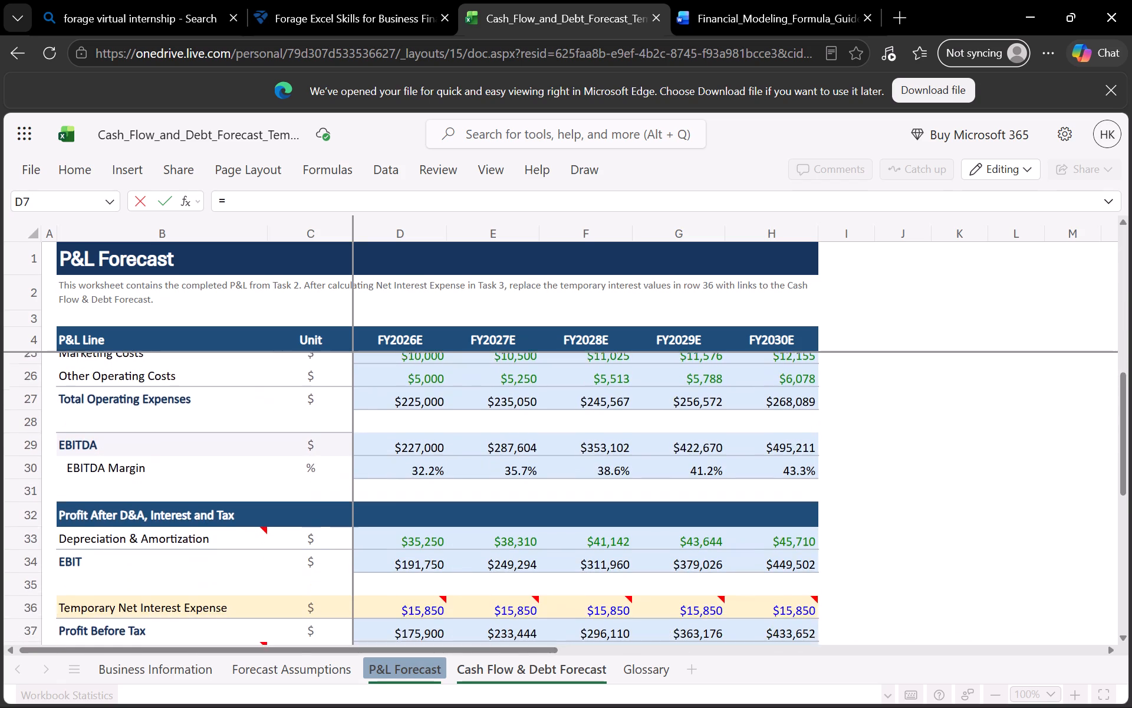
pyautogui.scroll(-1, 332, 563)
pyautogui.click(419, 566)
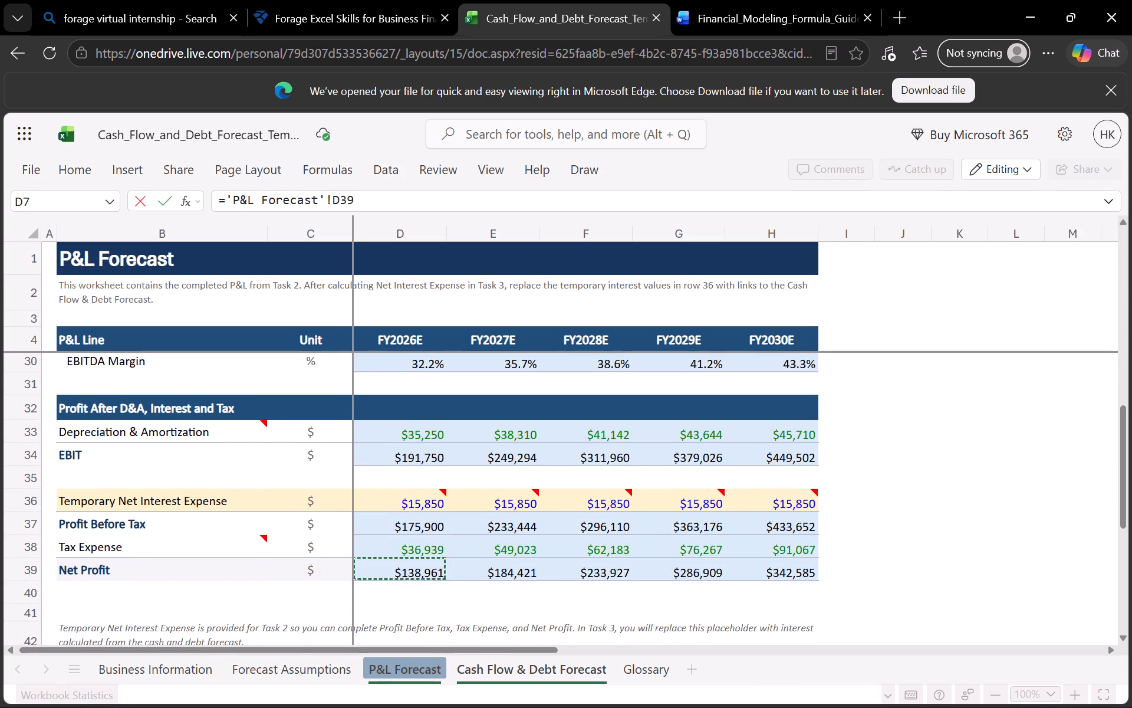
pyautogui.press('Return')
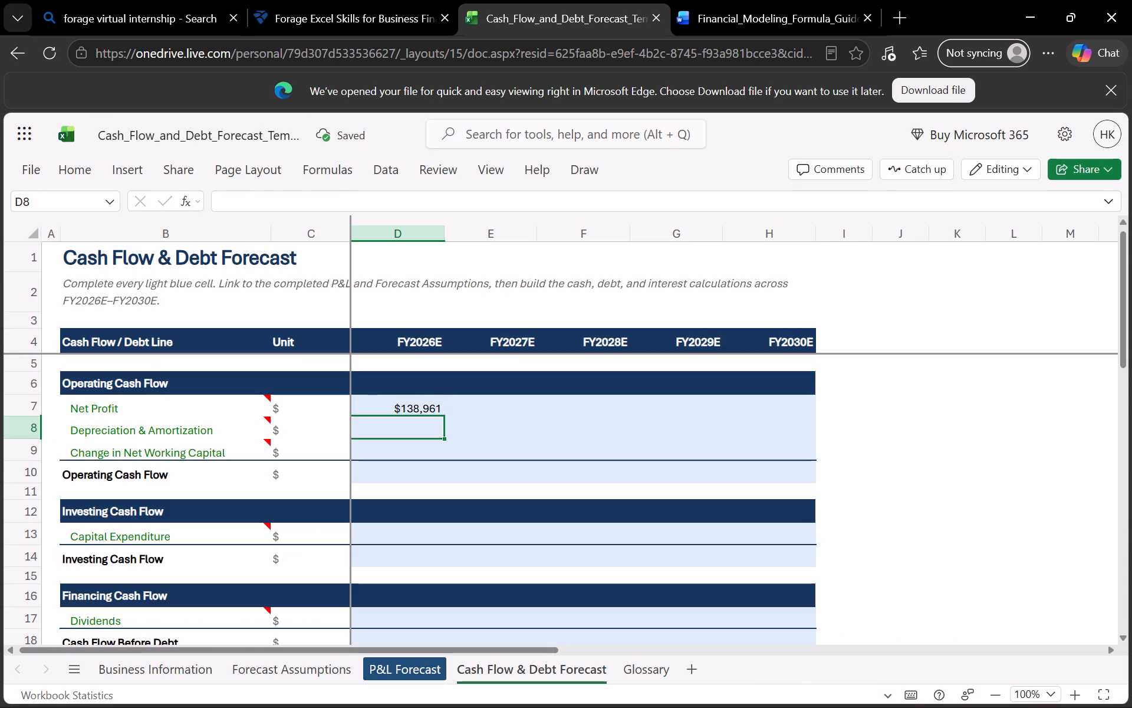
pyautogui.click(434, 409)
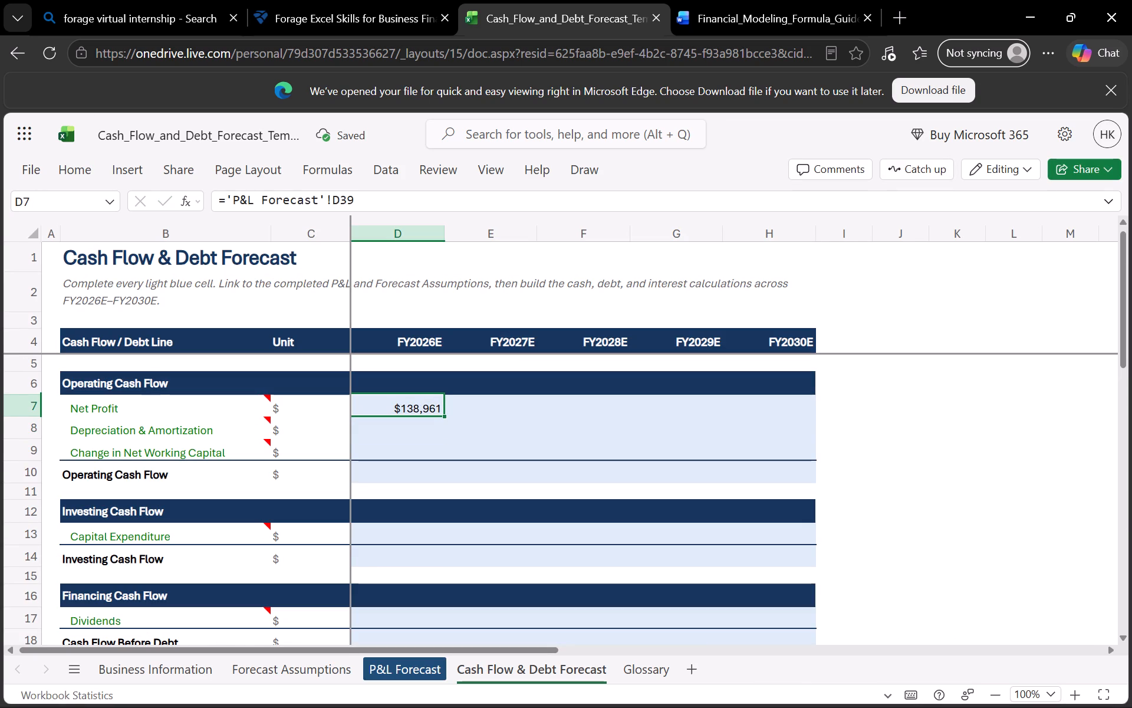
pyautogui.moveTo(445, 415); pyautogui.dragTo(753, 402)
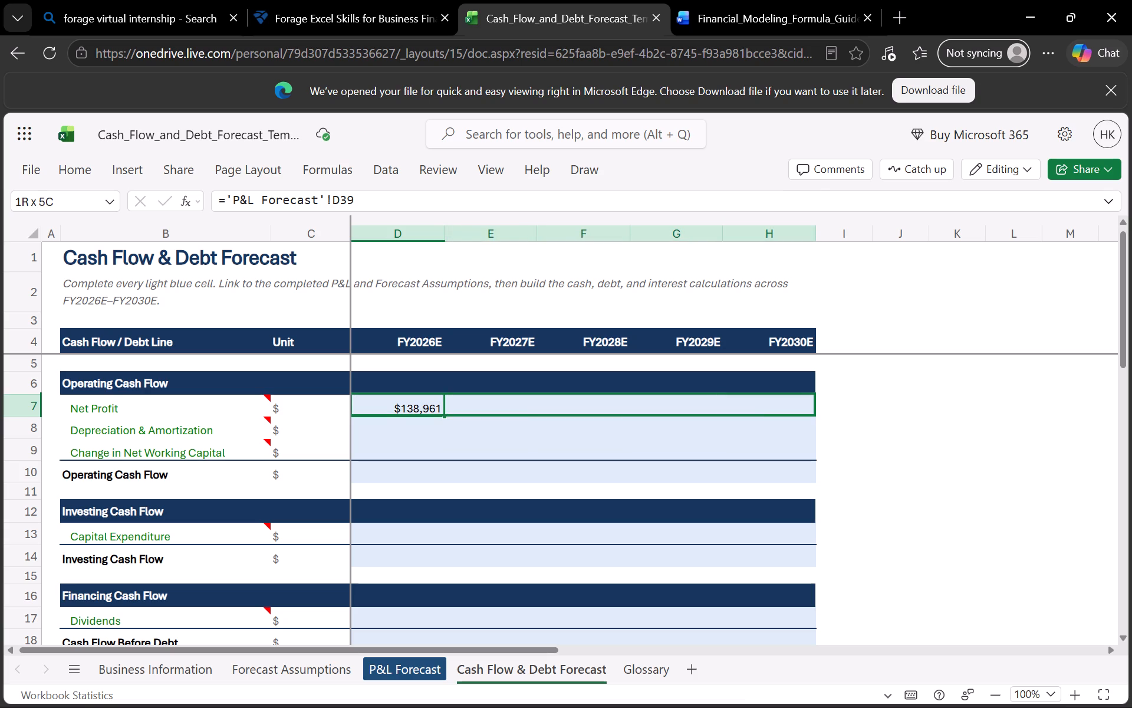
pyautogui.moveTo(753, 402); pyautogui.dragTo(757, 402)
# Link FY2026E Depreciation & Amortization in D8 to 'P&L Forecast'!D33 and fill the formula across to FY2030E.
pyautogui.click(418, 424)
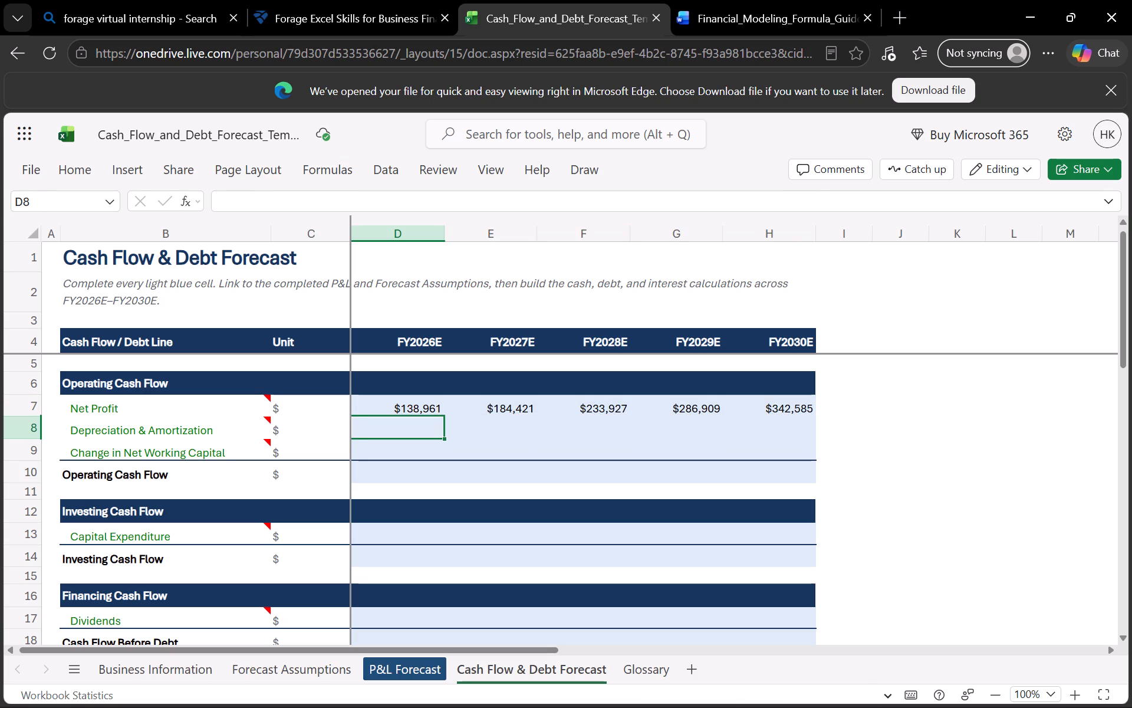
pyautogui.press('=')
pyautogui.click(392, 663)
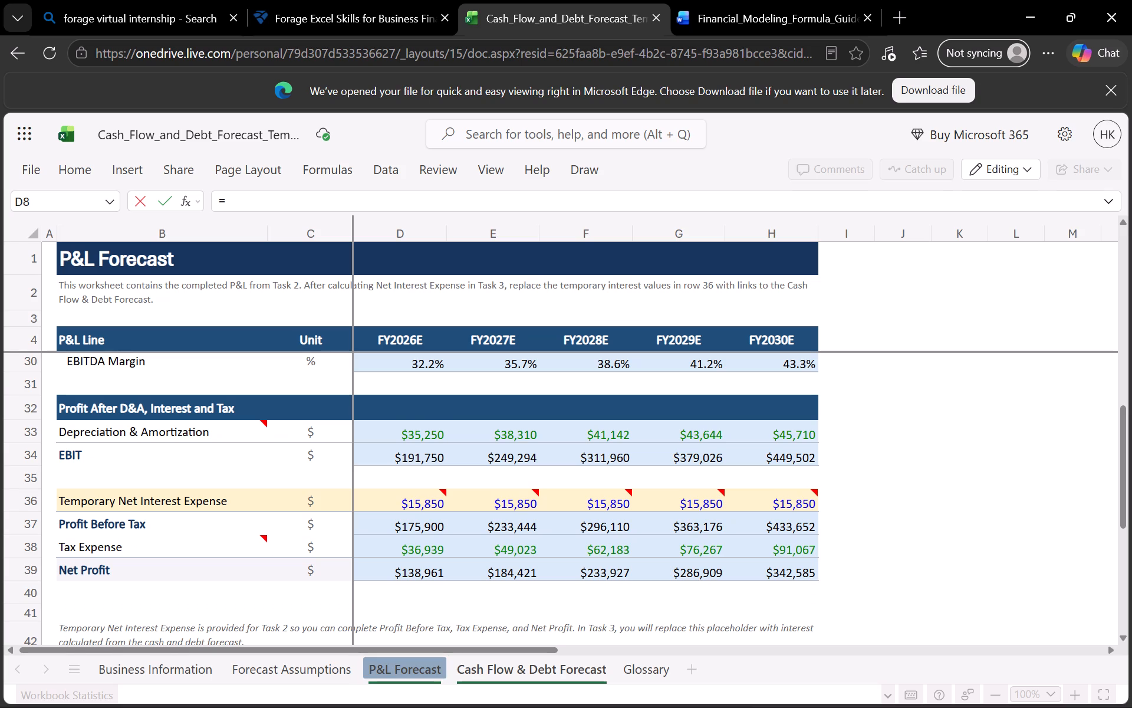
pyautogui.click(414, 429)
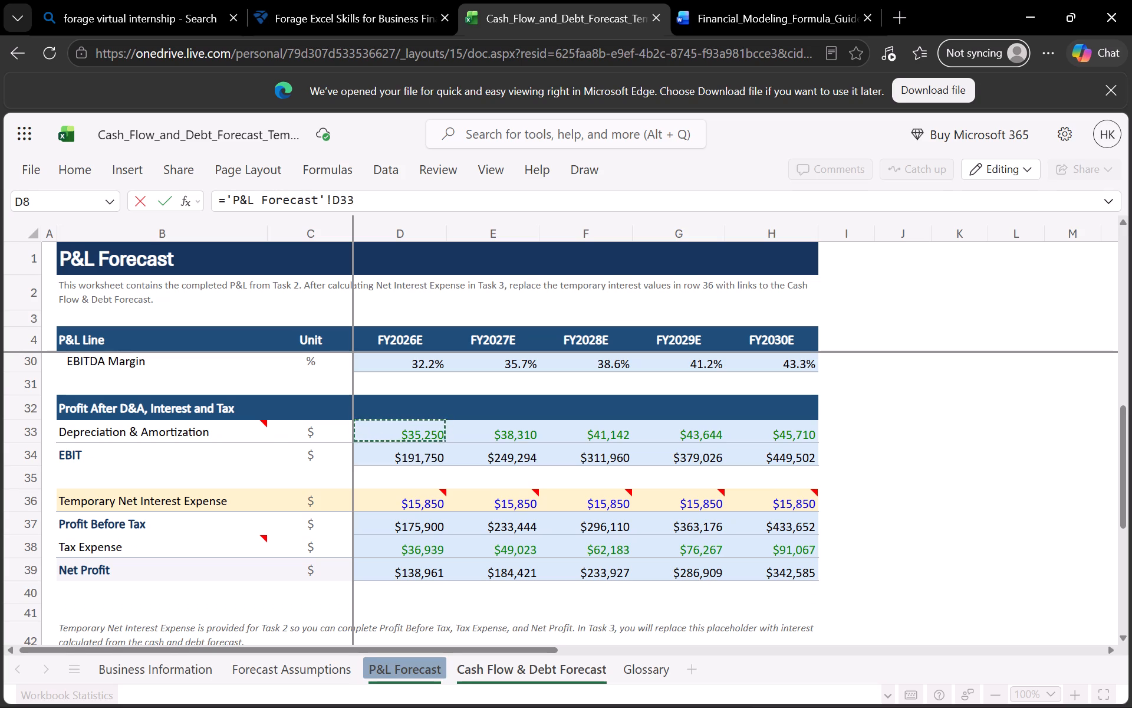
pyautogui.press('Return')
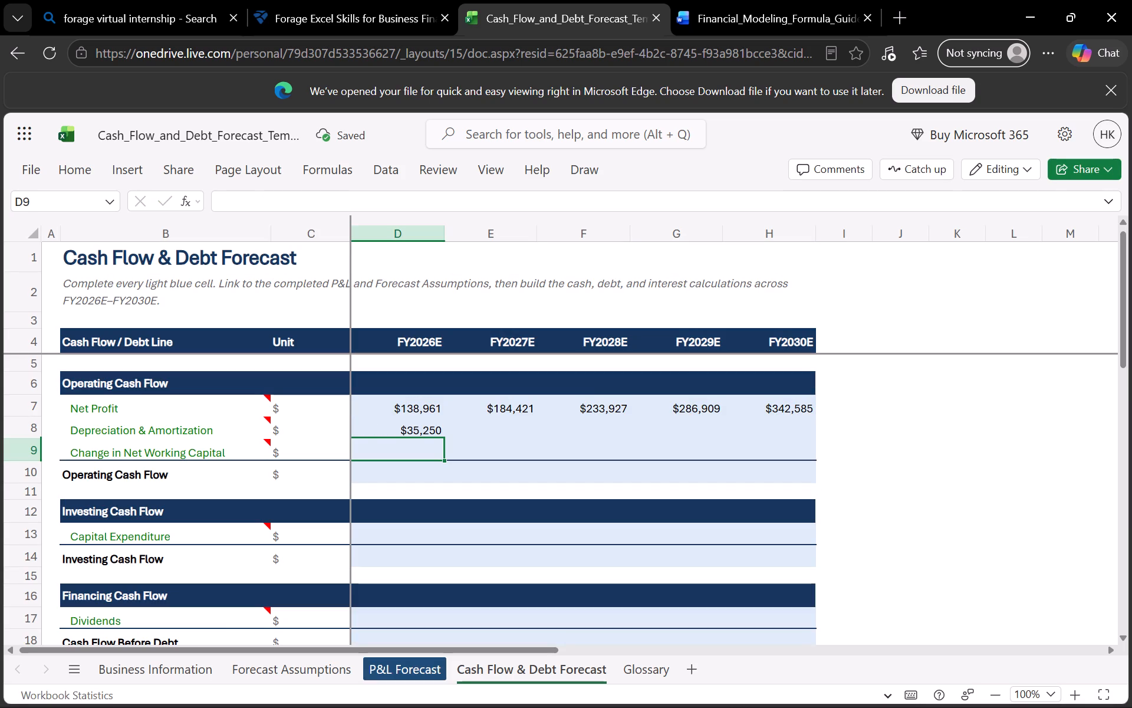
pyautogui.moveTo(425, 424); pyautogui.dragTo(445, 437)
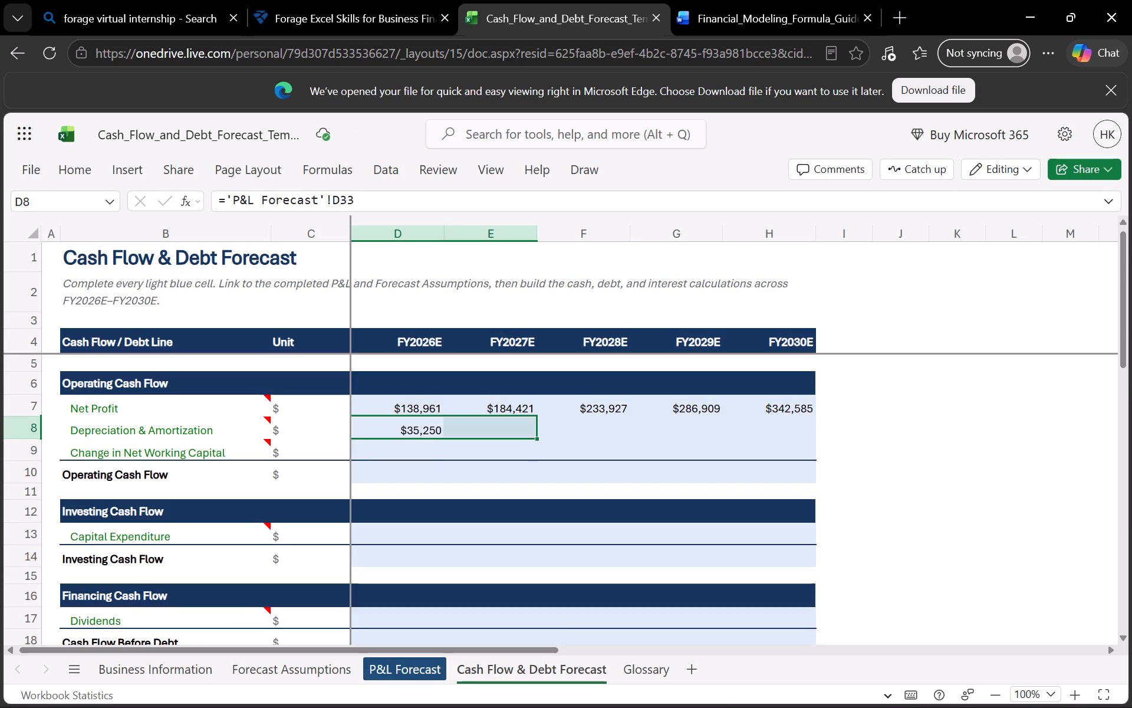
pyautogui.moveTo(445, 437); pyautogui.dragTo(442, 438)
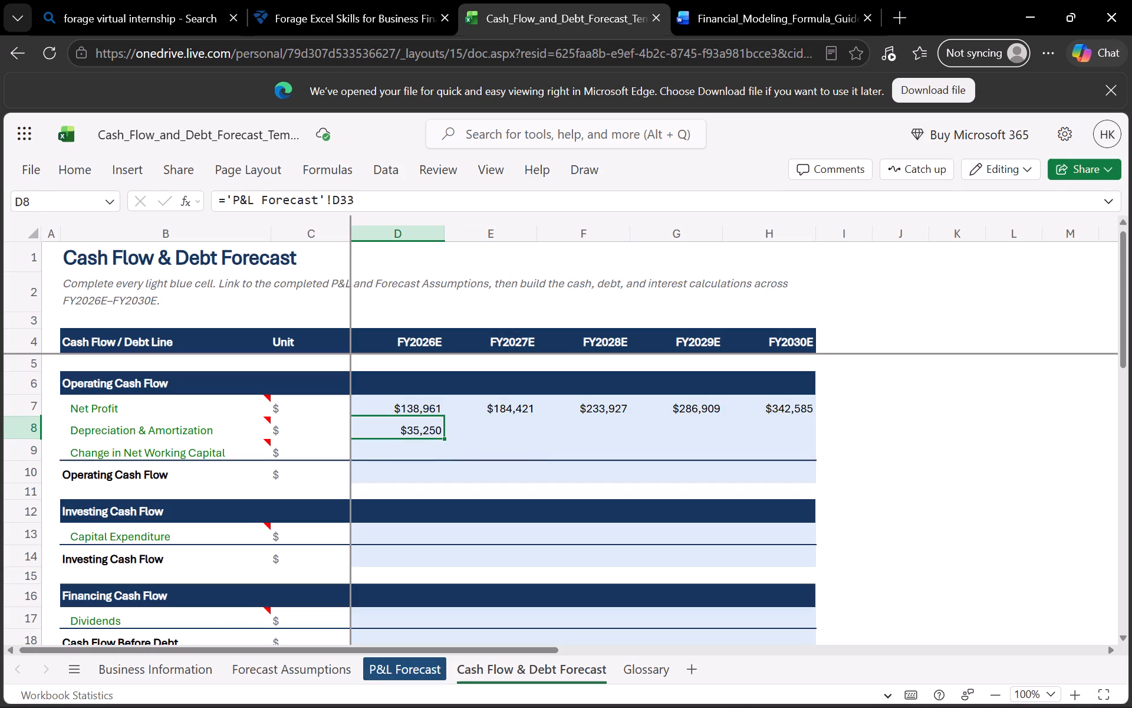
pyautogui.moveTo(442, 438); pyautogui.dragTo(756, 424)
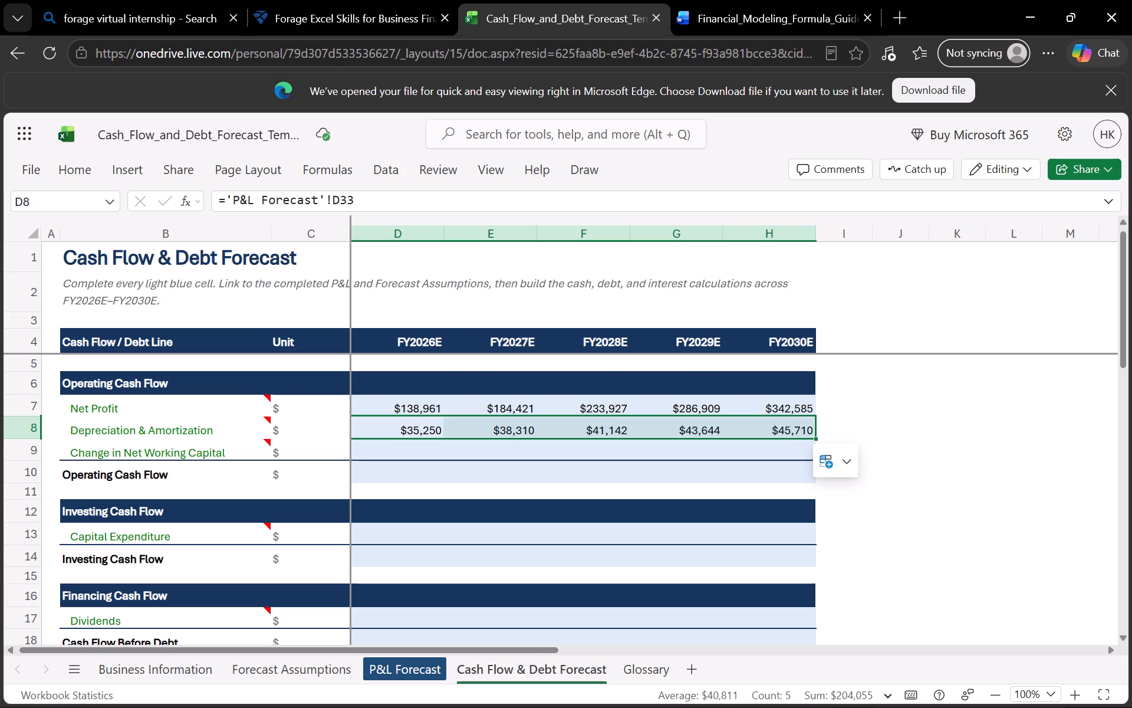
# Select the FY2026E cell of the Change in Net Working Capital row for entry.
pyautogui.click(428, 450)
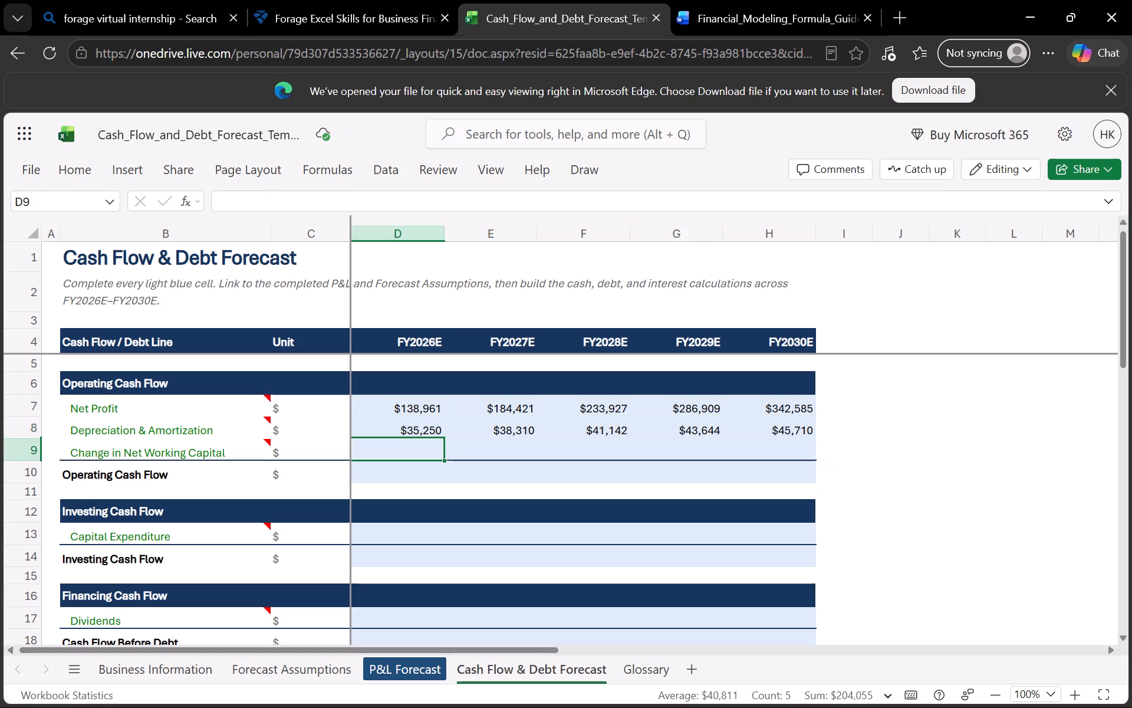
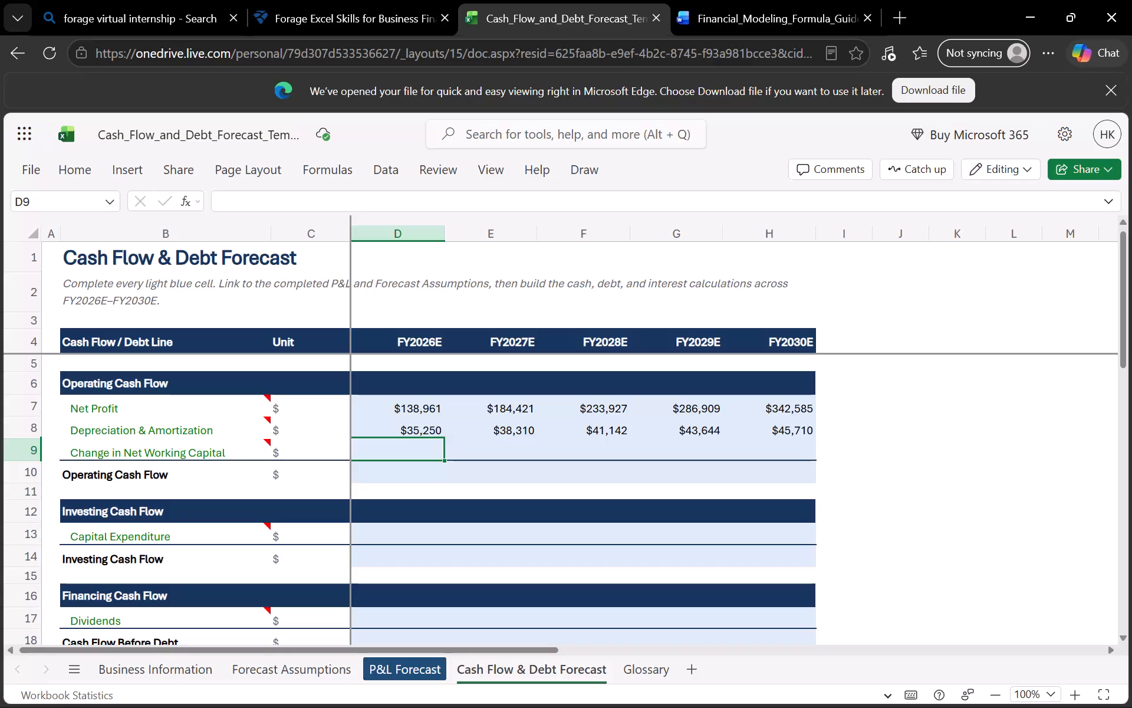
# Start a formula in the FY2026E cell of the Change in Net Working Capital row, D9.
pyautogui.press('=')
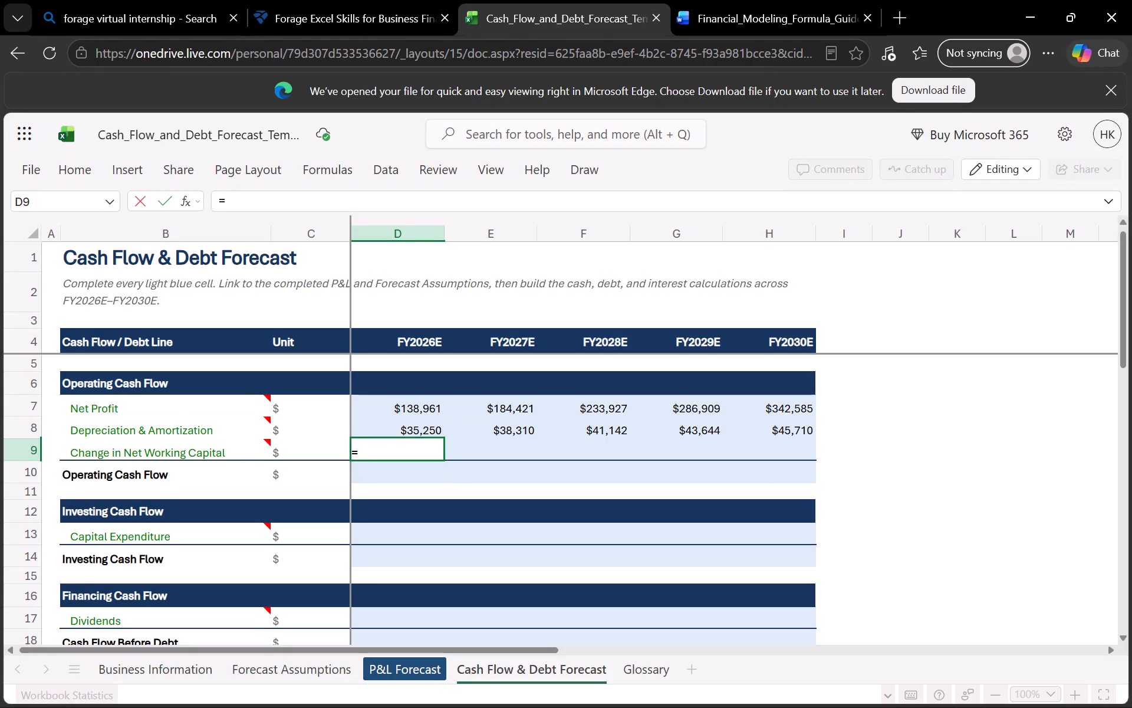
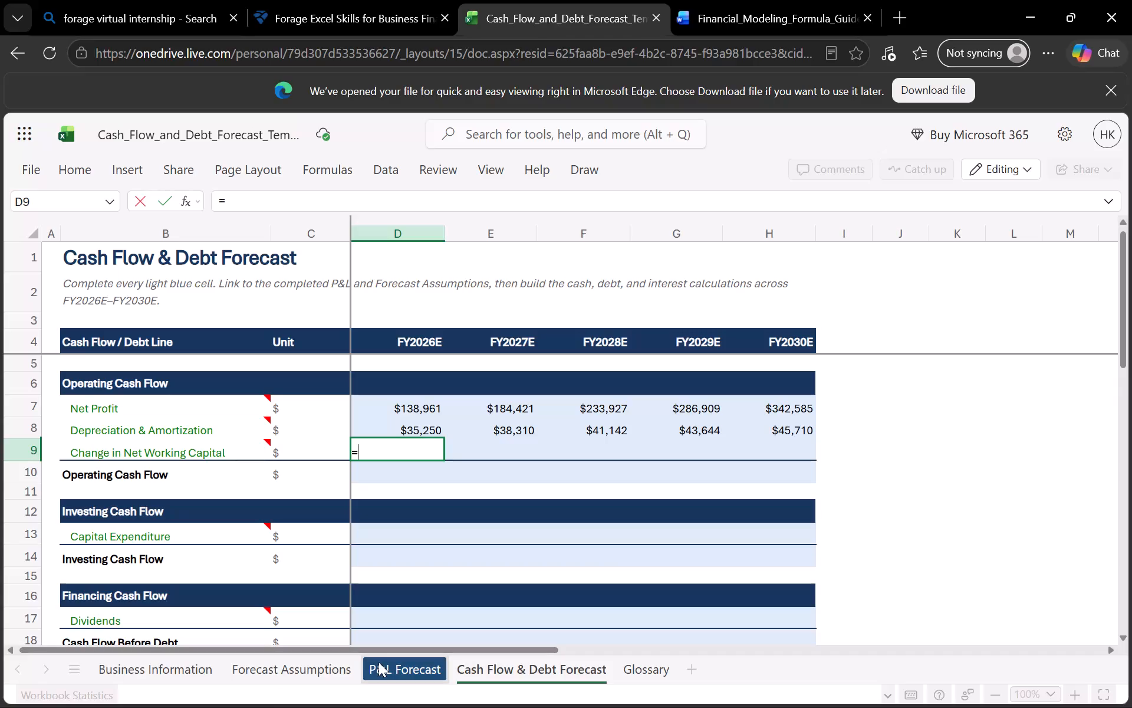
# Review the Business Information, Forecast Assumptions and P&L Forecast sheets for inputs to the Change in Net Working Capital formula.
pyautogui.click(193, 677)
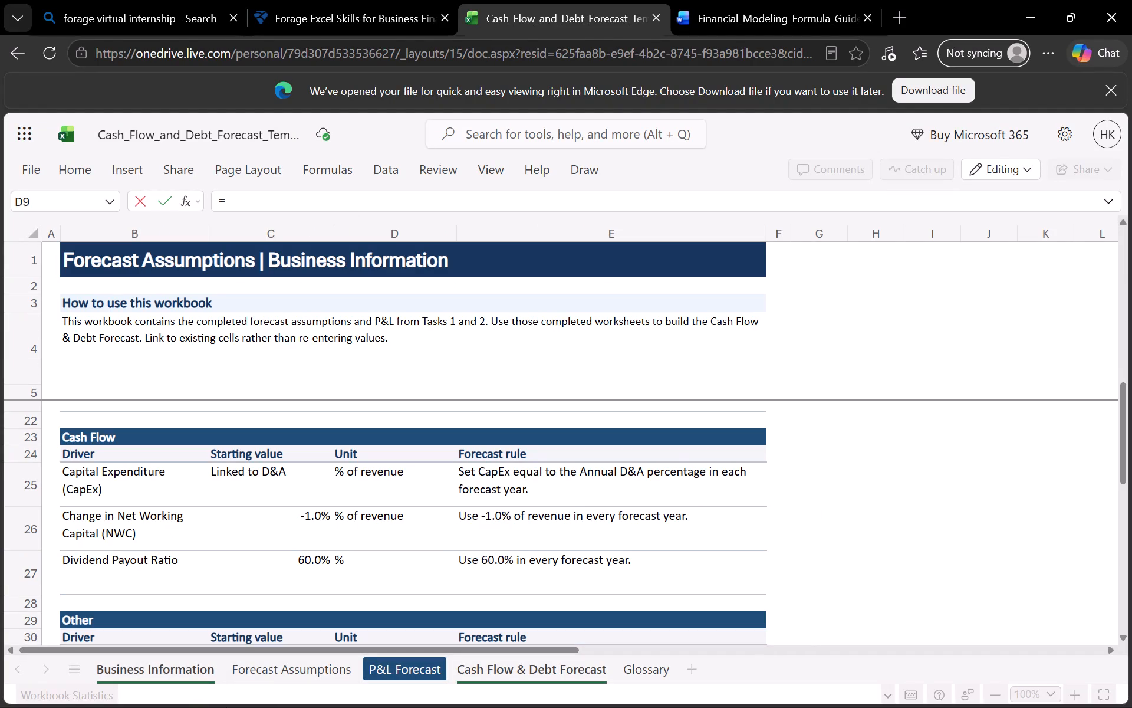
pyautogui.scroll(1, 362, 455)
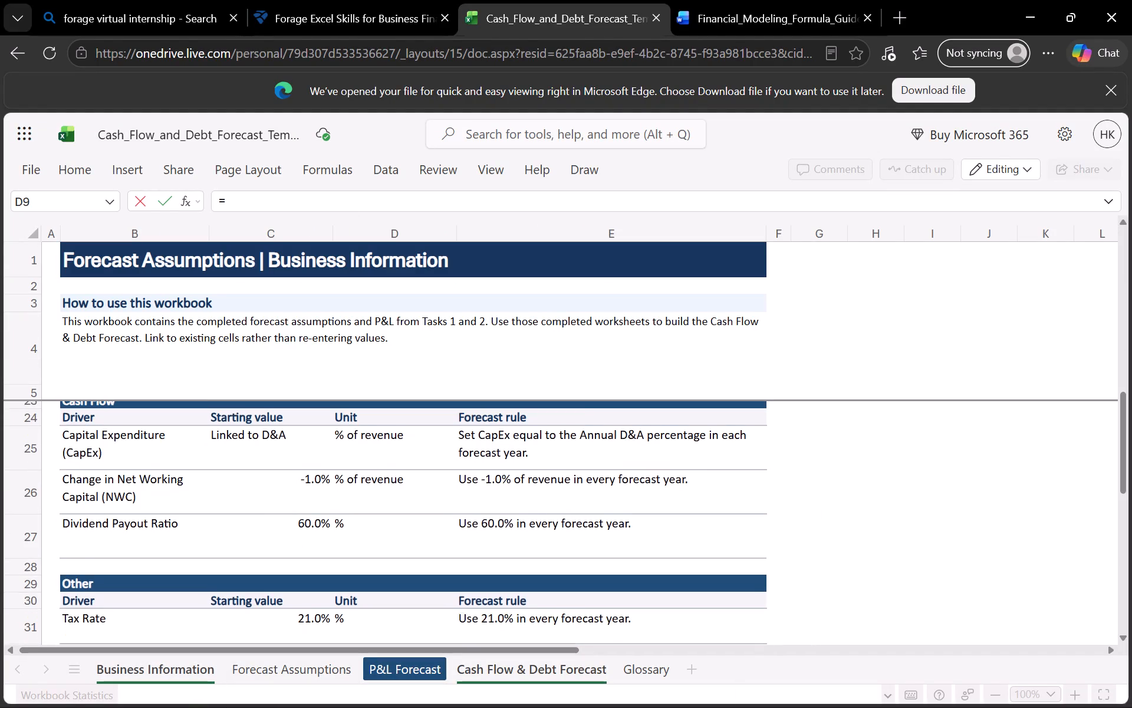
pyautogui.scroll(5, 362, 455)
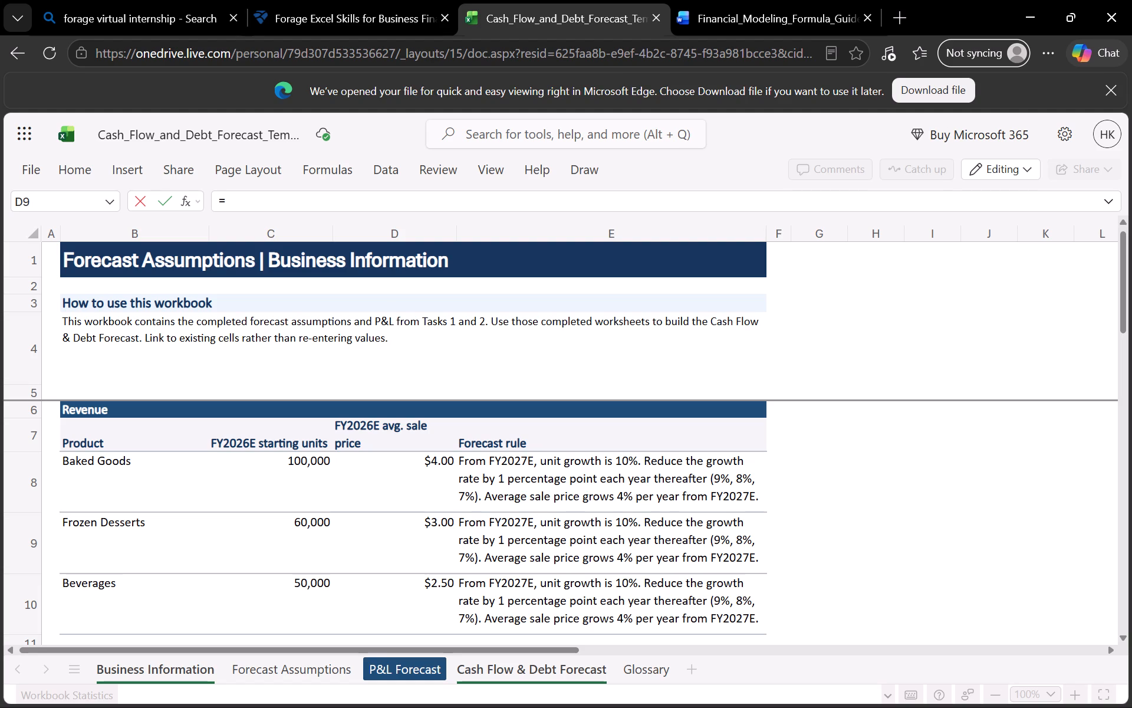
pyautogui.click(282, 680)
pyautogui.scroll(6, 299, 509)
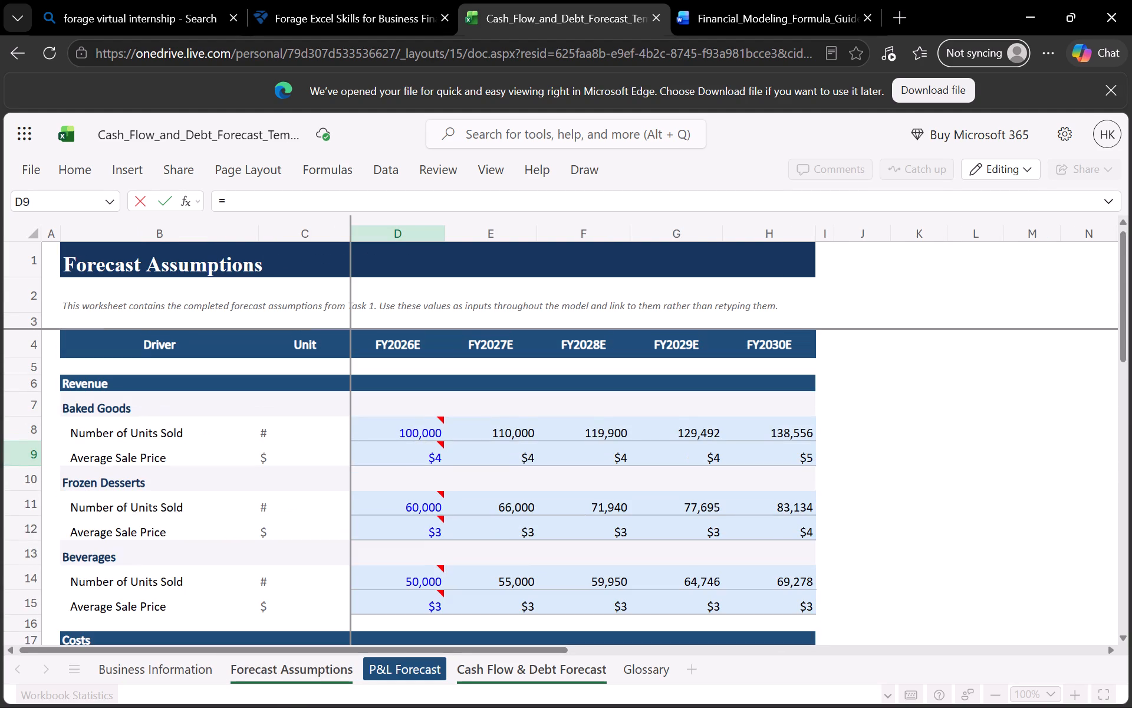
pyautogui.scroll(1, 299, 509)
pyautogui.click(384, 667)
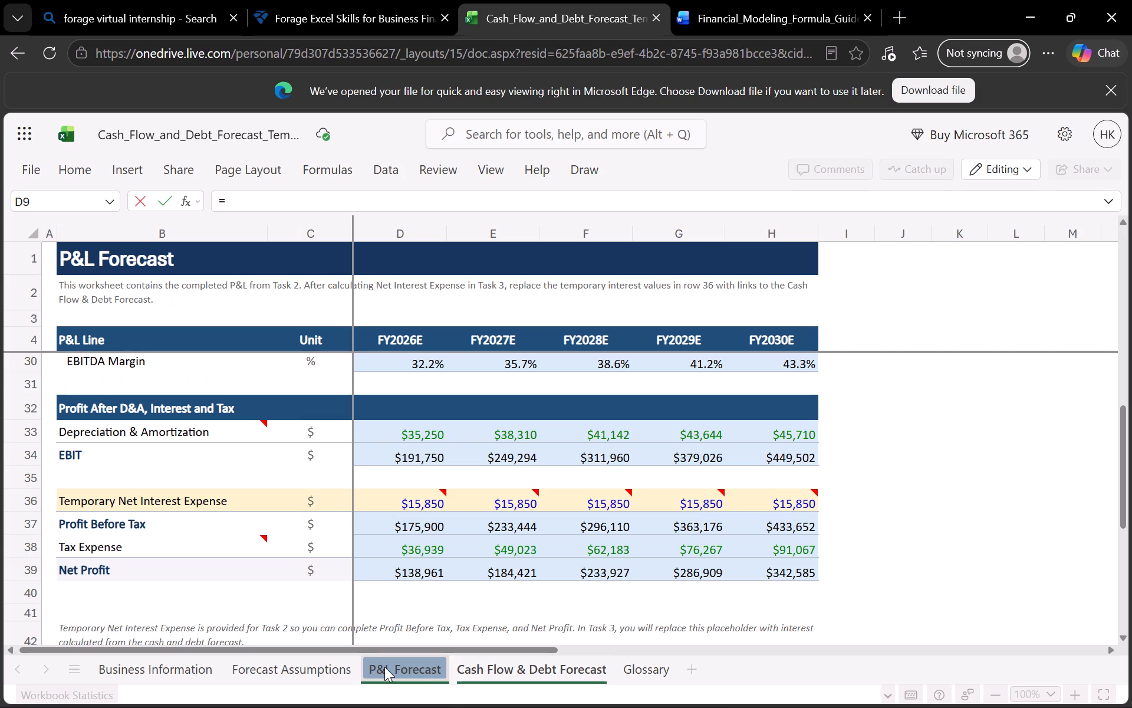
pyautogui.click(486, 671)
pyautogui.scroll(1, 417, 448)
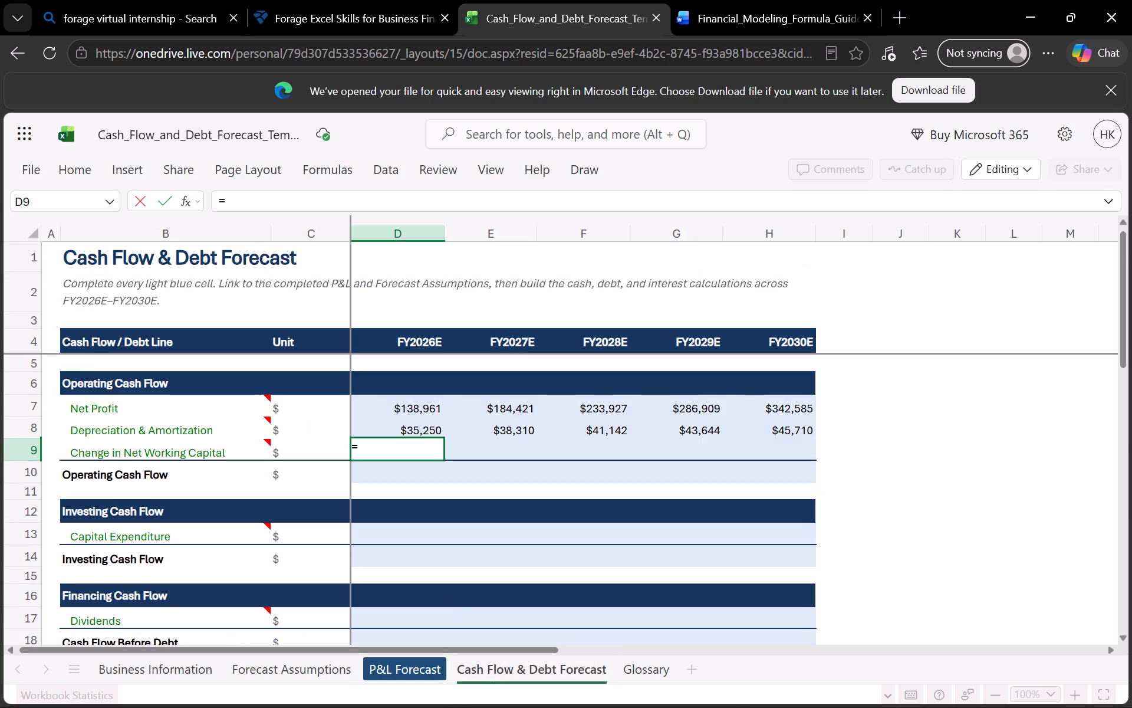
pyautogui.scroll(2, 417, 448)
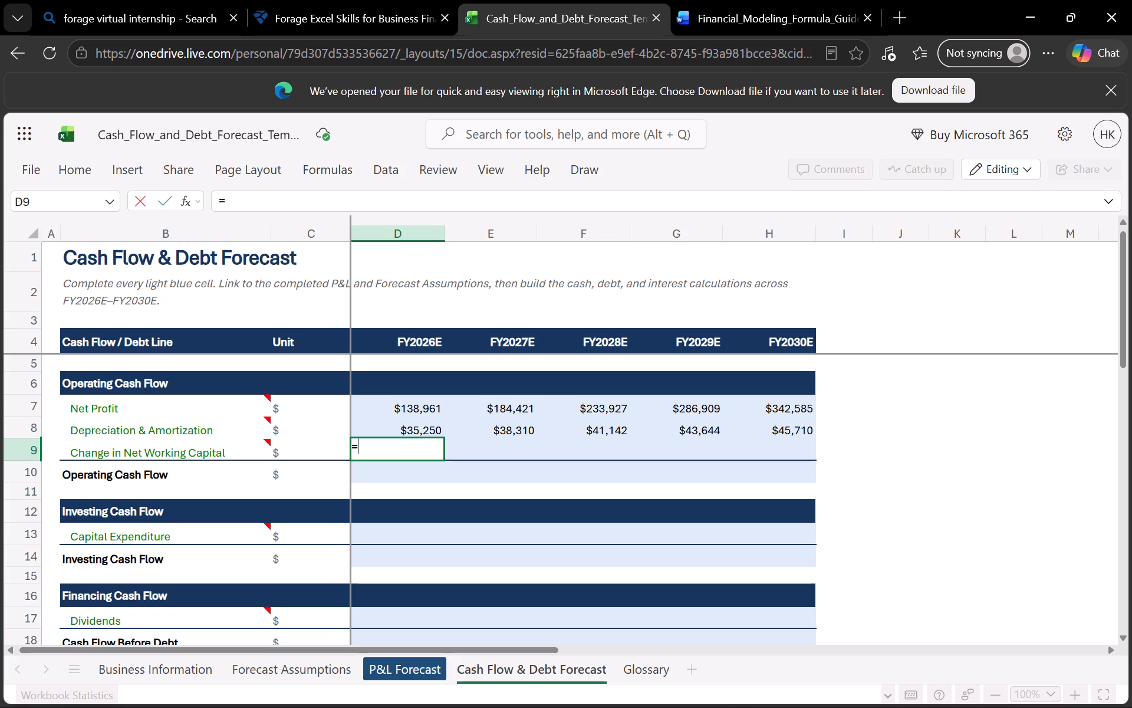
# Check the Glossary definitions and the Forecast Assumptions sheet for the Change in Net Working Capital driver.
pyautogui.click(638, 667)
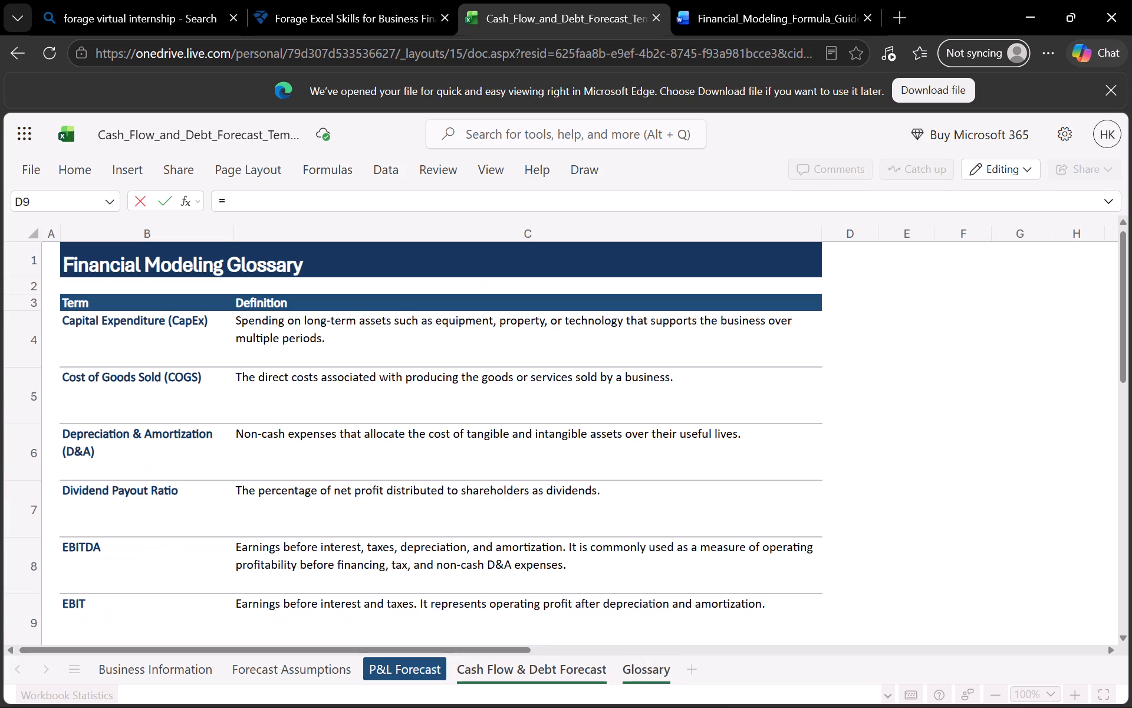
pyautogui.scroll(-3, 459, 541)
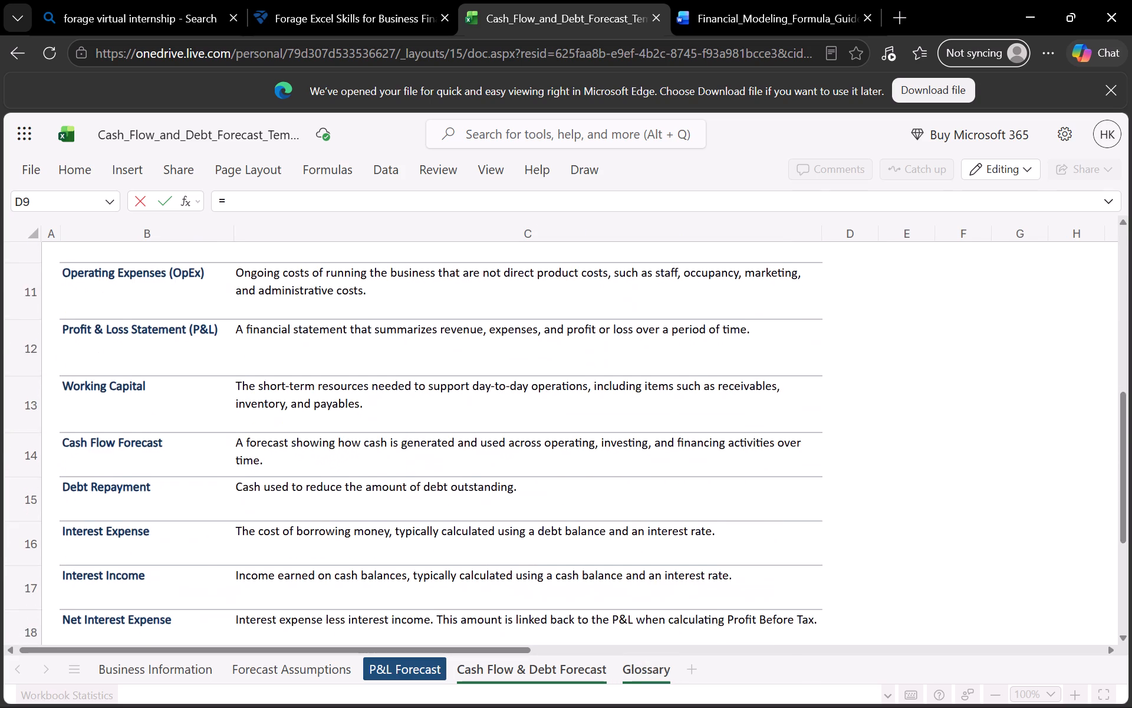
pyautogui.scroll(-2, 459, 541)
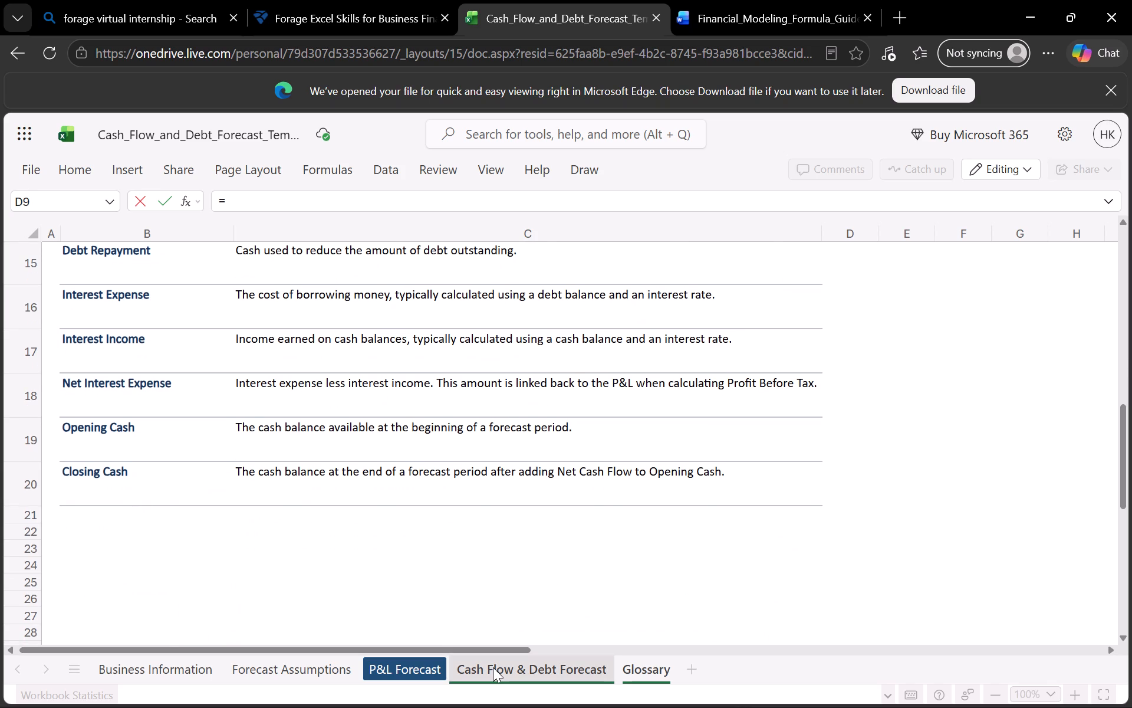
pyautogui.click(493, 667)
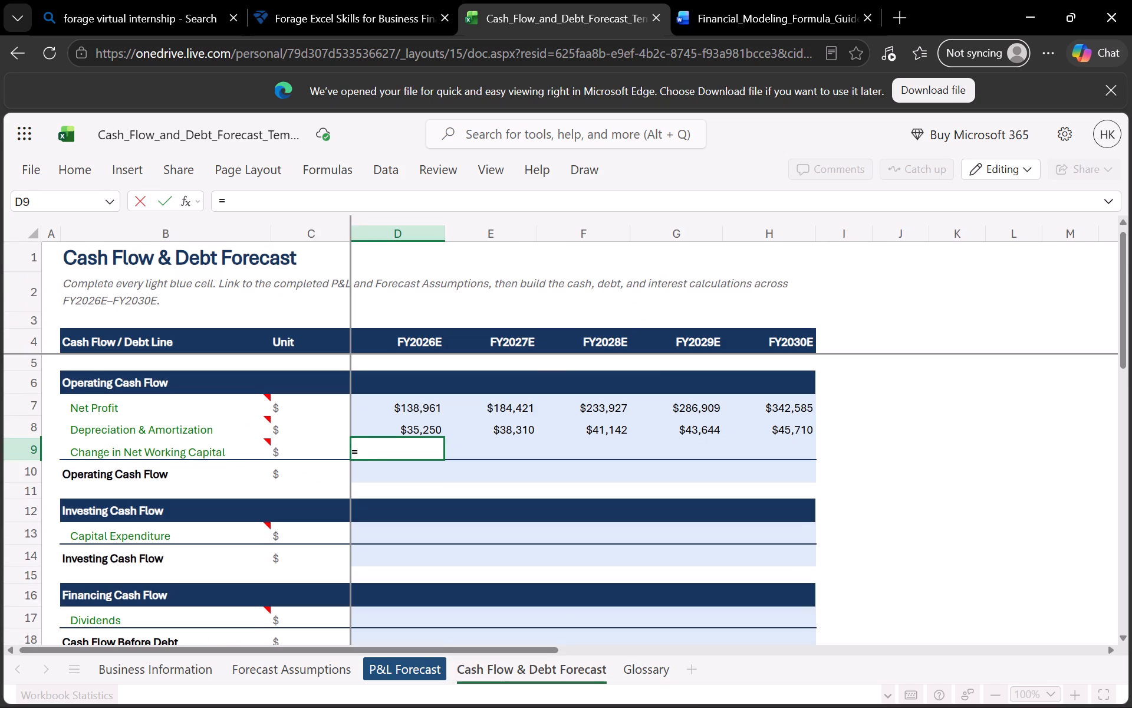
pyautogui.click(343, 655)
pyautogui.scroll(-4, 323, 519)
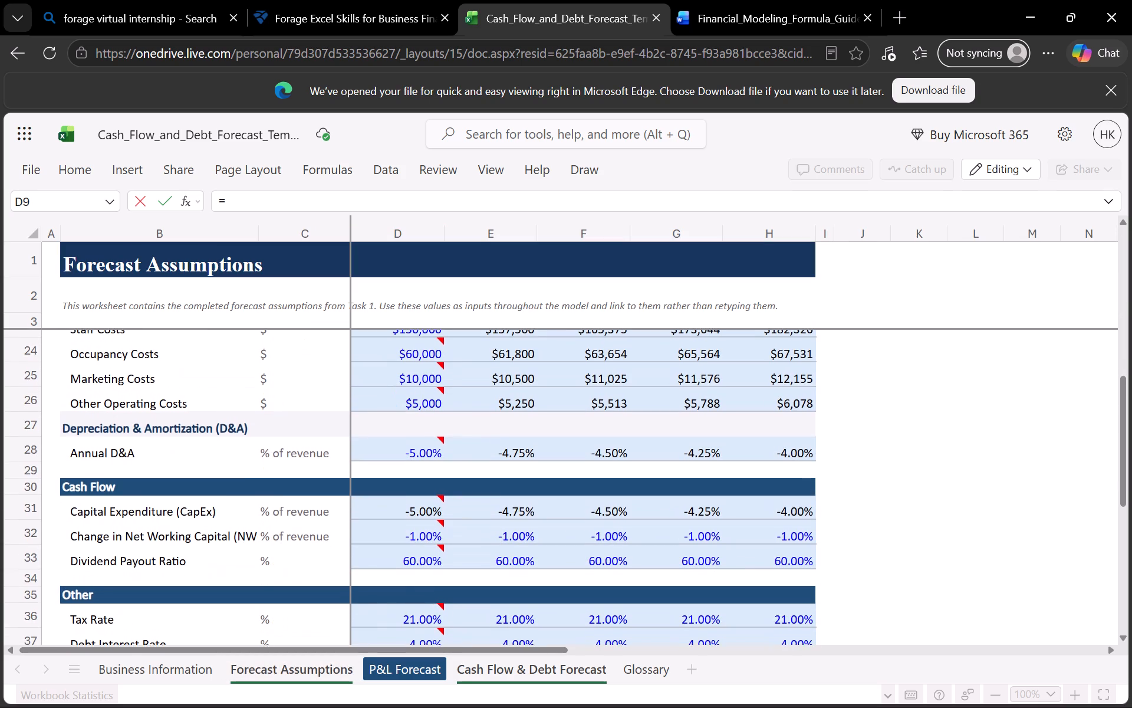
pyautogui.scroll(-1, 323, 519)
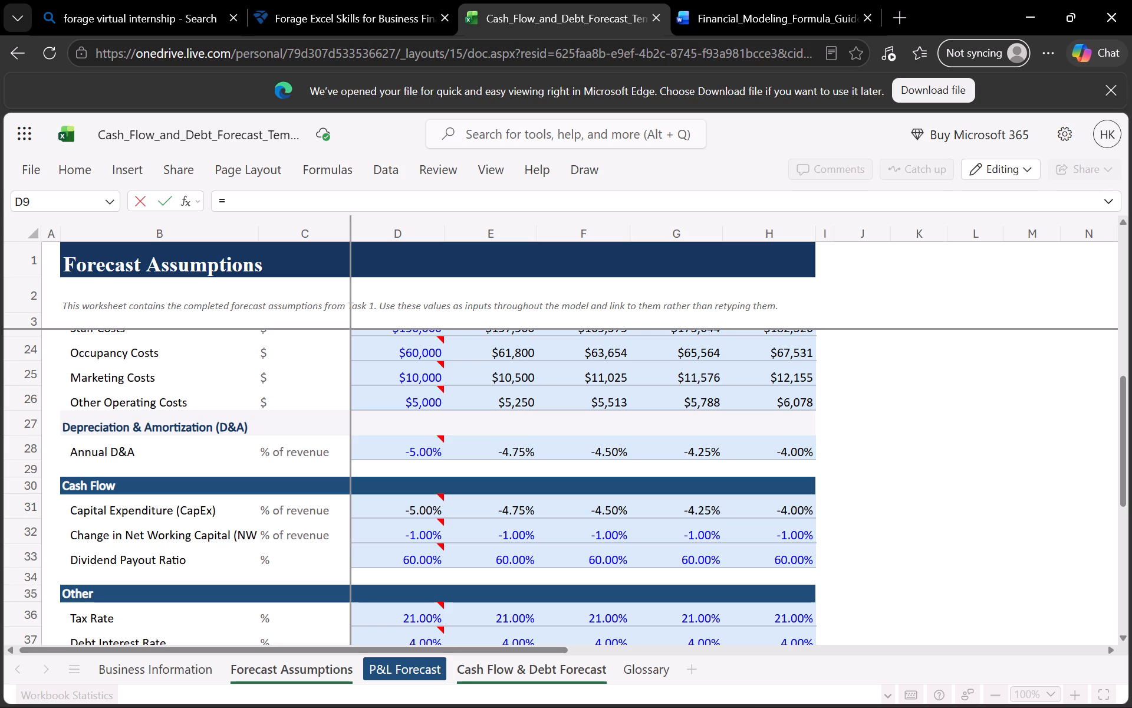
pyautogui.click(574, 667)
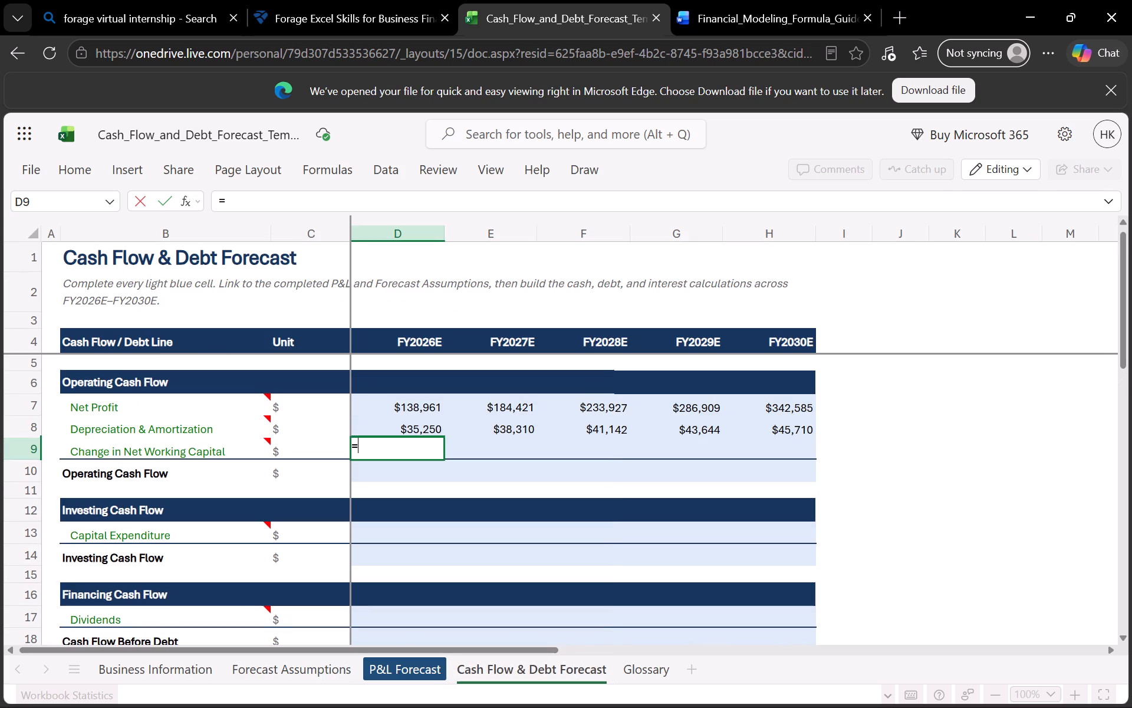
pyautogui.moveTo(330, 656); pyautogui.dragTo(314, 671)
pyautogui.click(314, 671)
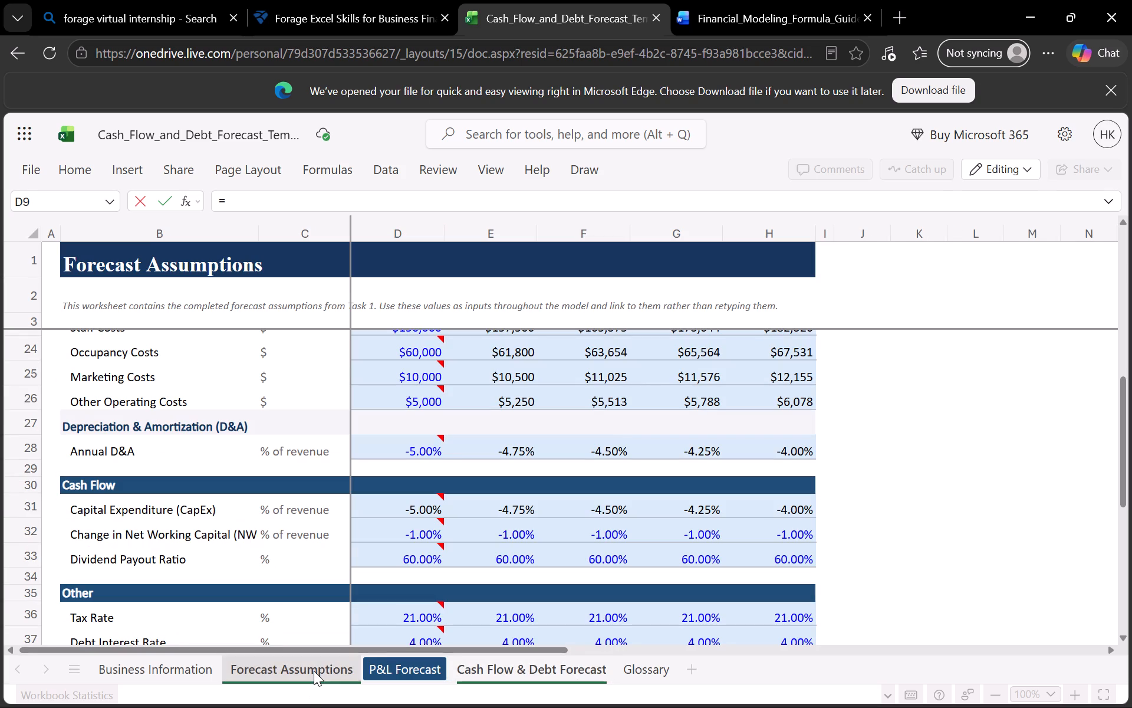
pyautogui.scroll(3, 447, 467)
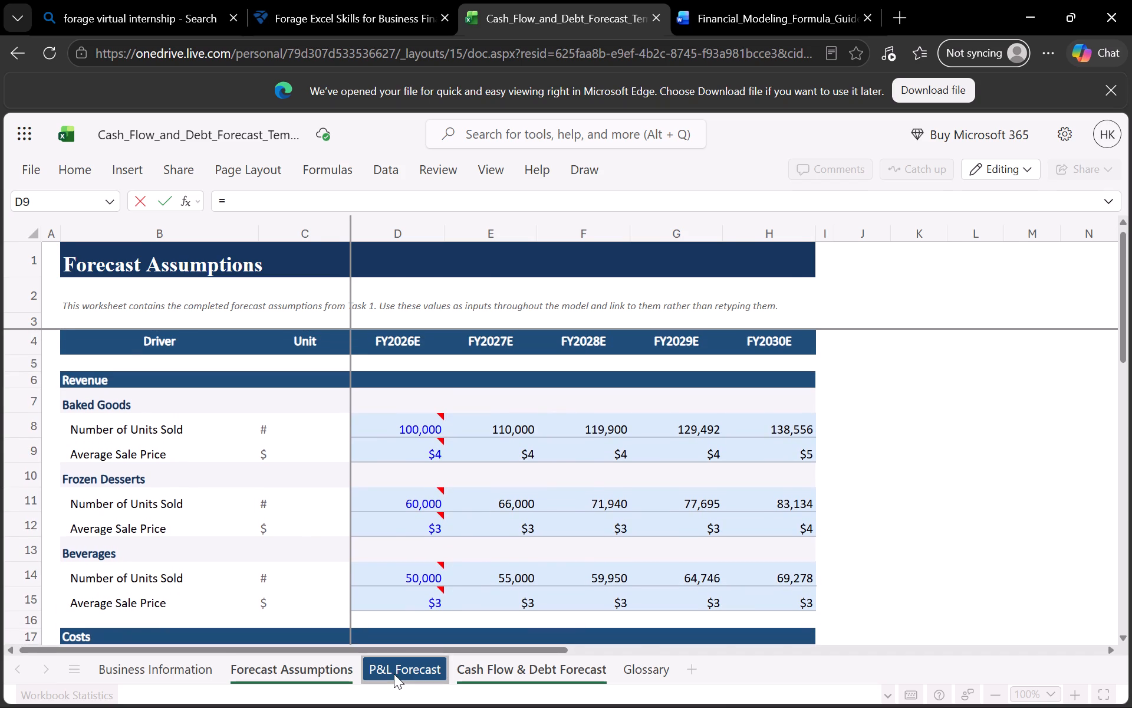
# Complete the FY2026E Change in Net Working Capital formula in D9 as ='P&L Forecast'!D10*'Forecast Assumptions'!D32.
pyautogui.click(394, 674)
pyautogui.scroll(4, 373, 513)
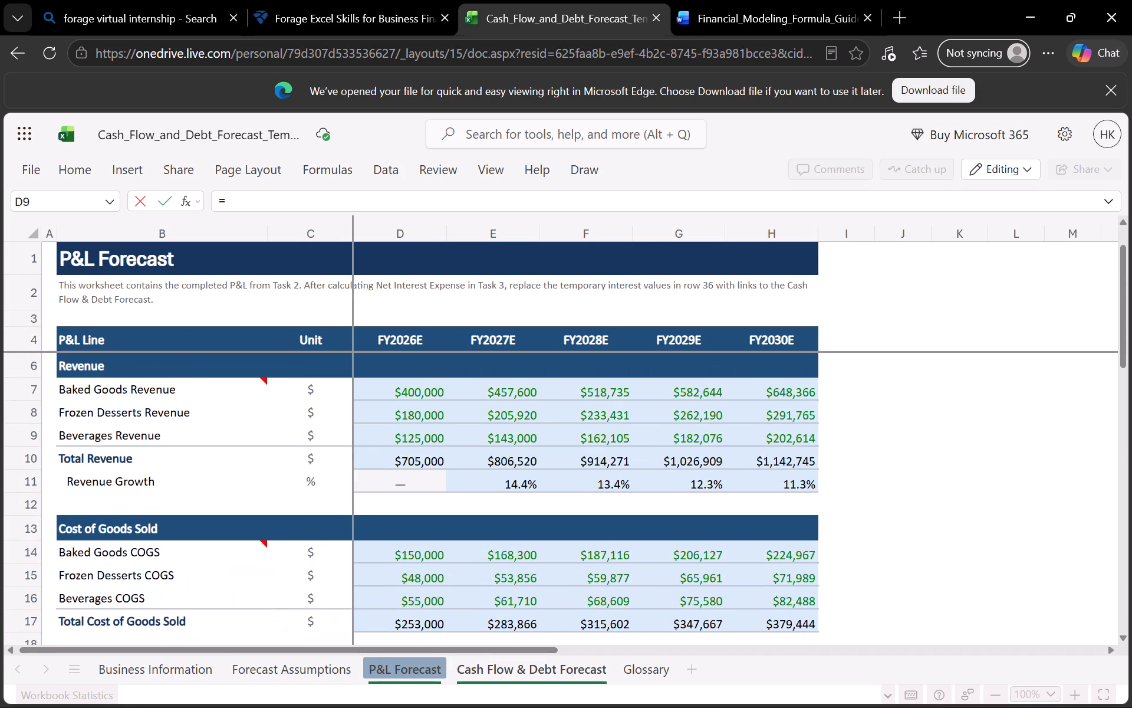
pyautogui.click(419, 481)
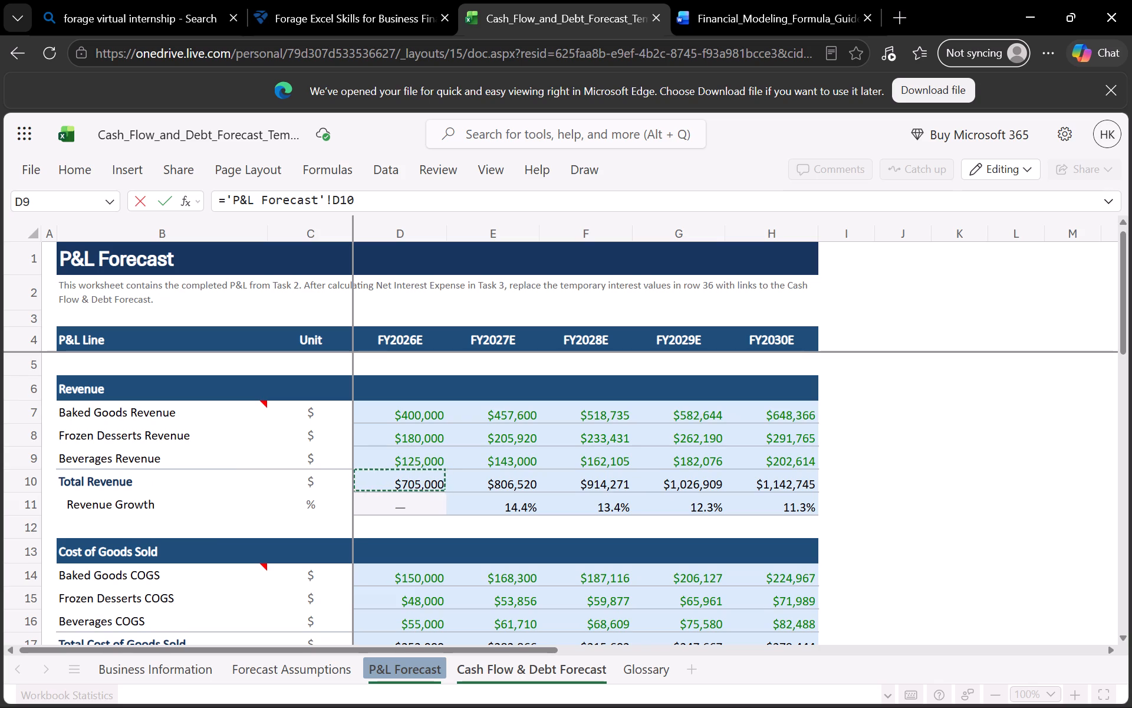
pyautogui.hotkey('shift', '*')
pyautogui.click(338, 666)
pyautogui.scroll(-2, 424, 525)
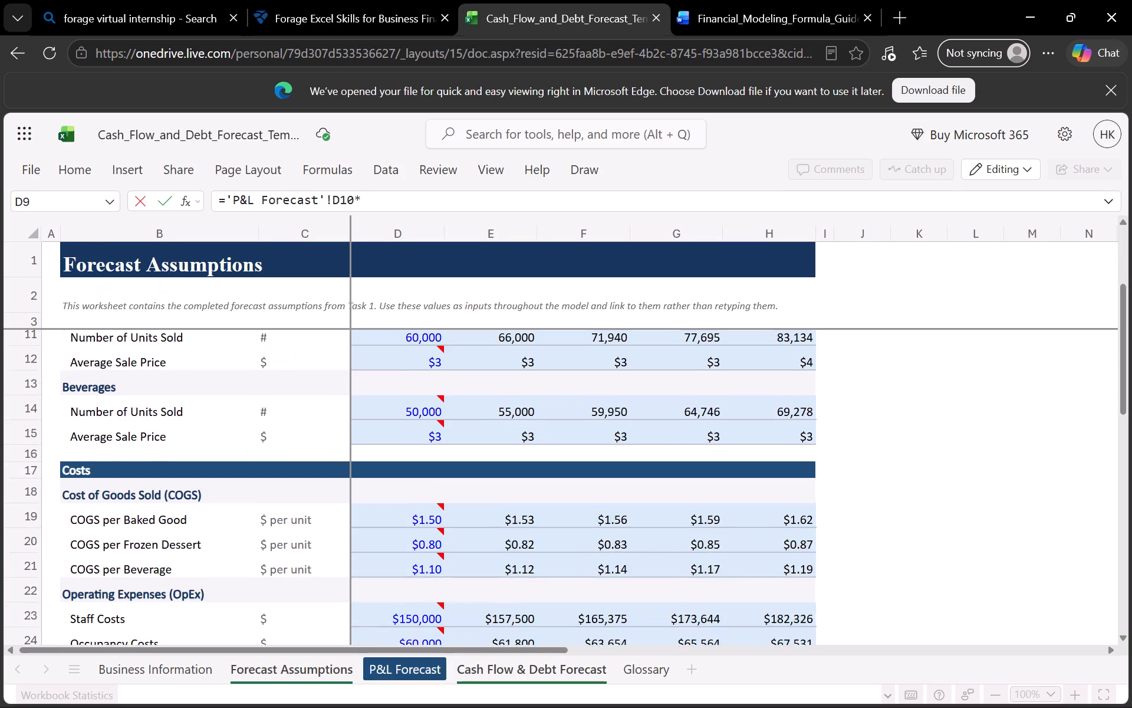
pyautogui.scroll(-2, 424, 525)
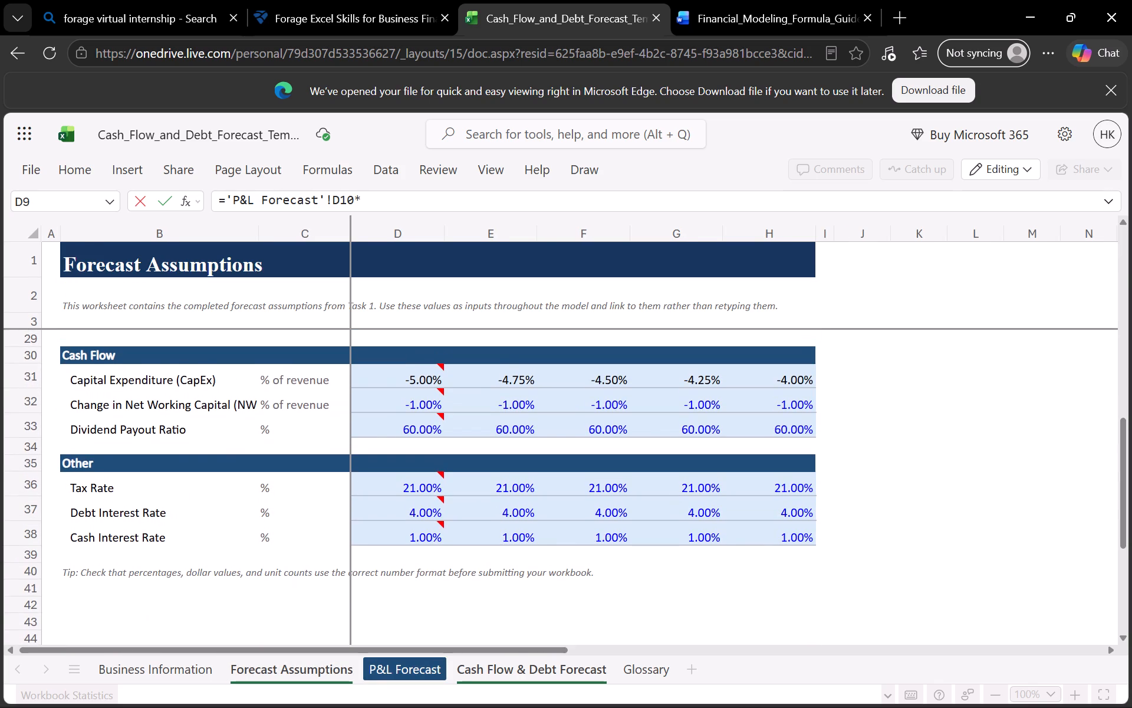
pyautogui.click(425, 398)
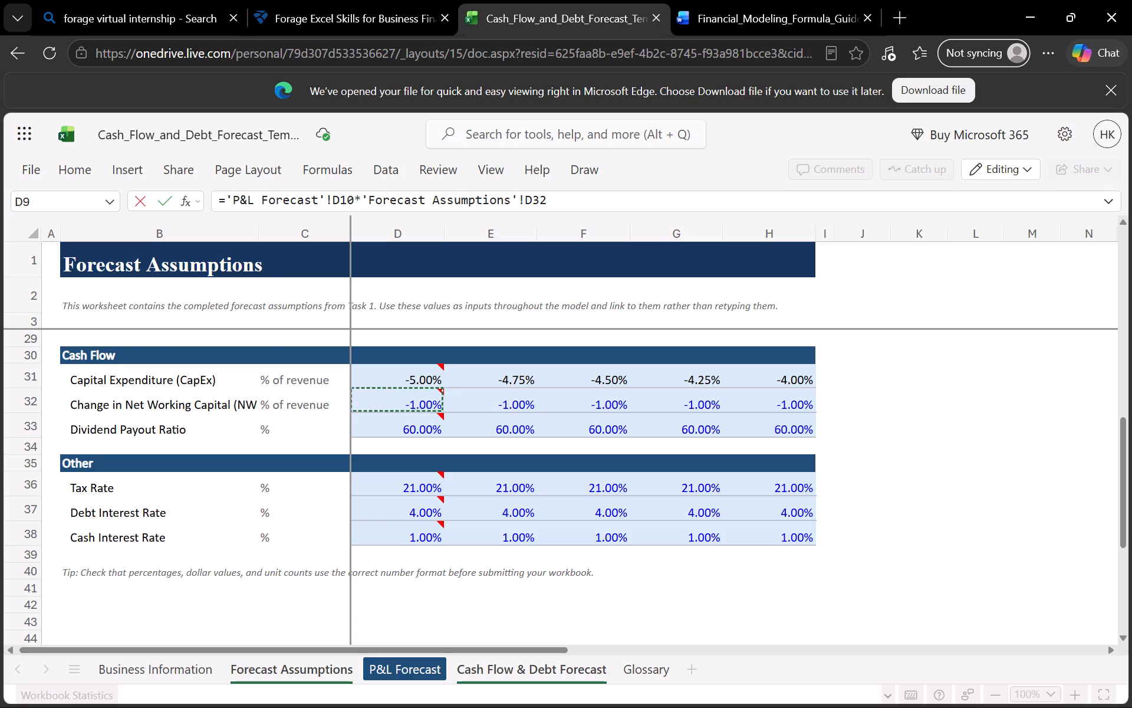
pyautogui.press('Return')
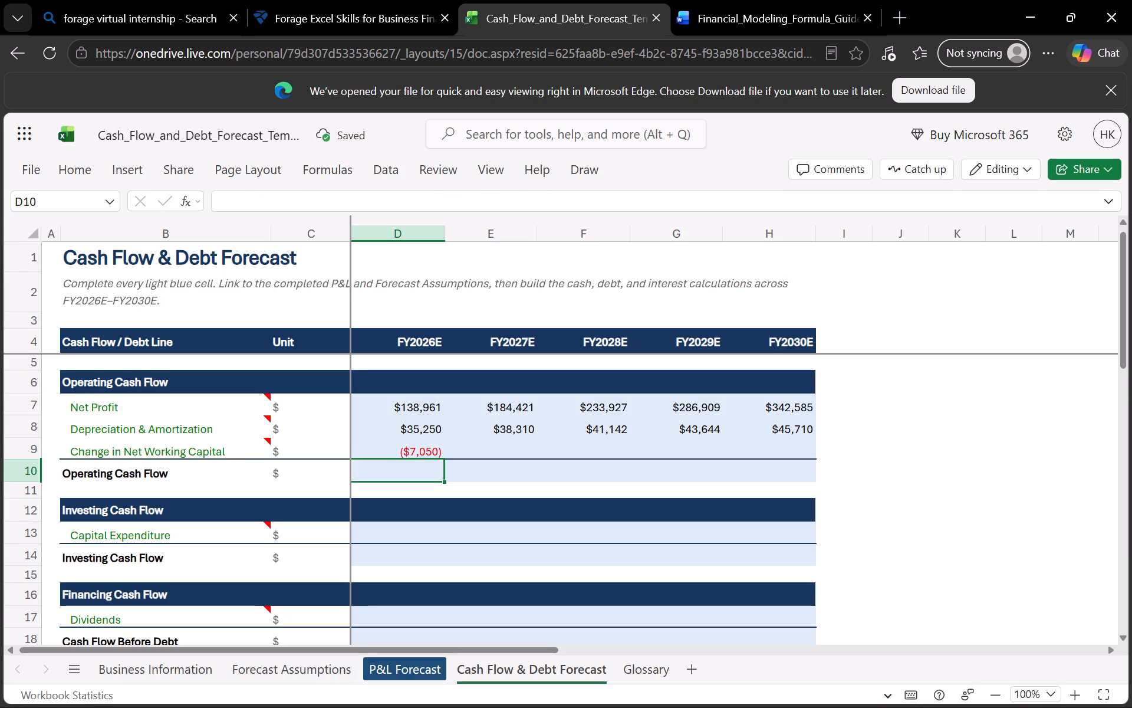
# Fill the Change in Net Working Capital formula from D9 across to FY2030E in H9.
pyautogui.click(424, 451)
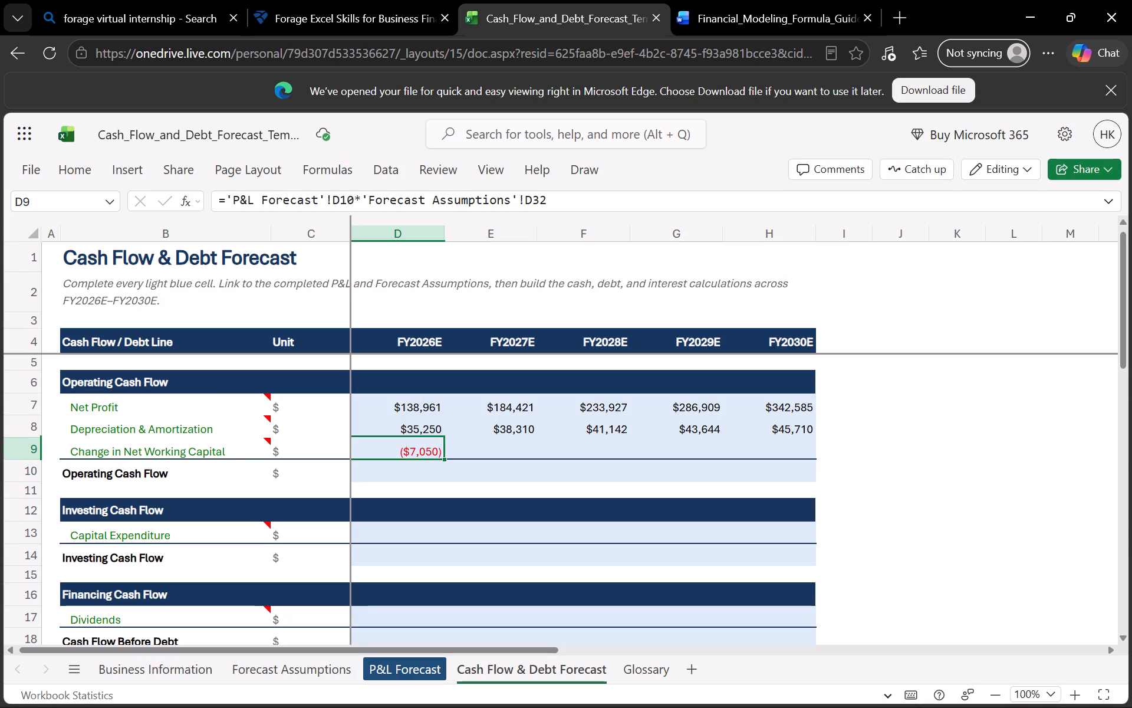
pyautogui.moveTo(445, 457); pyautogui.dragTo(739, 443)
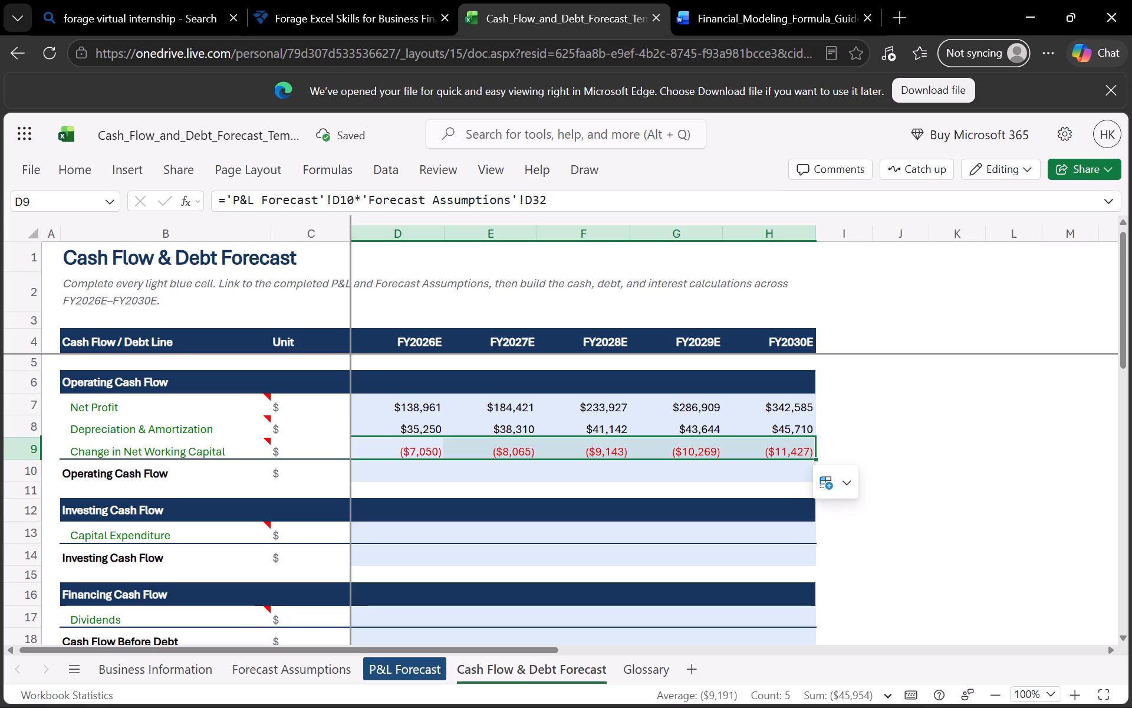
# Start a formula in the FY2026E cell of the Operating Cash Flow row, D10.
pyautogui.click(432, 478)
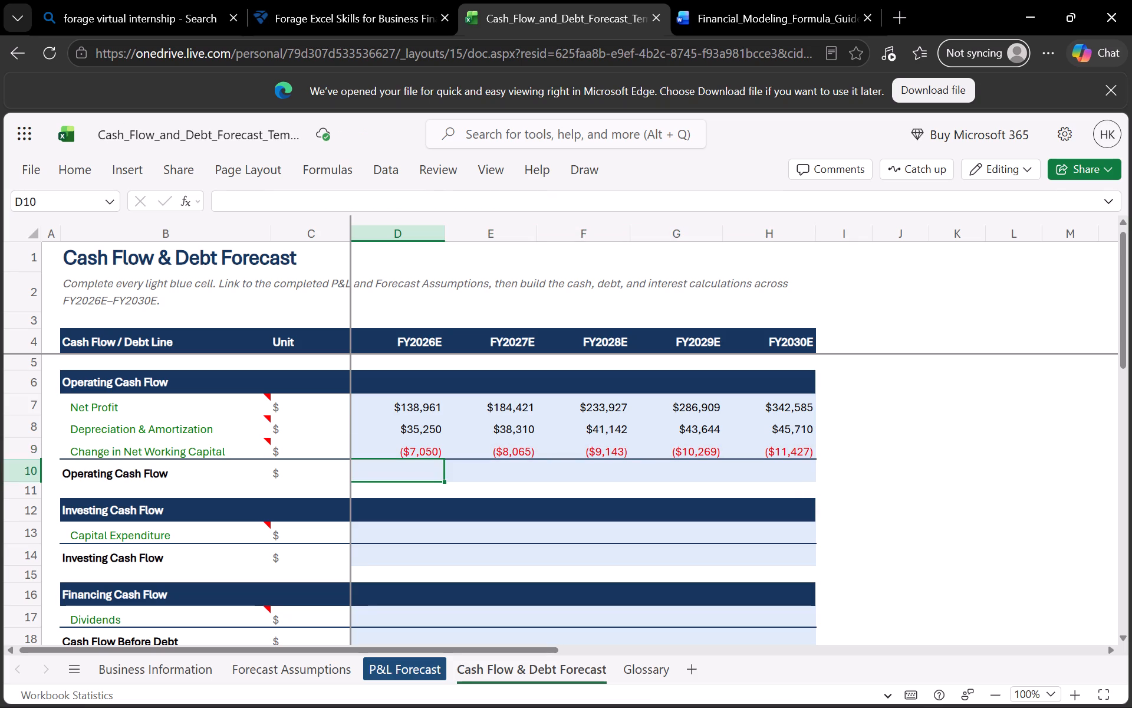
pyautogui.press('=')
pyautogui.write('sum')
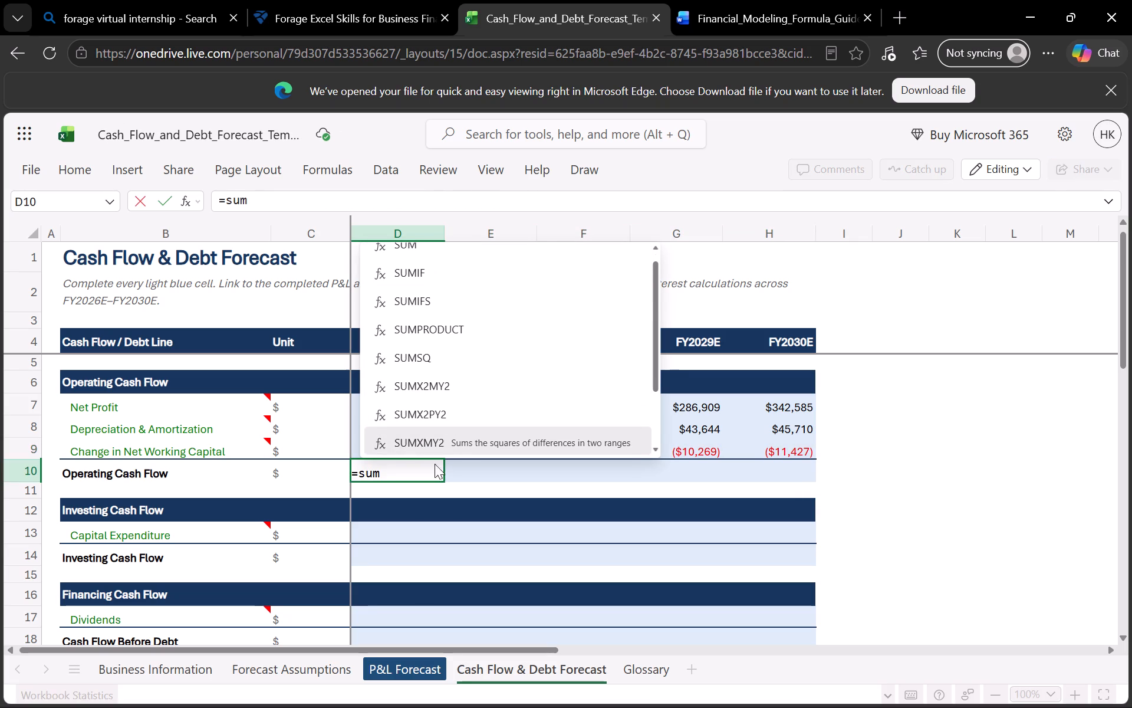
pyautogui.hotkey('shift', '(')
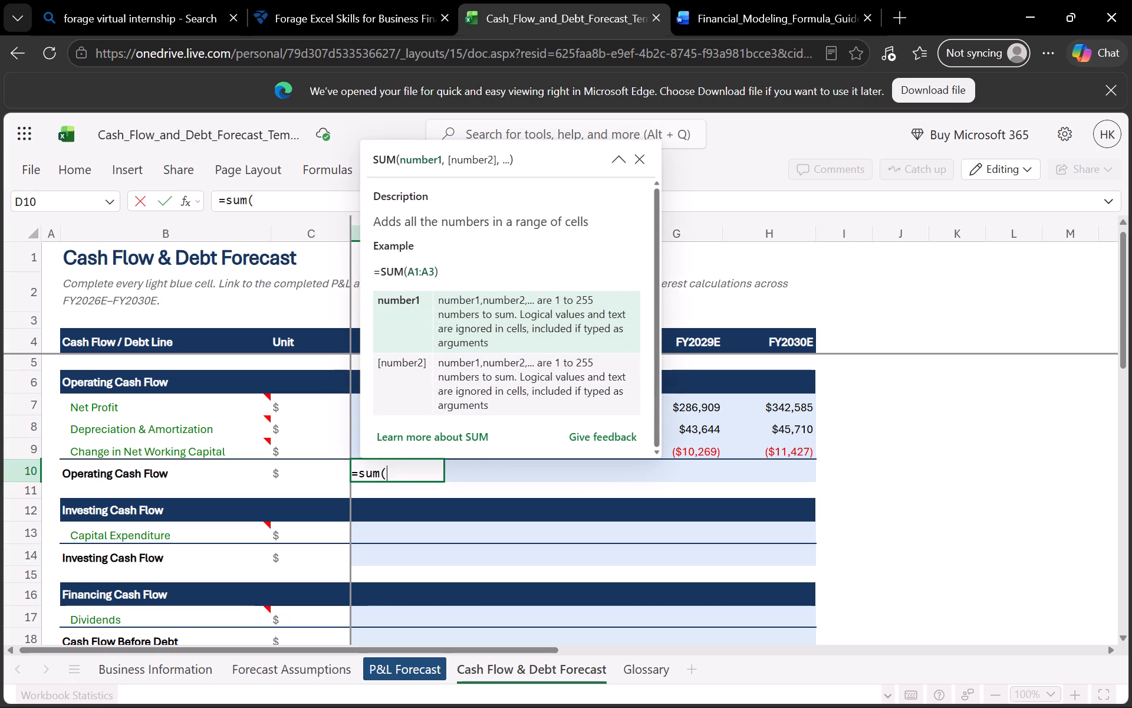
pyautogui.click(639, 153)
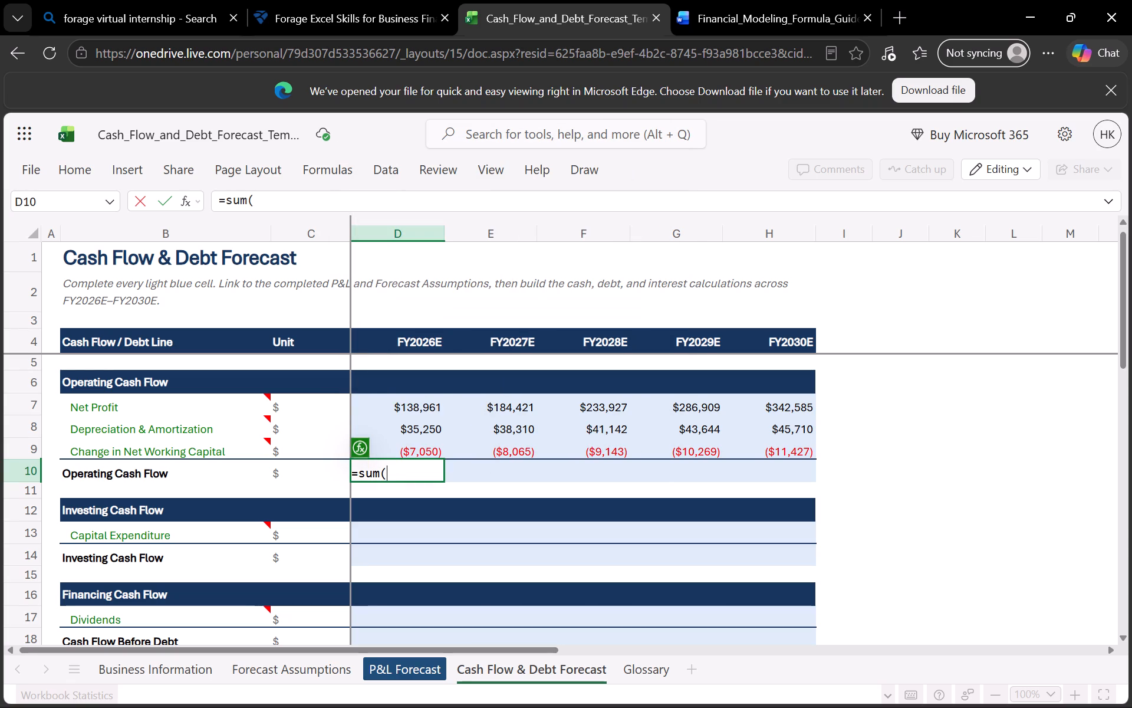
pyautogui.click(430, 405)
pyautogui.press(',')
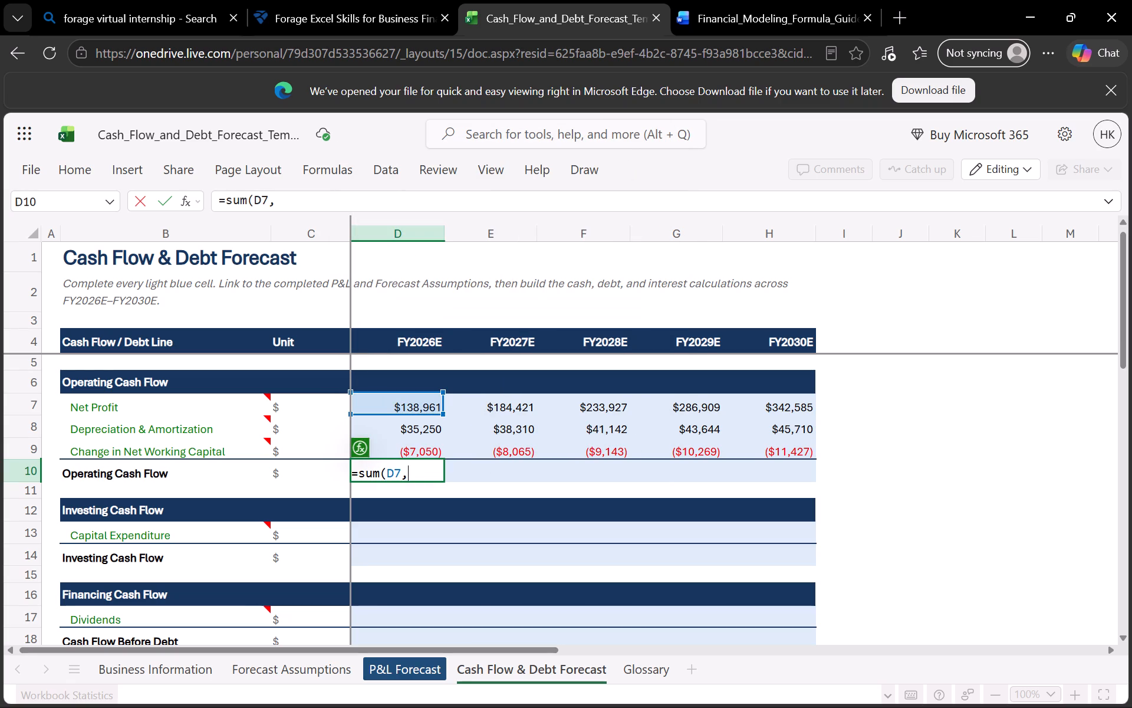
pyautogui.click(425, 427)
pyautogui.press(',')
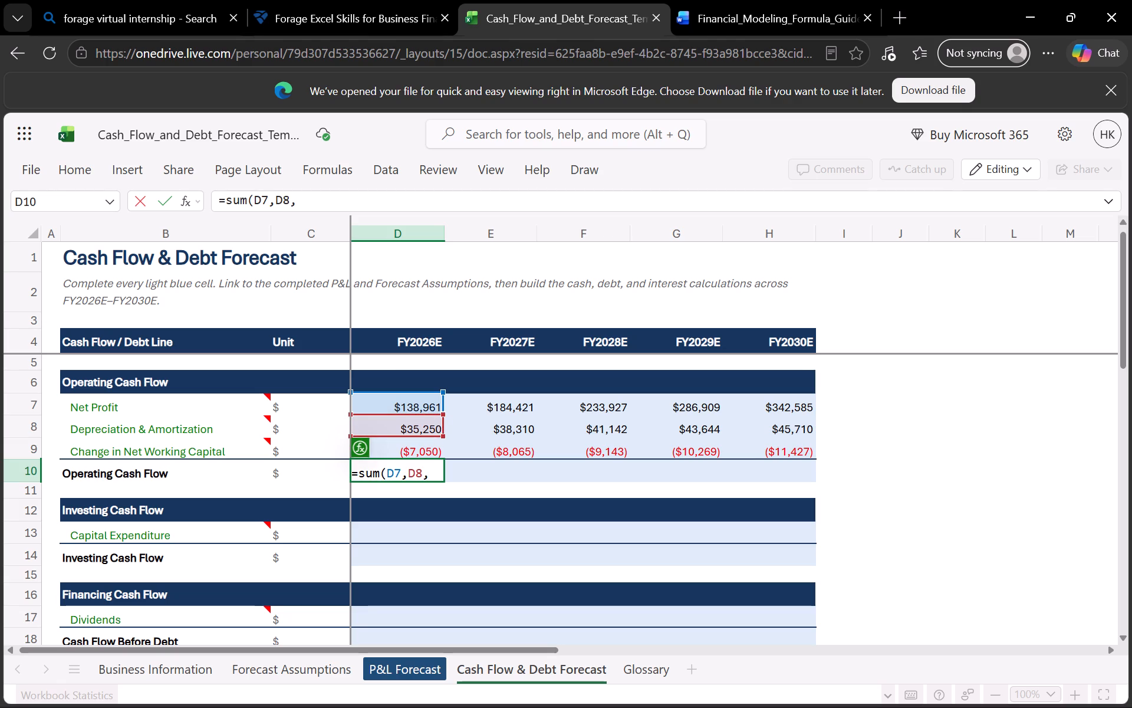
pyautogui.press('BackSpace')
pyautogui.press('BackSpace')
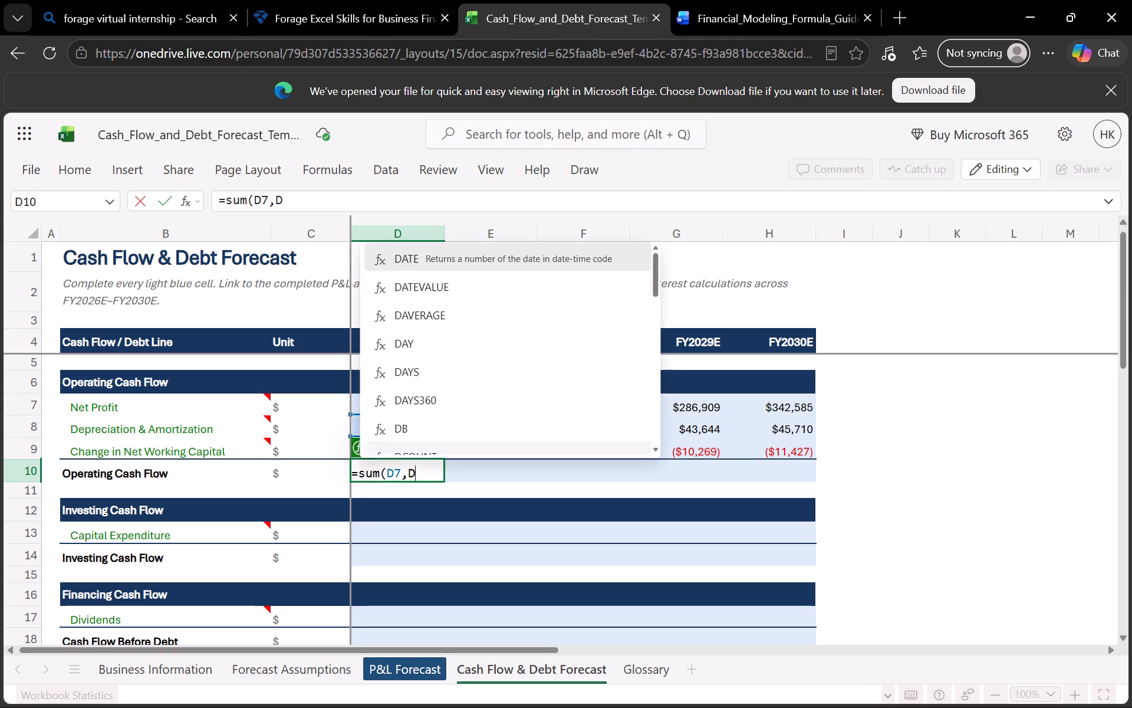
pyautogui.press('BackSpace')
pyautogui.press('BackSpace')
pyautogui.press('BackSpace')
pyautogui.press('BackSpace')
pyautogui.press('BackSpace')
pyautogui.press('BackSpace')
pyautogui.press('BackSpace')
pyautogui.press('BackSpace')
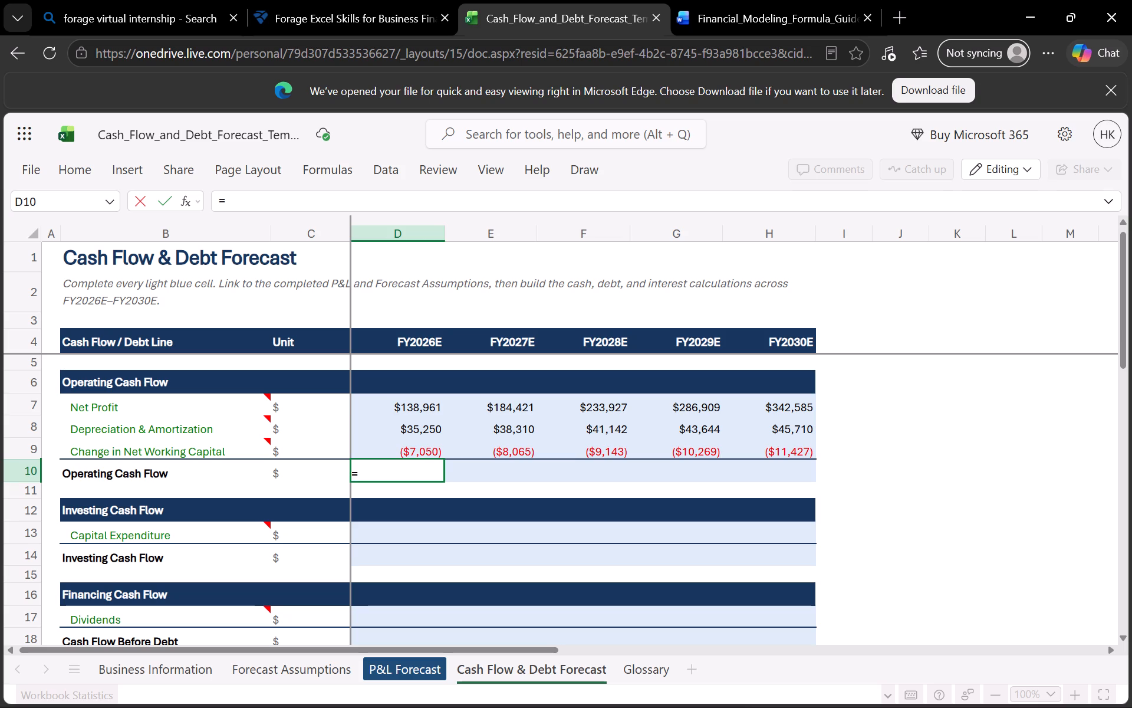
# Look through the Financial Modeling Formula Guide for how Operating Cash Flow is calculated.
pyautogui.click(748, 28)
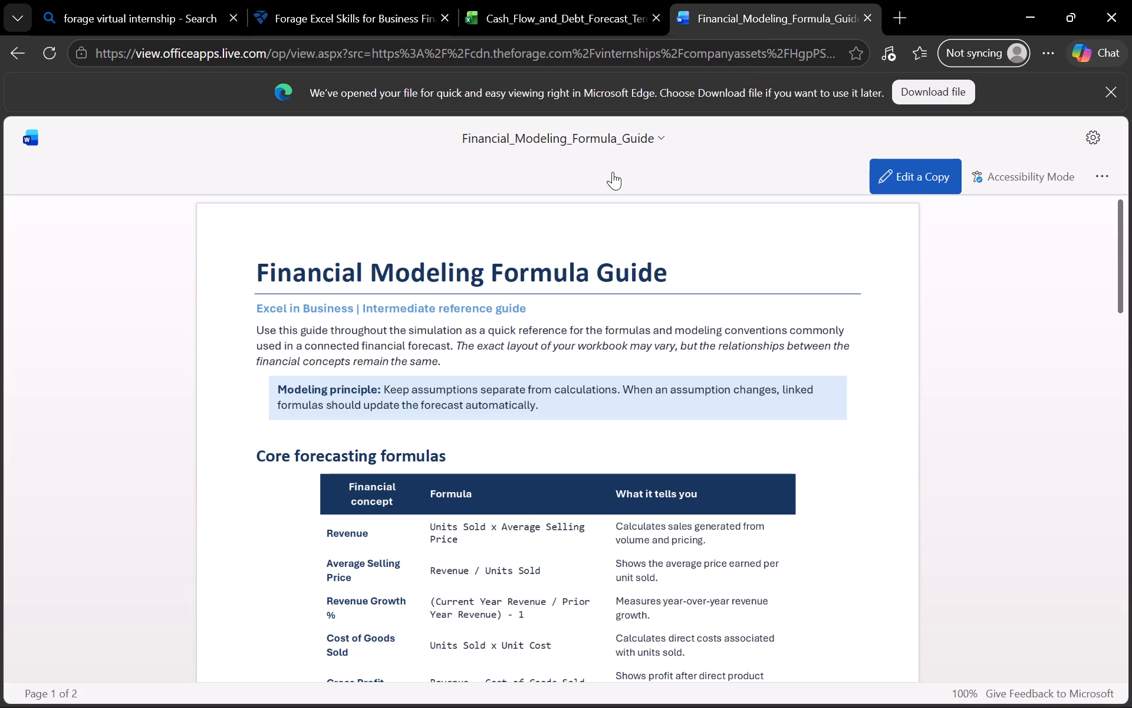
pyautogui.scroll(-2, 504, 458)
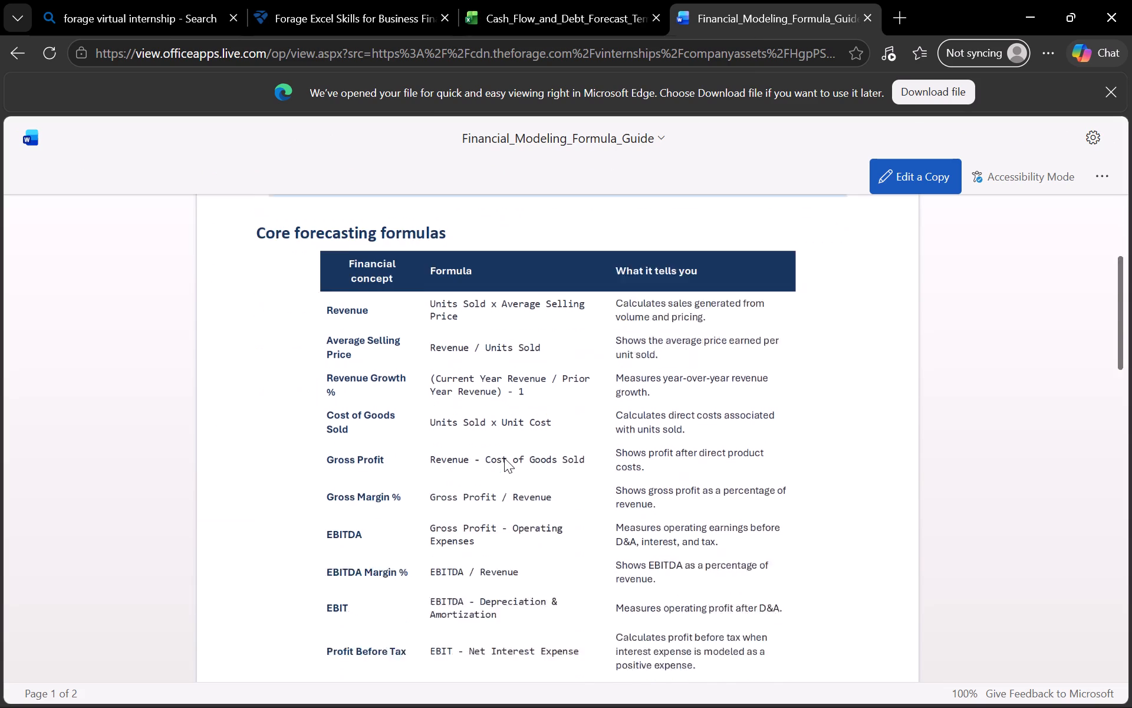
pyautogui.scroll(-5, 504, 458)
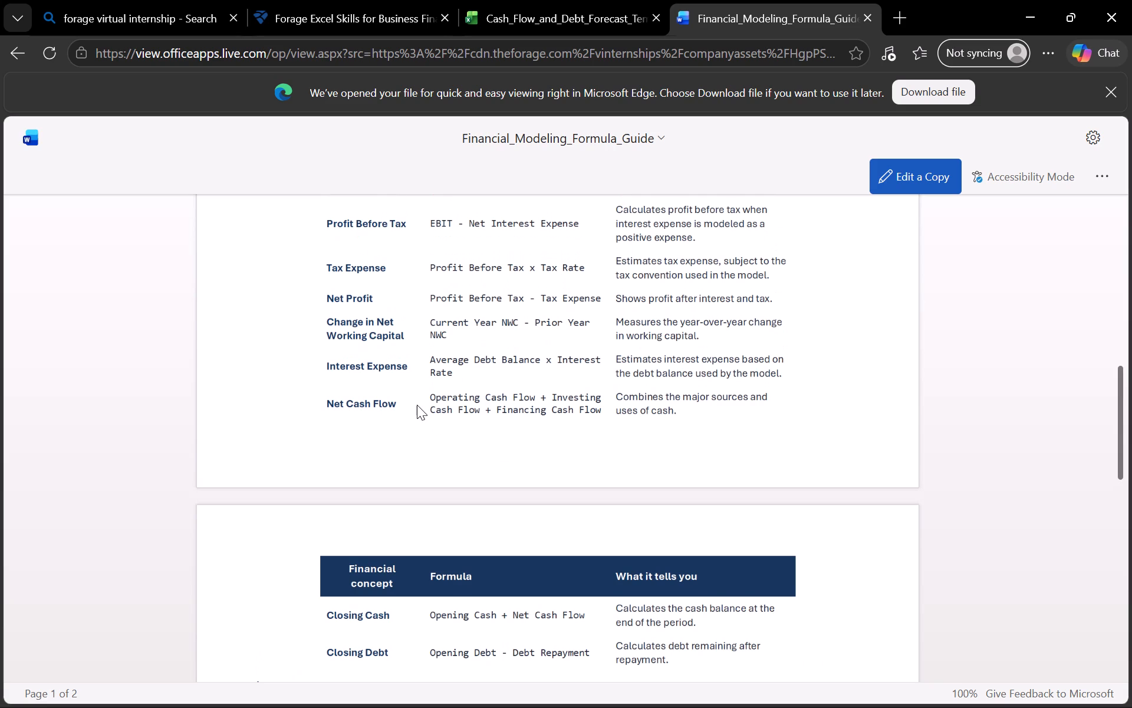
pyautogui.scroll(-1, 417, 405)
pyautogui.scroll(4, 417, 405)
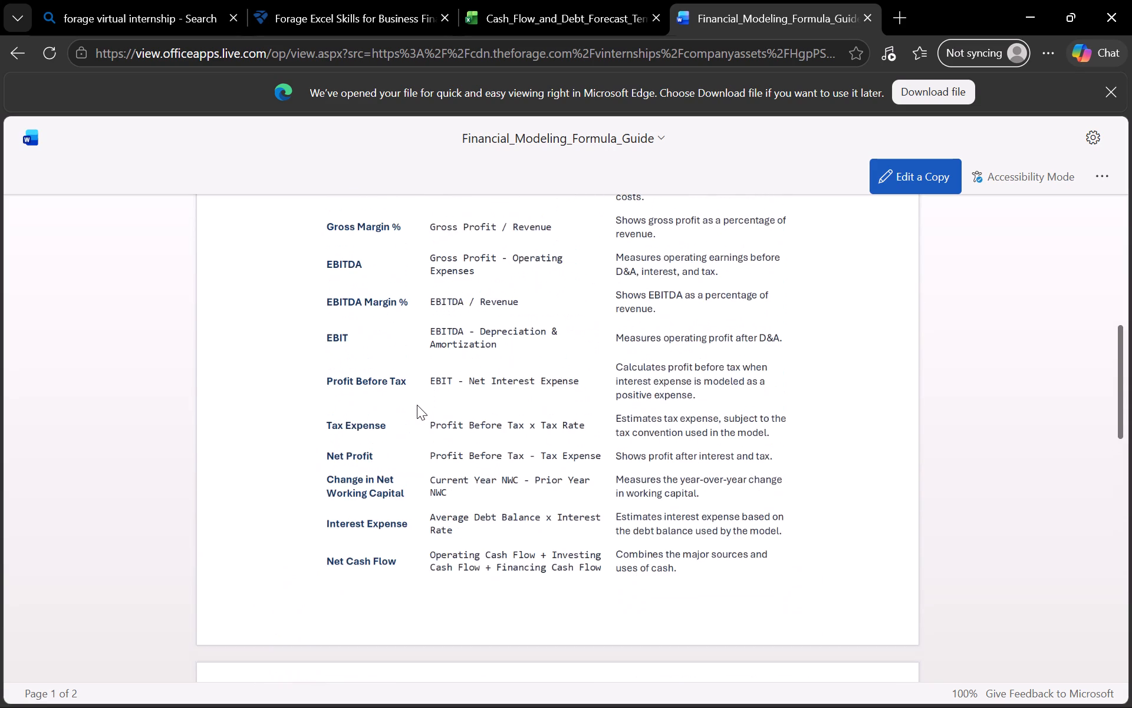
pyautogui.scroll(4, 417, 405)
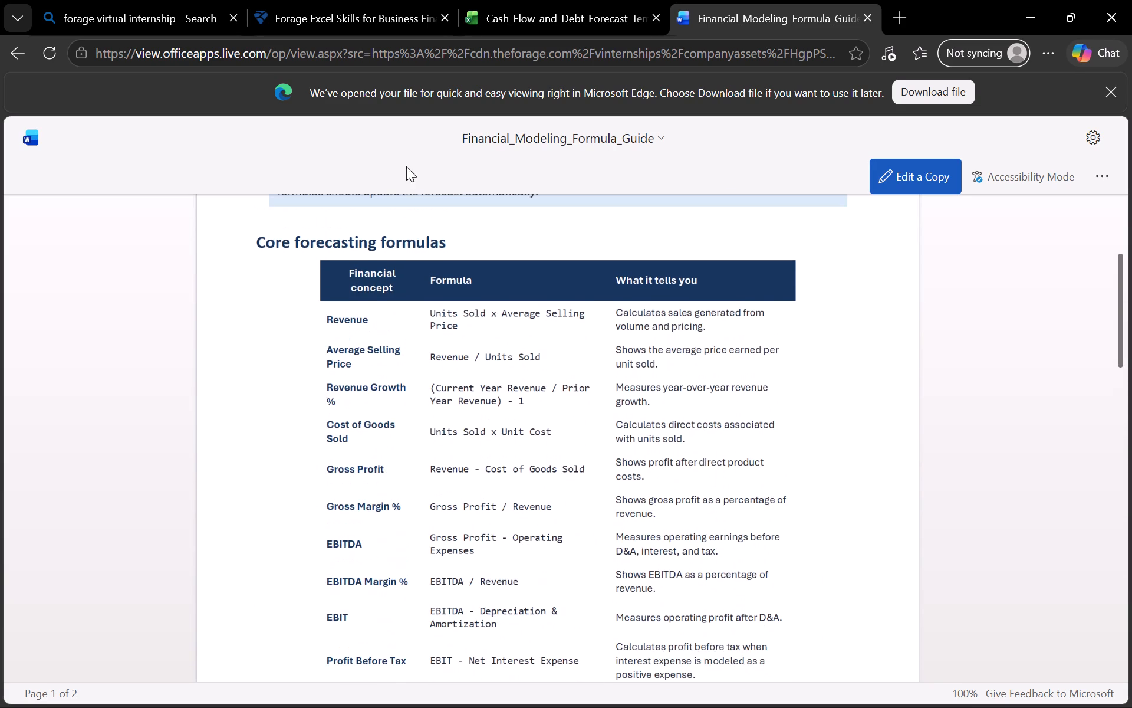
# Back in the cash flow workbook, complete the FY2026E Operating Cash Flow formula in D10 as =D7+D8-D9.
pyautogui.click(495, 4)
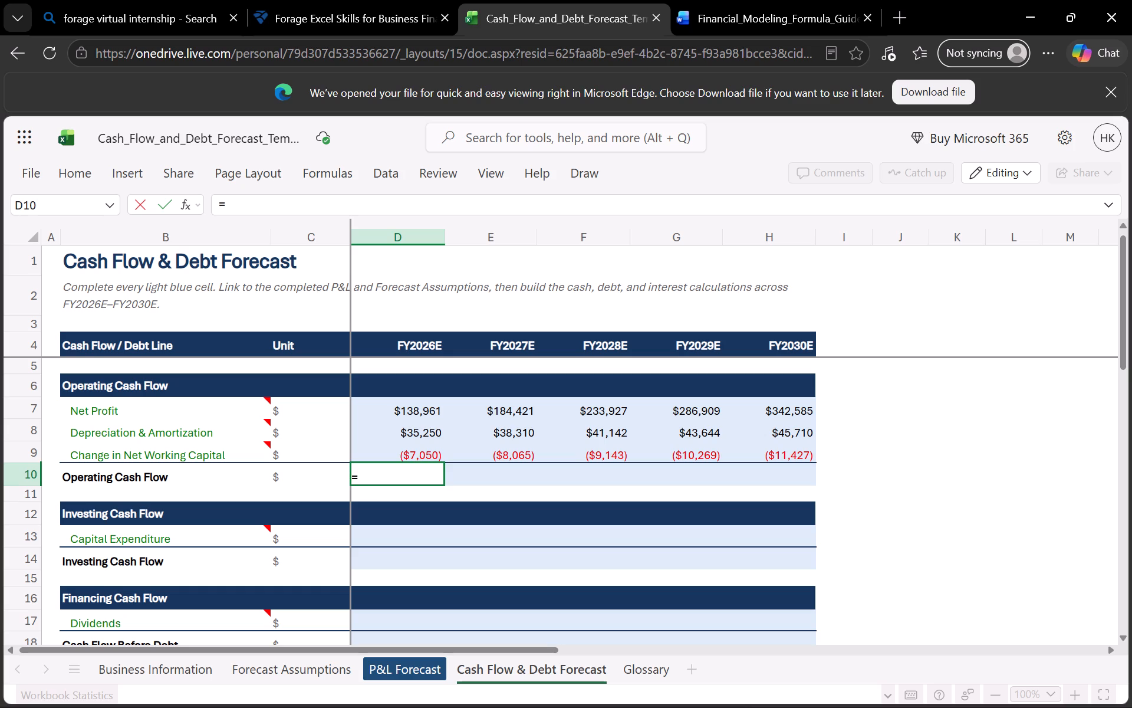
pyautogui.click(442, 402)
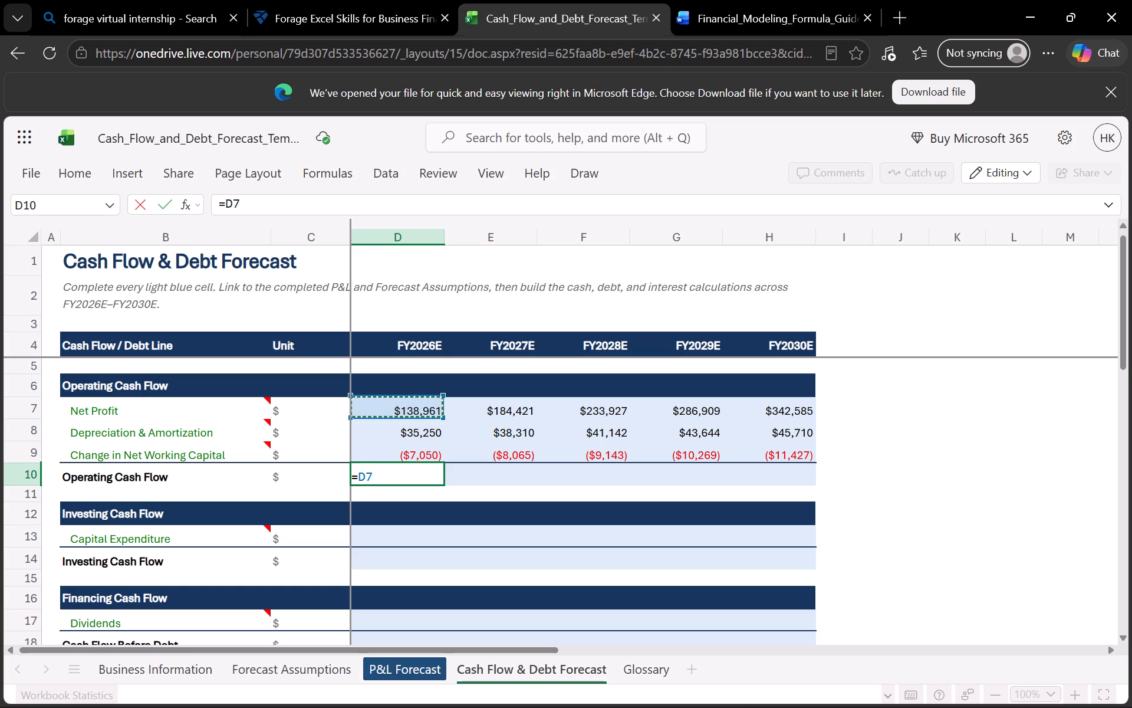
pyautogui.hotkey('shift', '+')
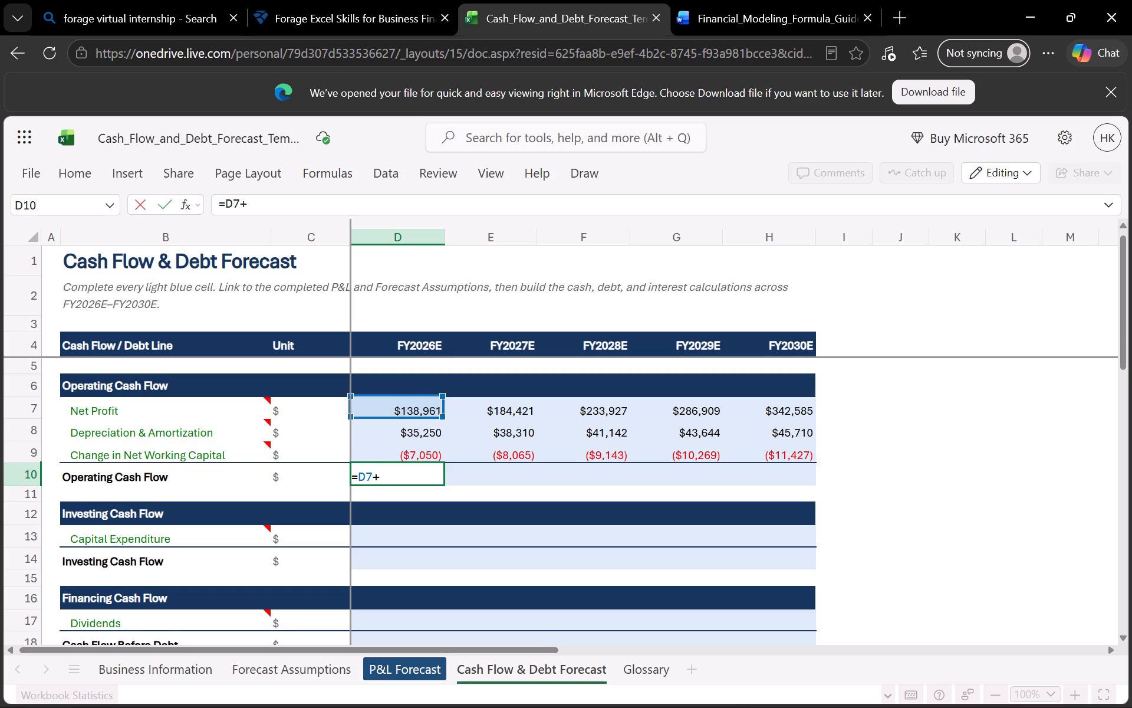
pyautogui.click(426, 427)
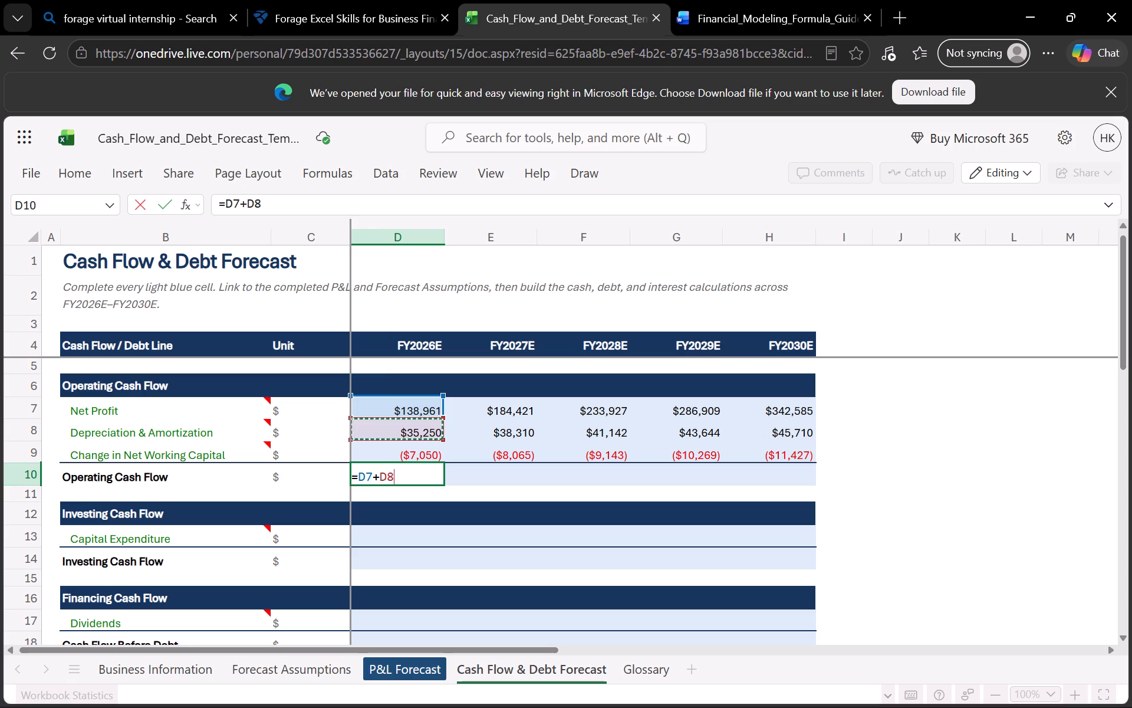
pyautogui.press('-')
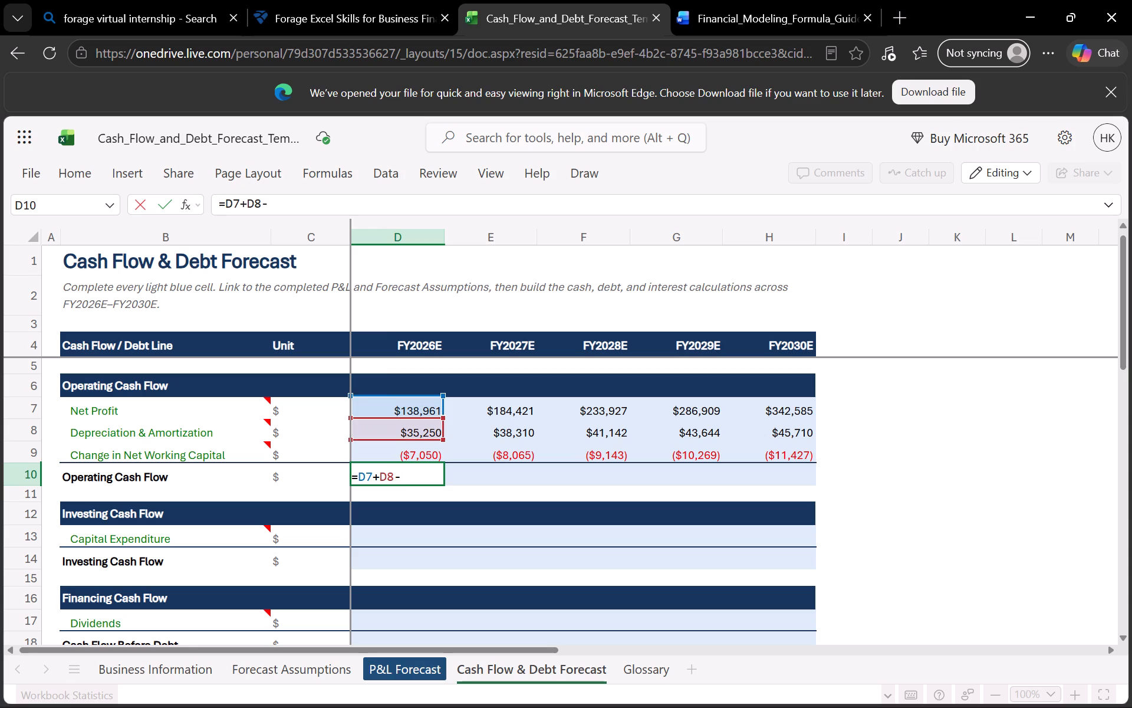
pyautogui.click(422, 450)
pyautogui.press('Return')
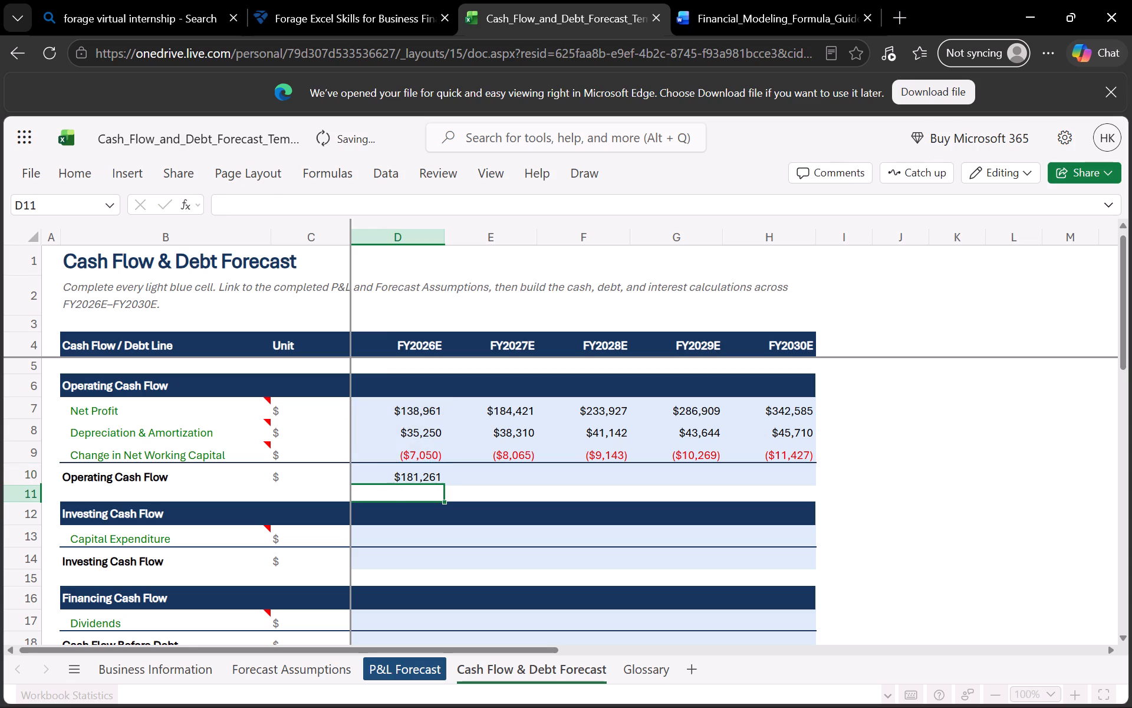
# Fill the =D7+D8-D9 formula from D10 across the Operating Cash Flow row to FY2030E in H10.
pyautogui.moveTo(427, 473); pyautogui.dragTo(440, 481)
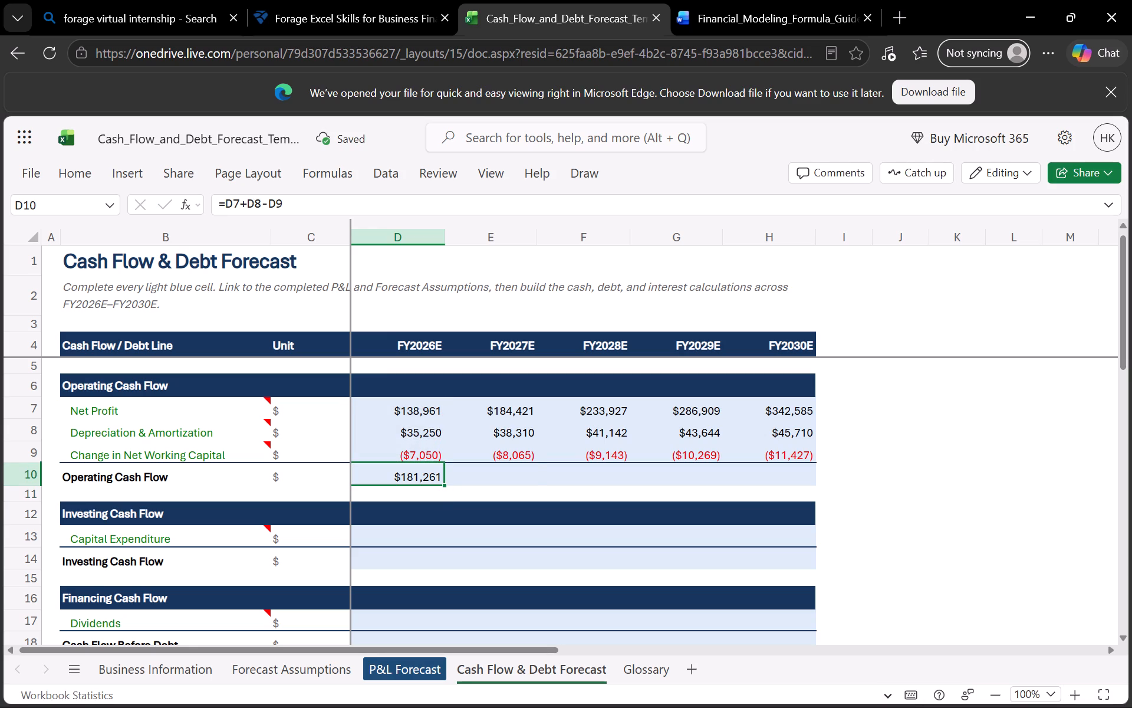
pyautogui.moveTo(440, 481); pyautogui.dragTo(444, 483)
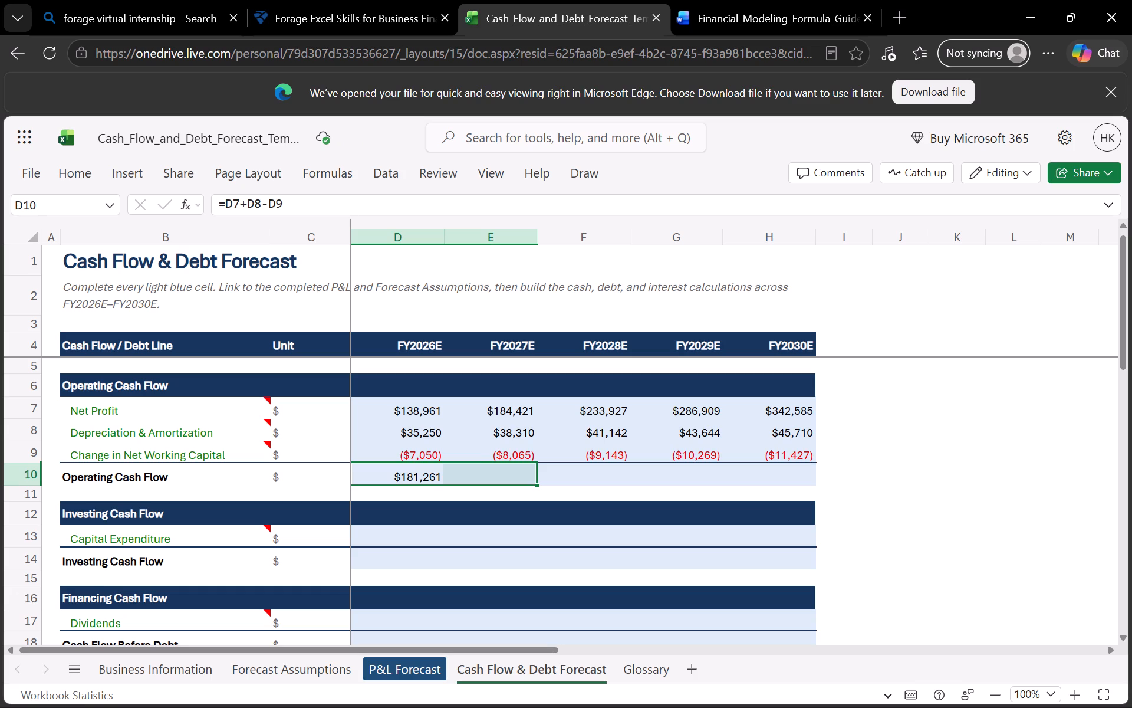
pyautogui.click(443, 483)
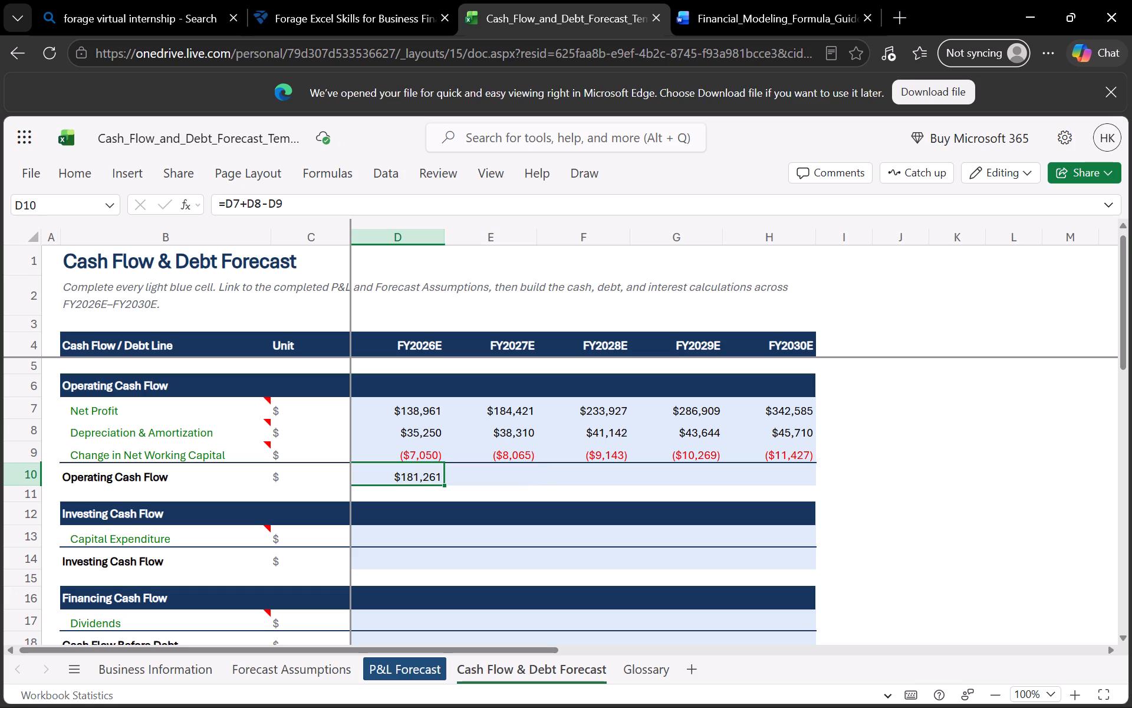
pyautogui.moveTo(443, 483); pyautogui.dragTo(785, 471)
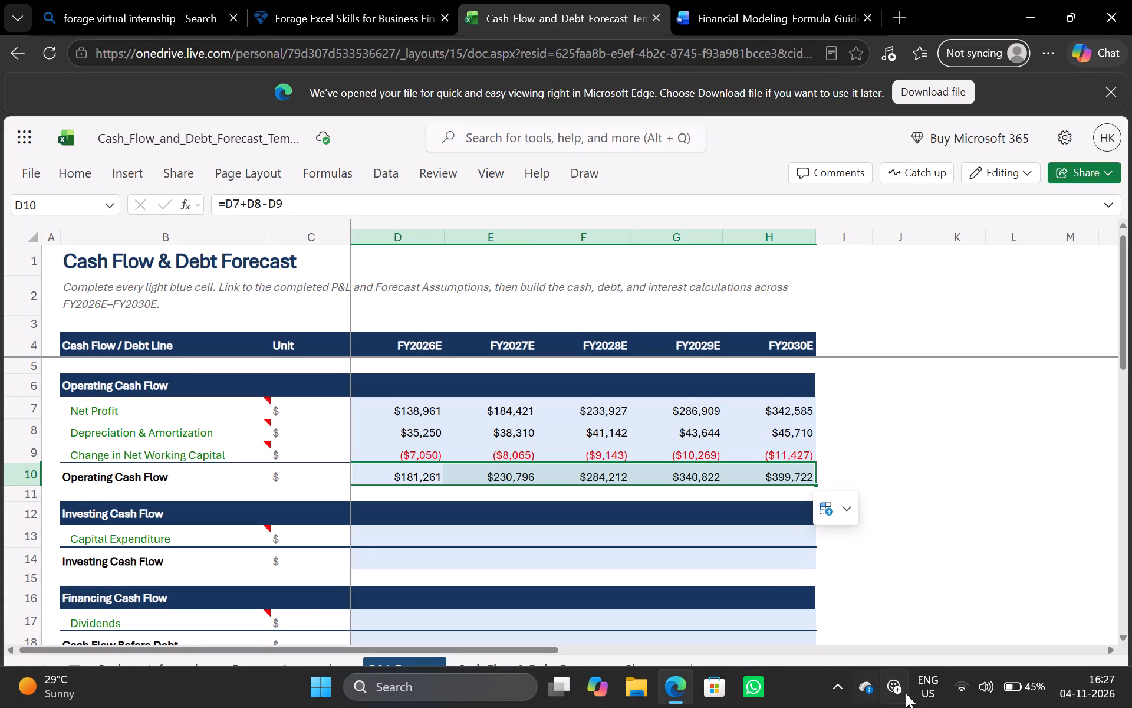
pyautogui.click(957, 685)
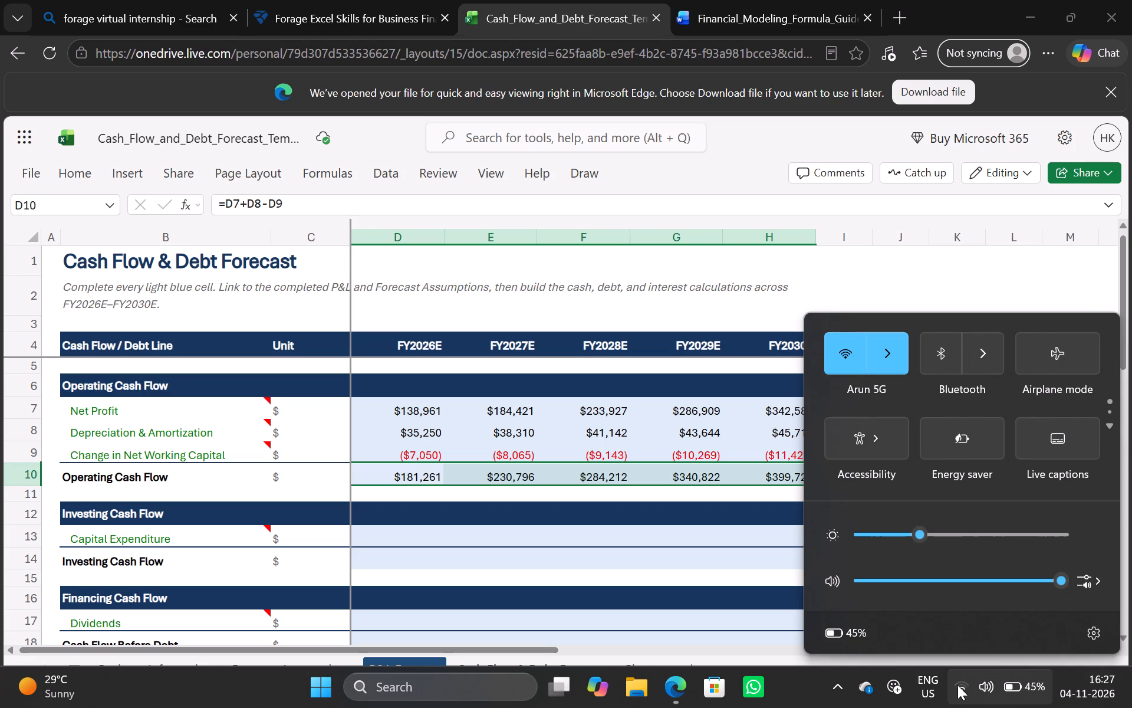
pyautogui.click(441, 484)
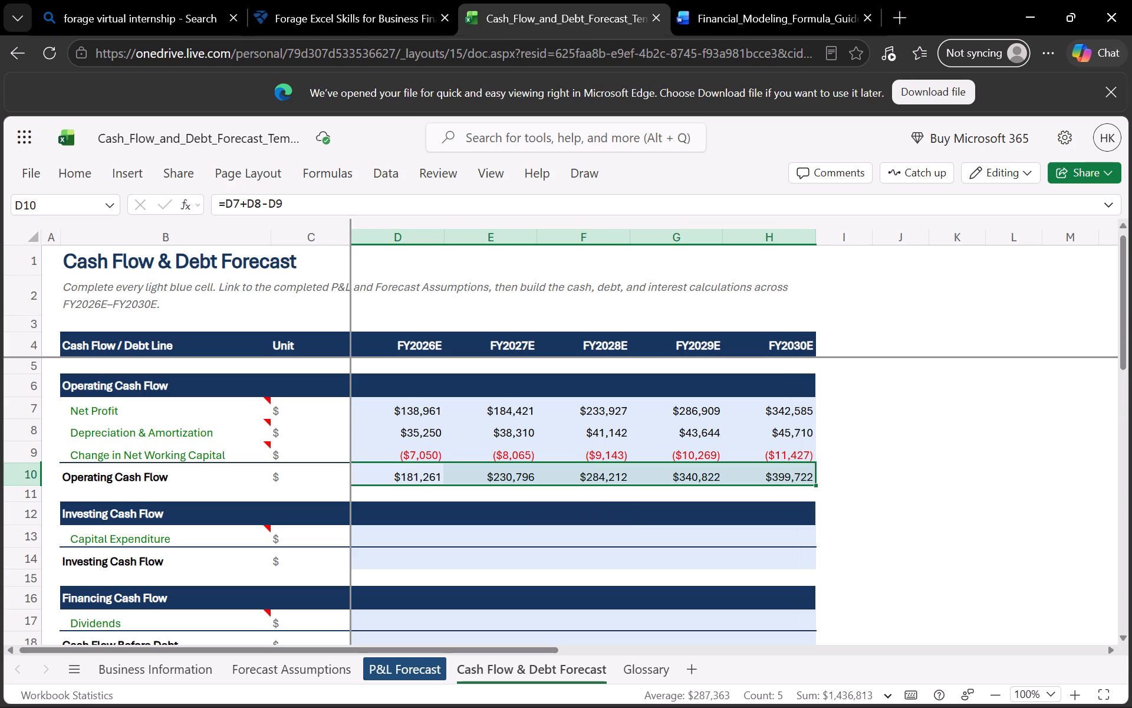
# Clear the FY2026E Operating Cash Flow formula in D10 and start a SUM formula in its place.
pyautogui.click(430, 476)
pyautogui.press('BackSpace')
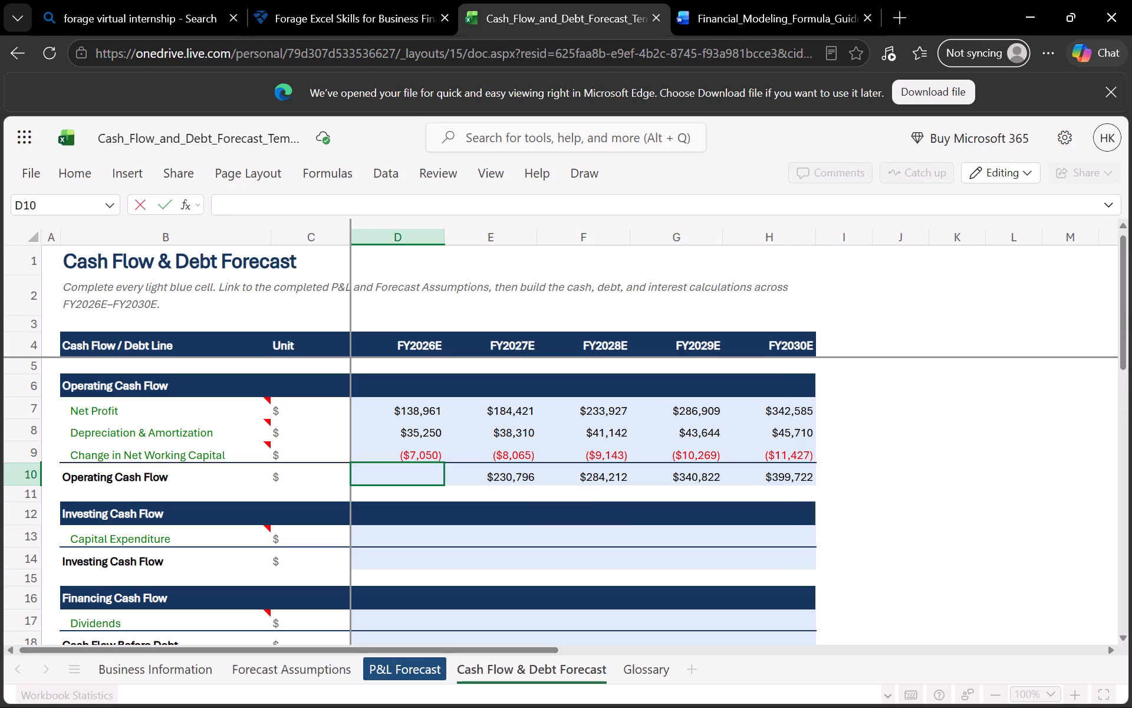
pyautogui.press('=')
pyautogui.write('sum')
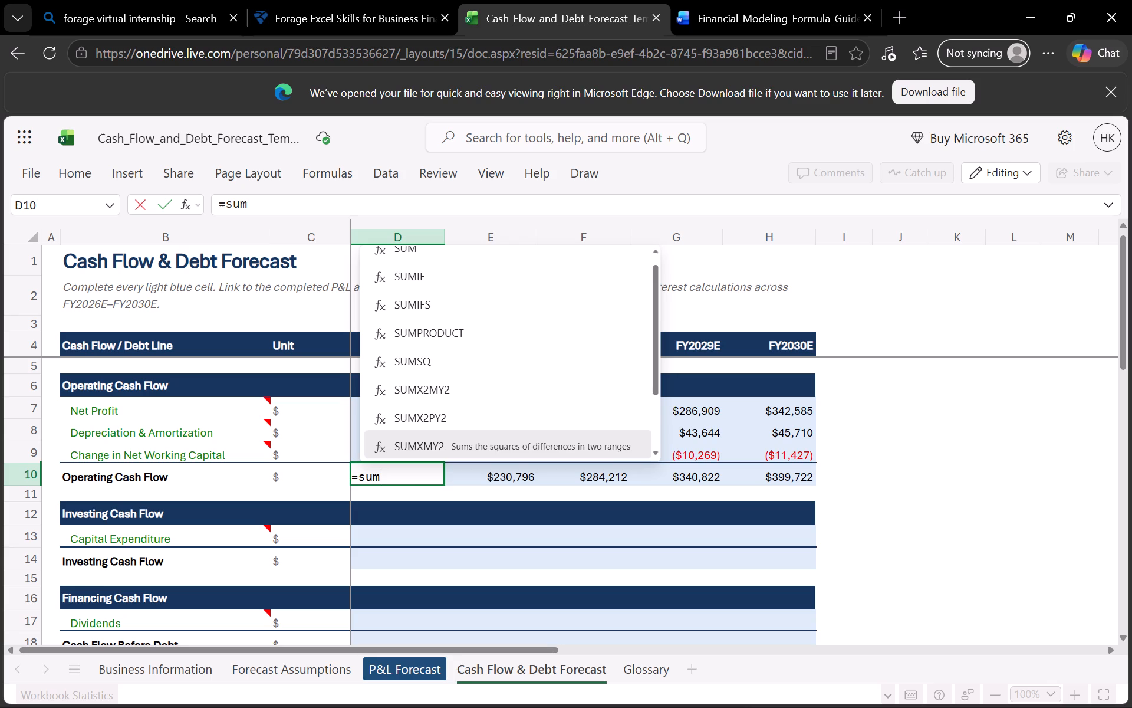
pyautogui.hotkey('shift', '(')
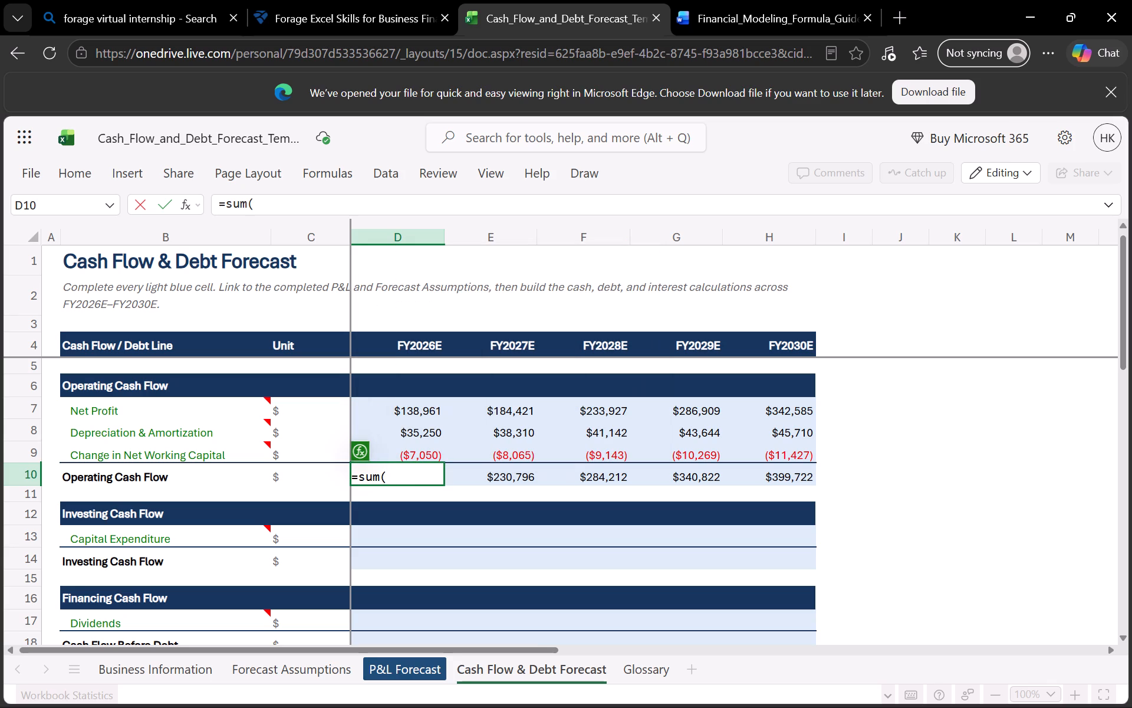
# Replace the FY2026E Operating Cash Flow formula in D10 with =SUM(D7,D8,D9).
pyautogui.click(436, 412)
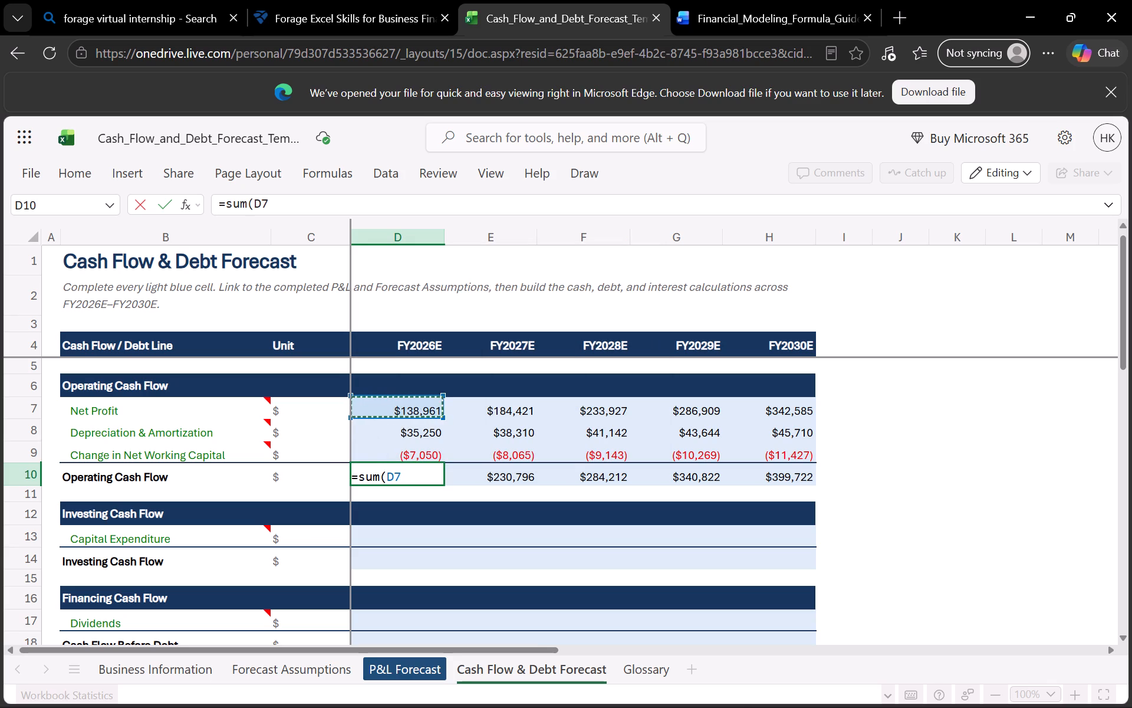
pyautogui.press(',')
pyautogui.click(438, 431)
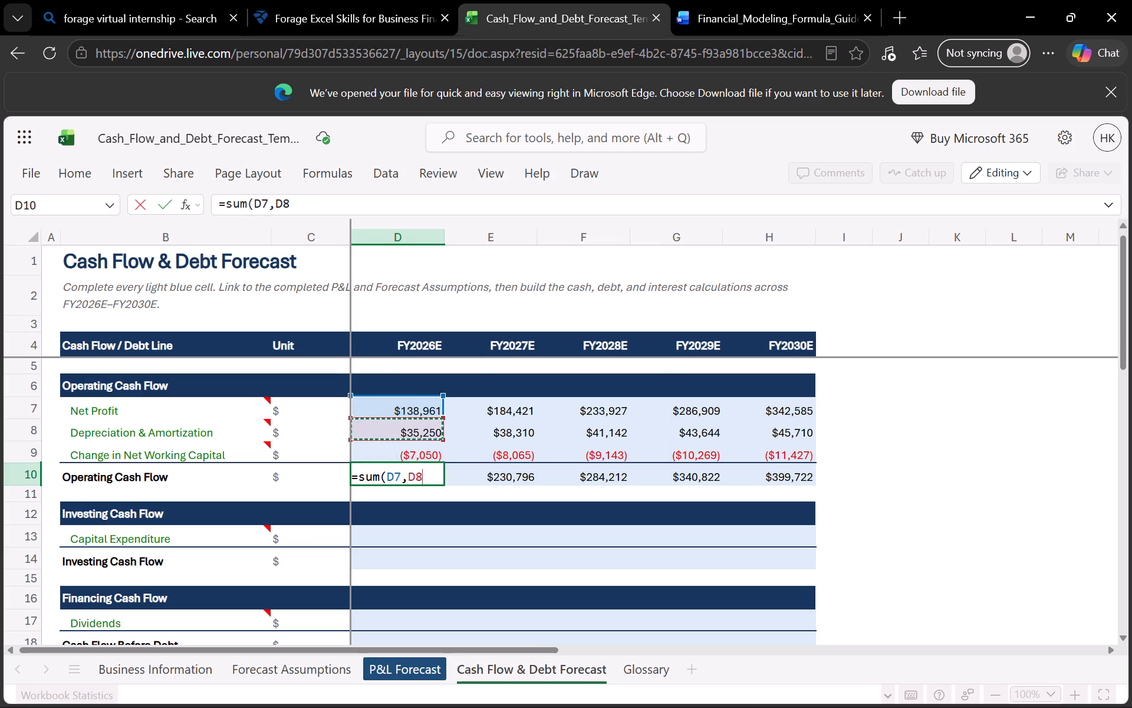
pyautogui.press(',')
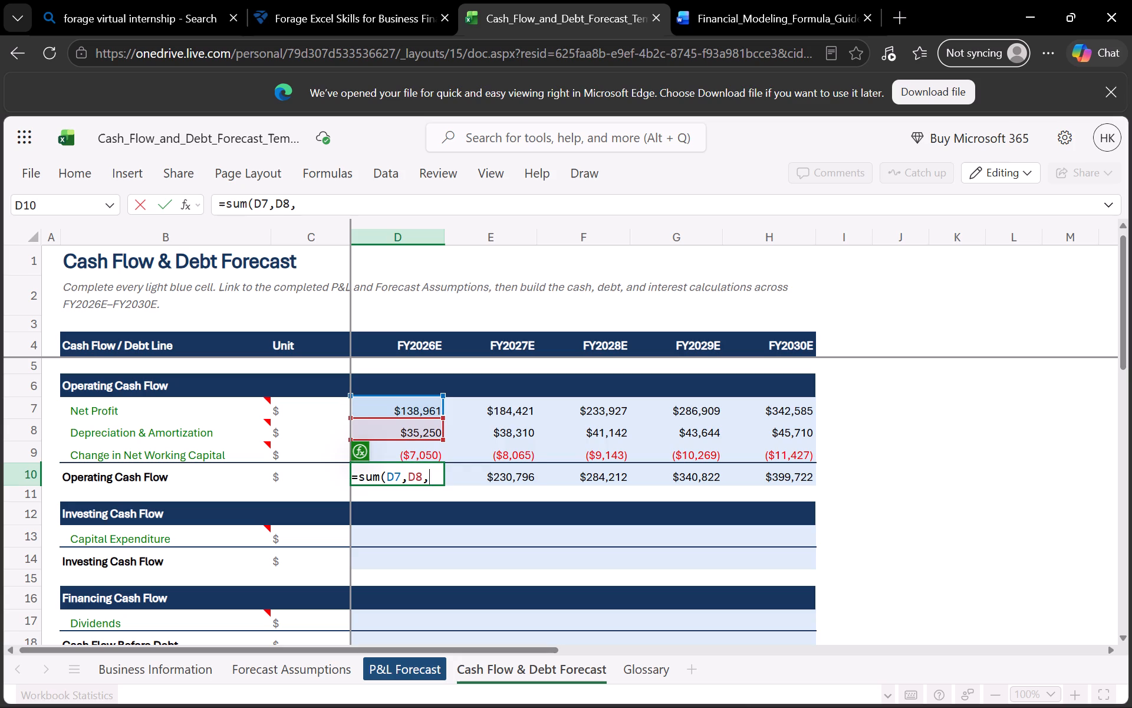
pyautogui.click(428, 450)
pyautogui.press('Return')
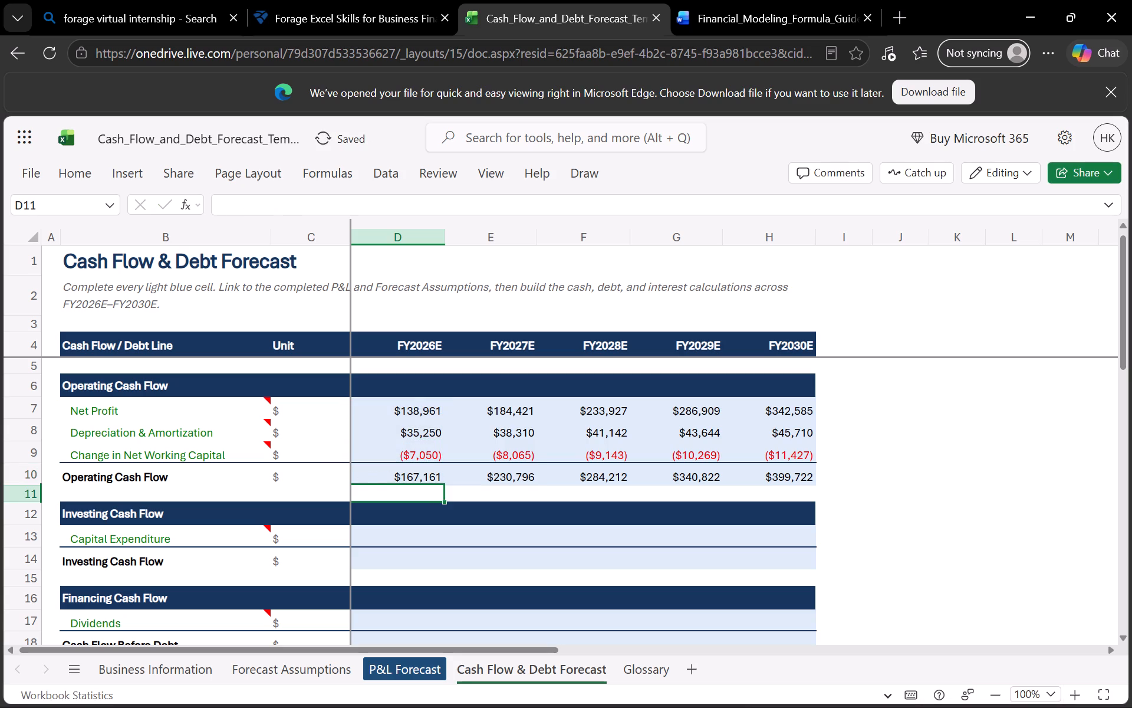
# Fill the SUM formula from D10 across the Operating Cash Flow row to FY2030E in H10, and clear the extra copy in I10.
pyautogui.moveTo(435, 481); pyautogui.dragTo(444, 483)
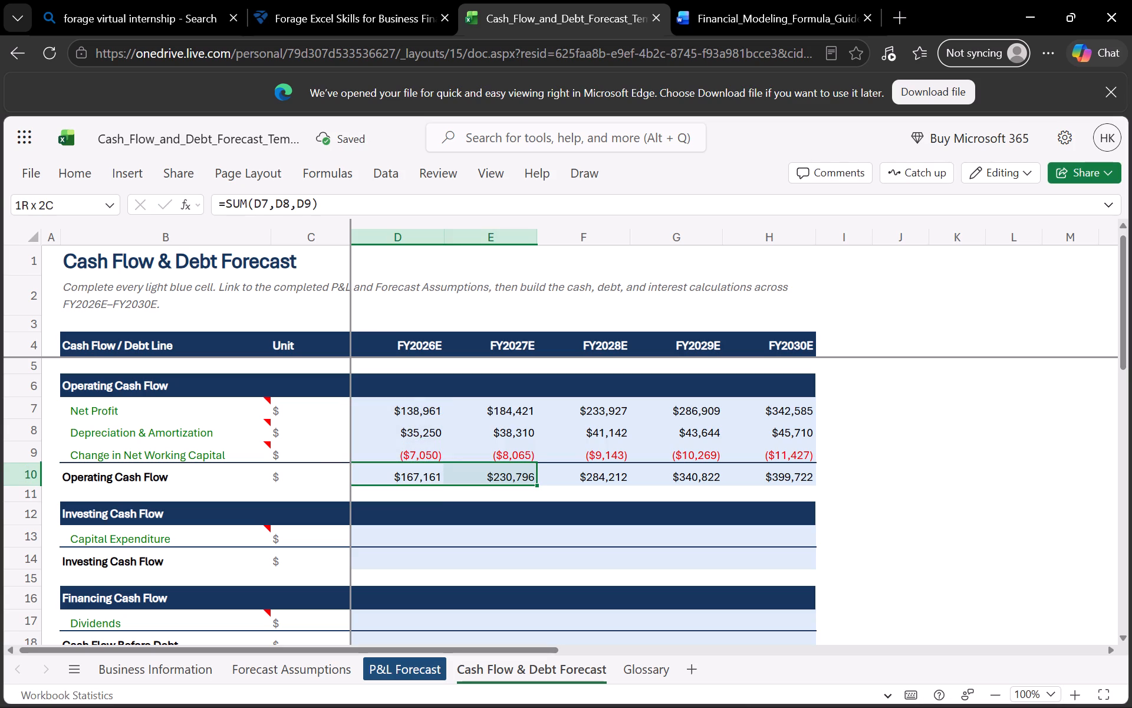
pyautogui.moveTo(444, 483); pyautogui.dragTo(445, 483)
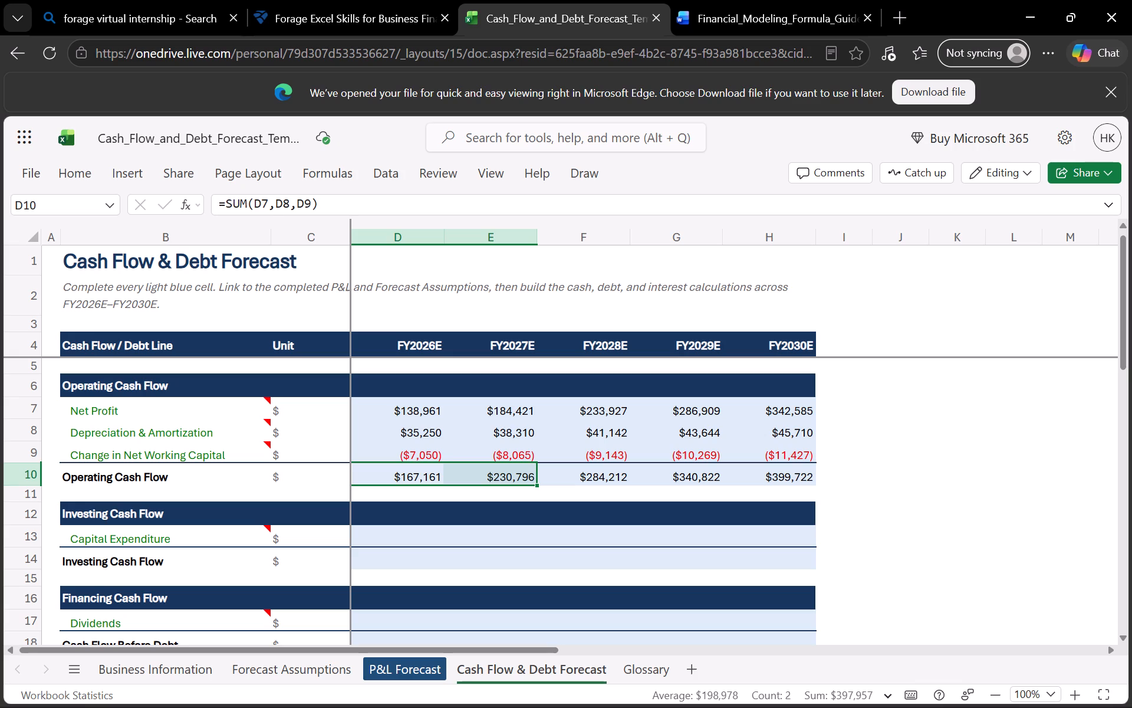
pyautogui.click(439, 483)
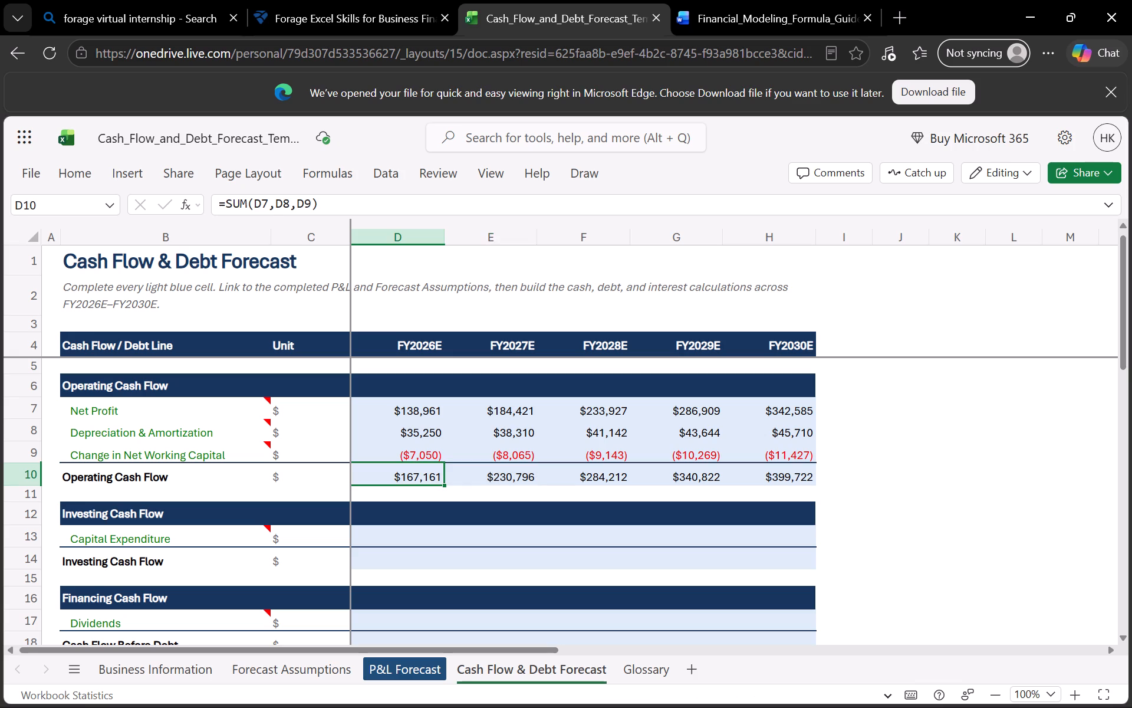
pyautogui.moveTo(443, 484); pyautogui.dragTo(833, 478)
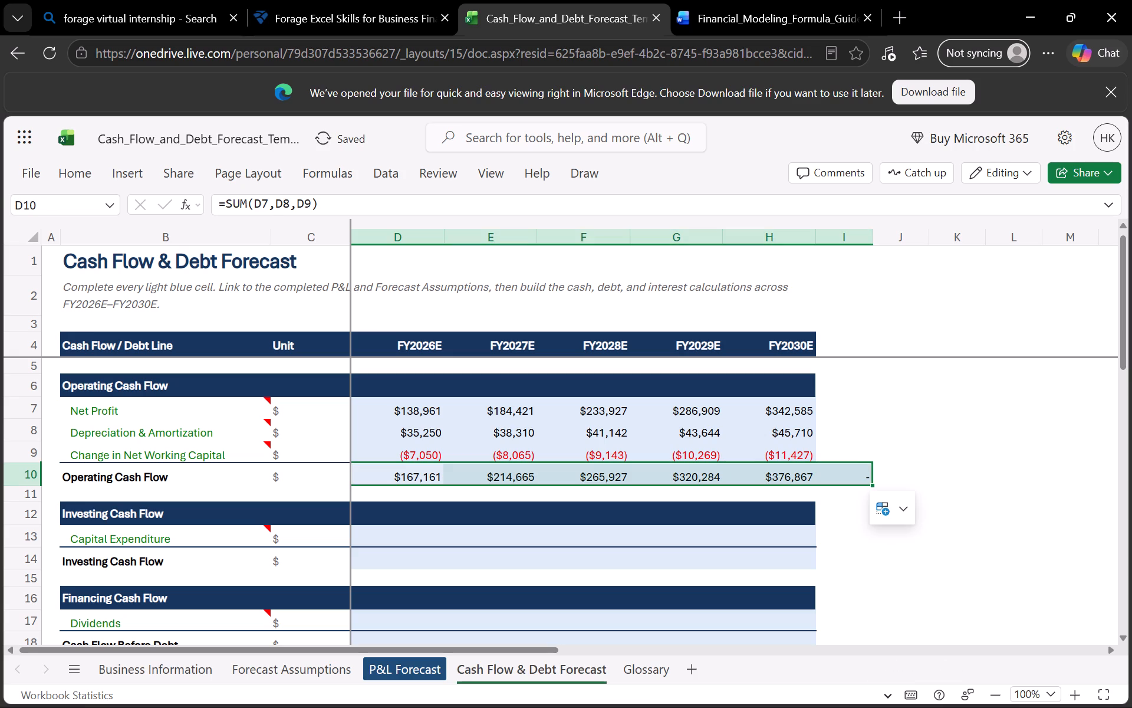
pyautogui.click(834, 482)
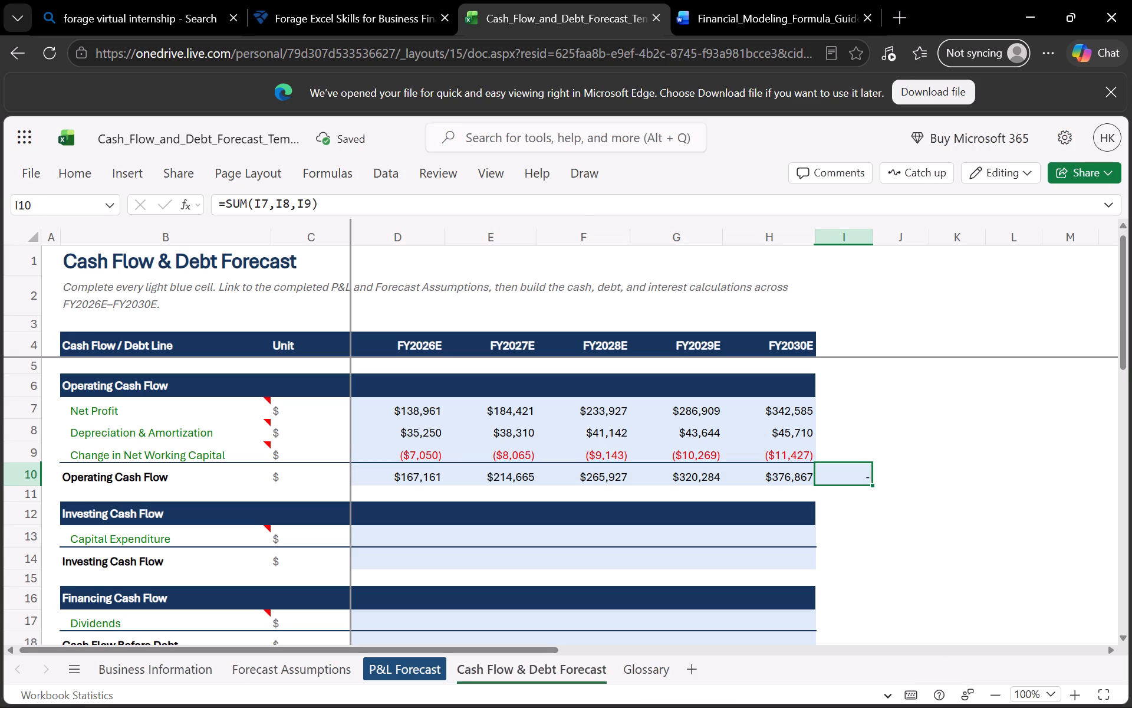
pyautogui.rightClick(858, 473)
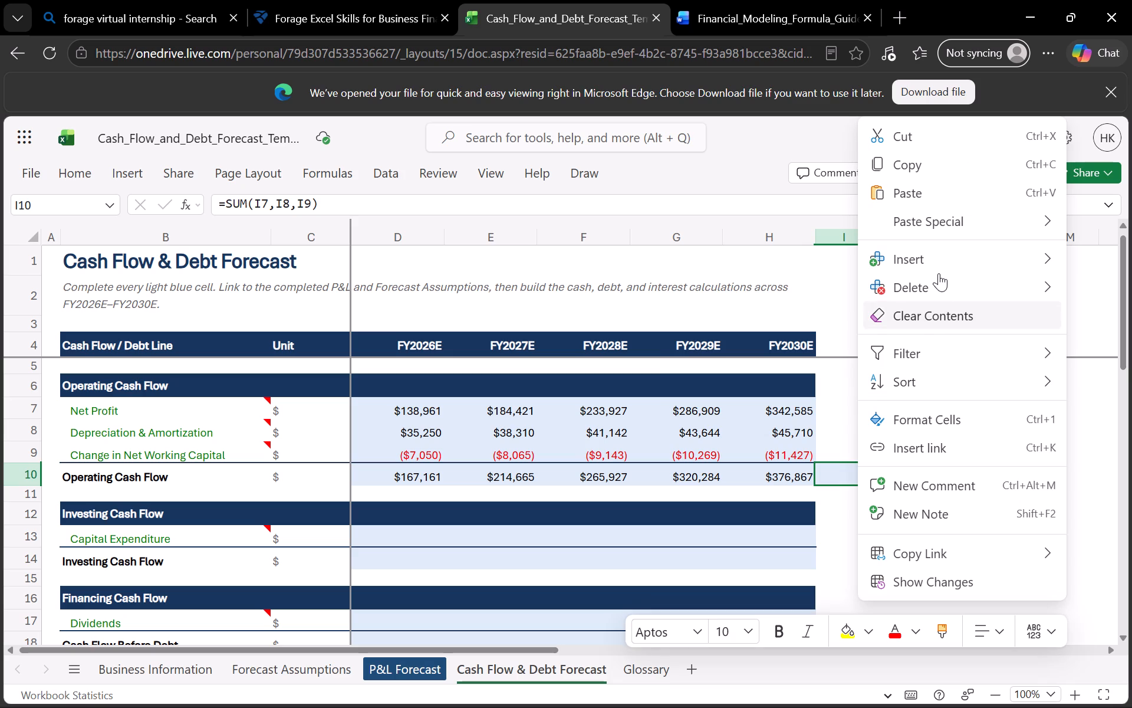
pyautogui.click(836, 322)
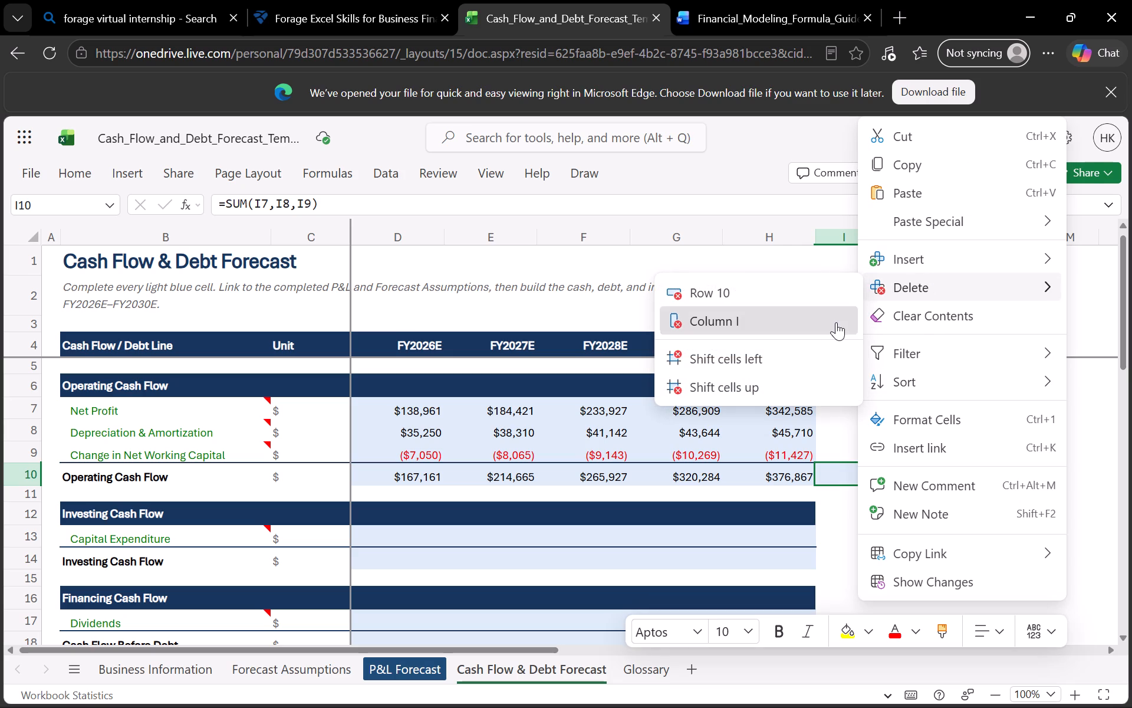
# Enter the FY2026E Capital Expenditure formula in D13 as ='P&L Forecast'!D10*'Forecast Assumptions'!D31.
pyautogui.click(417, 538)
pyautogui.press('=')
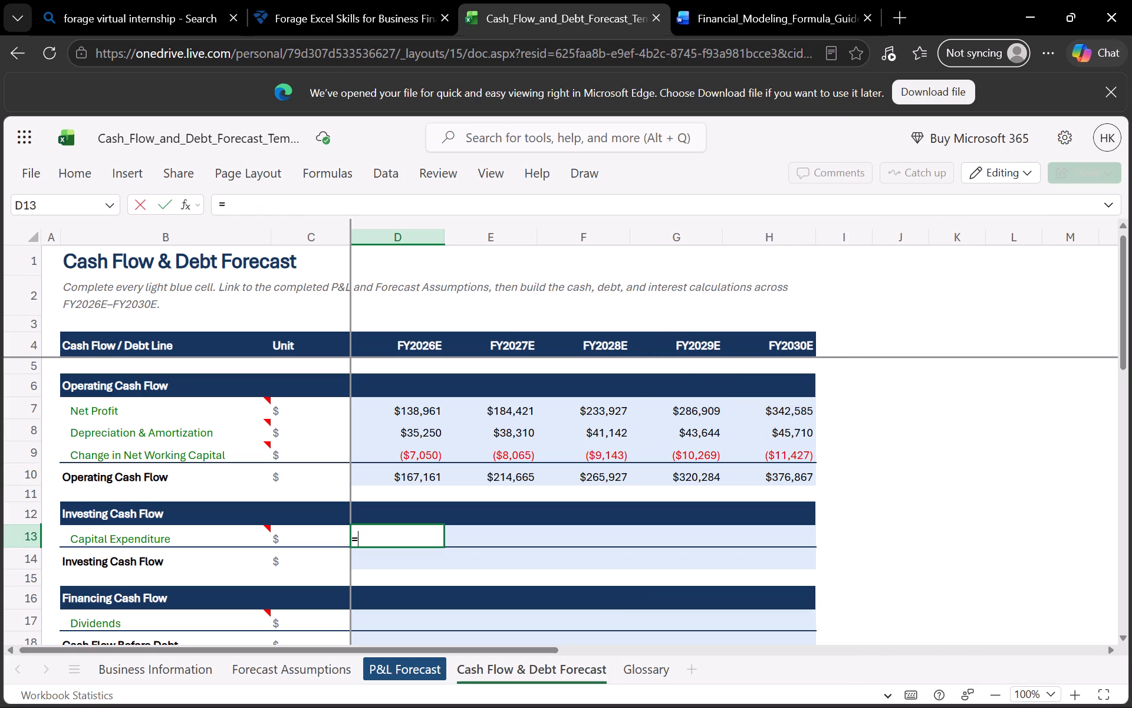
pyautogui.click(321, 667)
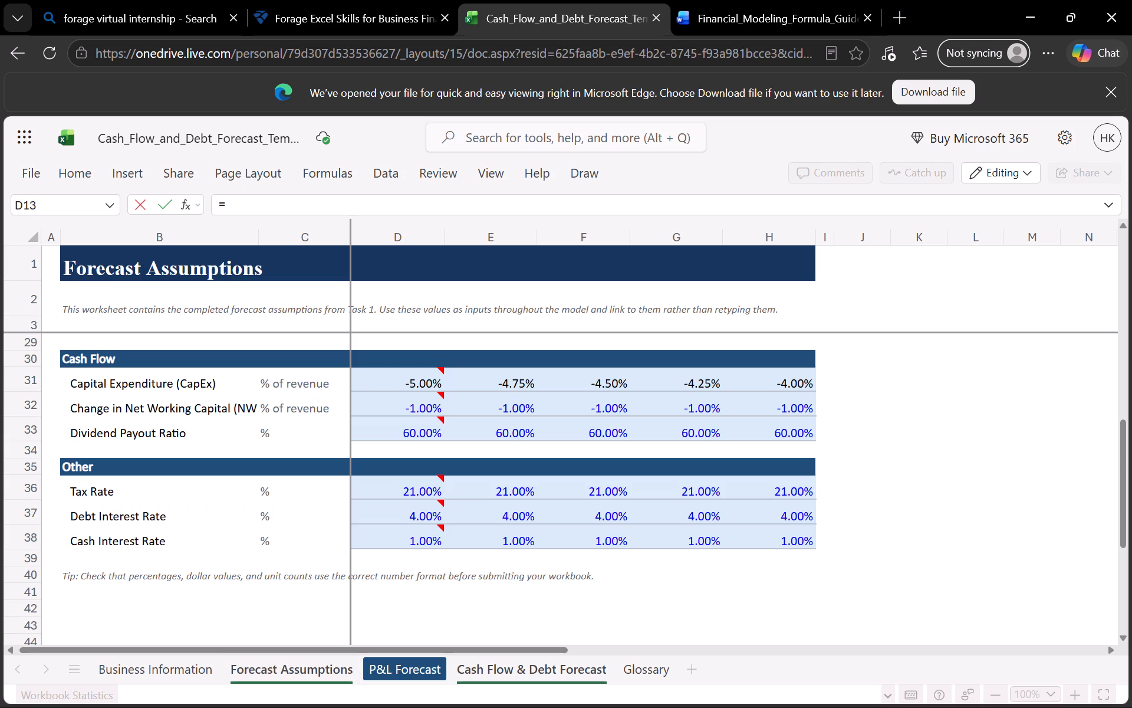
pyautogui.click(391, 662)
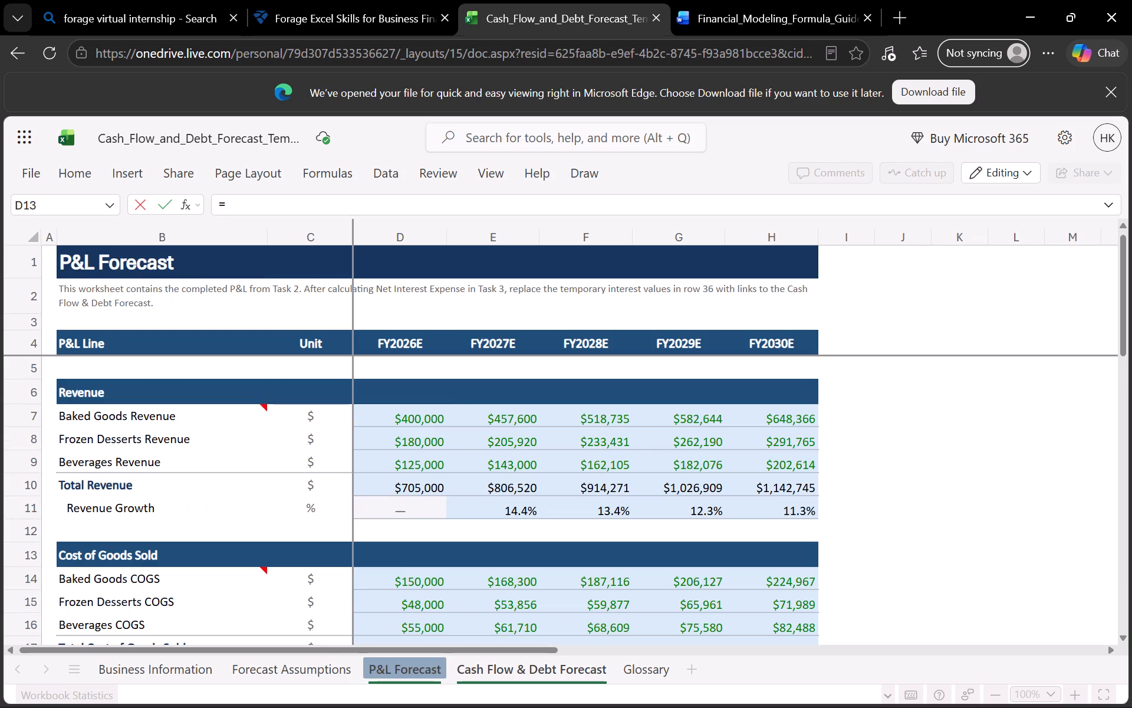
pyautogui.click(438, 494)
pyautogui.hotkey('shift', '*')
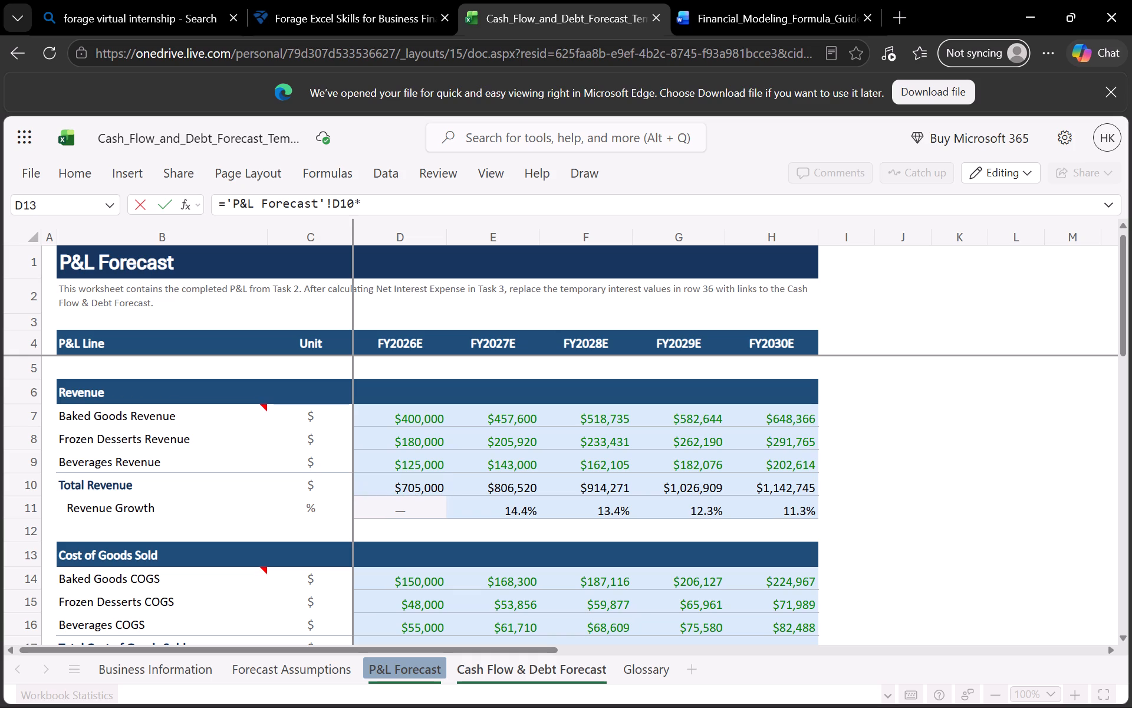
pyautogui.click(326, 661)
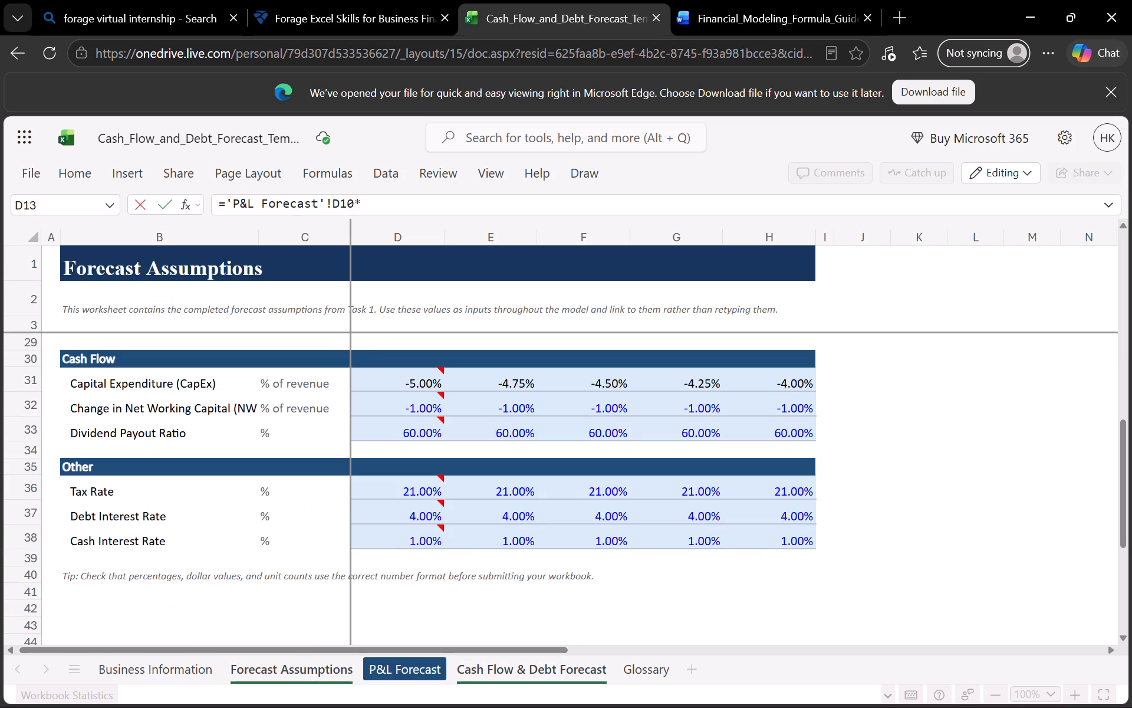
pyautogui.click(422, 382)
pyautogui.press('Return')
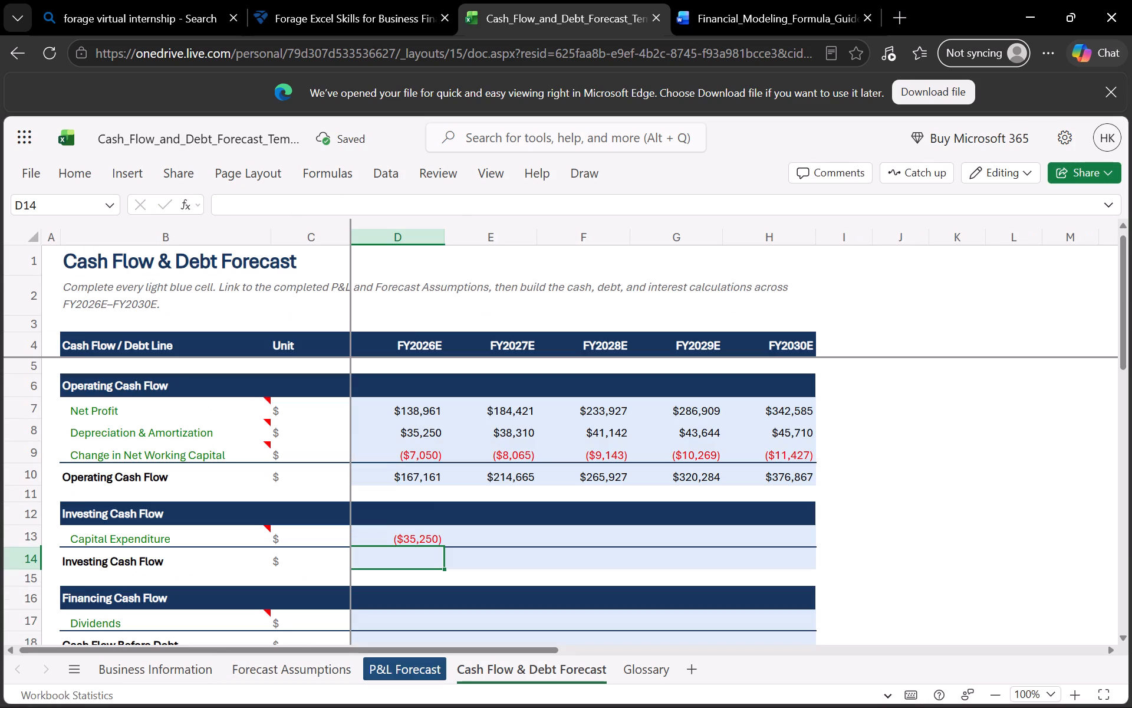
# Fill the Capital Expenditure formula from D13 across to FY2030E in H13.
pyautogui.click(403, 535)
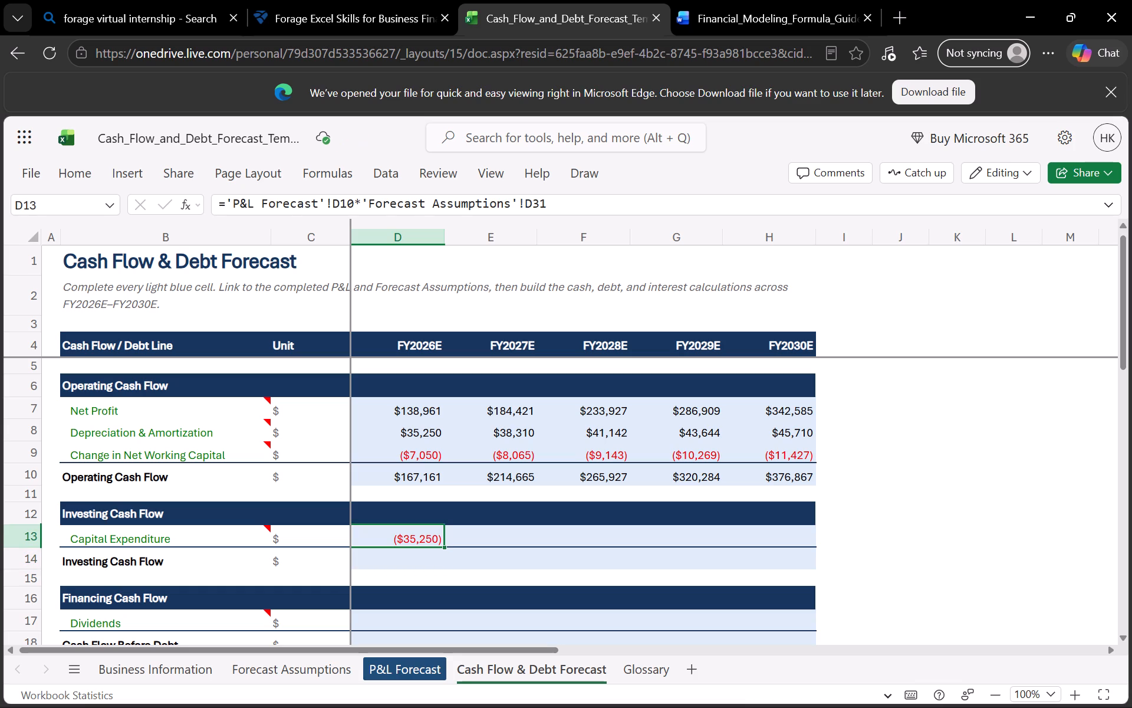
pyautogui.moveTo(443, 546); pyautogui.dragTo(775, 536)
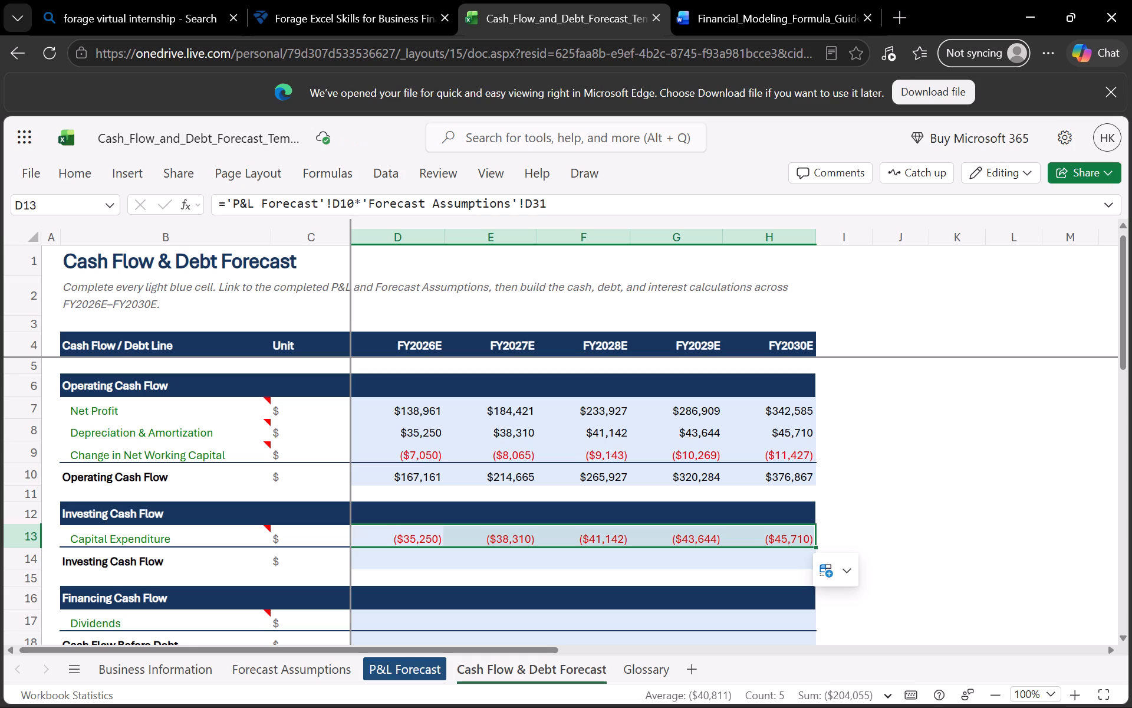
# Enter =D13 as the FY2026E Investing Cash Flow in D14 and fill it across to FY2030E in H14.
pyautogui.click(436, 560)
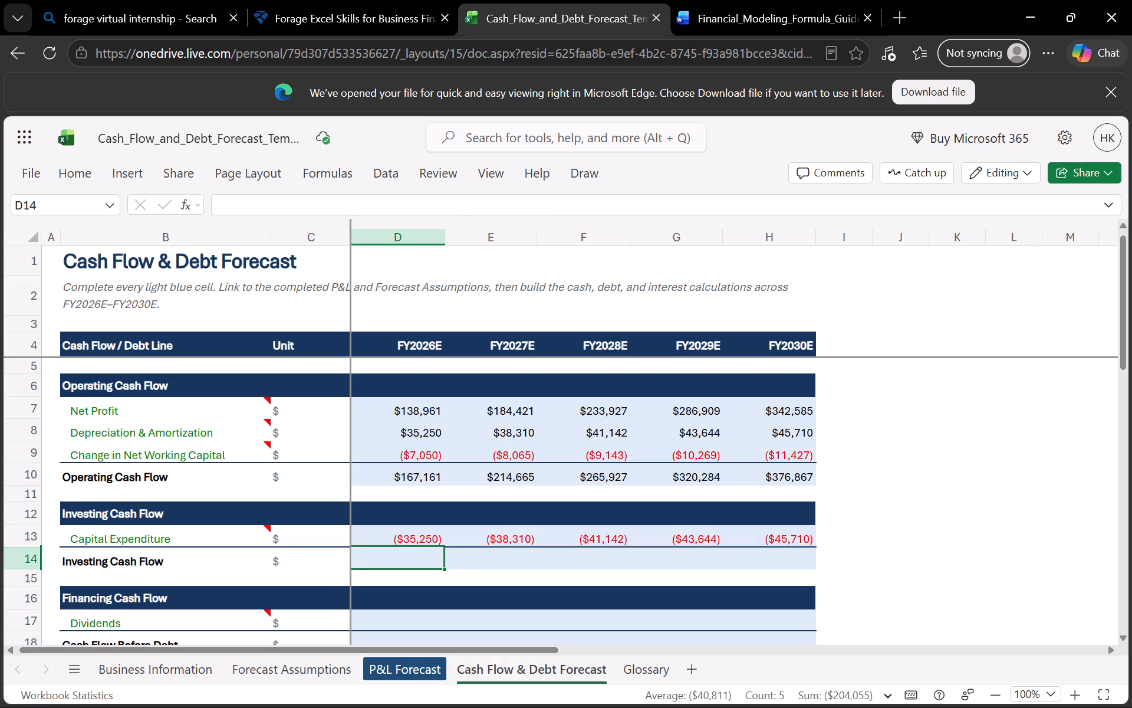
pyautogui.press('=')
pyautogui.click(437, 540)
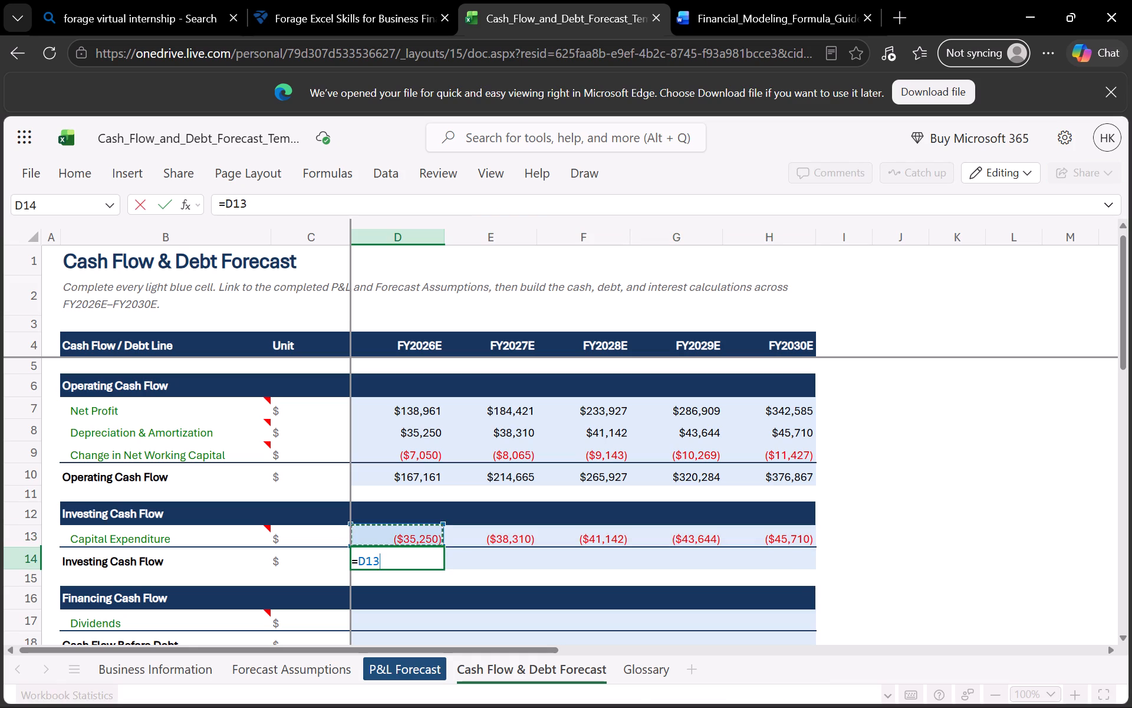
pyautogui.press('Return')
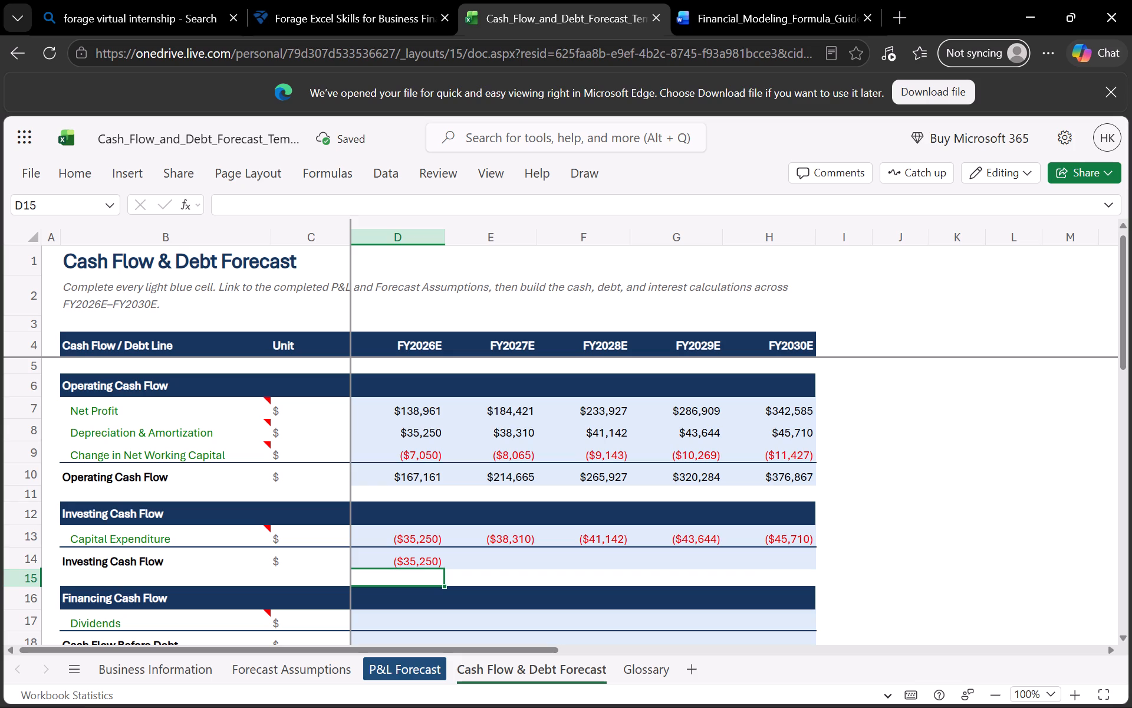
pyautogui.click(436, 552)
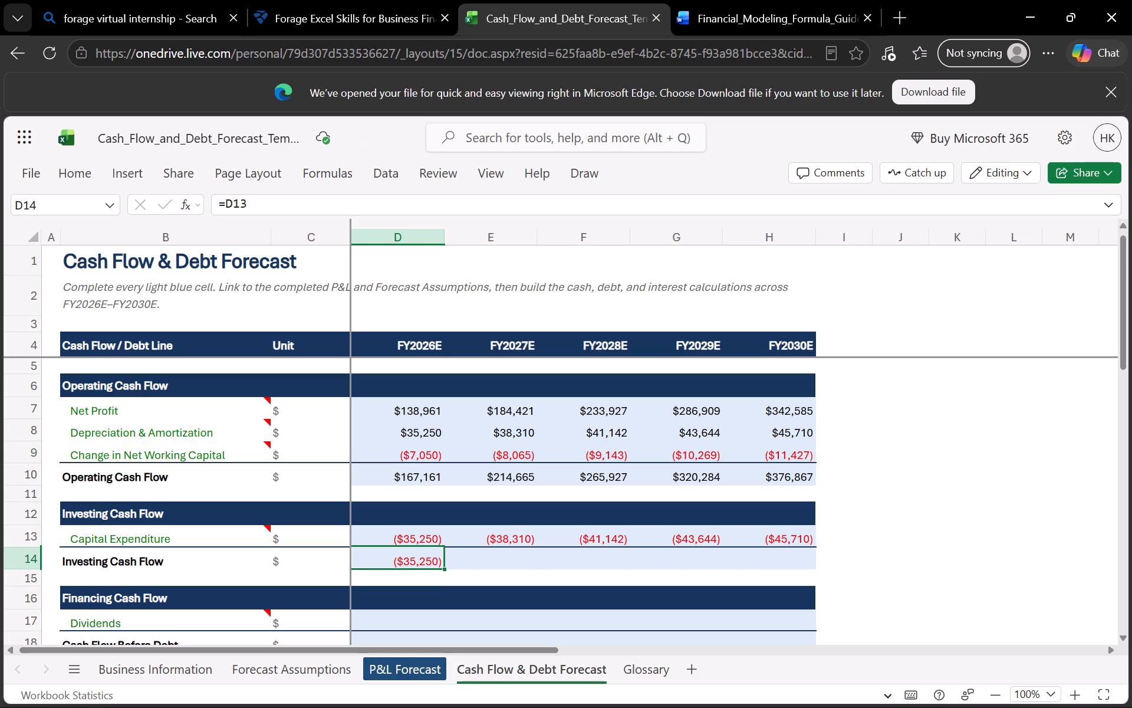
pyautogui.moveTo(443, 567); pyautogui.dragTo(769, 574)
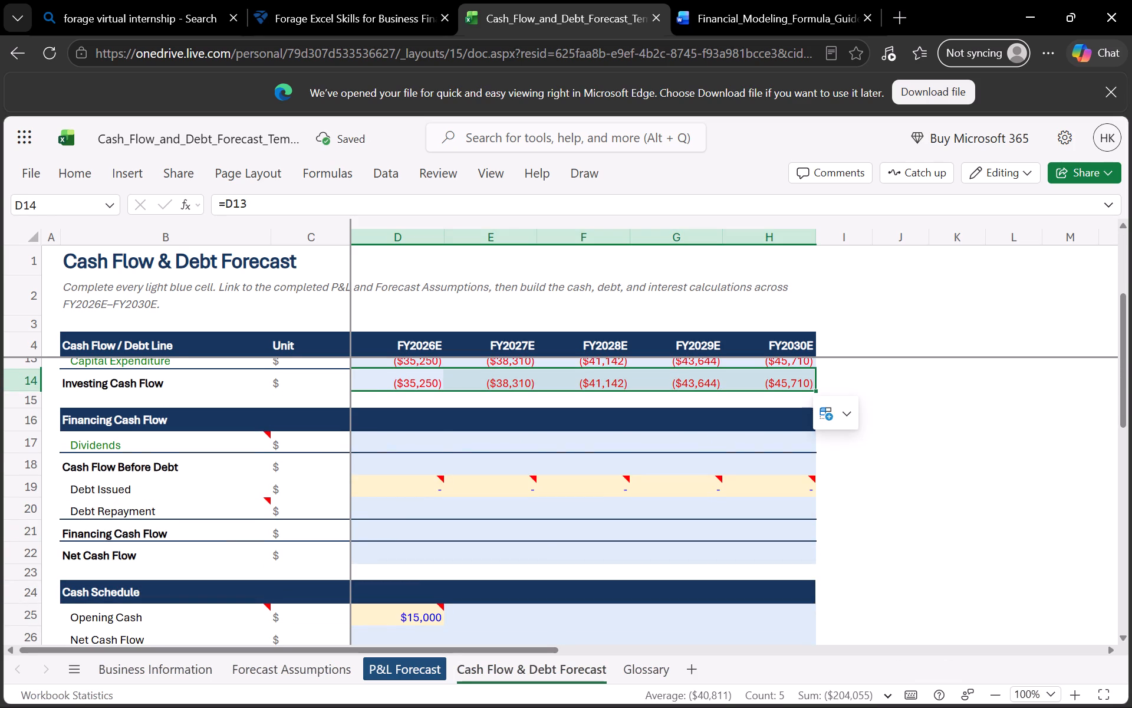
# Enter the FY2026E Dividends formula in D17 as ='P&L Forecast'!D39*'Forecast Assumptions'!D33.
pyautogui.click(414, 435)
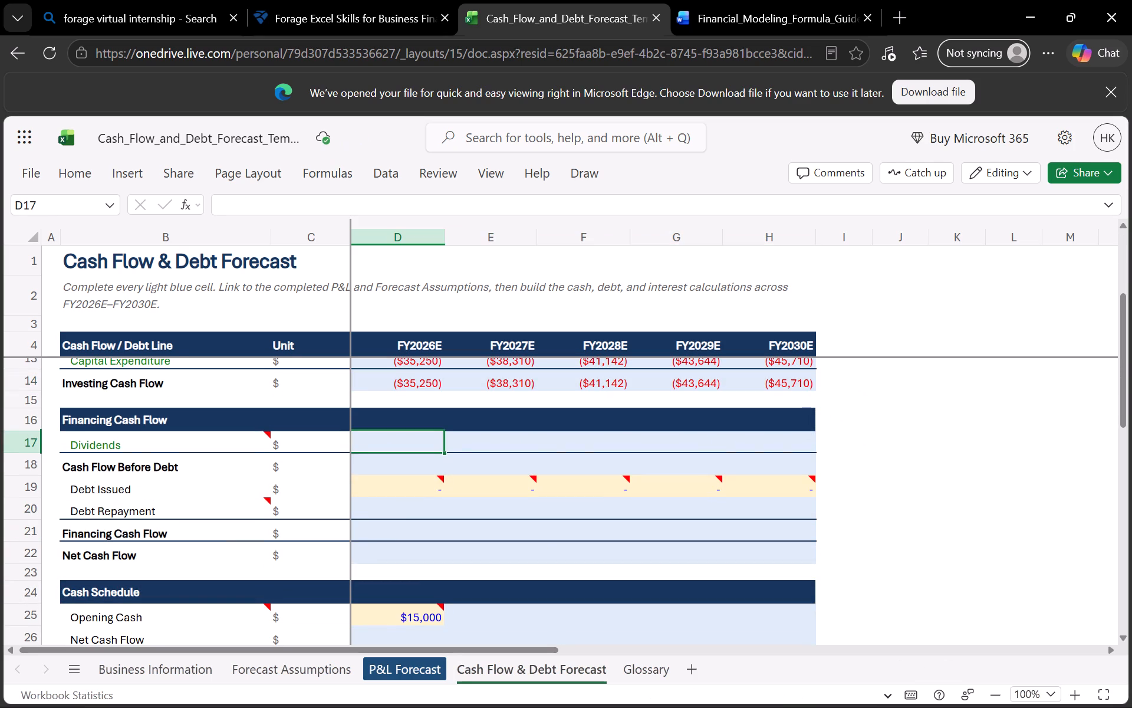
pyautogui.press('=')
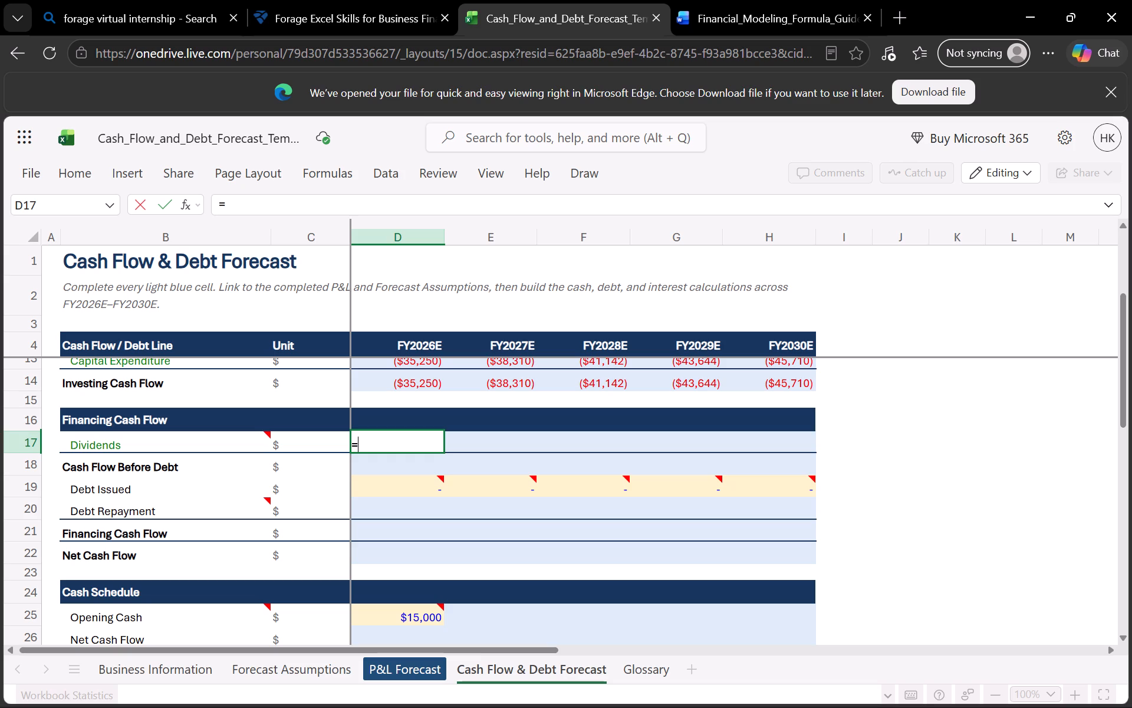
pyautogui.click(400, 667)
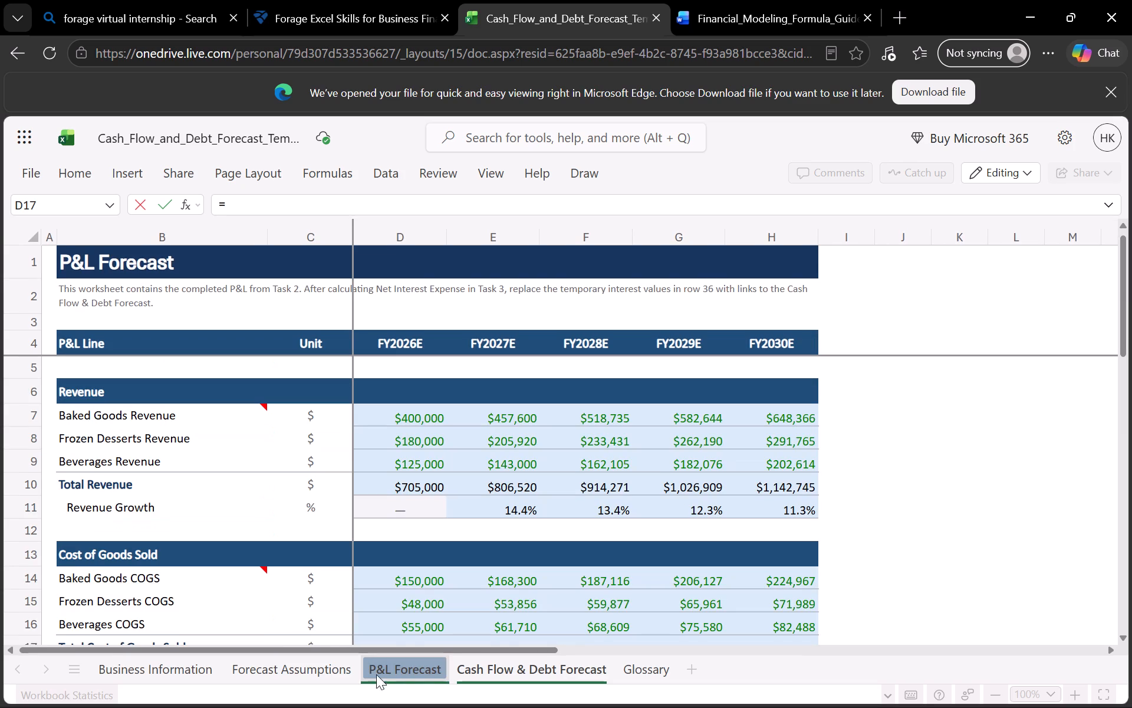
pyautogui.click(320, 667)
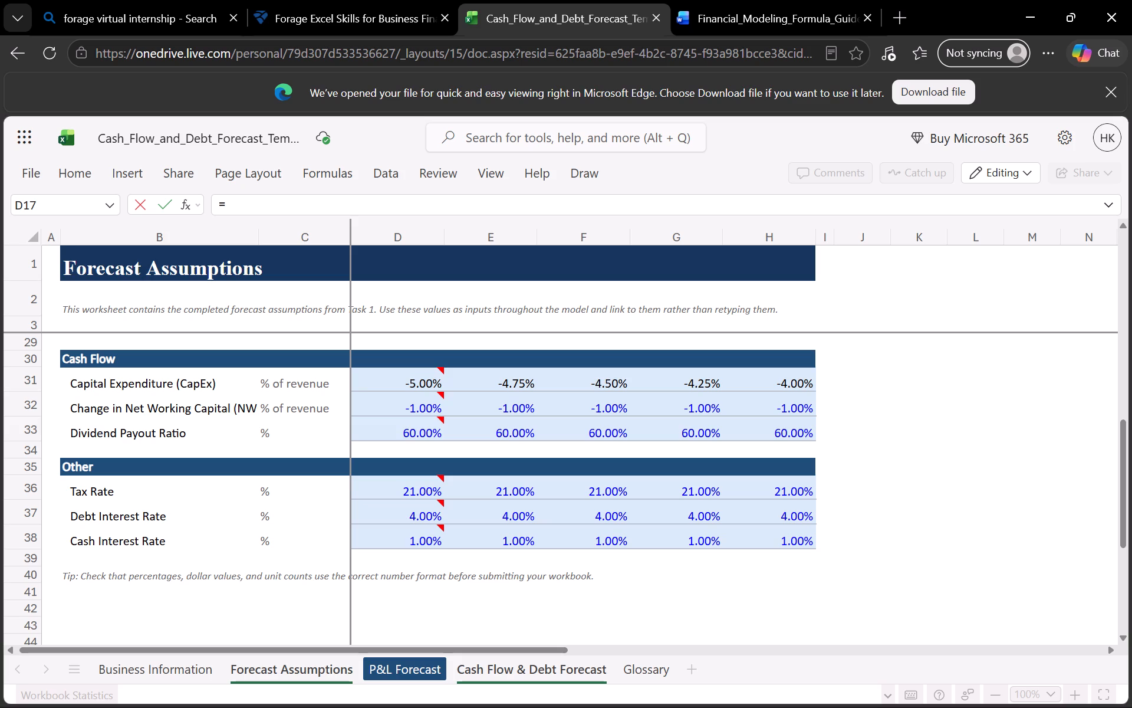
pyautogui.click(381, 662)
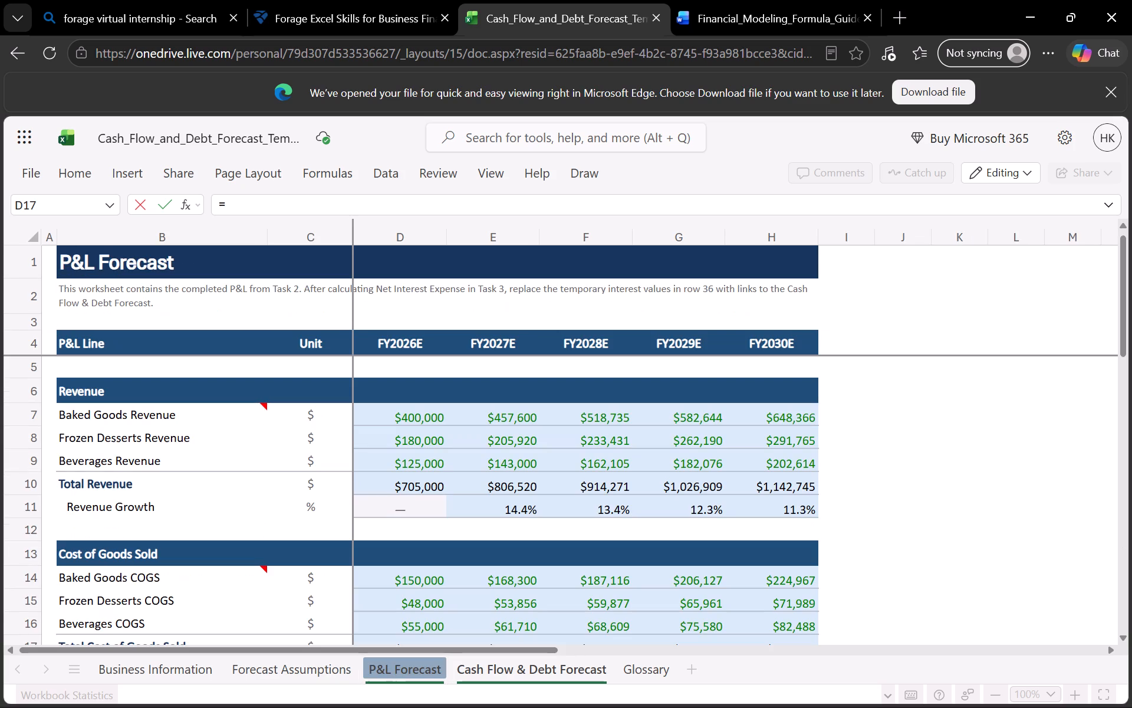
pyautogui.scroll(-6, 377, 531)
pyautogui.scroll(2, 377, 531)
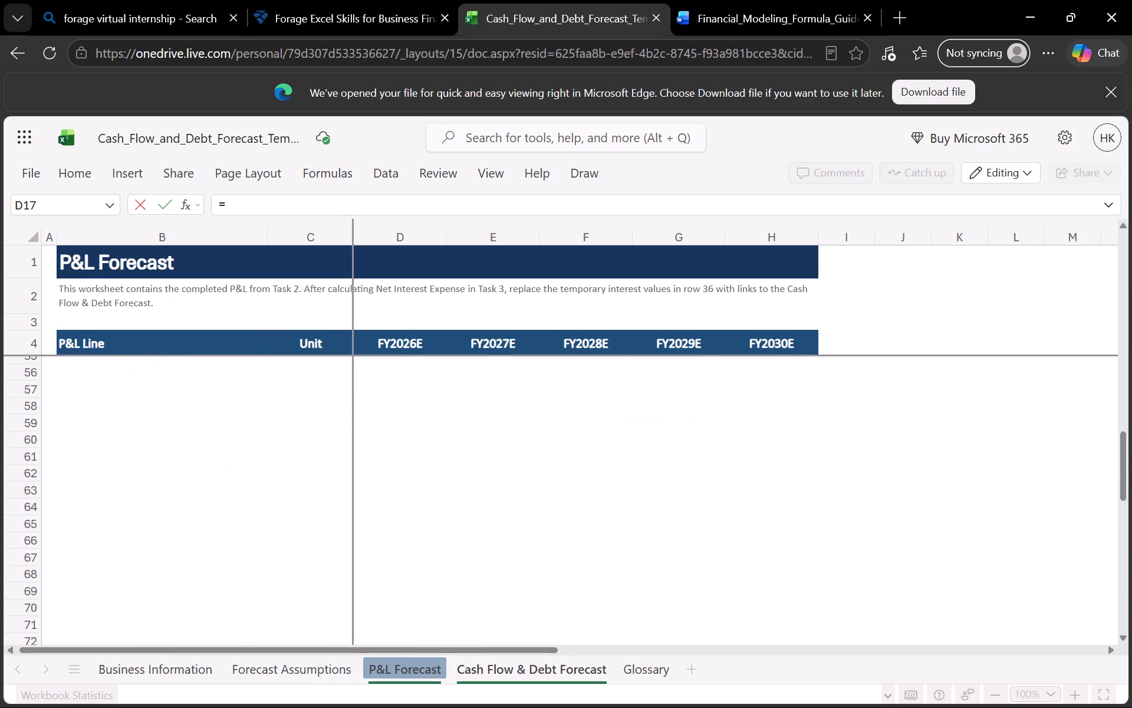
pyautogui.scroll(2, 377, 531)
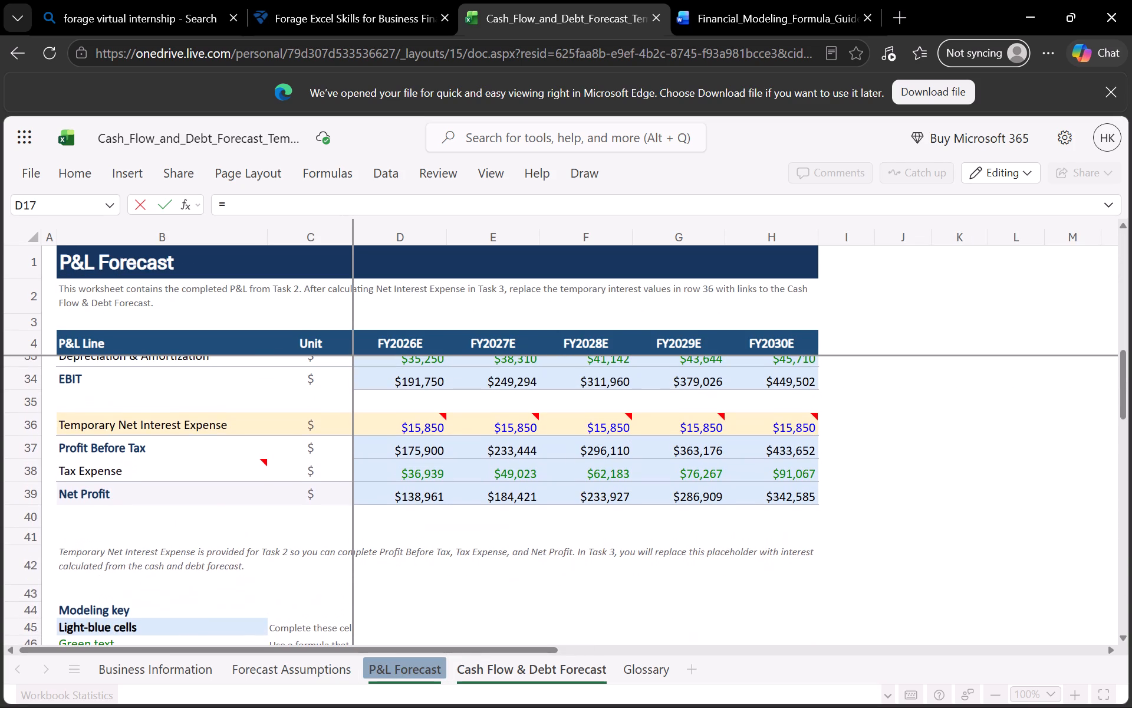
pyautogui.click(441, 501)
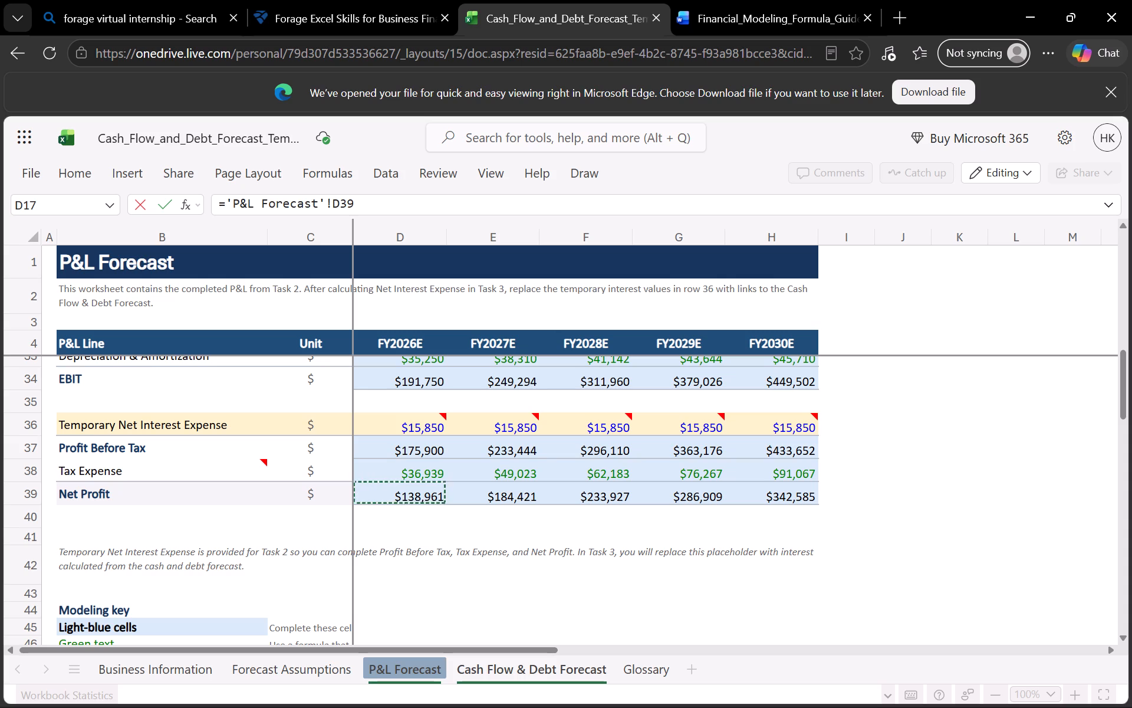
pyautogui.hotkey('shift', '*')
pyautogui.click(341, 668)
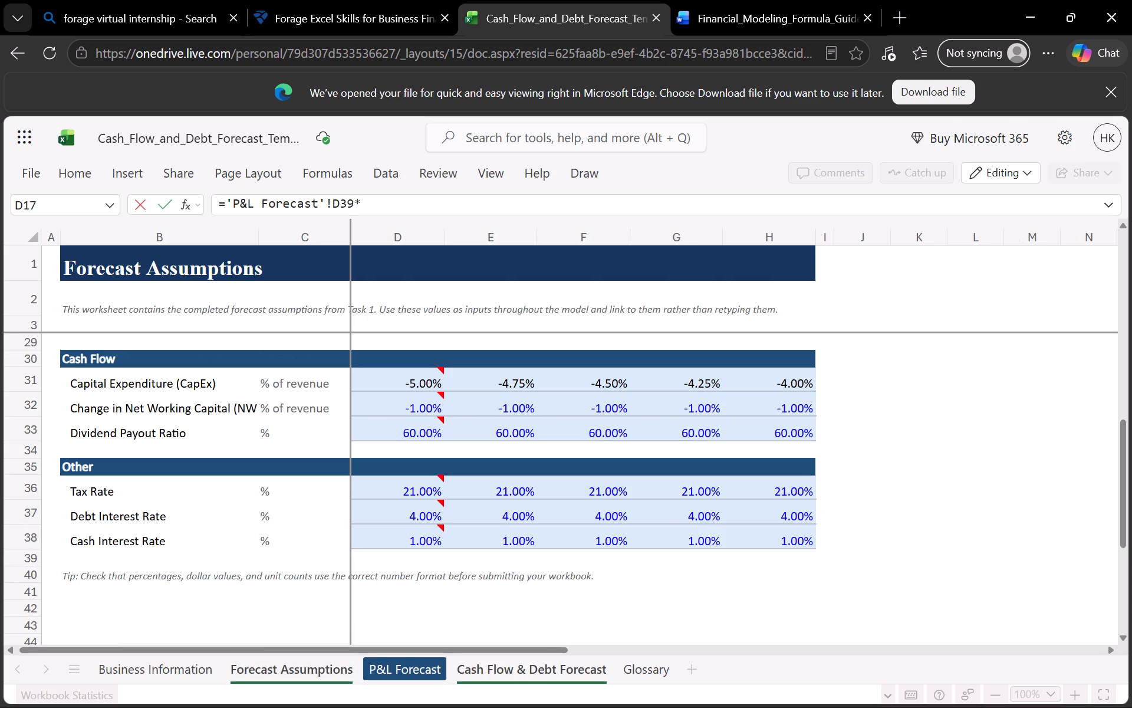
pyautogui.click(436, 436)
pyautogui.press('Return')
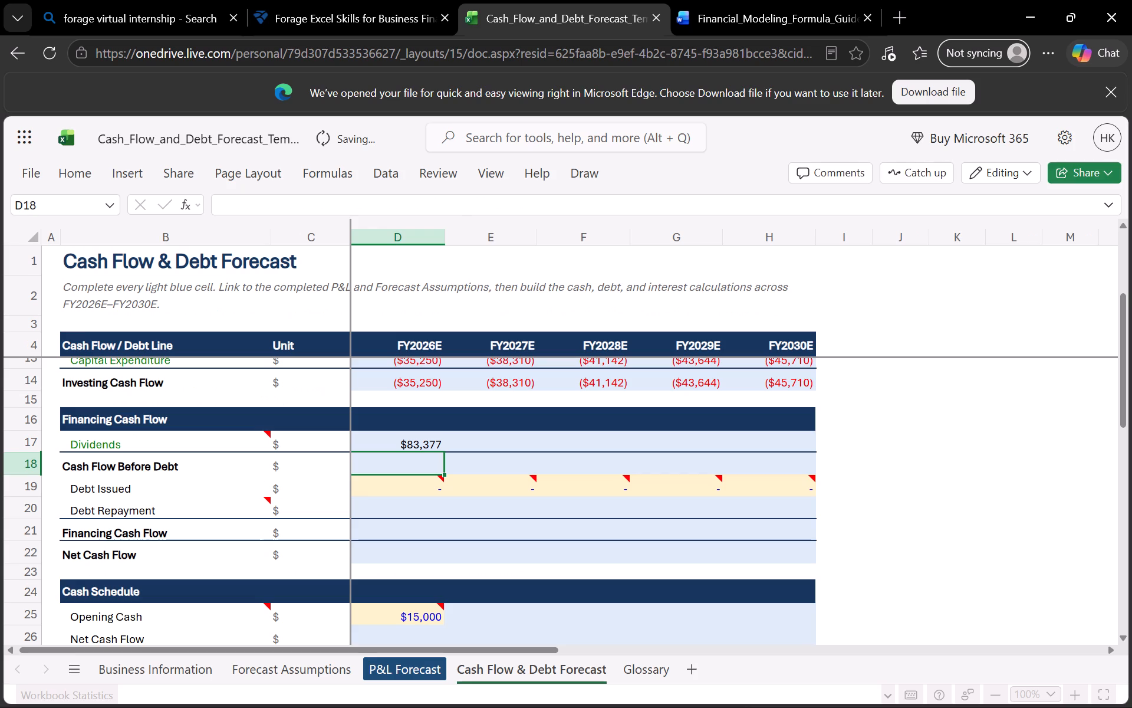
# Fill the Dividends formula from D17 across to FY2030E in H17.
pyautogui.moveTo(399, 435); pyautogui.dragTo(445, 451)
pyautogui.click(439, 448)
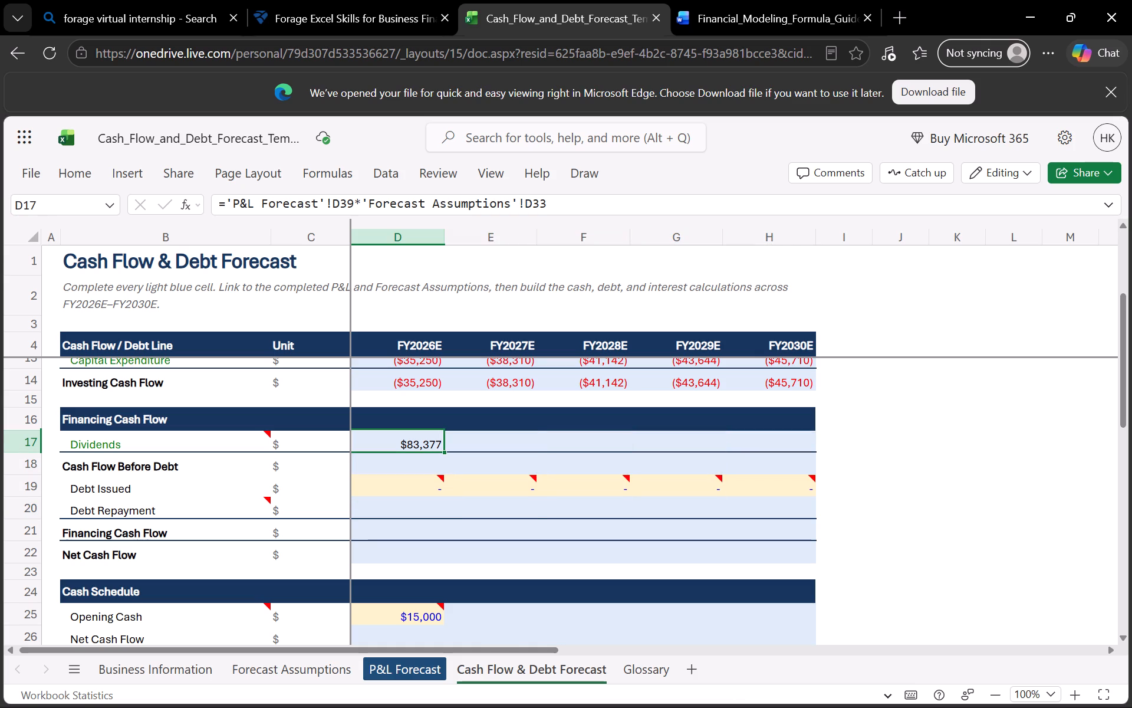
pyautogui.moveTo(442, 451); pyautogui.dragTo(501, 444)
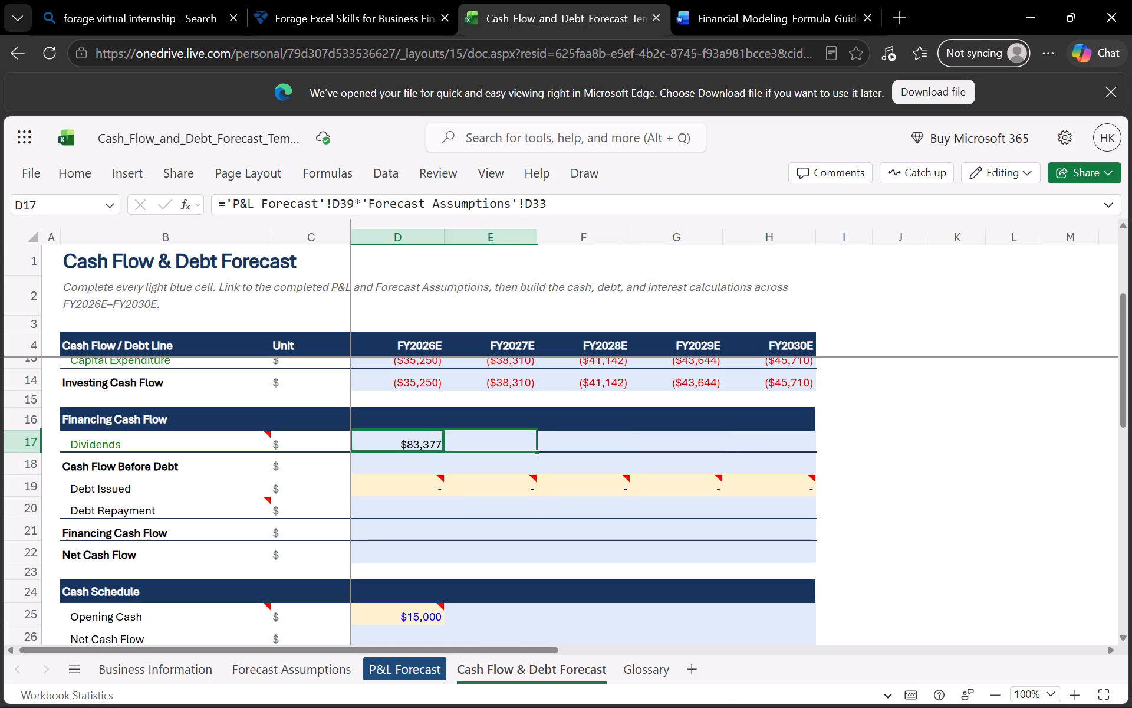
pyautogui.moveTo(501, 444); pyautogui.dragTo(736, 442)
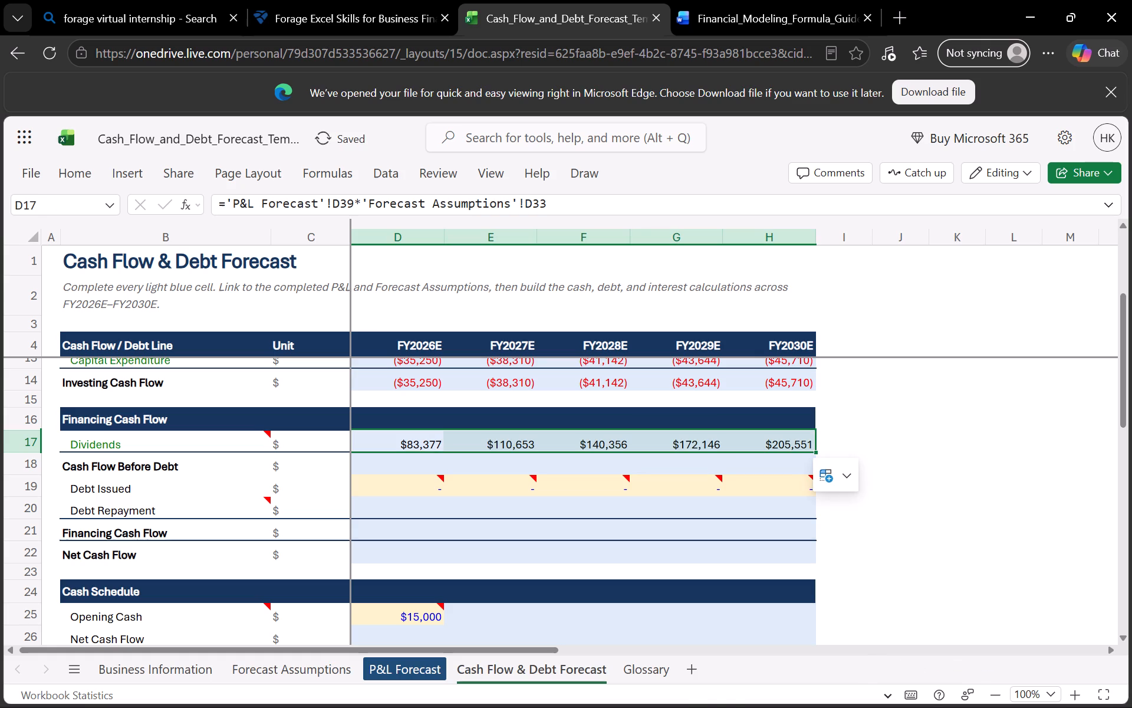
# Enter the FY2026E Cash Flow Before Debt formula in D18 as =SUM(D10,D14,D17).
pyautogui.click(429, 458)
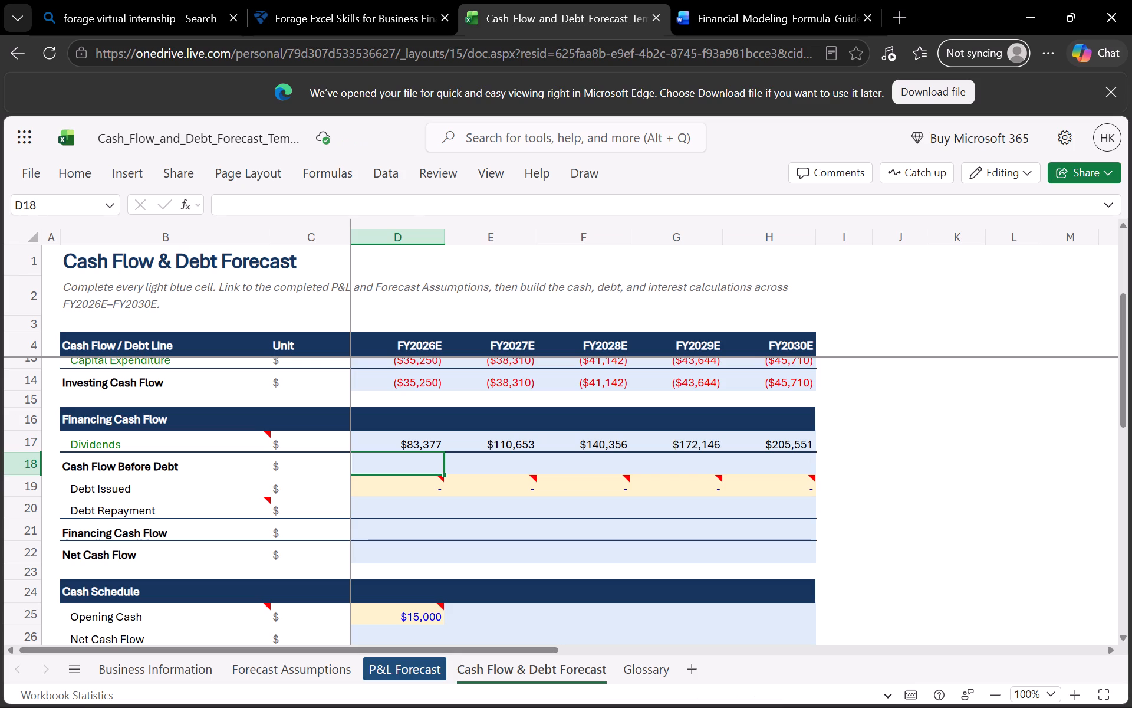
pyautogui.press('=')
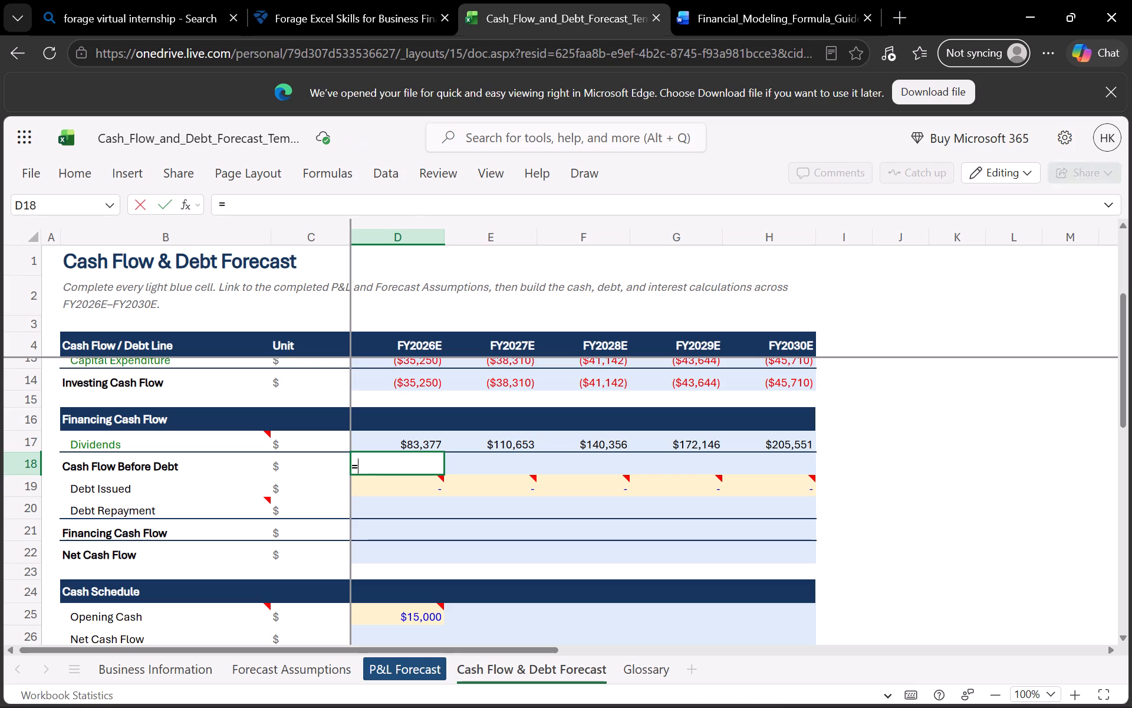
pyautogui.write('sum')
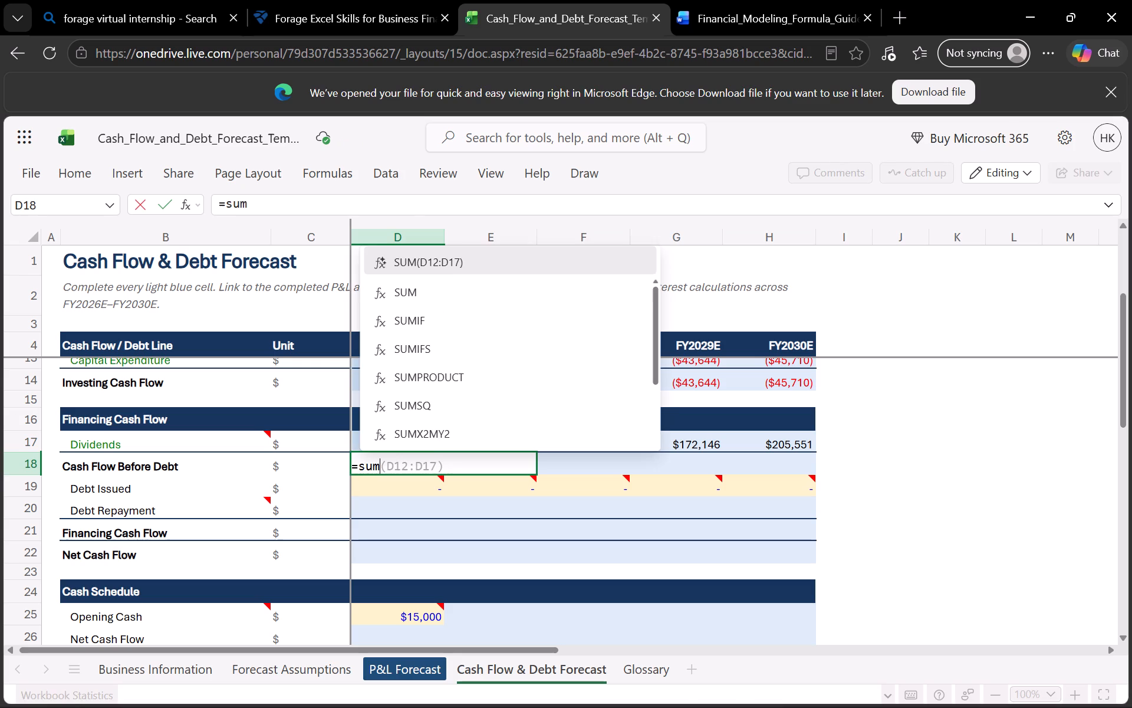
pyautogui.scroll(2, 431, 471)
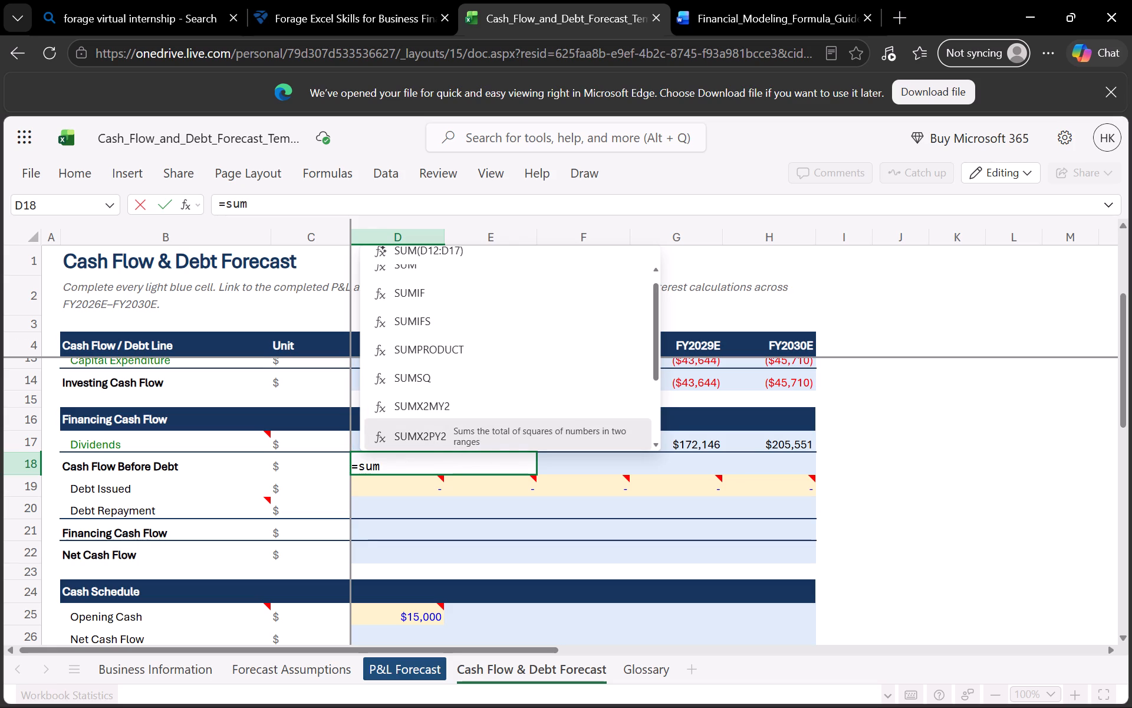
pyautogui.hotkey('shift', '(')
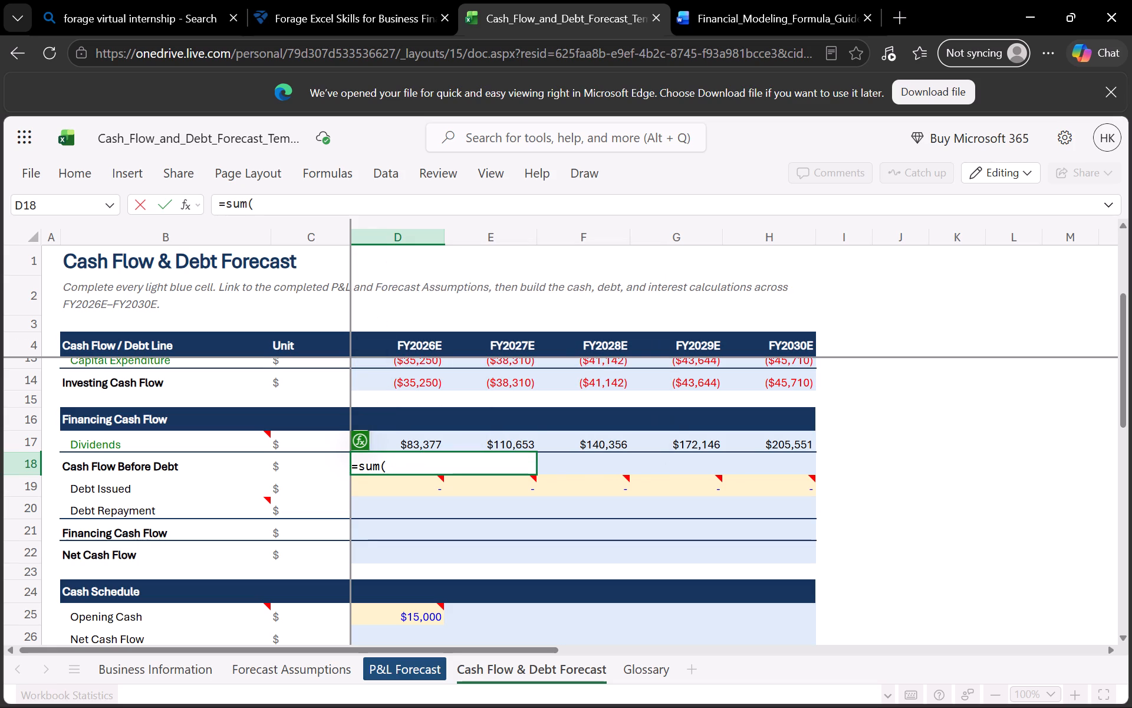
pyautogui.scroll(2, 429, 440)
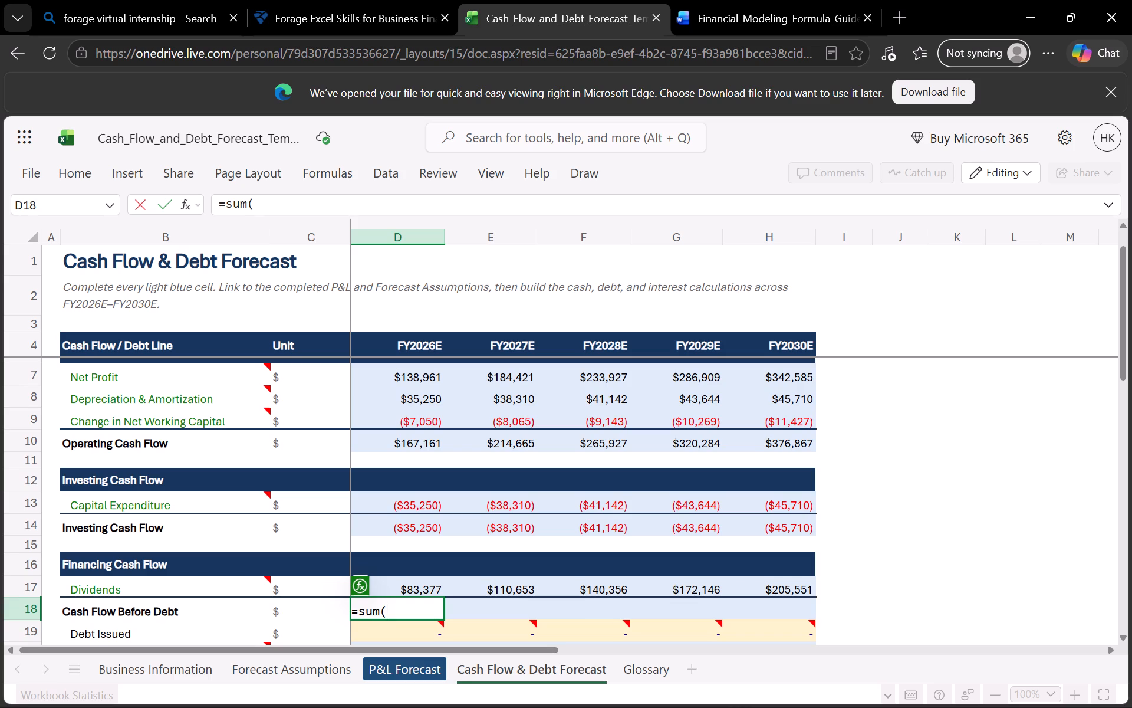
pyautogui.click(427, 437)
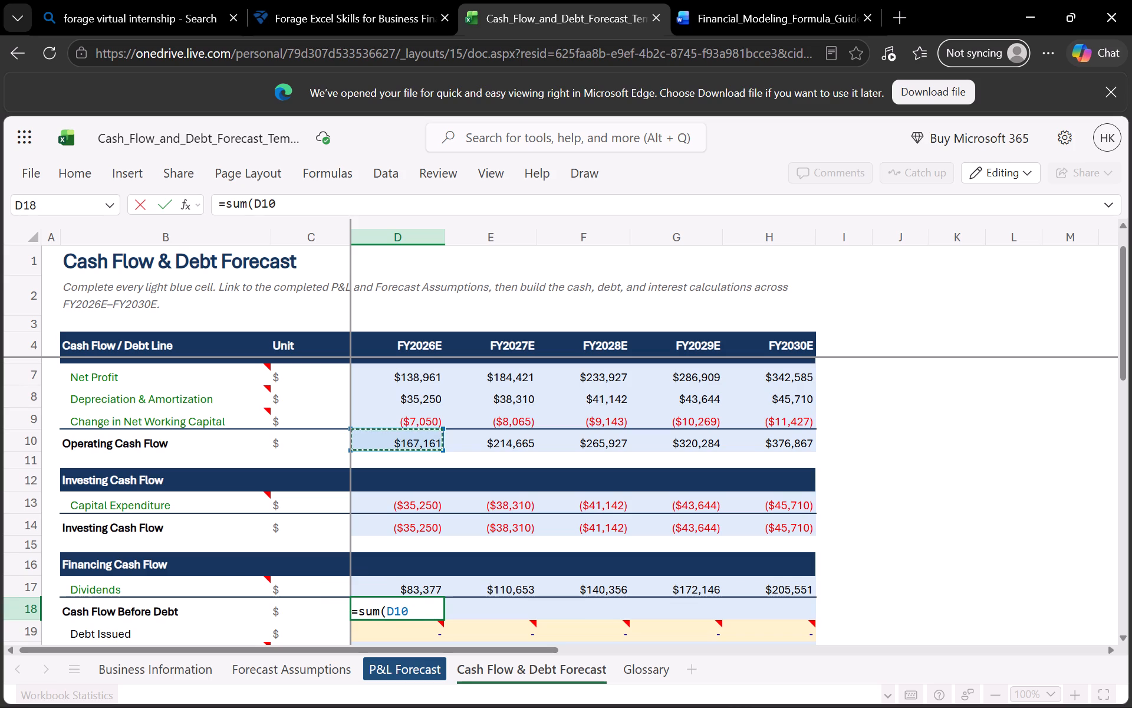
pyautogui.press(',')
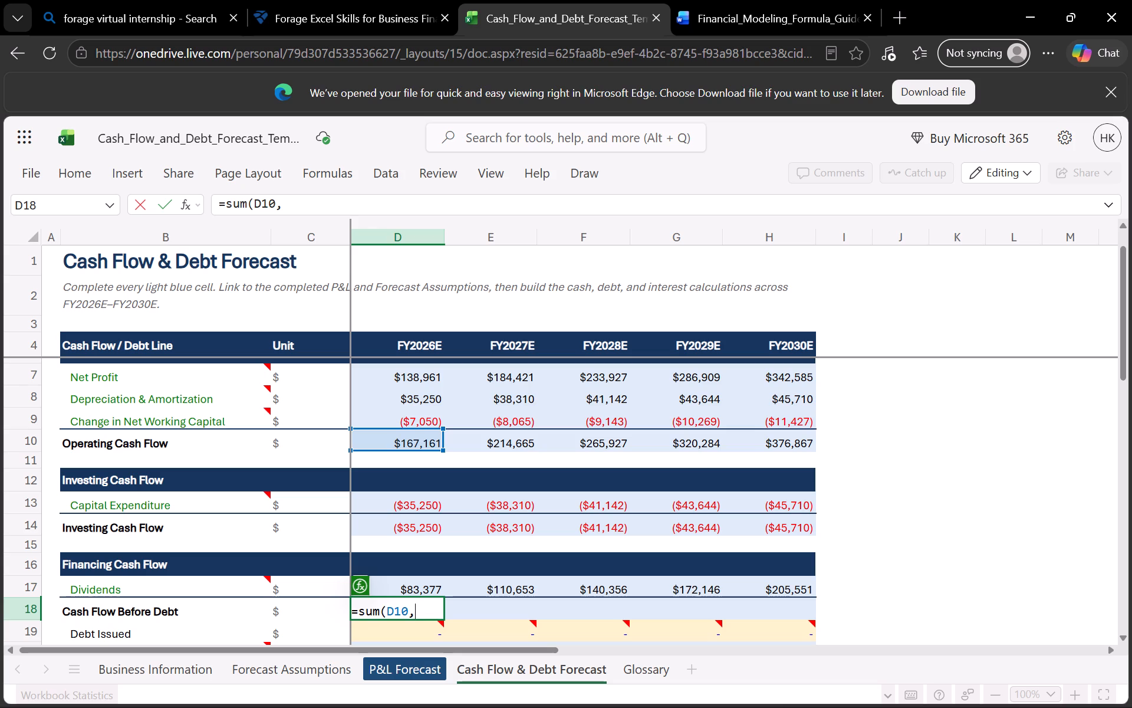
pyautogui.click(432, 522)
pyautogui.press(',')
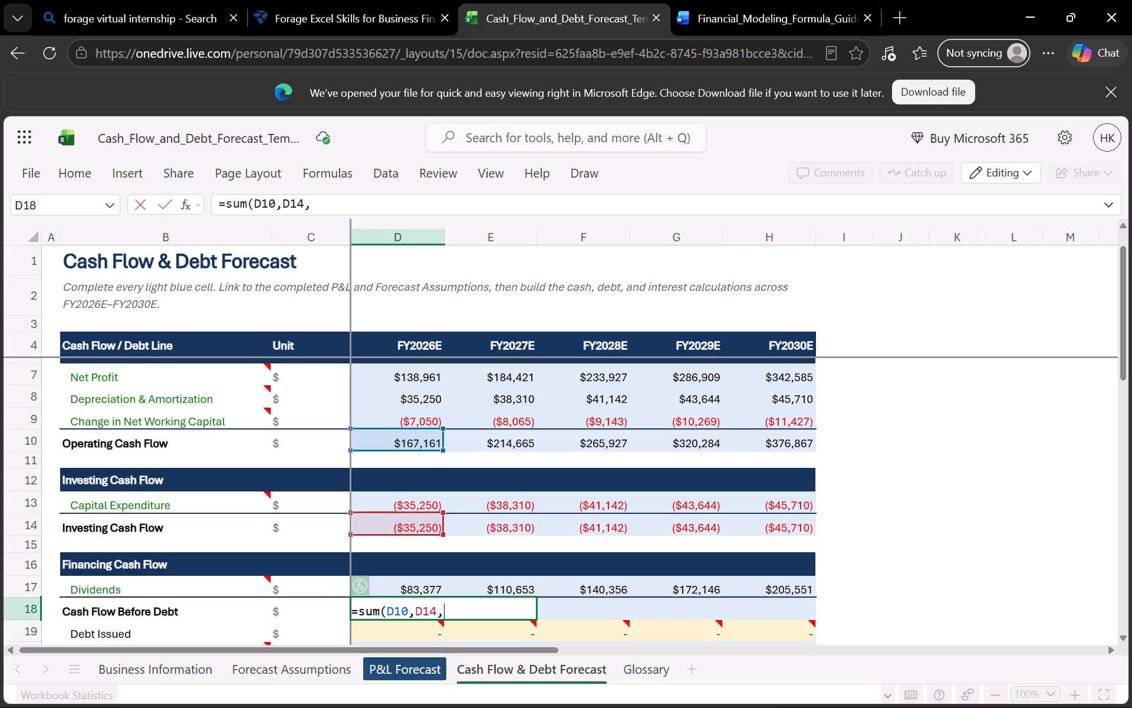
pyautogui.scroll(-1, 432, 542)
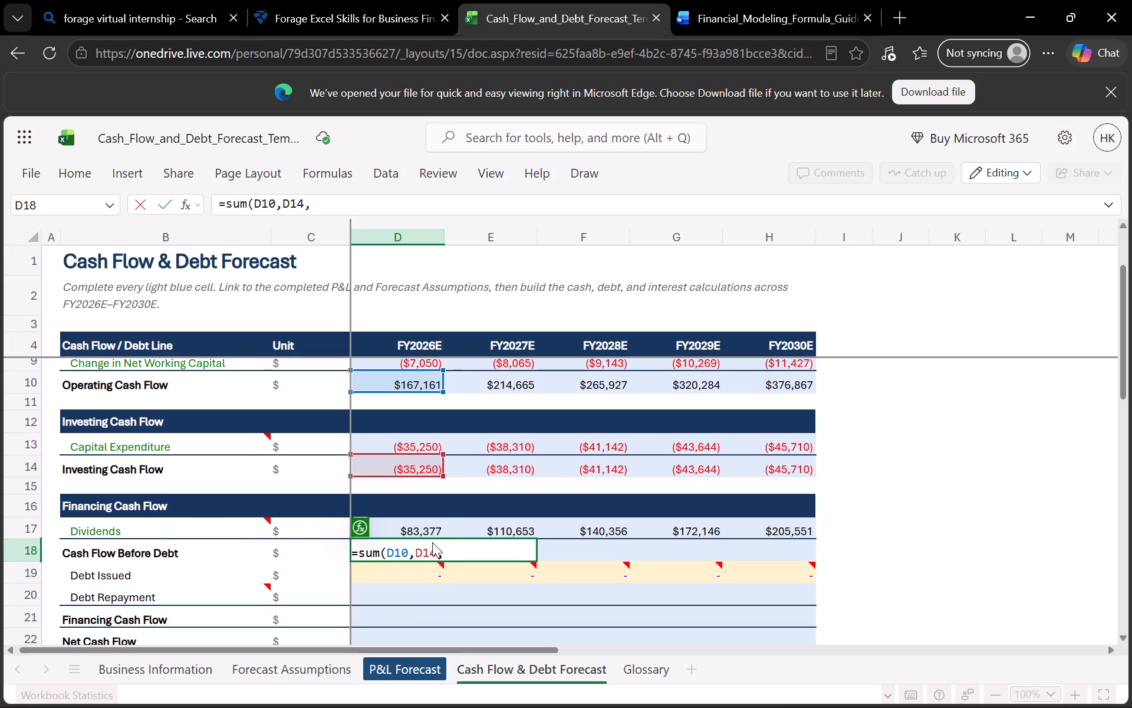
pyautogui.click(432, 526)
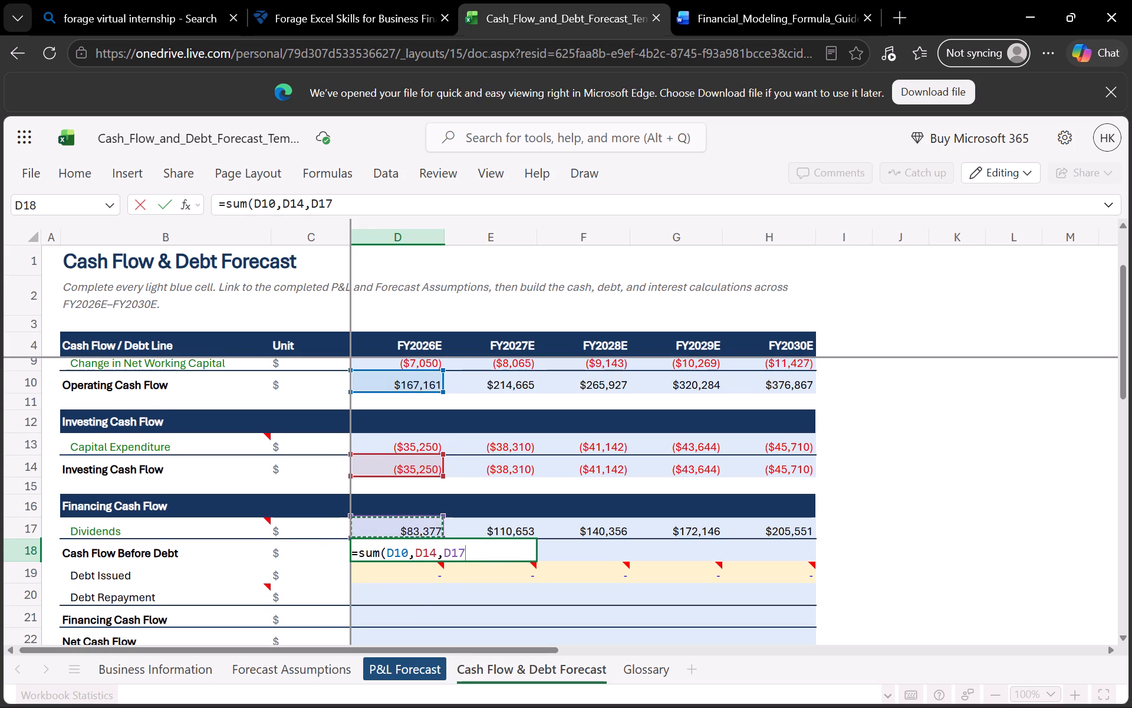
pyautogui.hotkey('shift', ')')
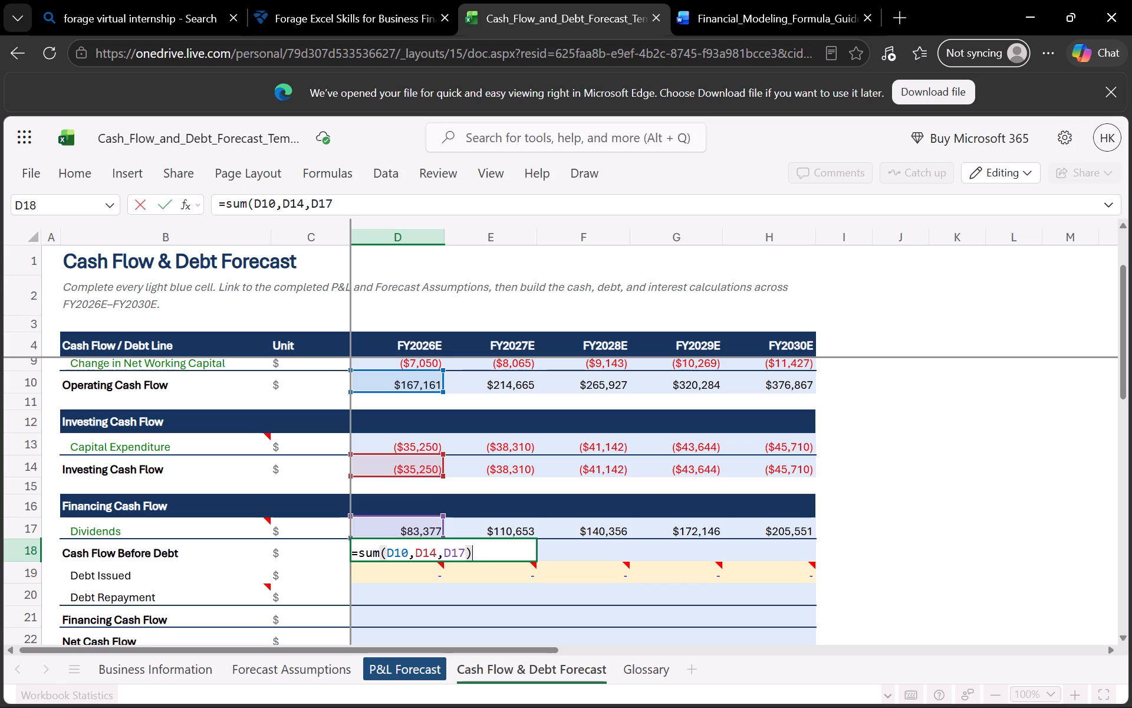
pyautogui.press('Return')
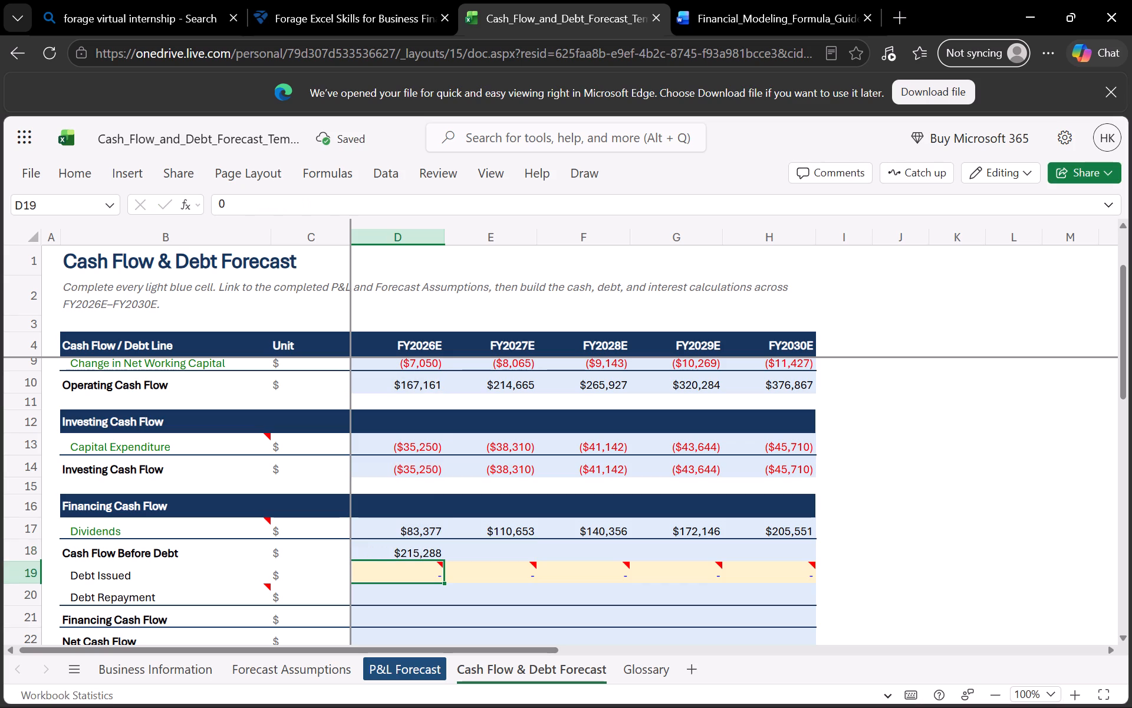
# Fill the Cash Flow Before Debt formula from D18 across to FY2030E in H18.
pyautogui.click(432, 552)
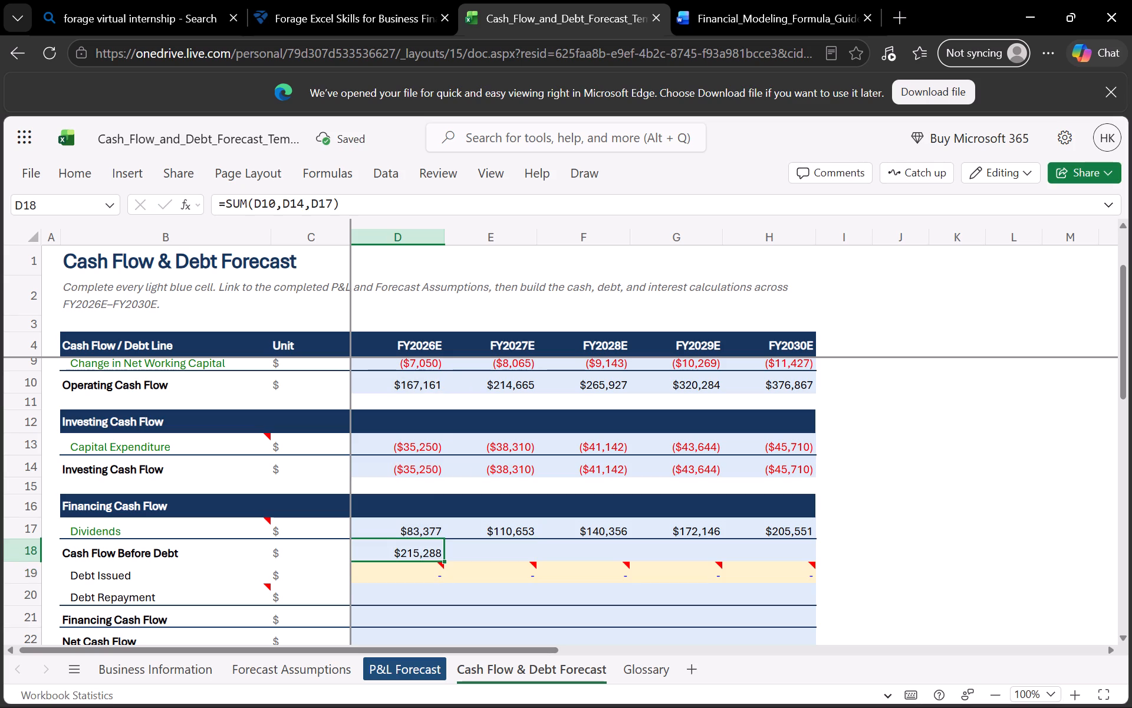
pyautogui.click(432, 552)
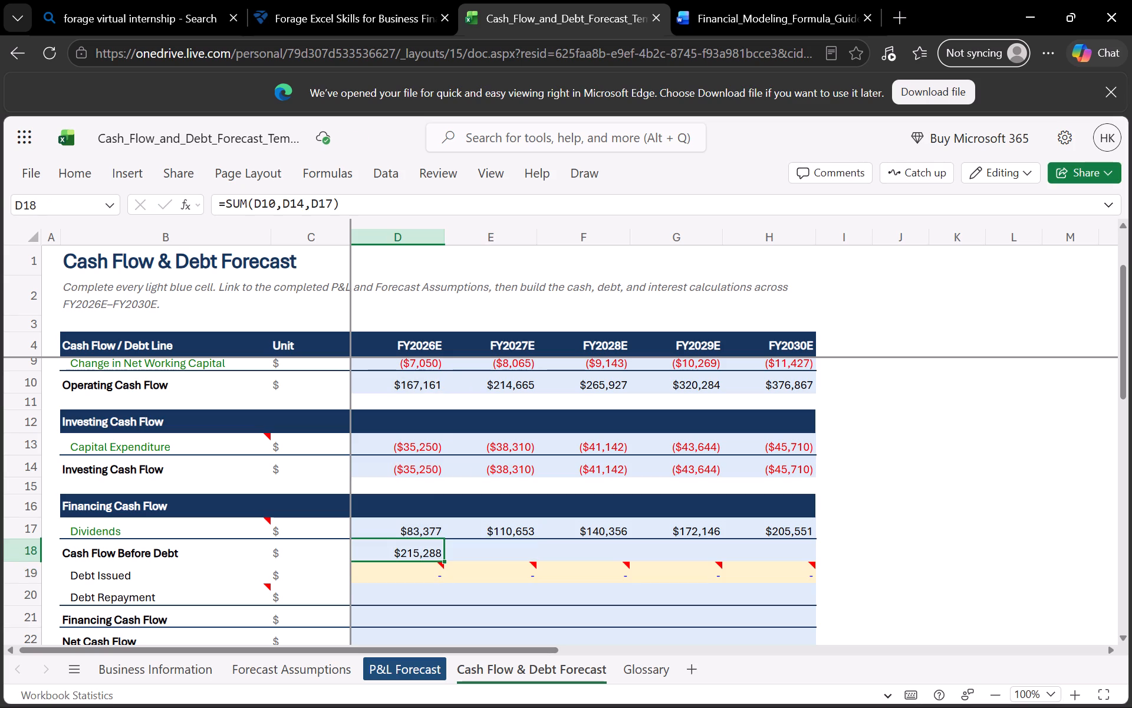
pyautogui.moveTo(444, 559); pyautogui.dragTo(598, 553)
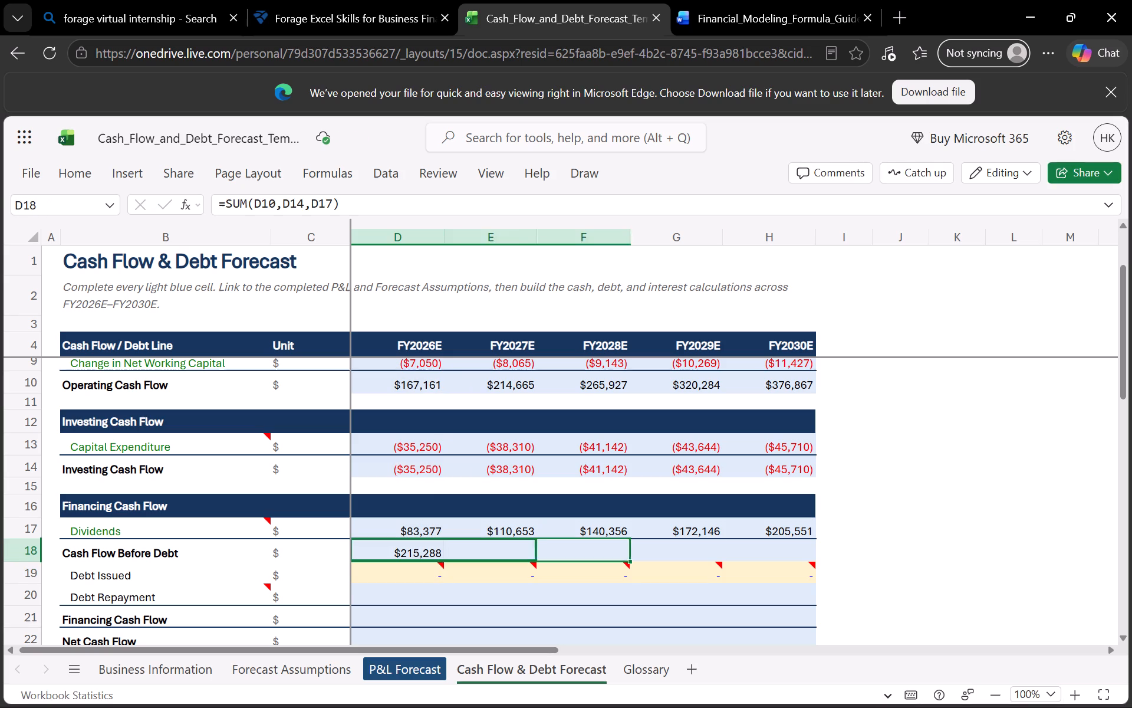
pyautogui.moveTo(598, 553); pyautogui.dragTo(749, 545)
# Enter =0 as the FY2026E Debt Issued in D19 and fill it across to FY2030E in H19.
pyautogui.scroll(-1, 632, 516)
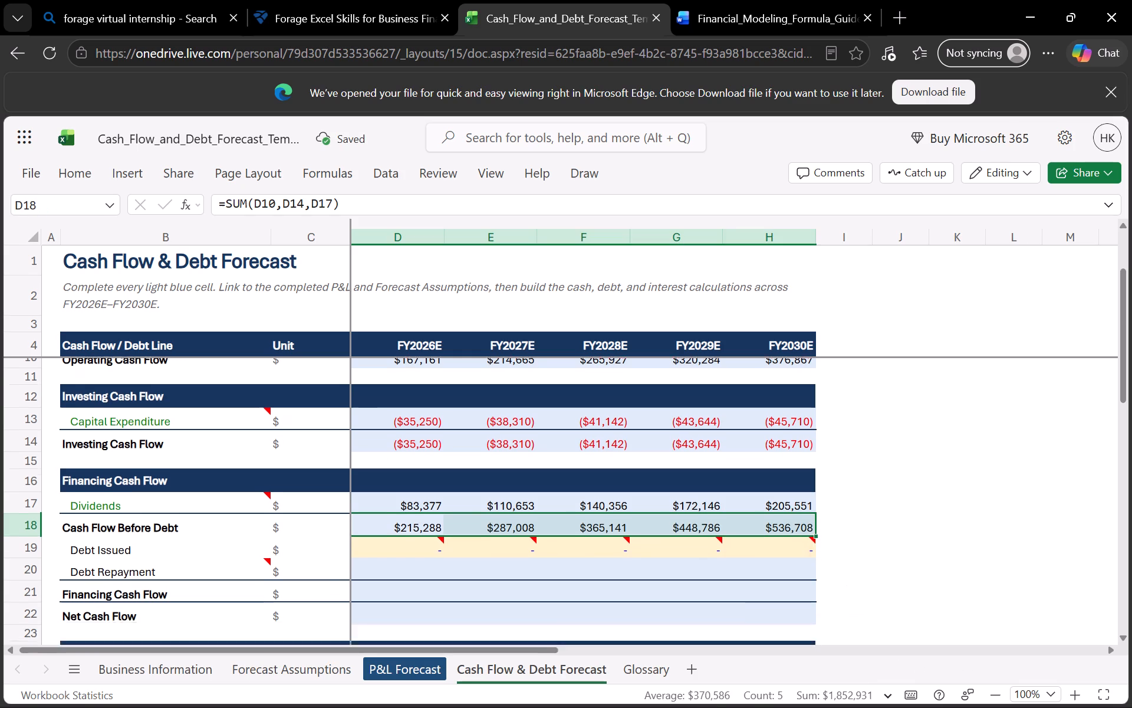
pyautogui.scroll(-1, 632, 516)
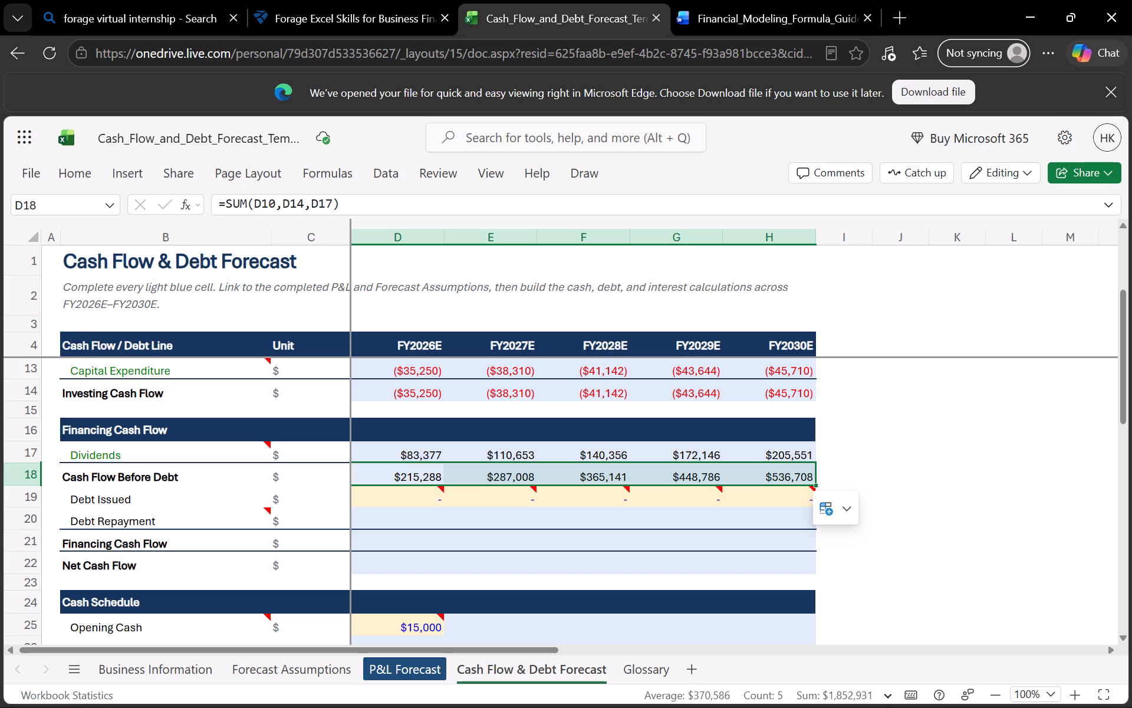
pyautogui.click(412, 499)
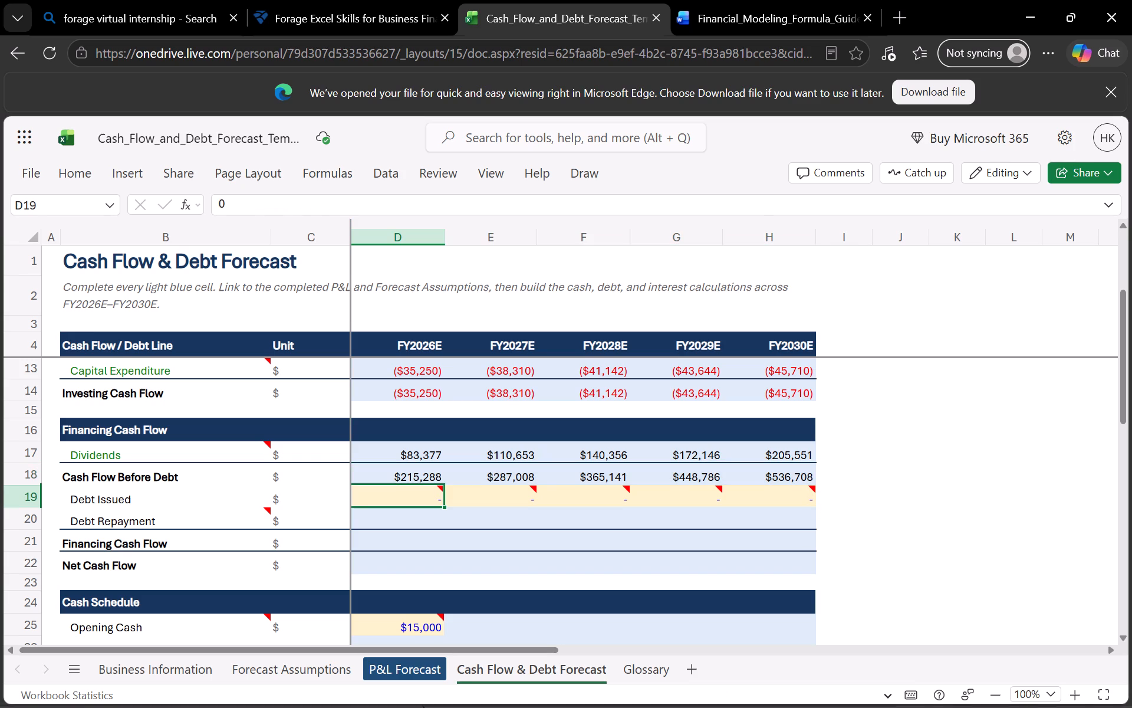
pyautogui.click(273, 658)
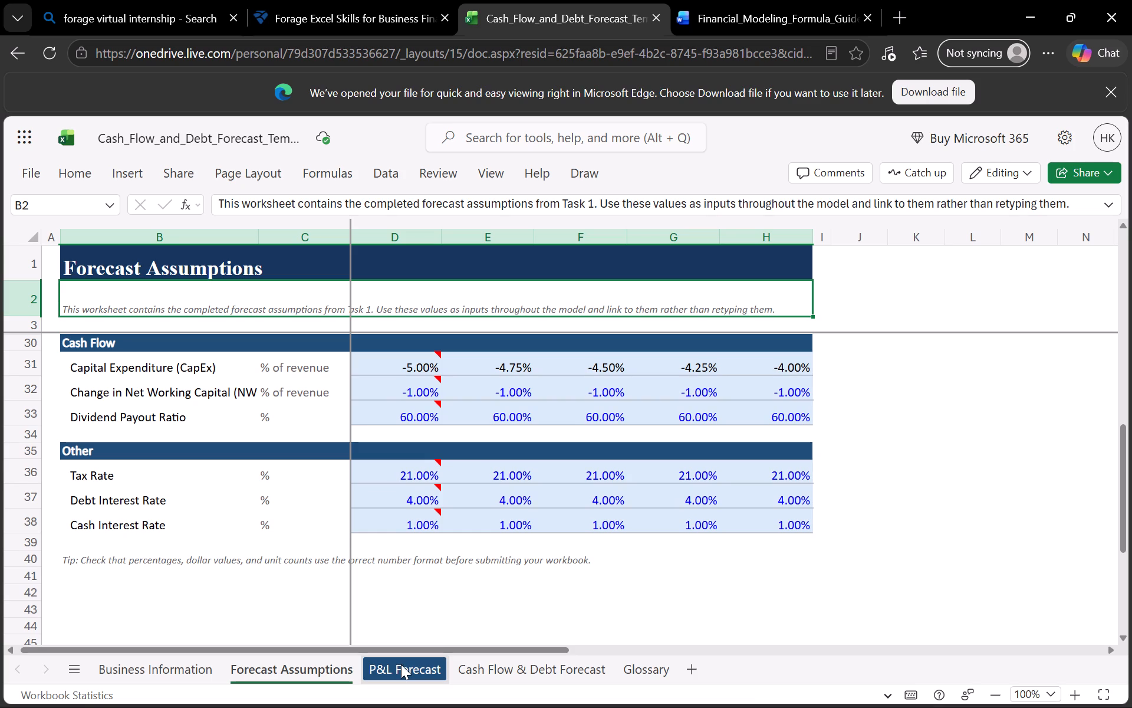
pyautogui.click(420, 669)
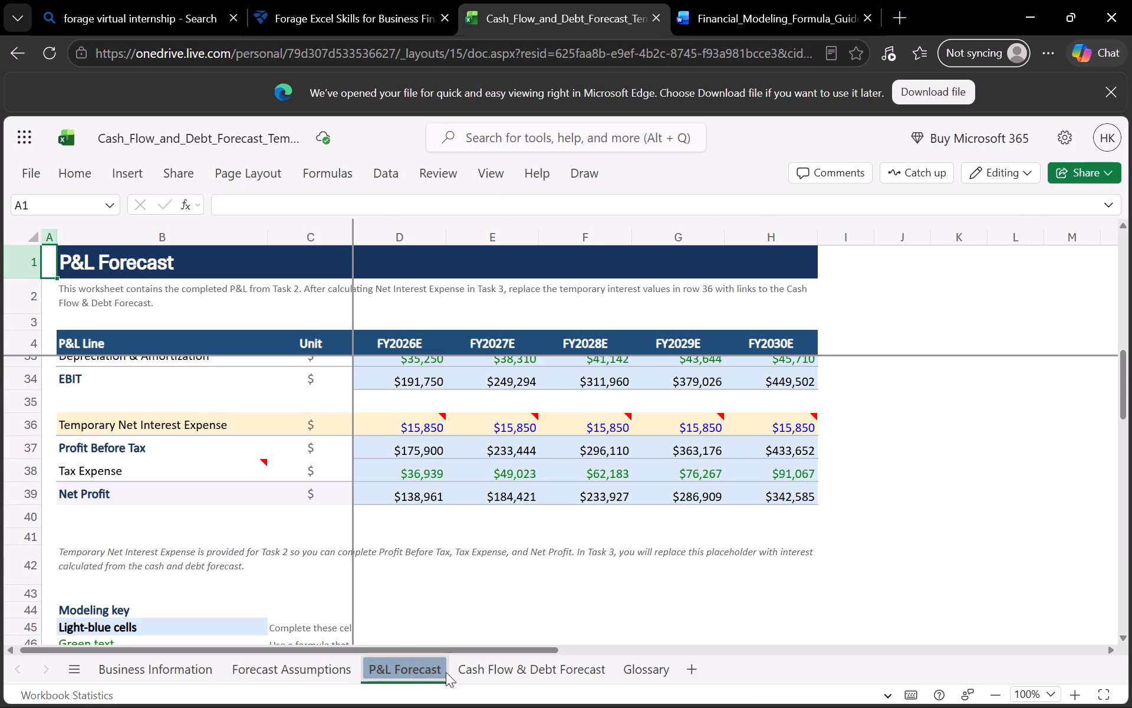
pyautogui.click(470, 671)
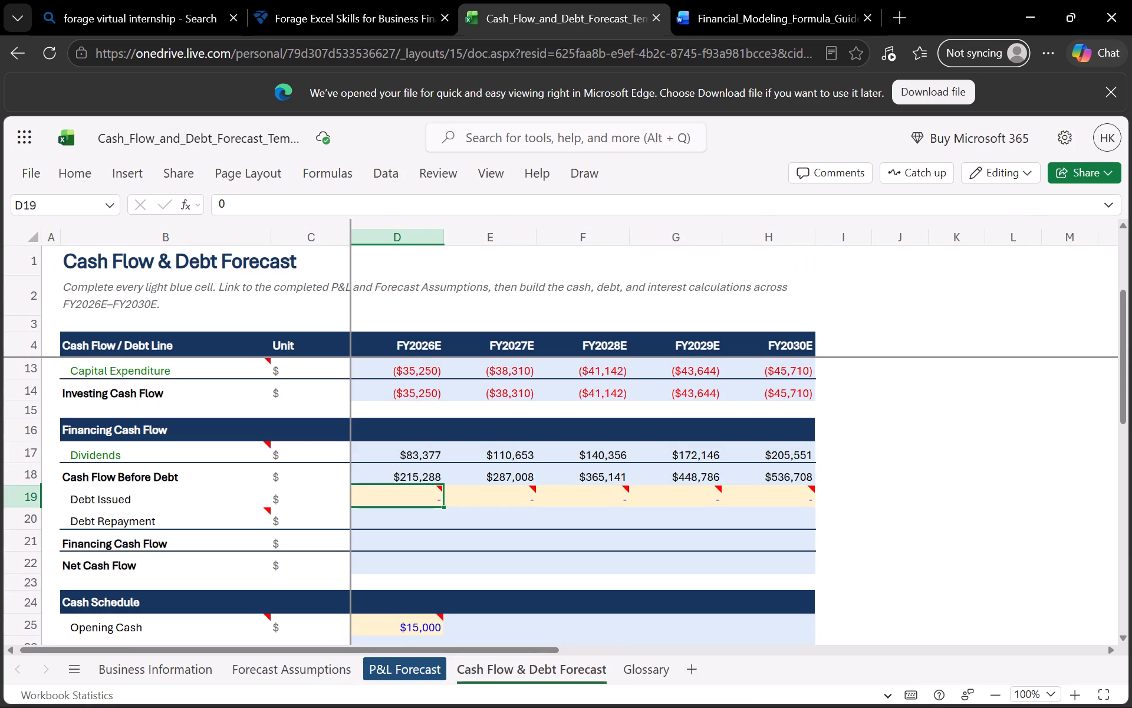
pyautogui.press('=')
pyautogui.press('0')
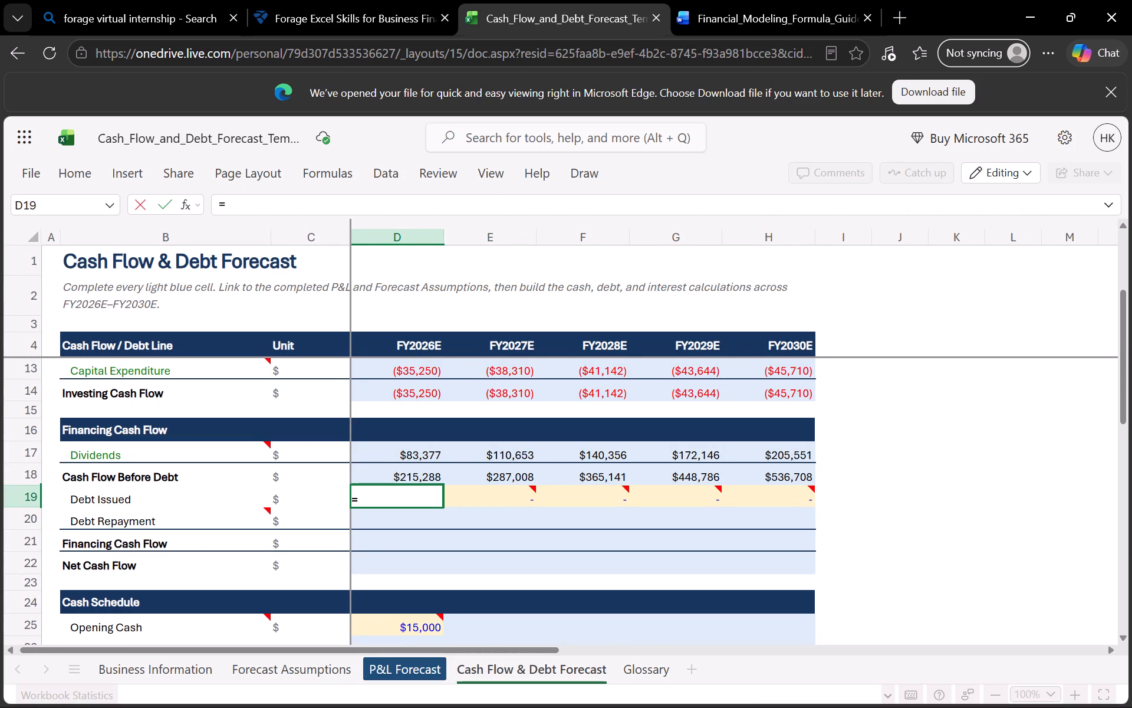
pyautogui.press('Return')
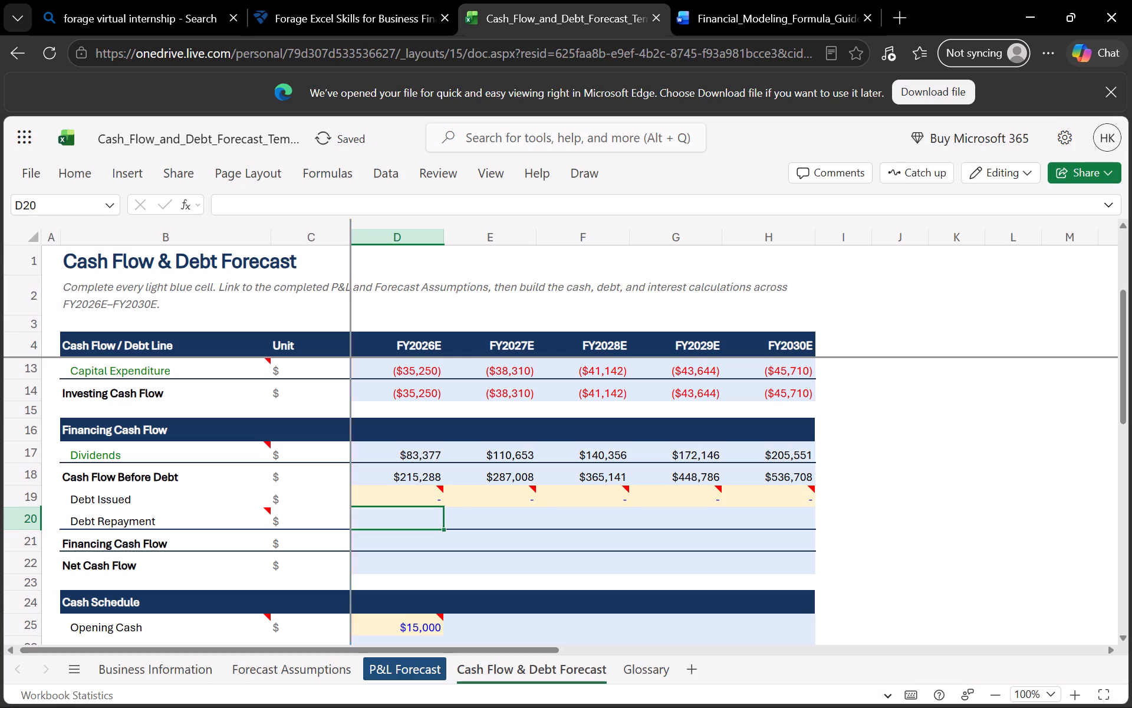
pyautogui.click(428, 503)
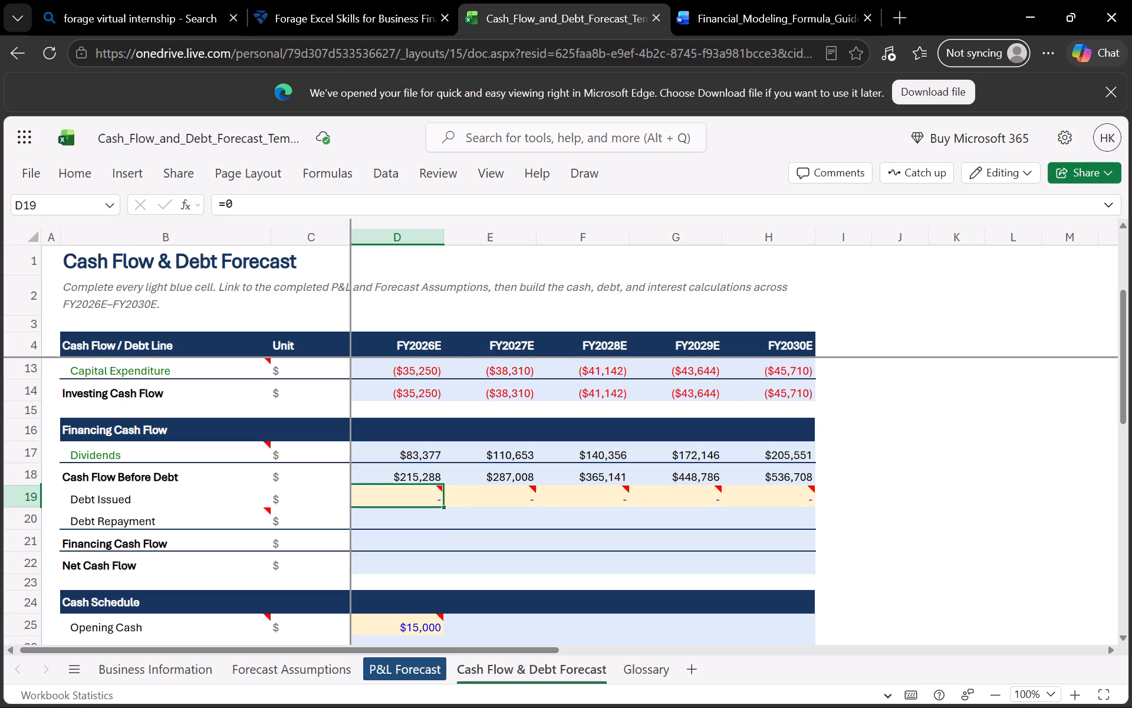
pyautogui.moveTo(445, 506); pyautogui.dragTo(696, 506)
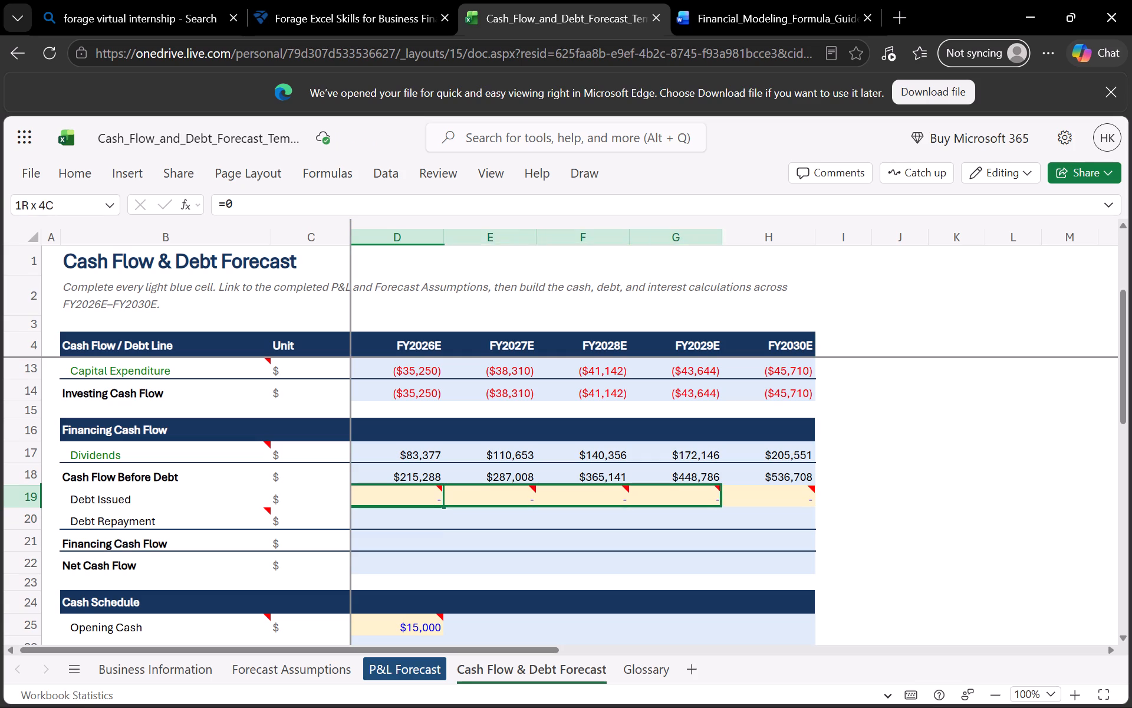
pyautogui.moveTo(696, 506); pyautogui.dragTo(754, 507)
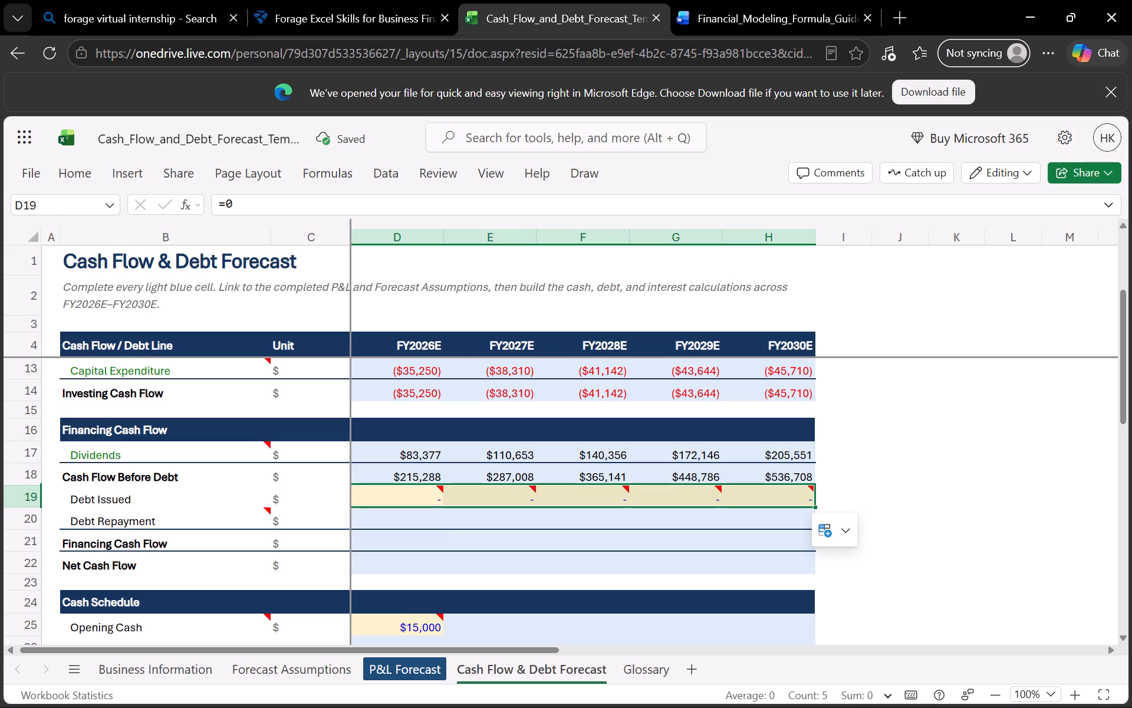
# Look through the list of financial functions for one suited to the FY2026E Debt Repayment cell D20.
pyautogui.click(420, 514)
pyautogui.click(420, 514)
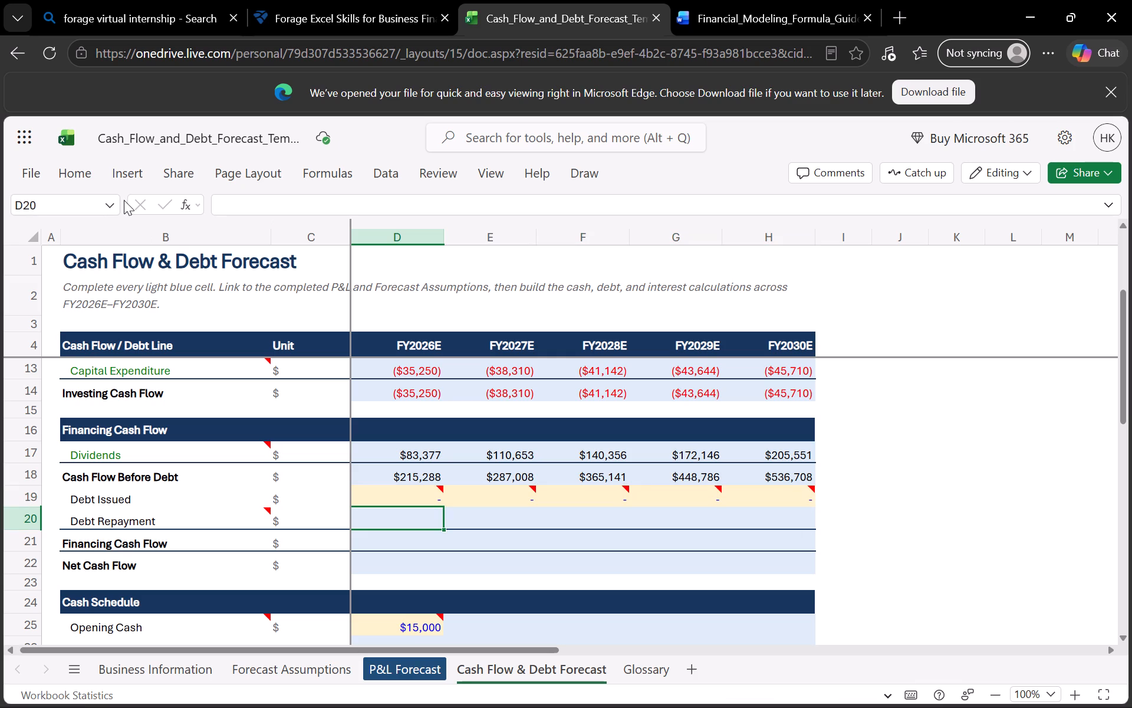
pyautogui.click(314, 168)
pyautogui.click(133, 240)
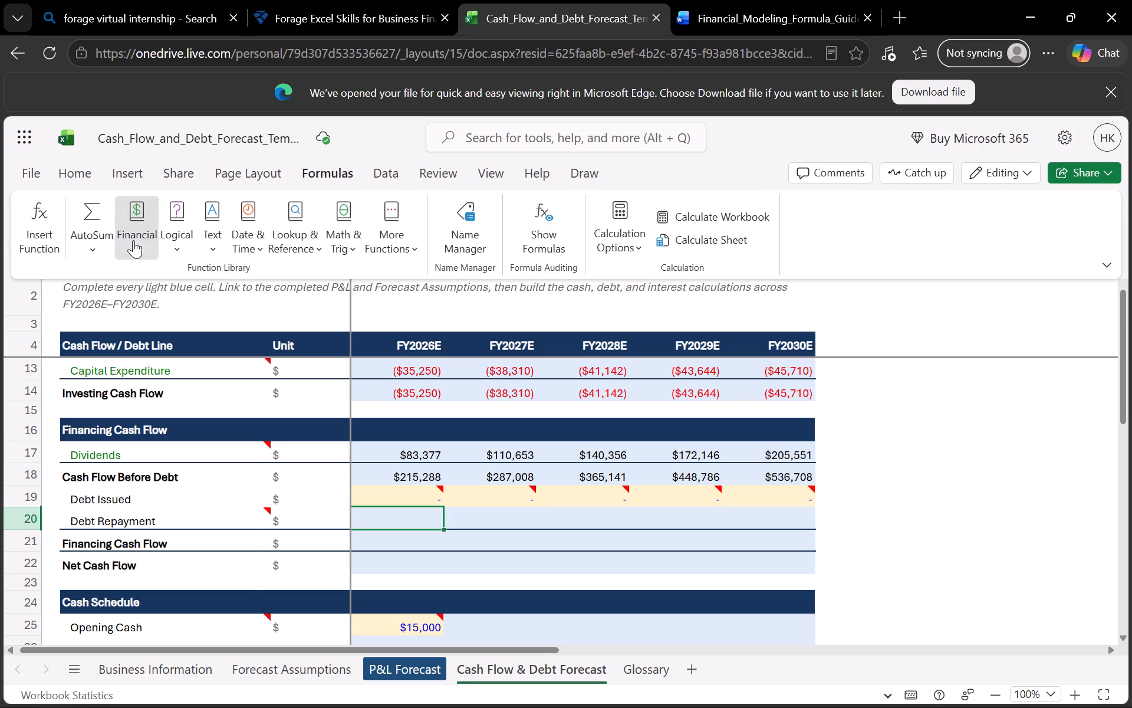
pyautogui.scroll(-1, 203, 315)
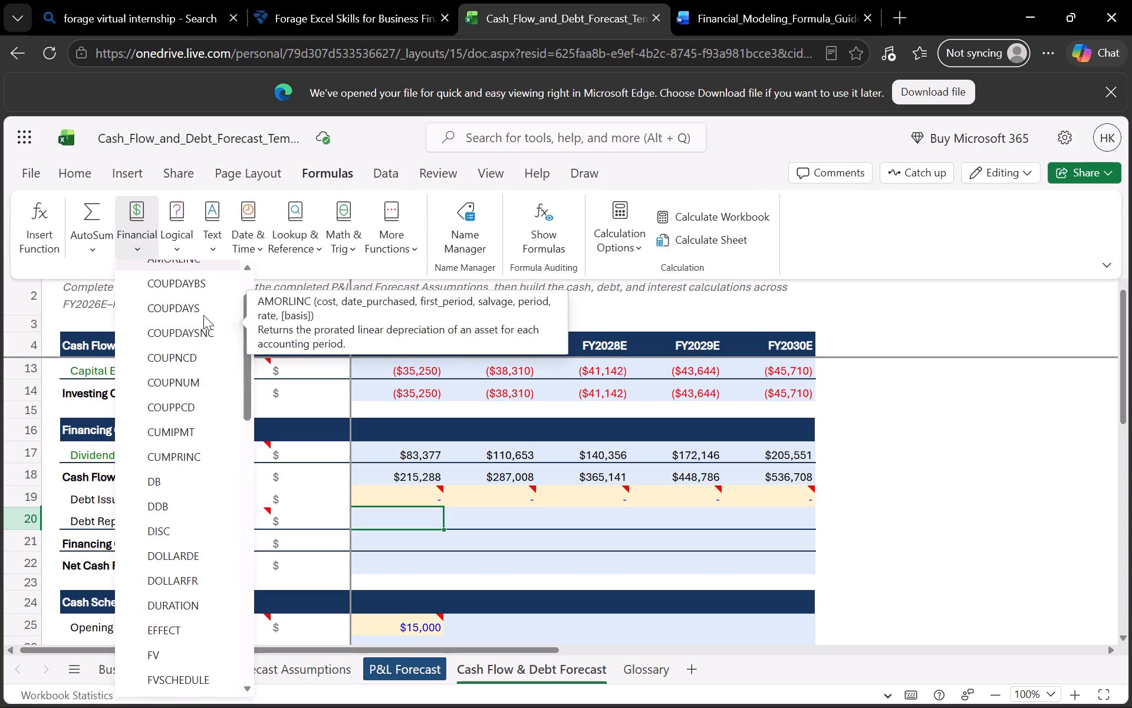
pyautogui.scroll(-2, 203, 315)
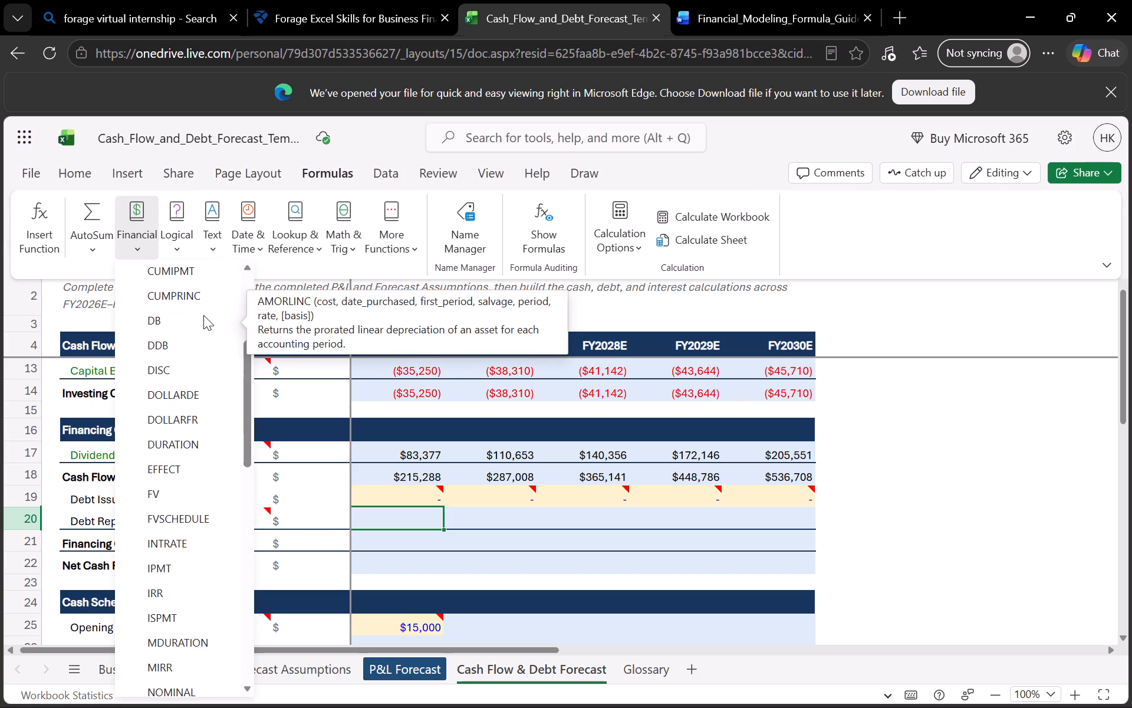
pyautogui.scroll(-4, 203, 315)
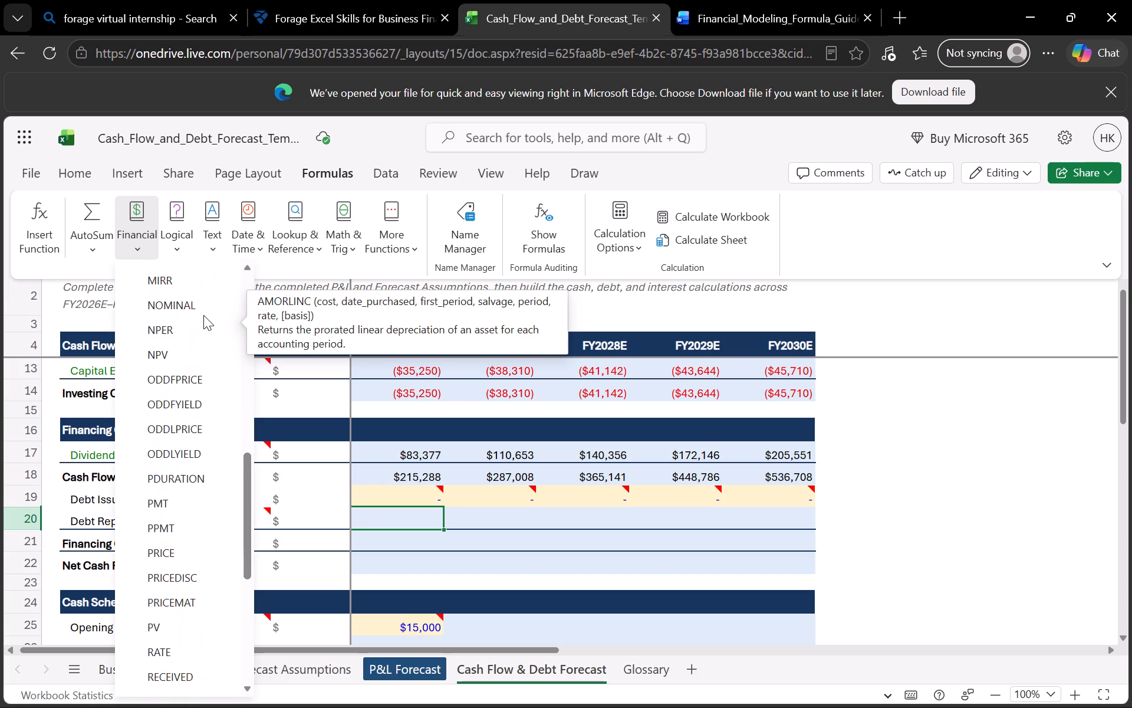
pyautogui.scroll(-3, 203, 315)
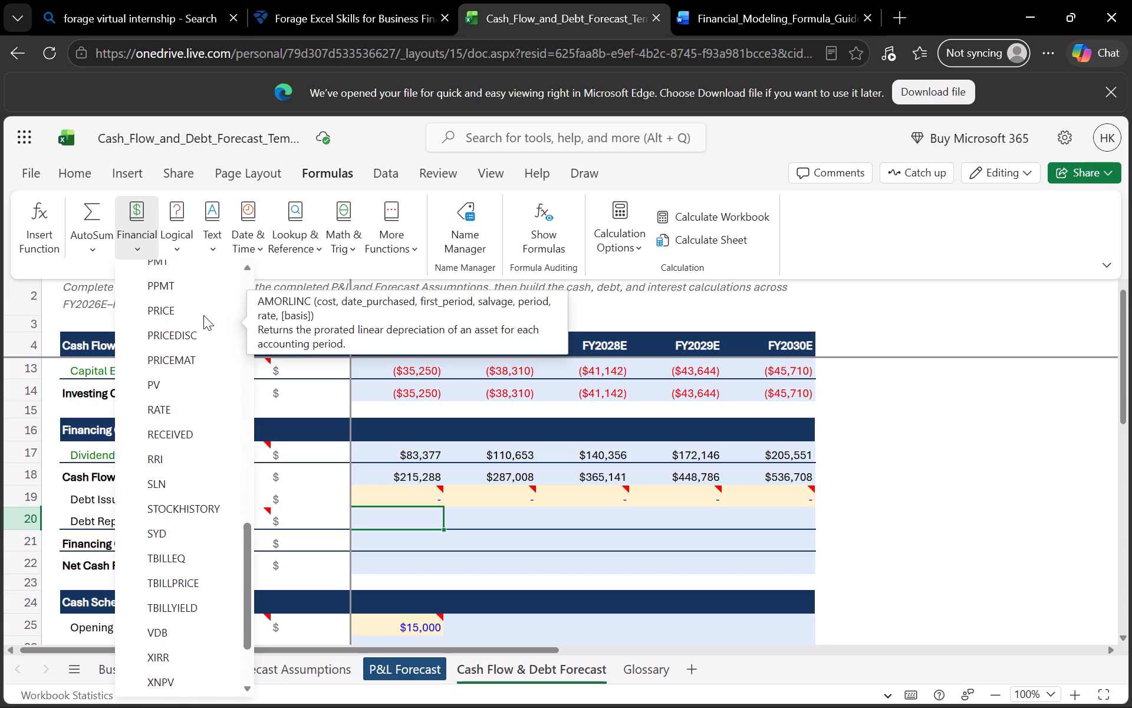
pyautogui.scroll(-2, 203, 315)
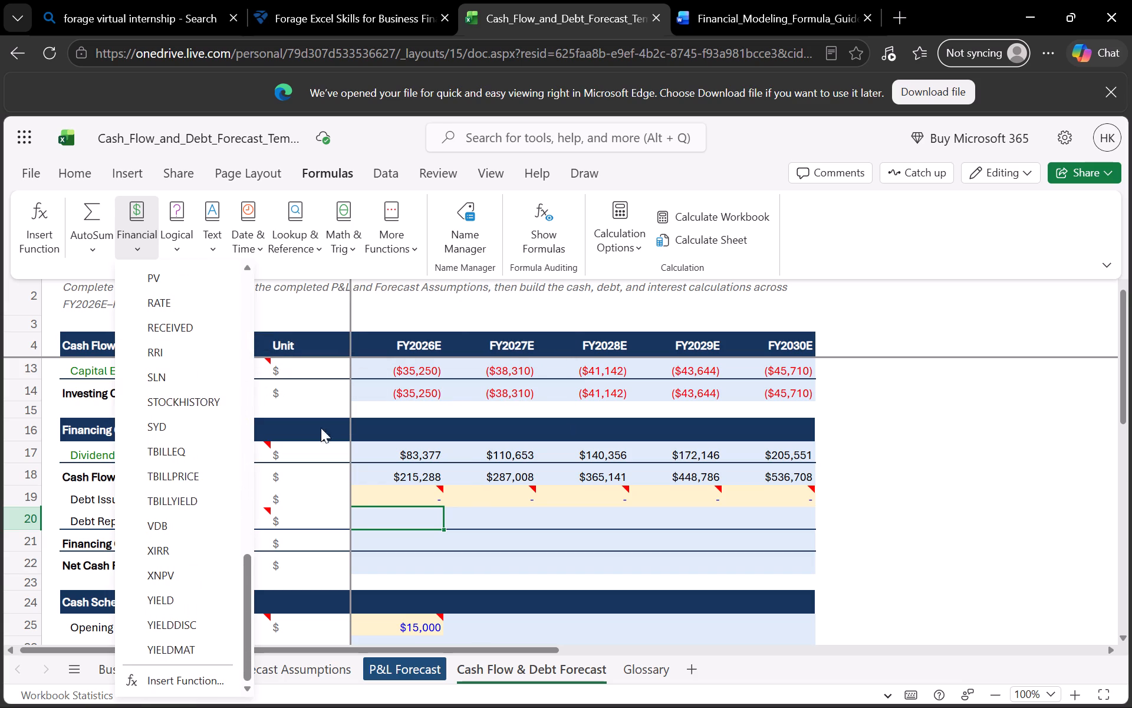
pyautogui.click(364, 510)
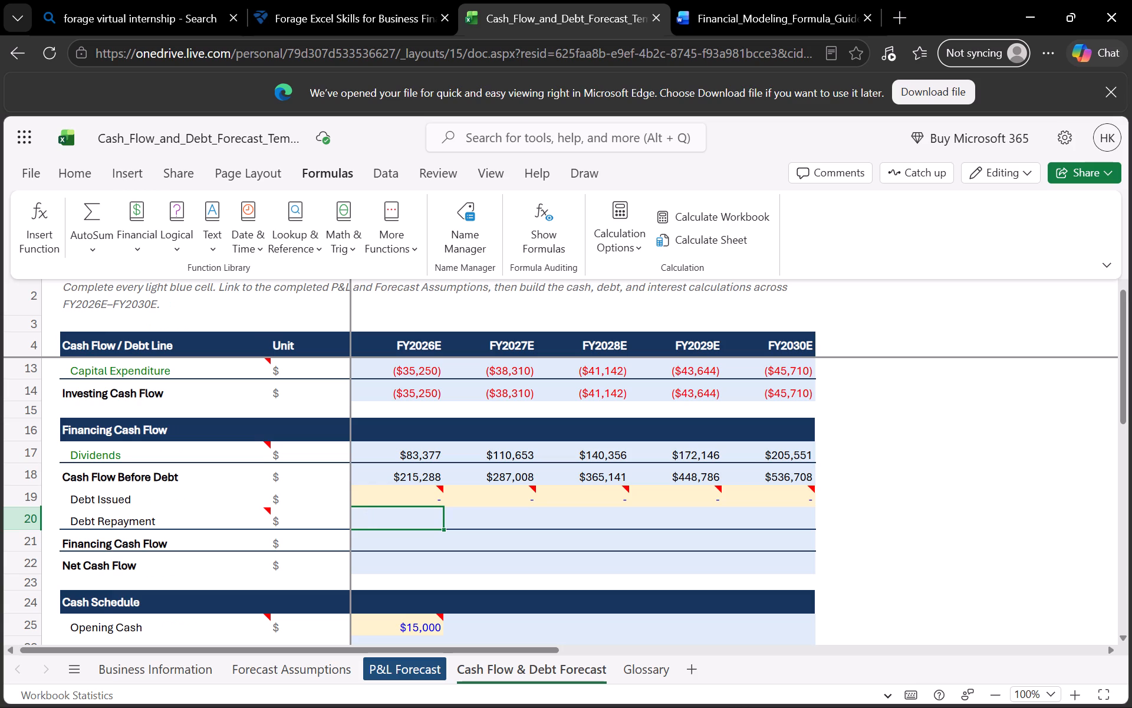
# Enter the FY2026E Debt Repayment formula in D20 as =-MIN(MAX(D18,0),D30).
pyautogui.press('=')
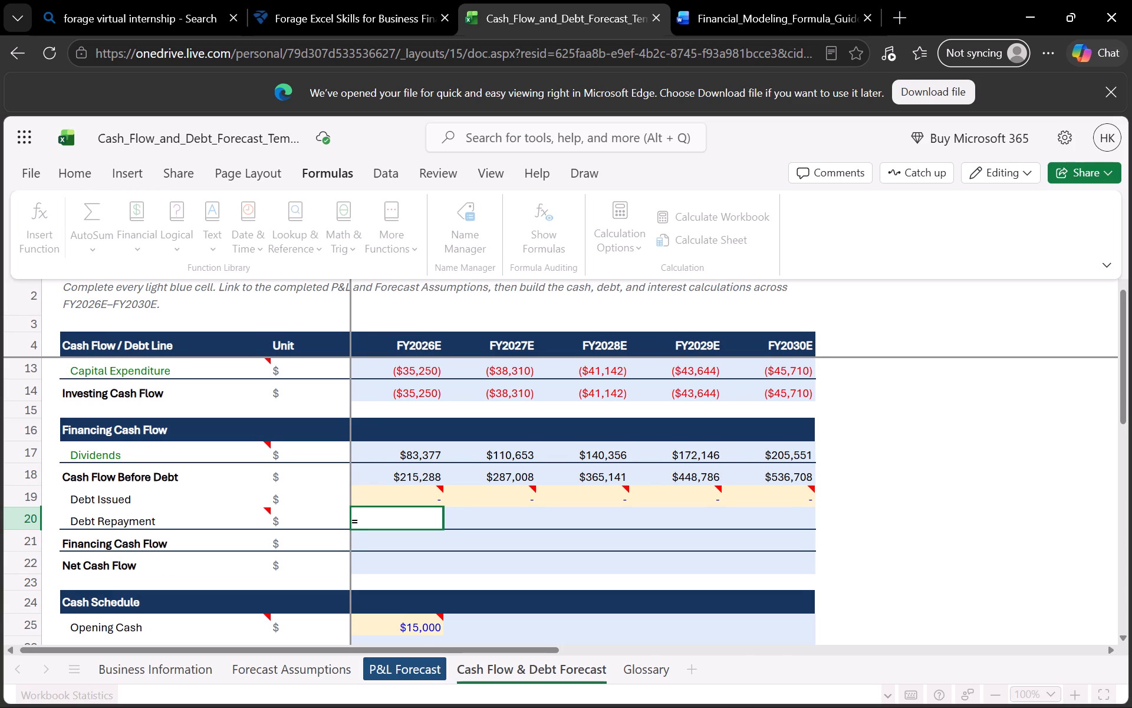
pyautogui.press('-')
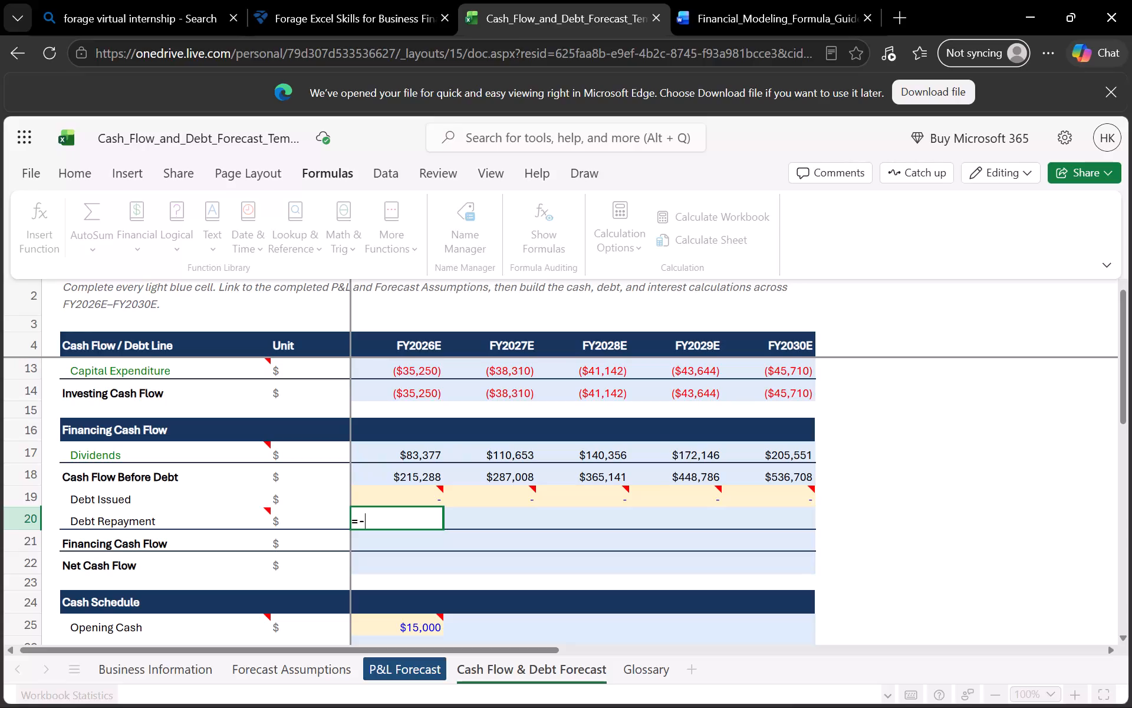
pyautogui.write('MIN')
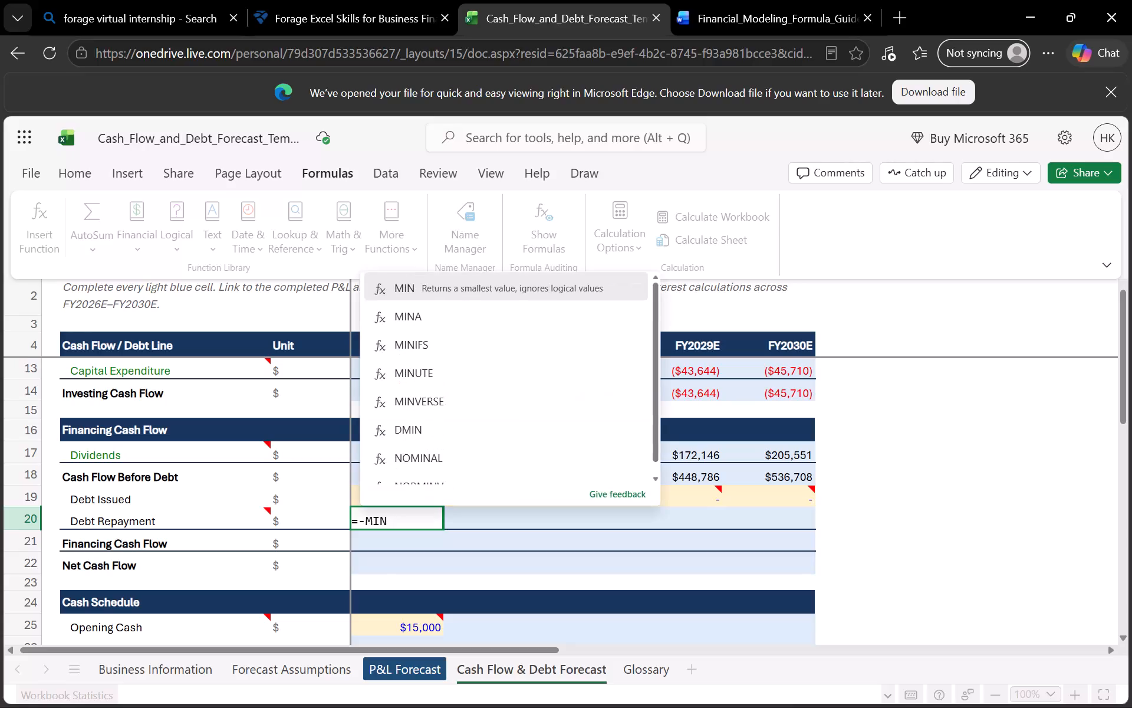
pyautogui.hotkey('shift', '(')
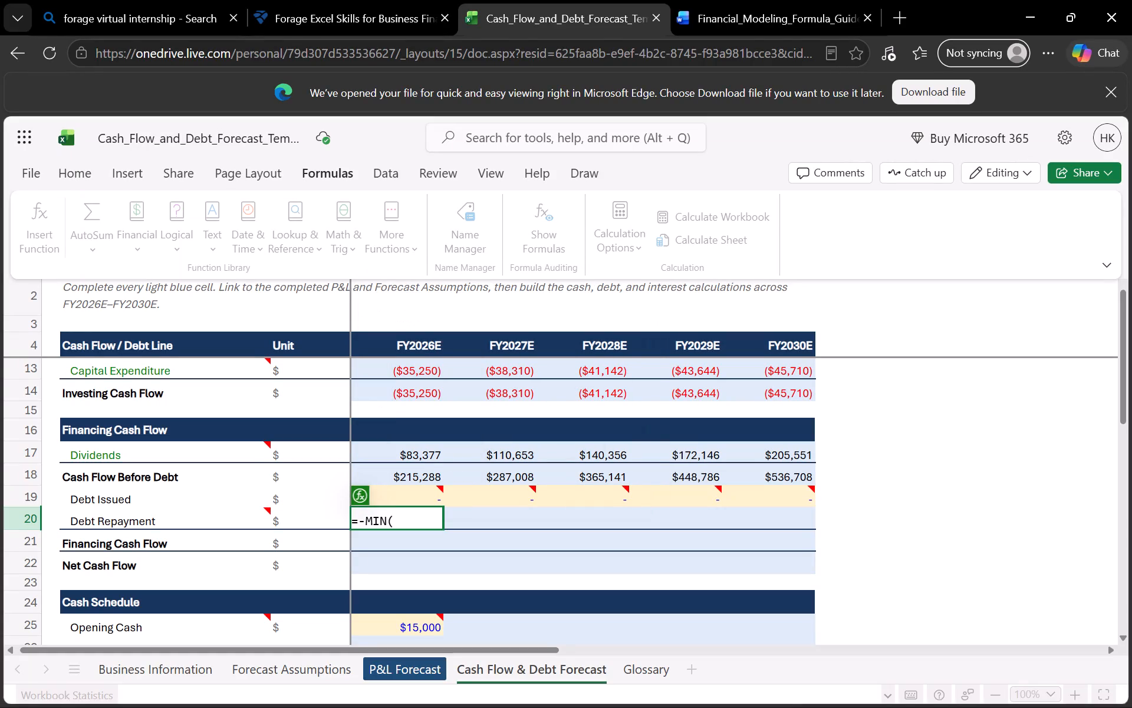
pyautogui.write('MA')
pyautogui.hotkey('shift', 'x')
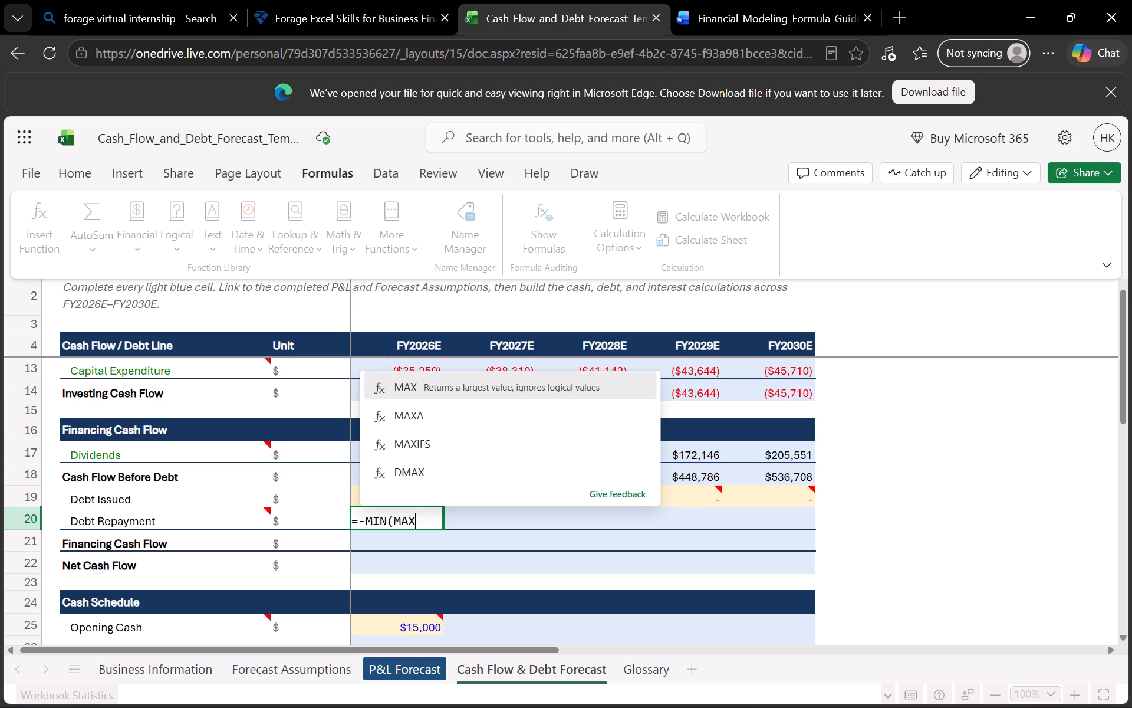
pyautogui.hotkey('shift', '(')
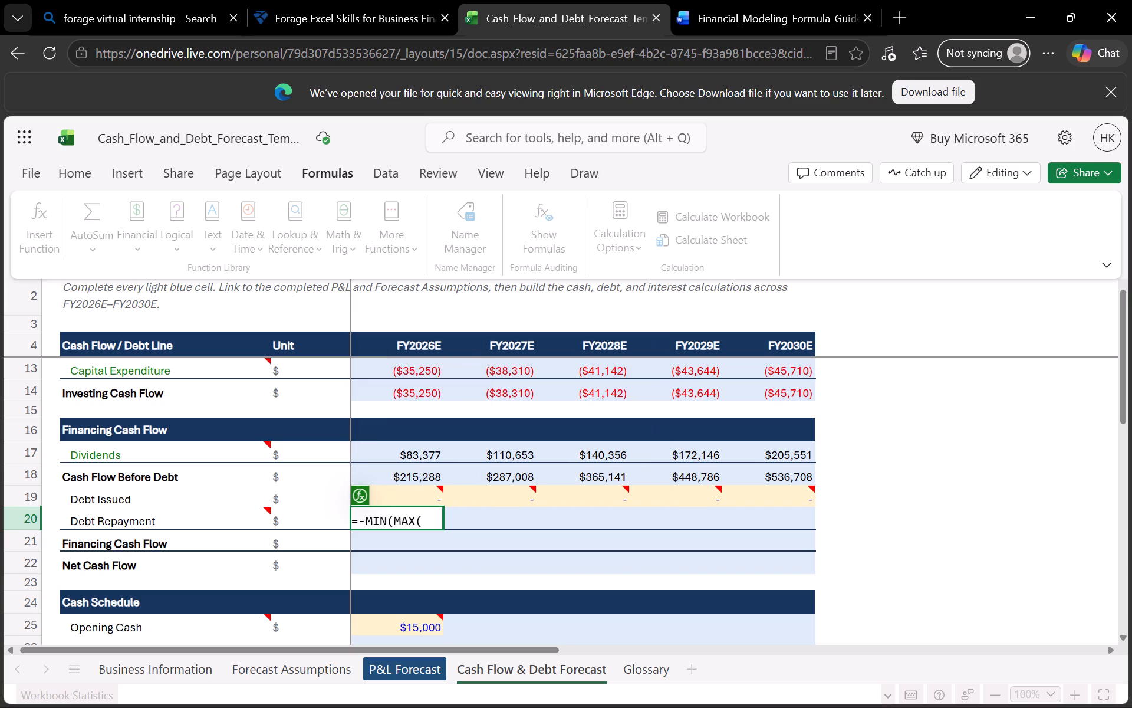
pyautogui.click(396, 481)
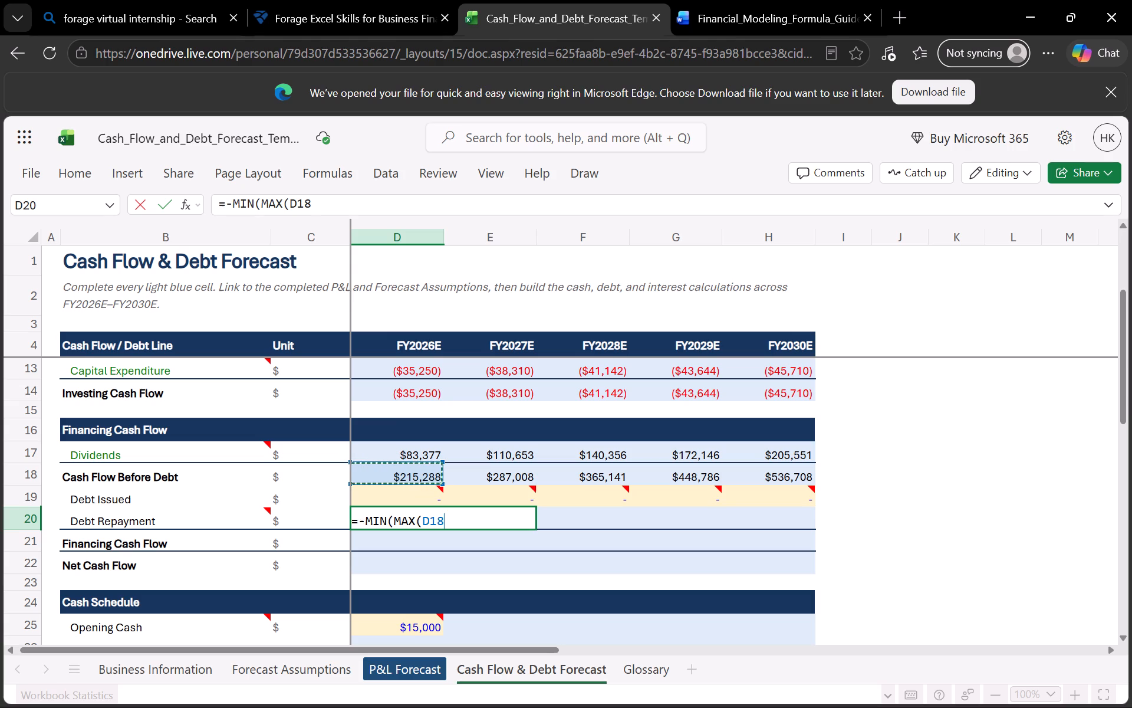
pyautogui.press('shift+less')
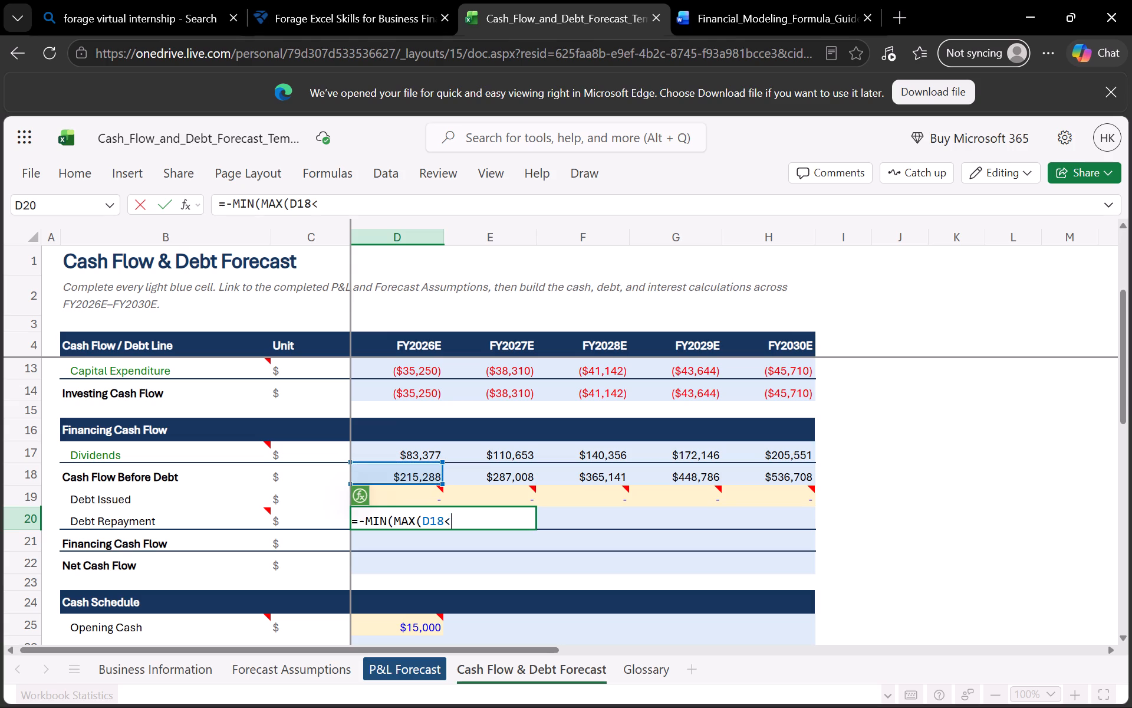
pyautogui.press('BackSpace')
pyautogui.press(',')
pyautogui.press('0')
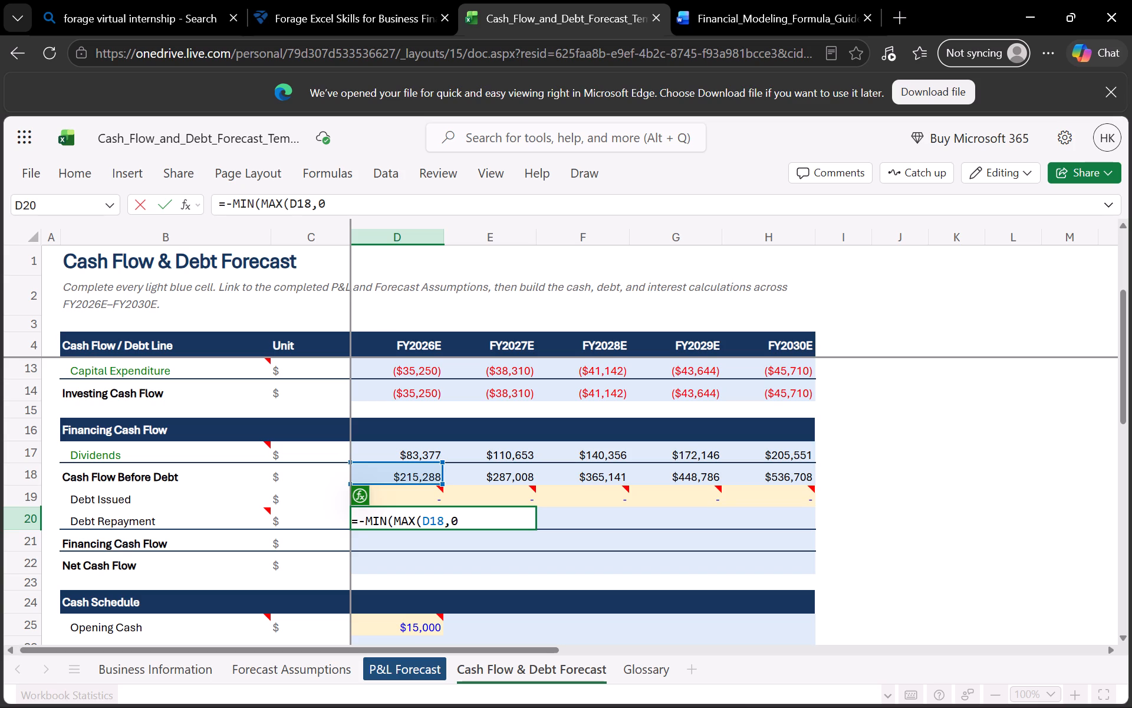
pyautogui.hotkey('shift', ')')
pyautogui.press(',')
pyautogui.scroll(-2, 404, 481)
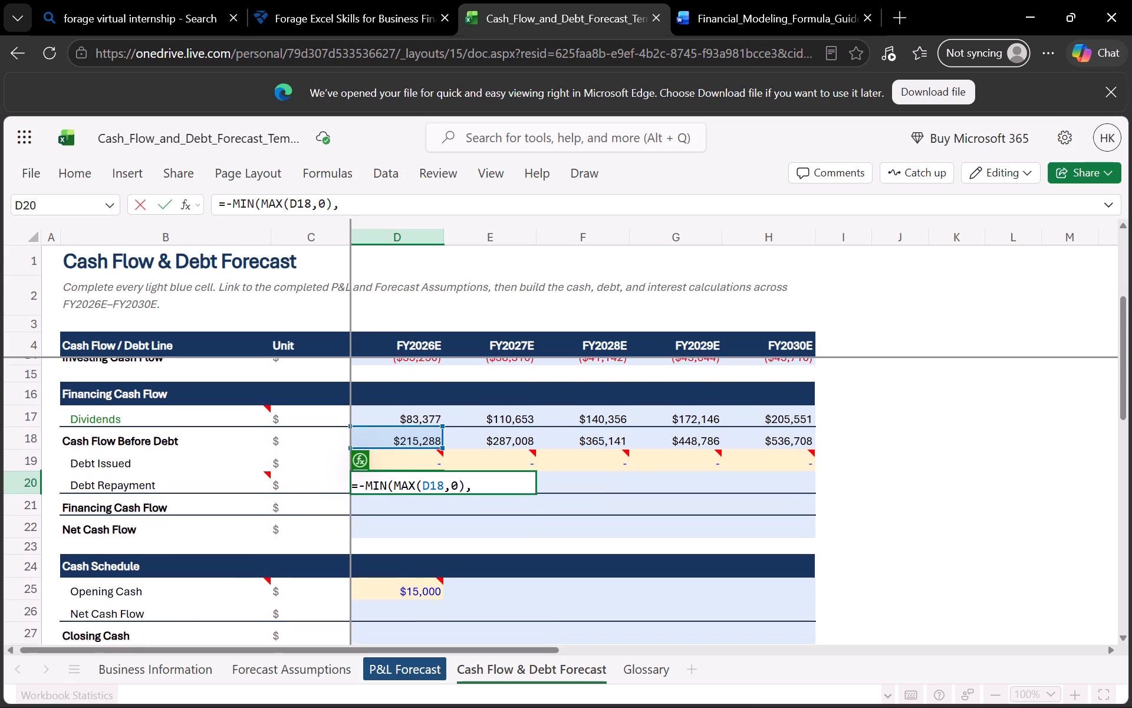
pyautogui.scroll(-2, 404, 481)
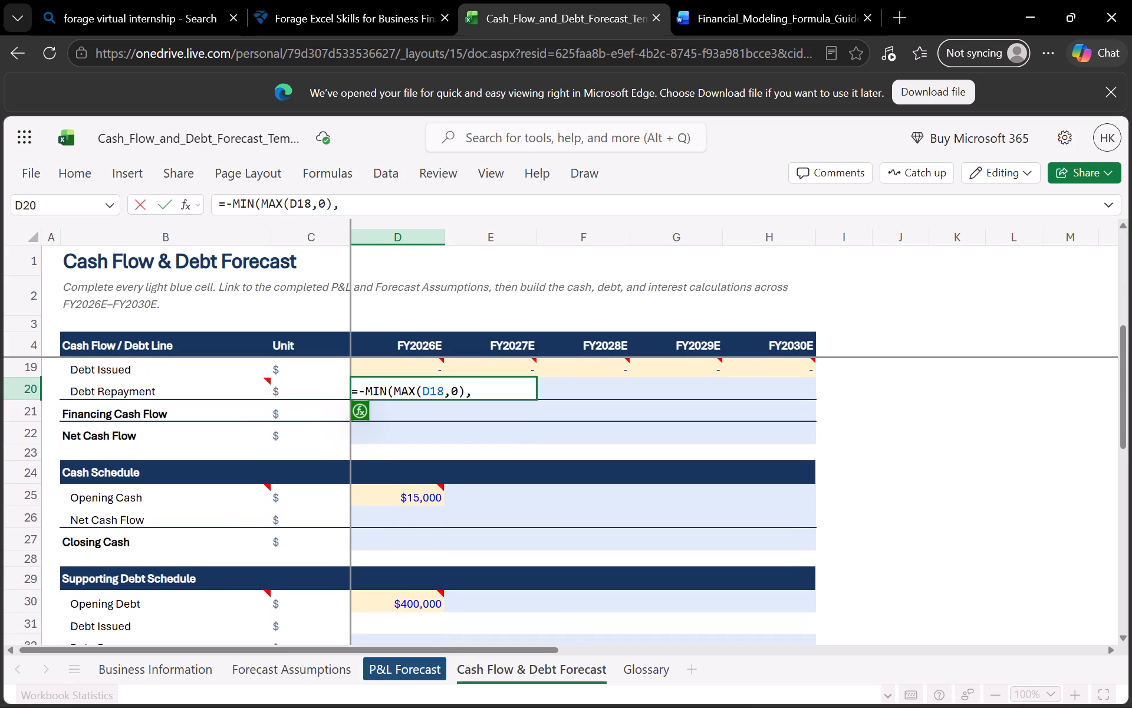
pyautogui.click(410, 601)
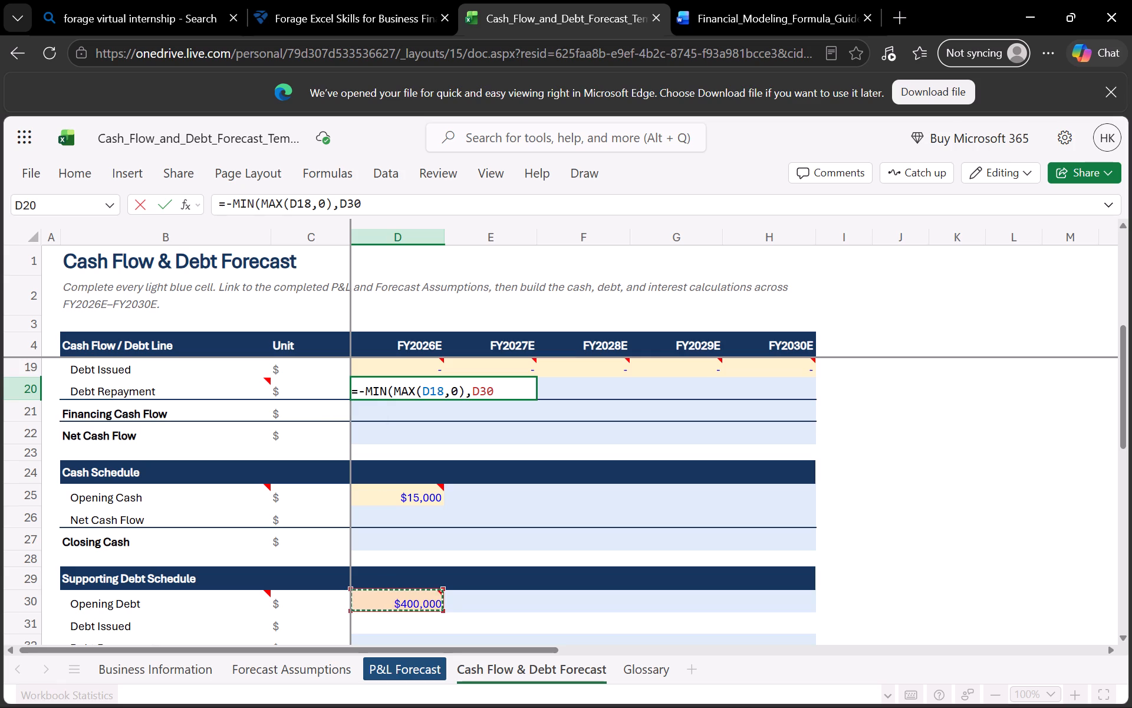
pyautogui.hotkey('shift', ')')
pyautogui.press('Return')
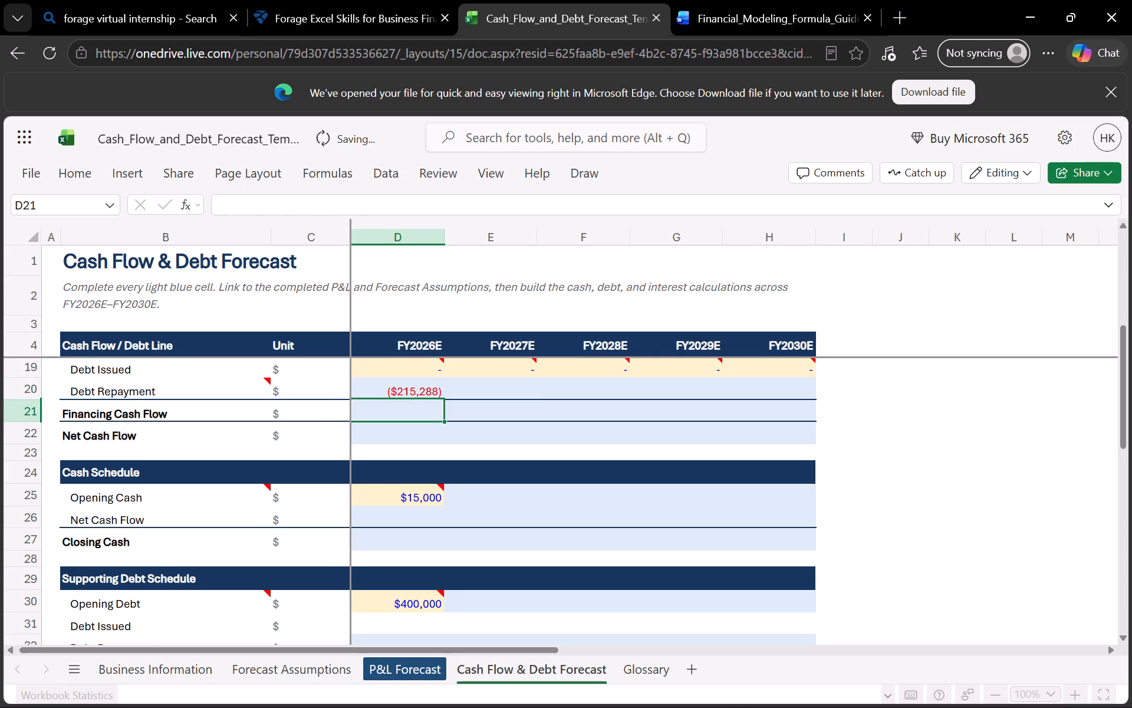
# Fill the Debt Repayment formula from D20 across to FY2030E in H20.
pyautogui.scroll(1, 410, 601)
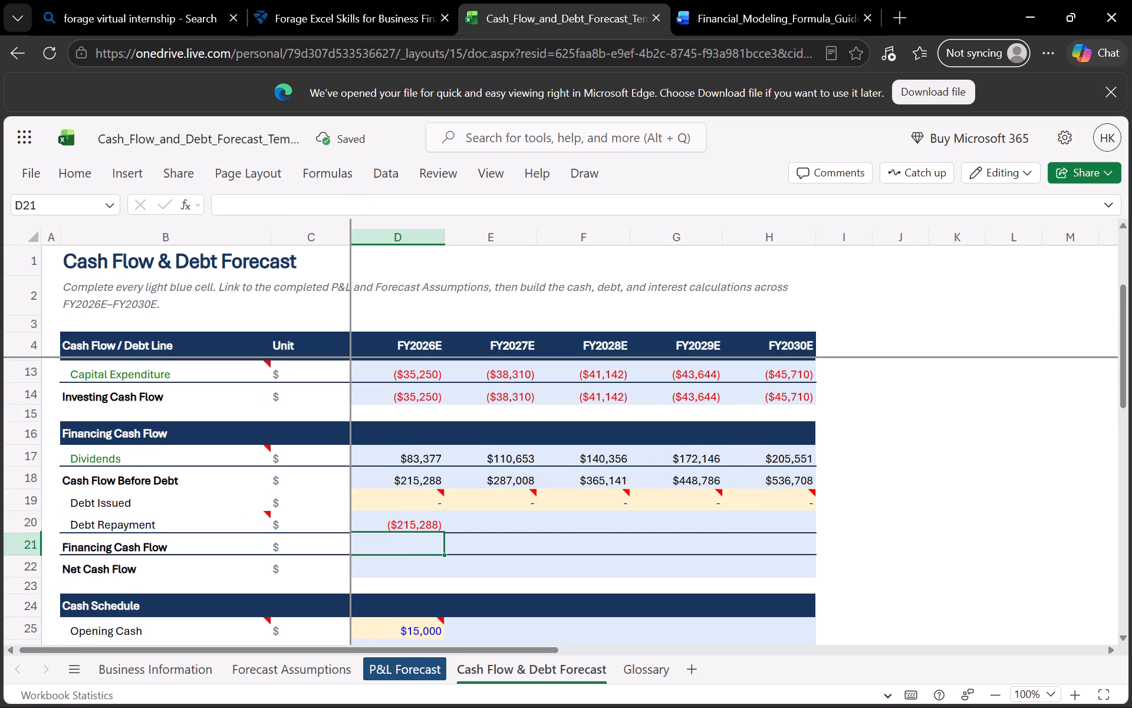
pyautogui.scroll(1, 410, 601)
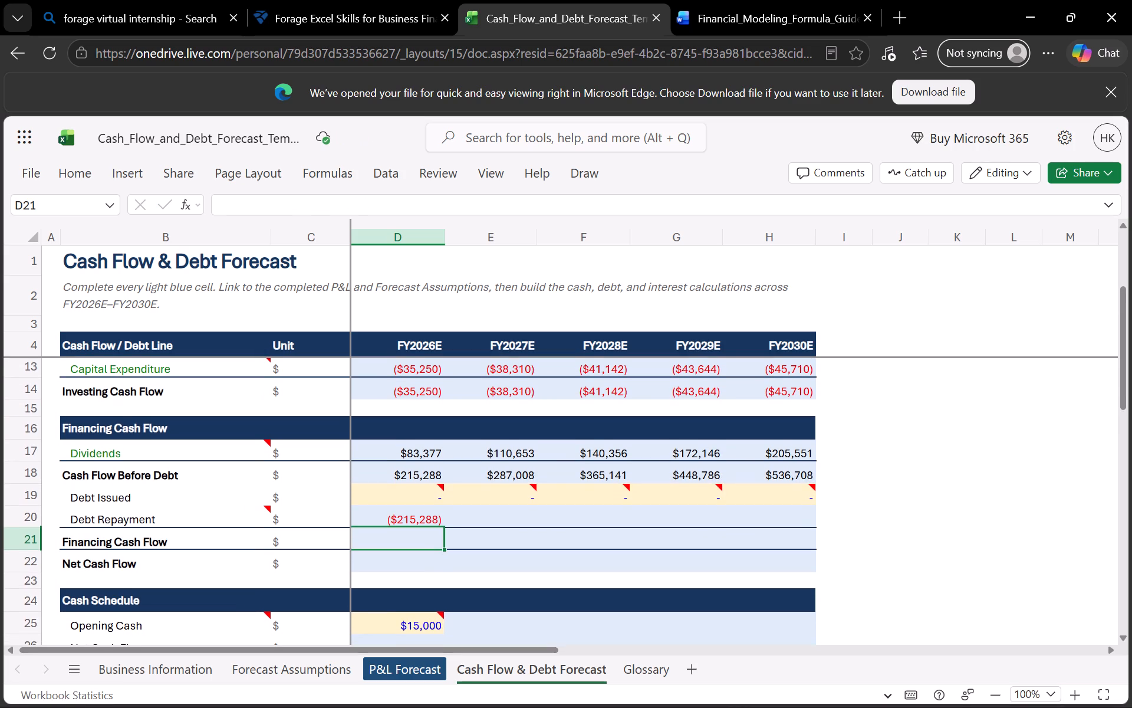
pyautogui.click(428, 522)
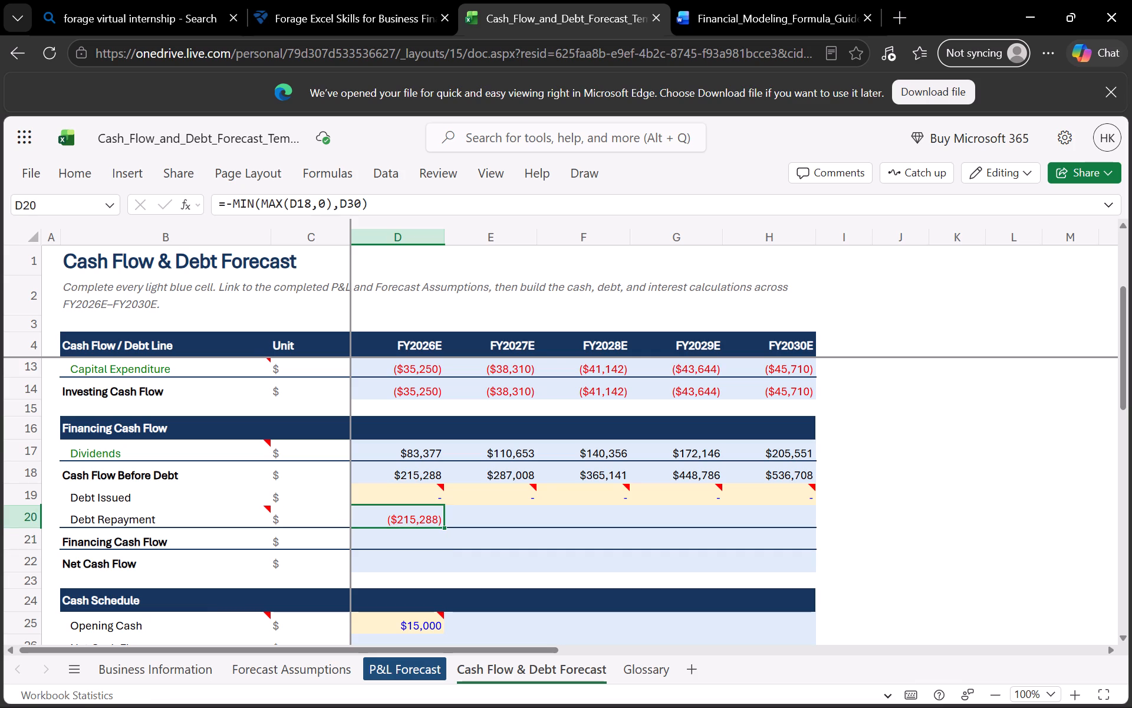
pyautogui.moveTo(443, 526); pyautogui.dragTo(639, 542)
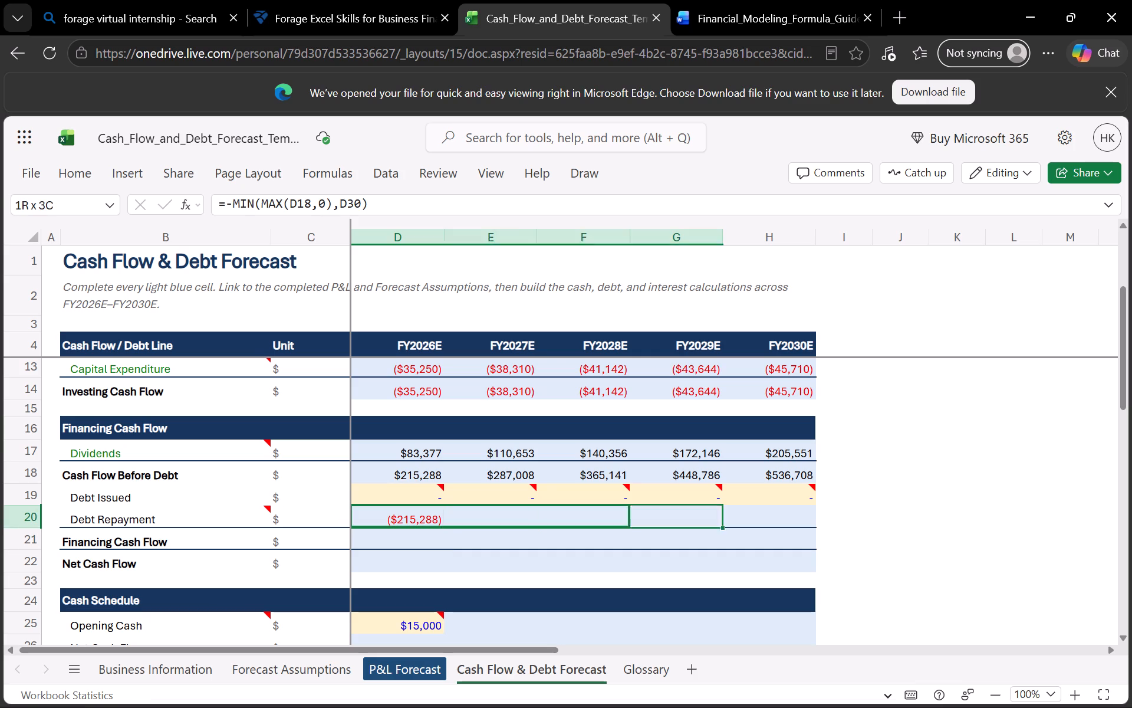
pyautogui.moveTo(639, 542); pyautogui.dragTo(778, 509)
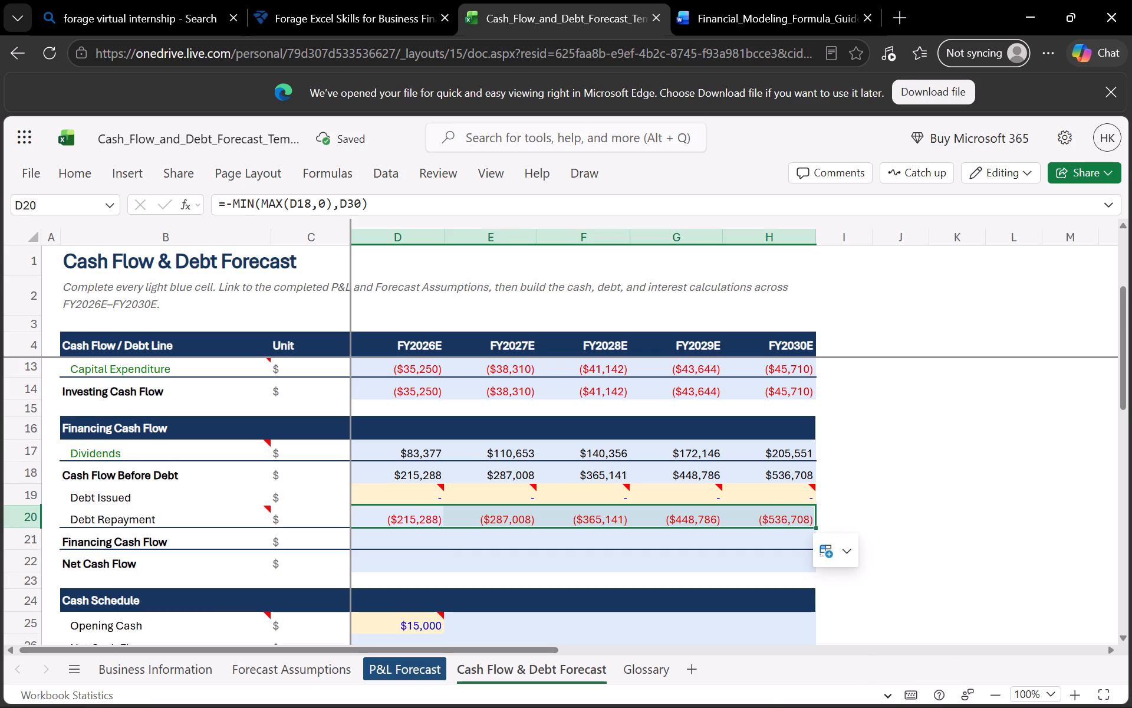
# Look through the cash, debt and interest schedules and the modeling instructions before completing the FY2026E Financing Cash Flow cell D21.
pyautogui.click(428, 550)
pyautogui.click(428, 542)
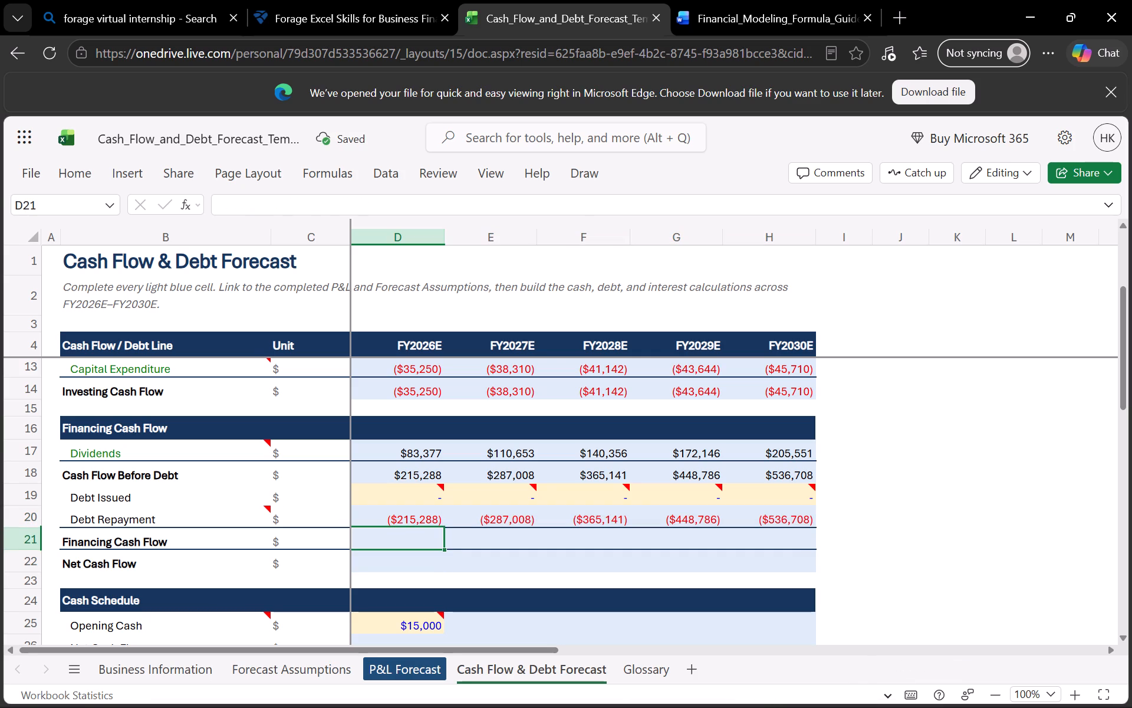
pyautogui.scroll(-3, 428, 542)
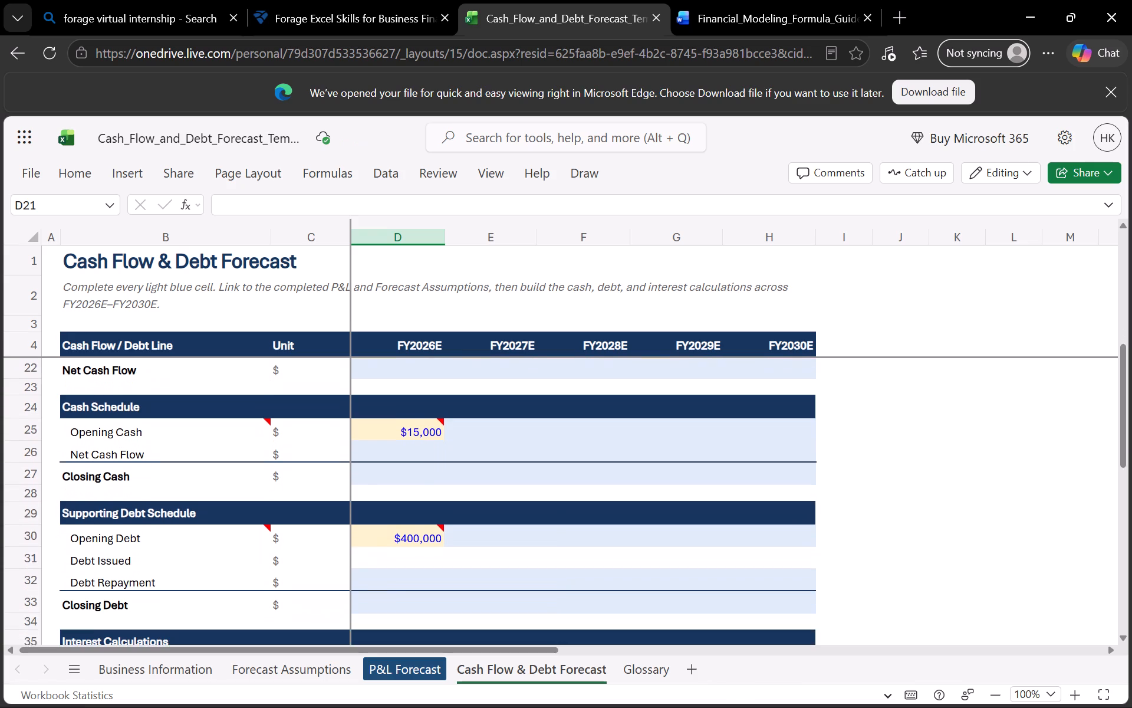
pyautogui.scroll(-2, 428, 542)
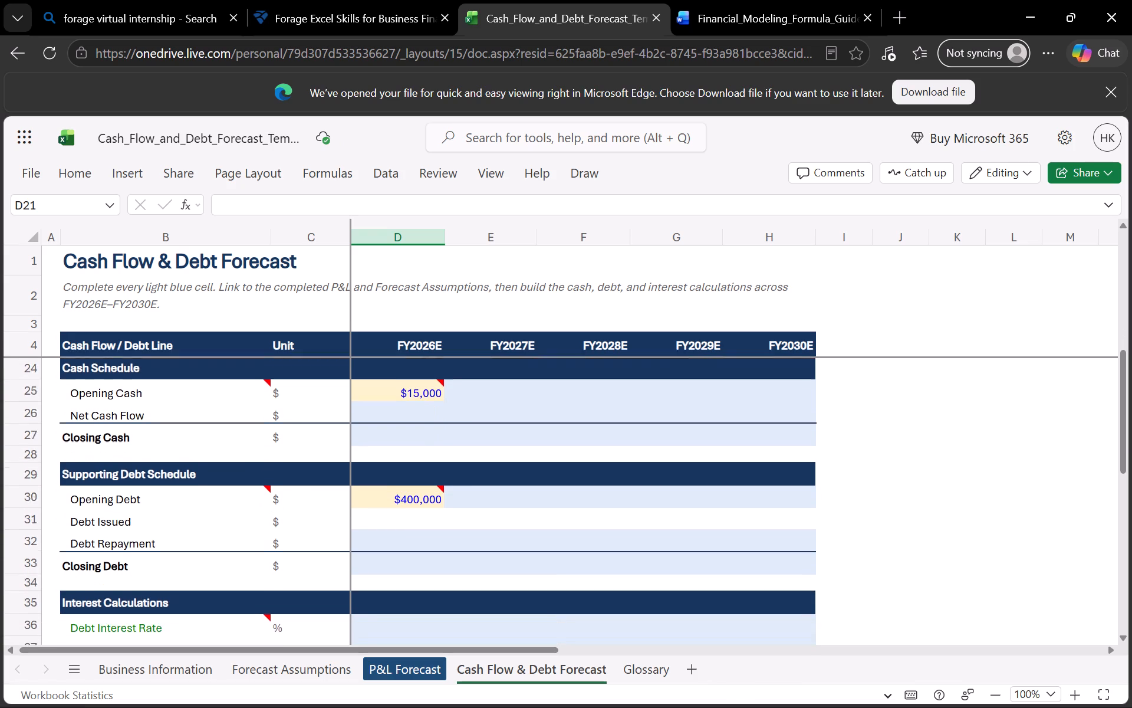
pyautogui.scroll(-3, 428, 542)
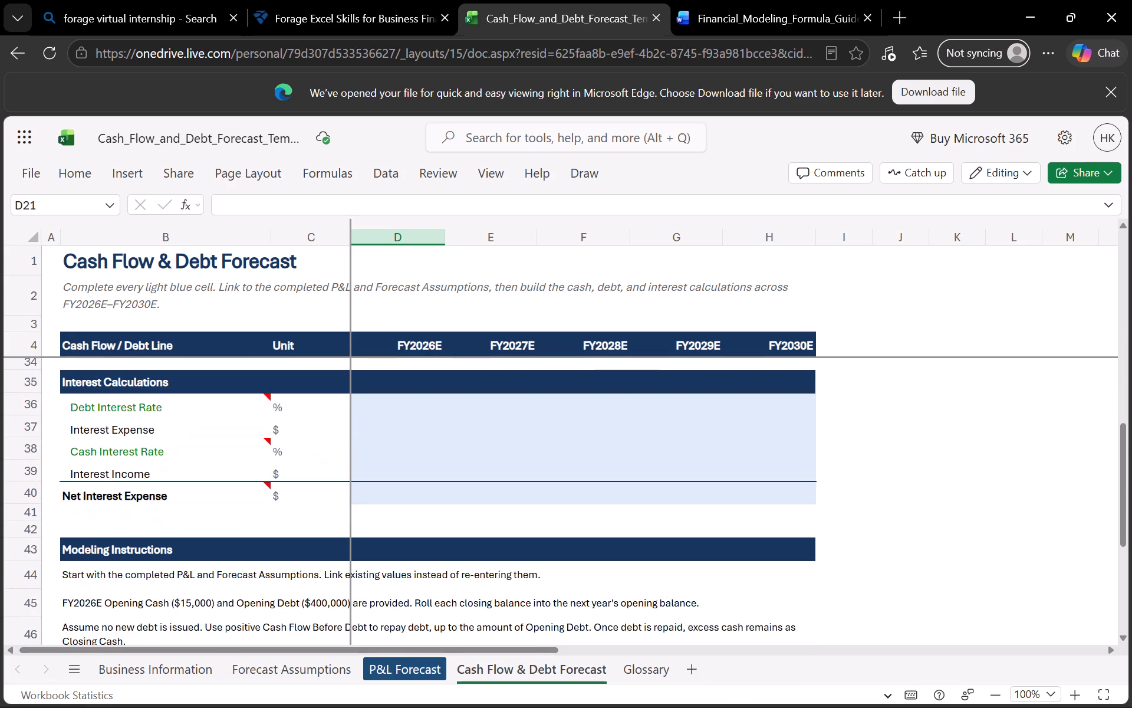
pyautogui.scroll(2, 428, 542)
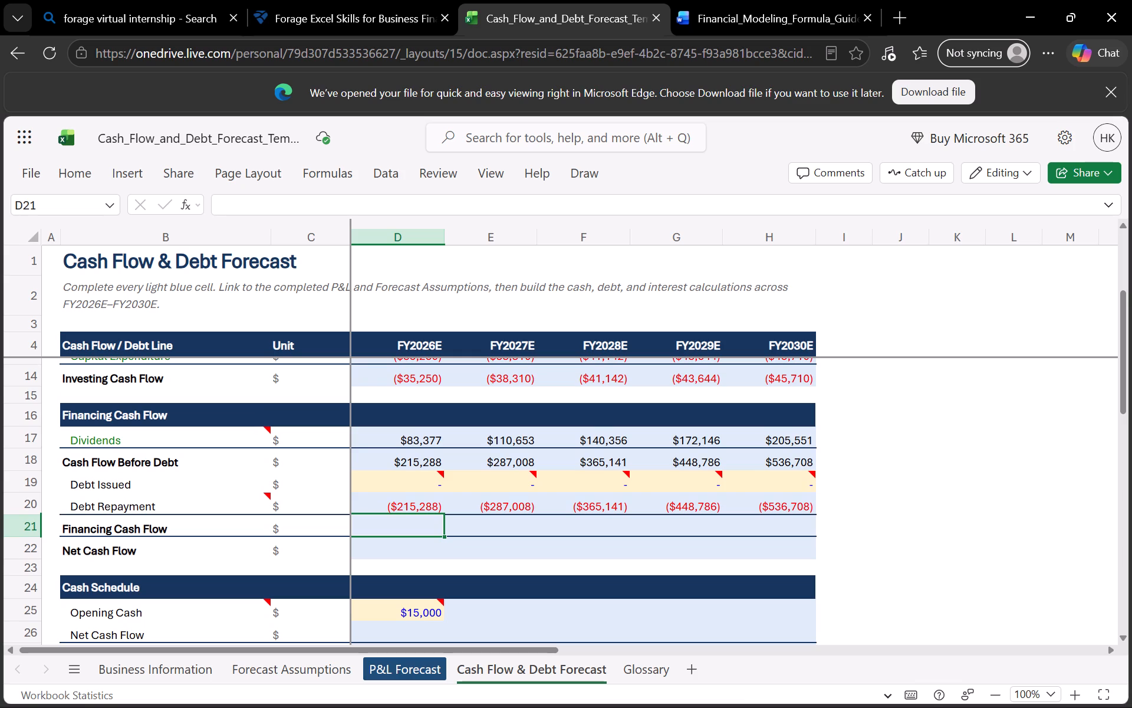
pyautogui.scroll(-1, 428, 542)
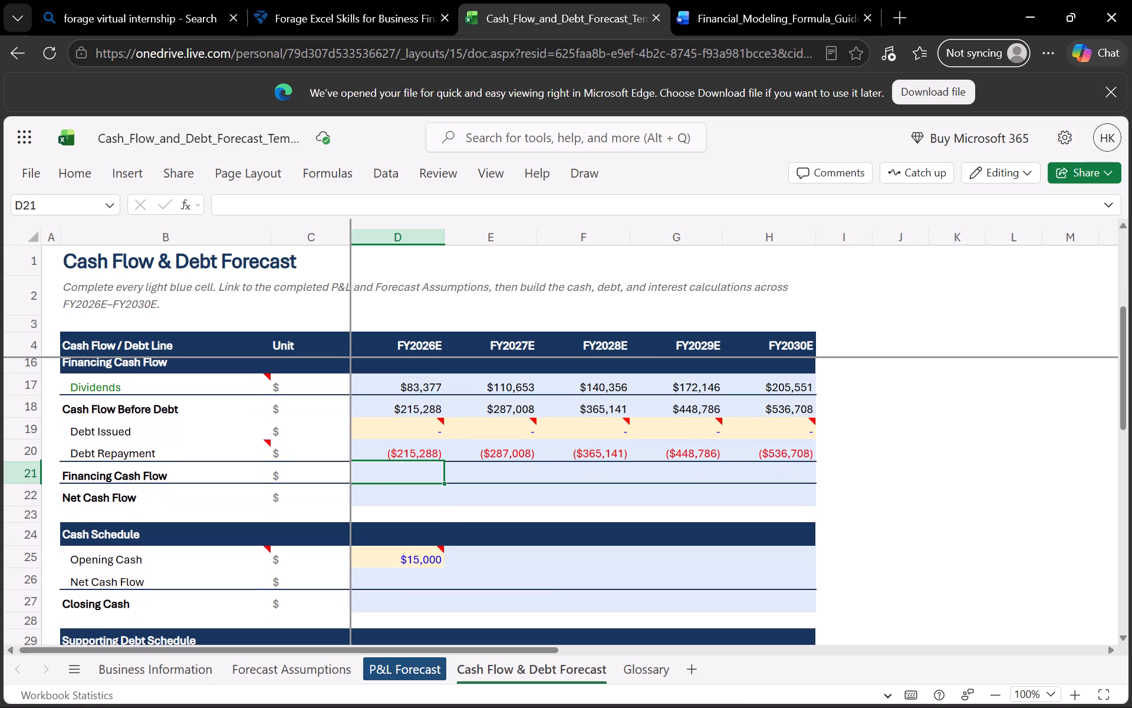
pyautogui.scroll(-1, 428, 542)
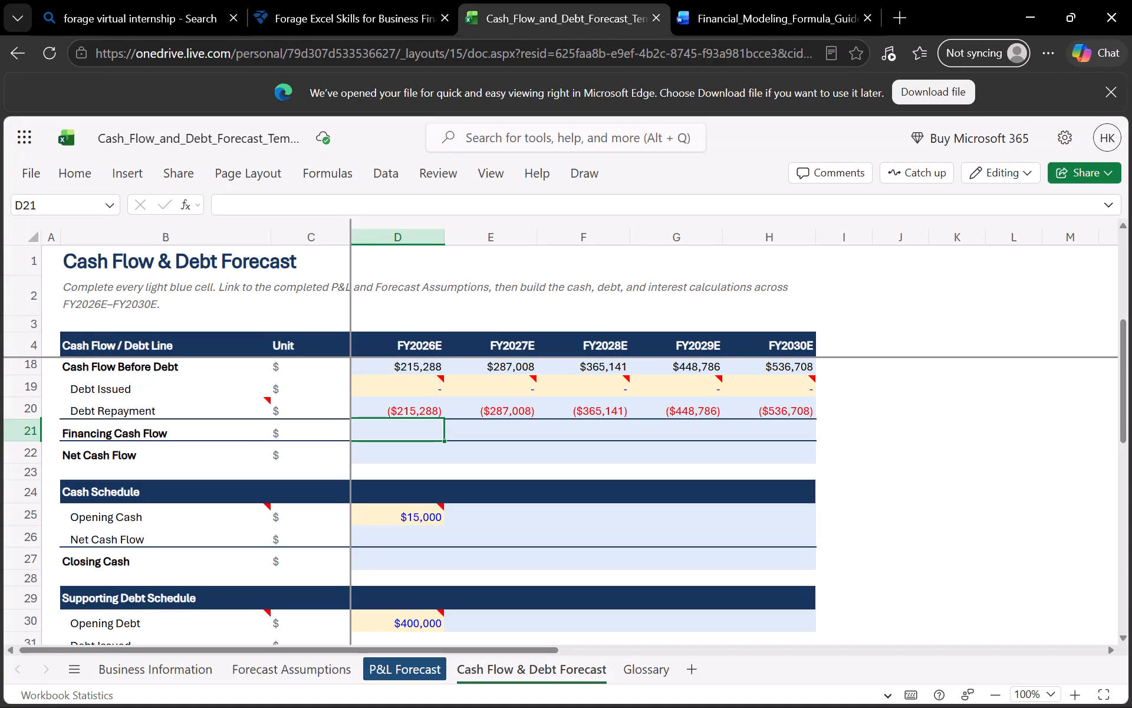
# Enter the FY2026E Financing Cash Flow formula in D21 as =D19+D20.
pyautogui.press('=')
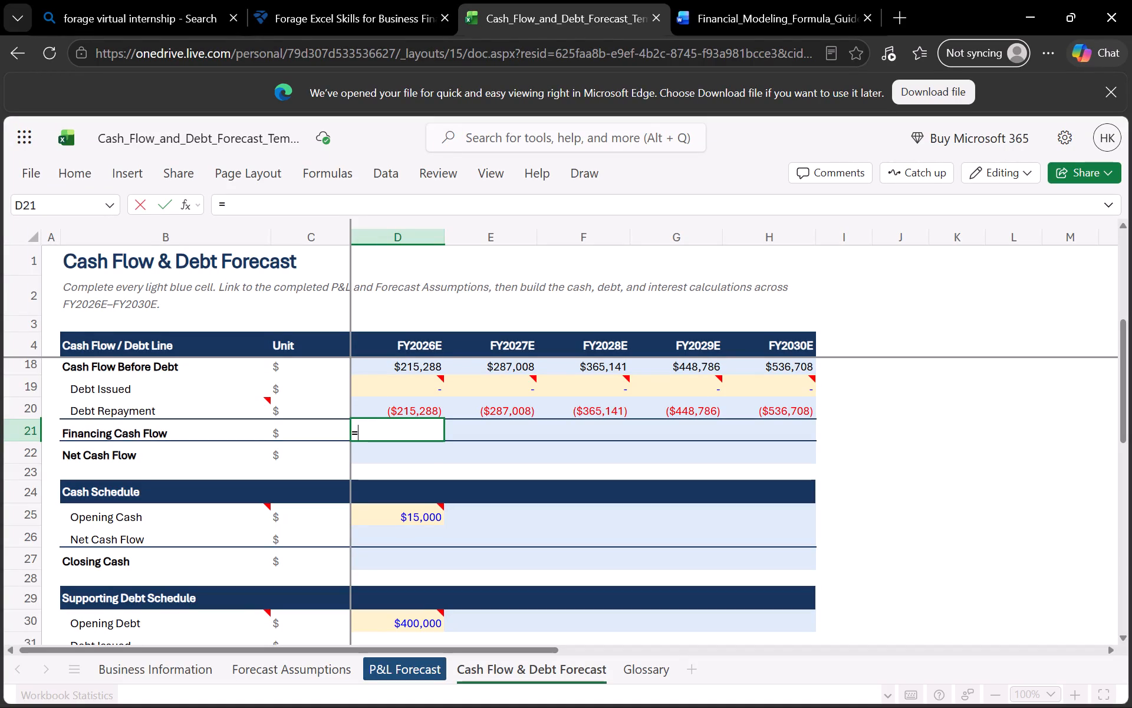
pyautogui.click(427, 390)
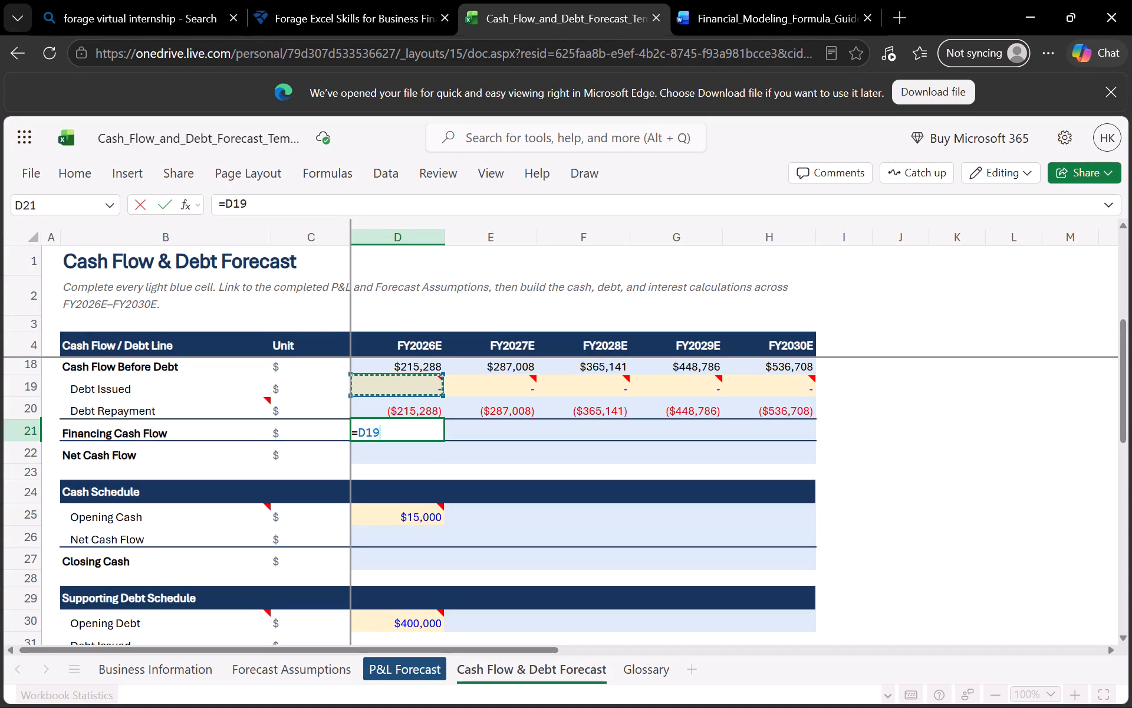
pyautogui.hotkey('shift', '+')
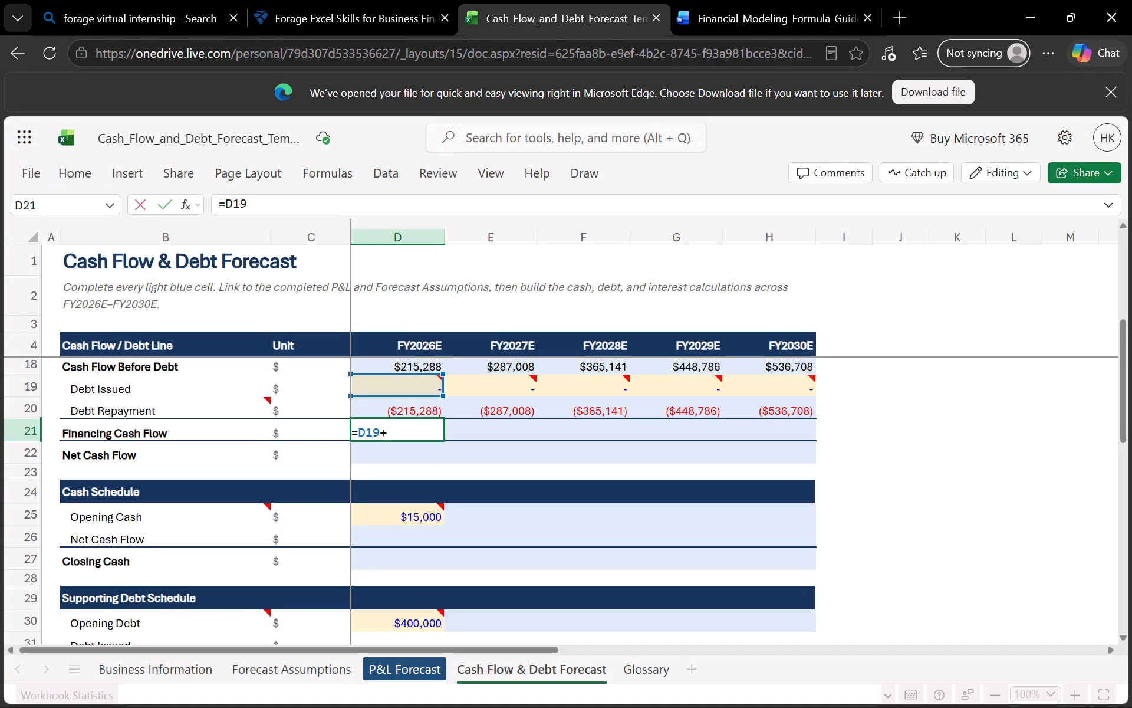
pyautogui.click(422, 408)
pyautogui.press('Return')
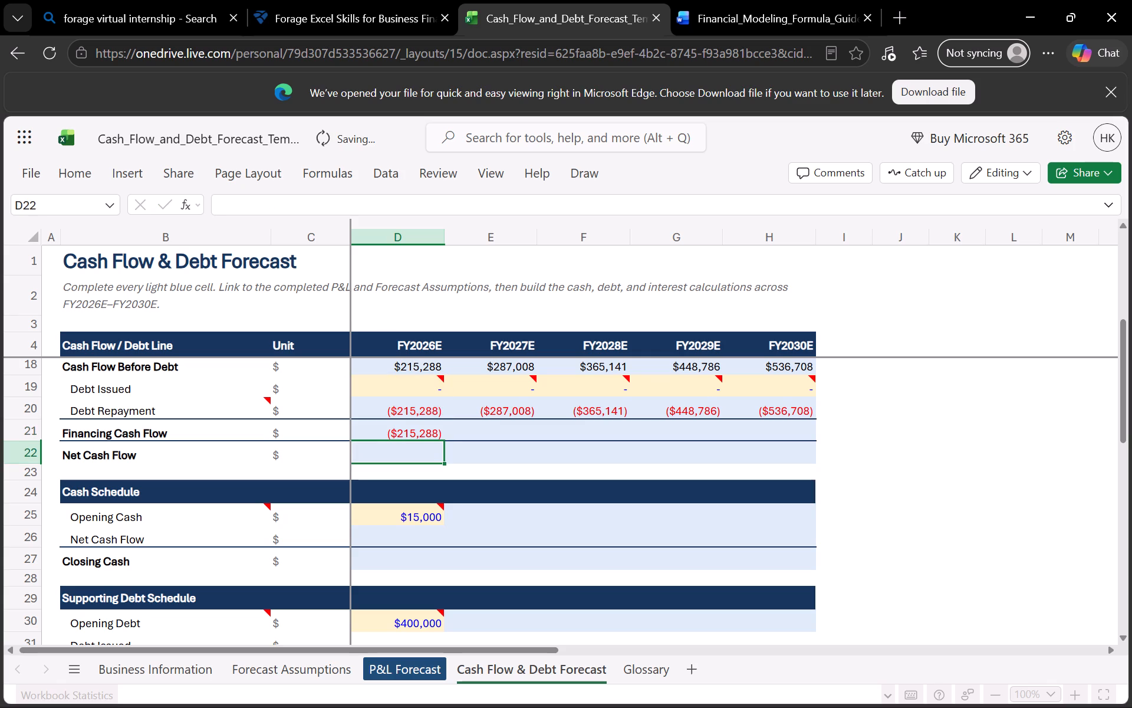
# Fill the Financing Cash Flow formula from D21 across to FY2030E in H21.
pyautogui.moveTo(437, 428); pyautogui.dragTo(442, 437)
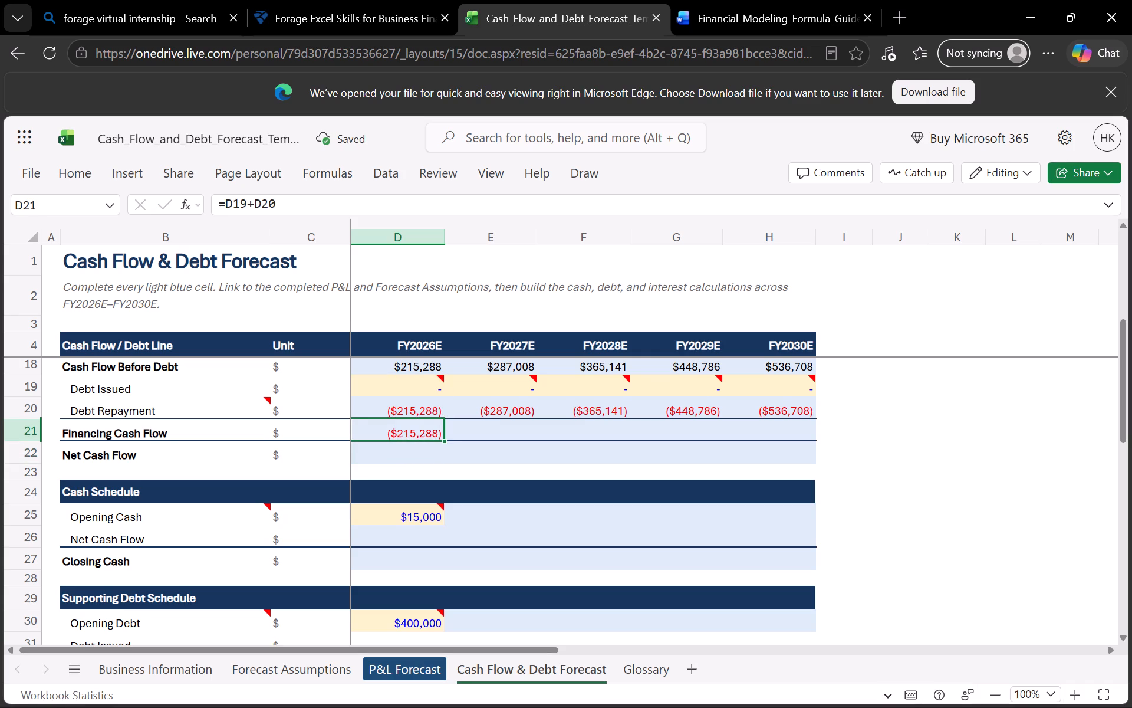
pyautogui.moveTo(442, 437); pyautogui.dragTo(642, 424)
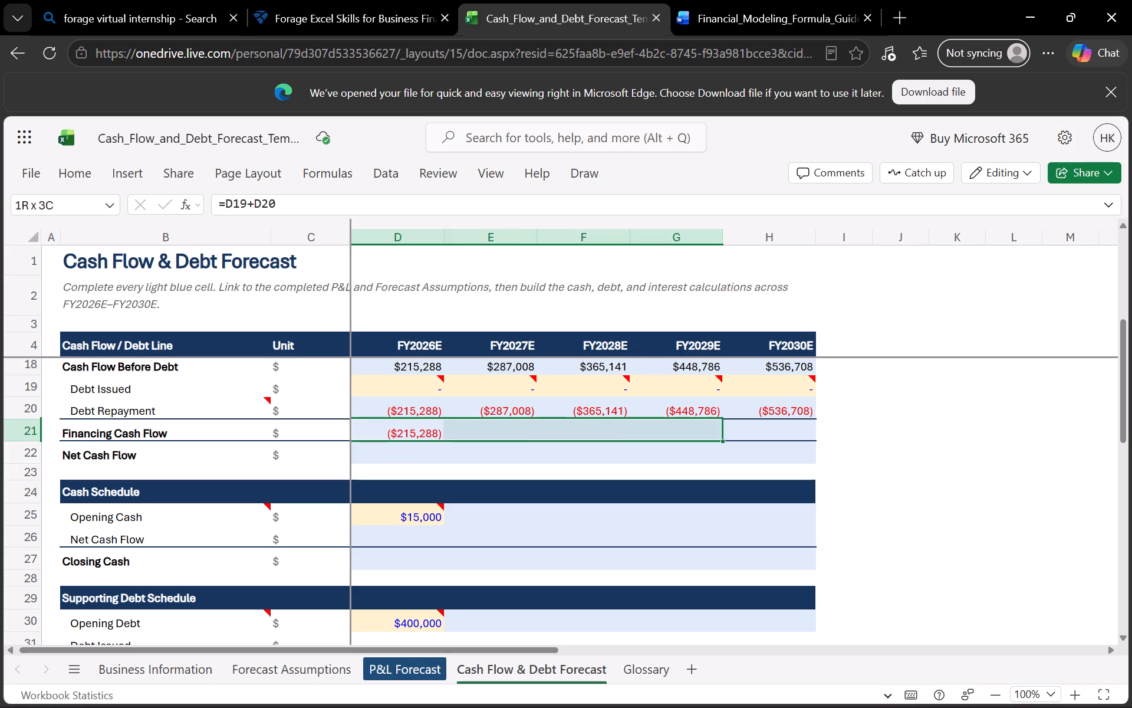
pyautogui.moveTo(642, 424); pyautogui.dragTo(756, 430)
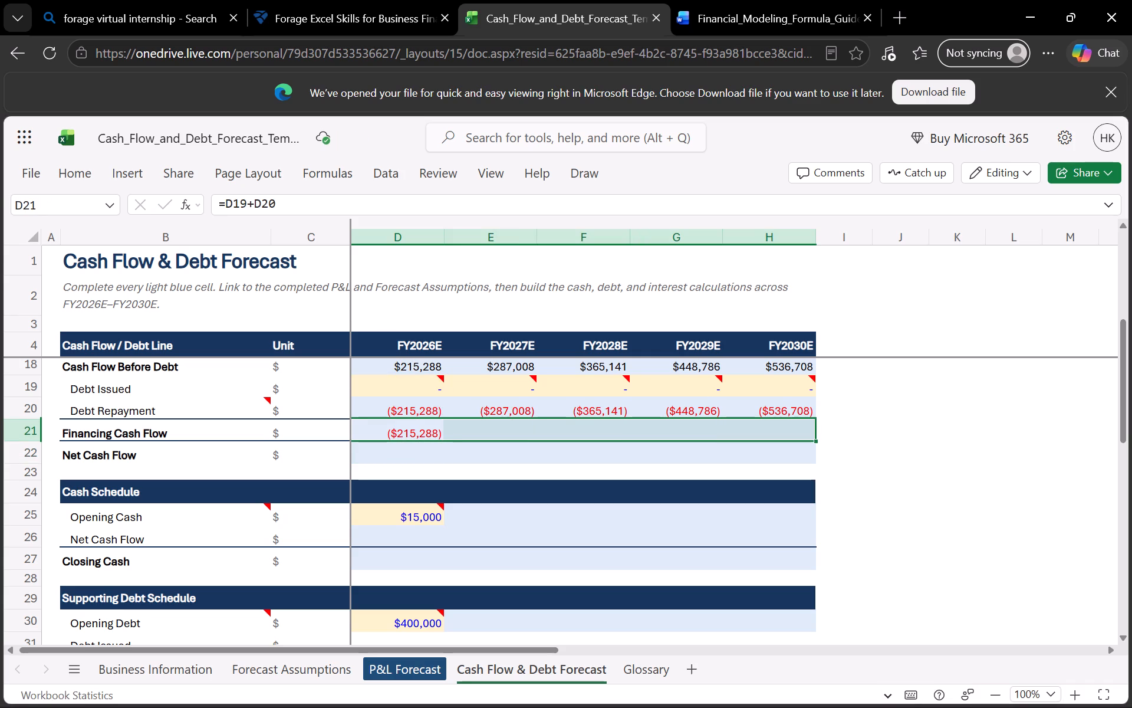
# Fill the Financing Cash Flow formula from D21 across to FY2030E in H21.
pyautogui.click(799, 440)
pyautogui.click(439, 428)
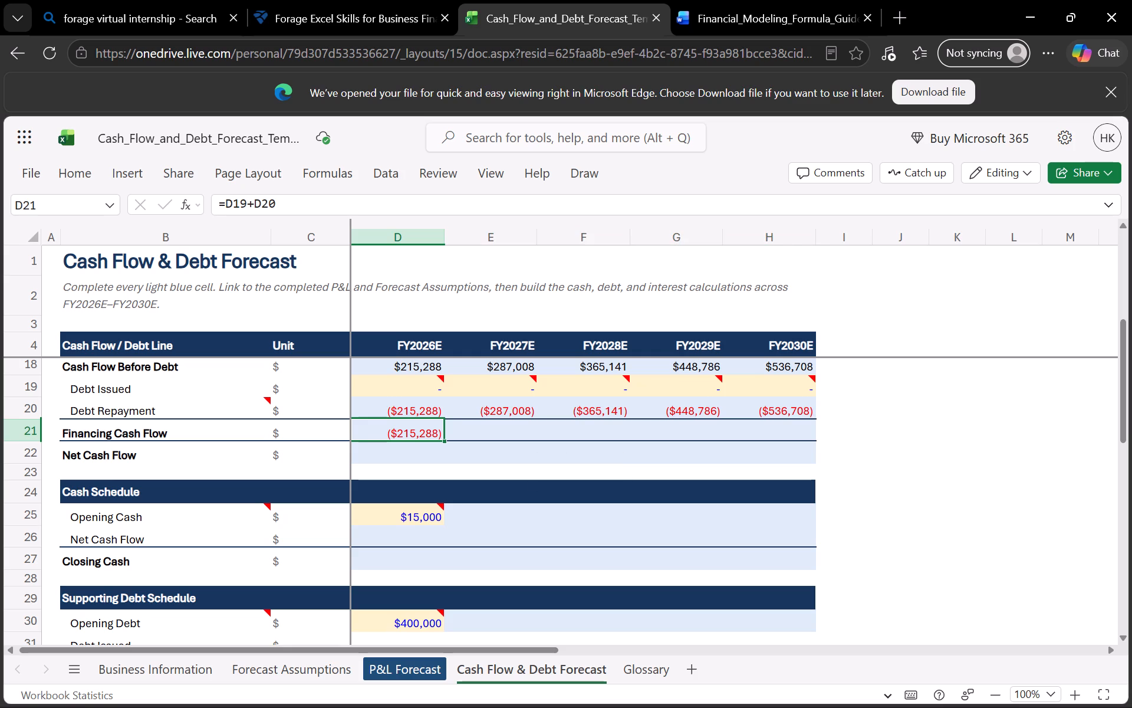
pyautogui.moveTo(445, 440); pyautogui.dragTo(777, 431)
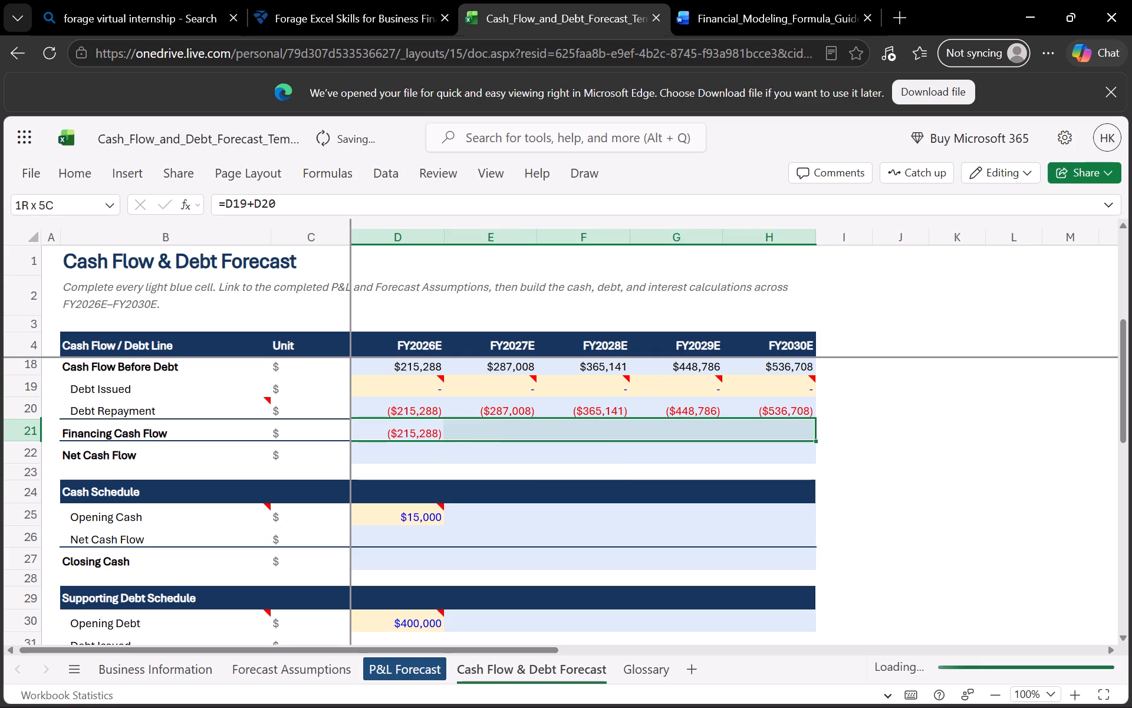
# Review the cash flow sections, then reopen the Financial Modeling Formula Guide from the Forage task page to check how Net Cash Flow is calculated.
pyautogui.click(422, 460)
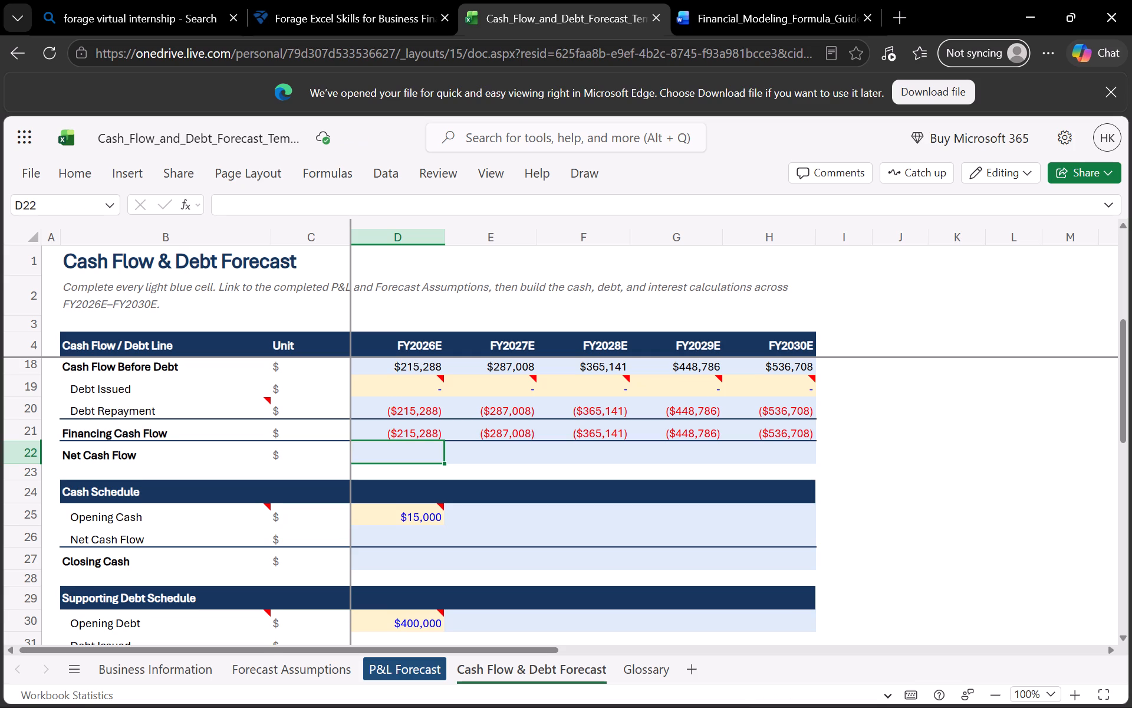
pyautogui.scroll(1, 445, 454)
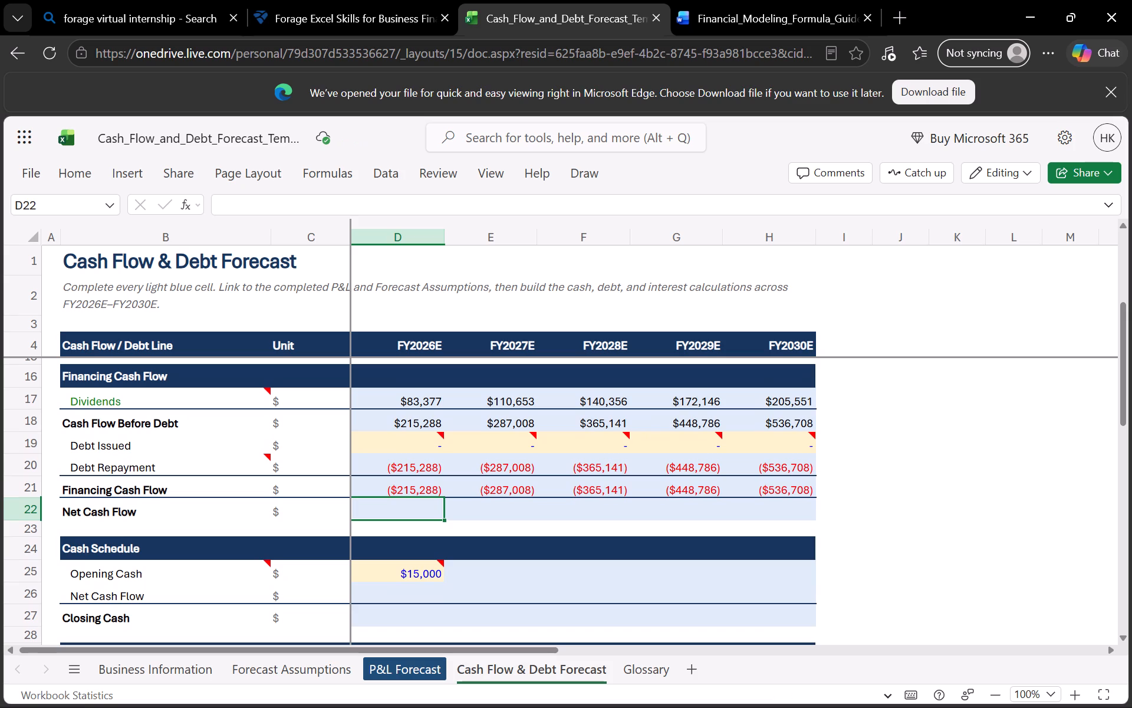
pyautogui.scroll(-1, 445, 454)
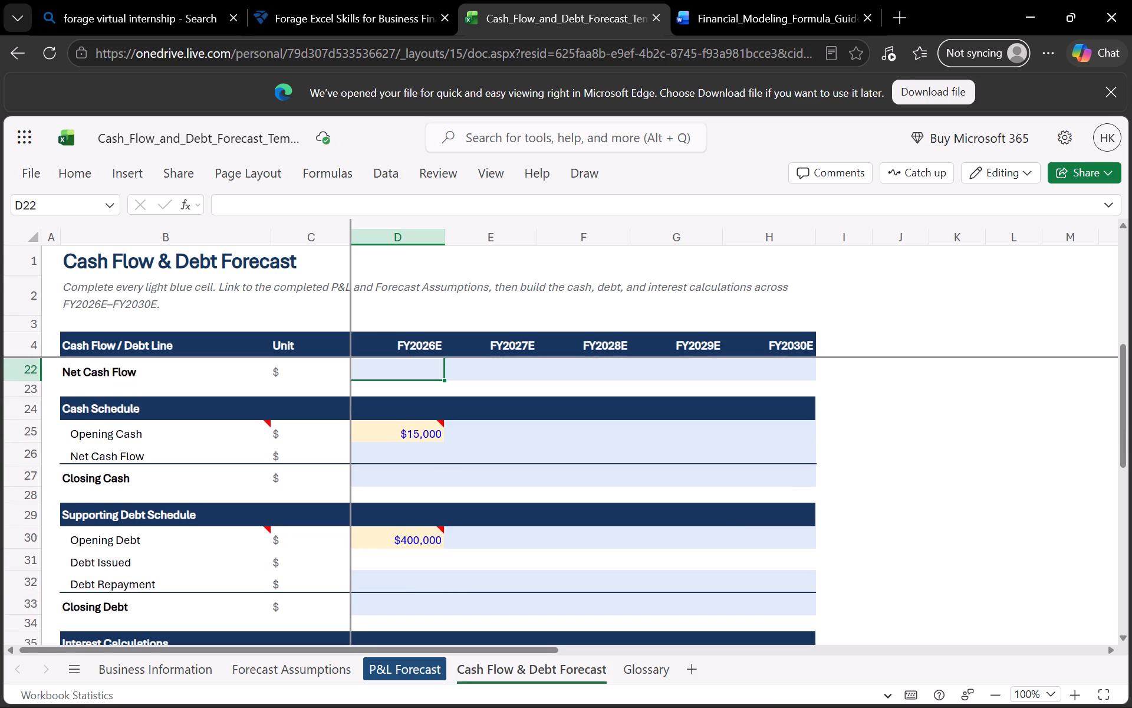
pyautogui.scroll(-3, 445, 454)
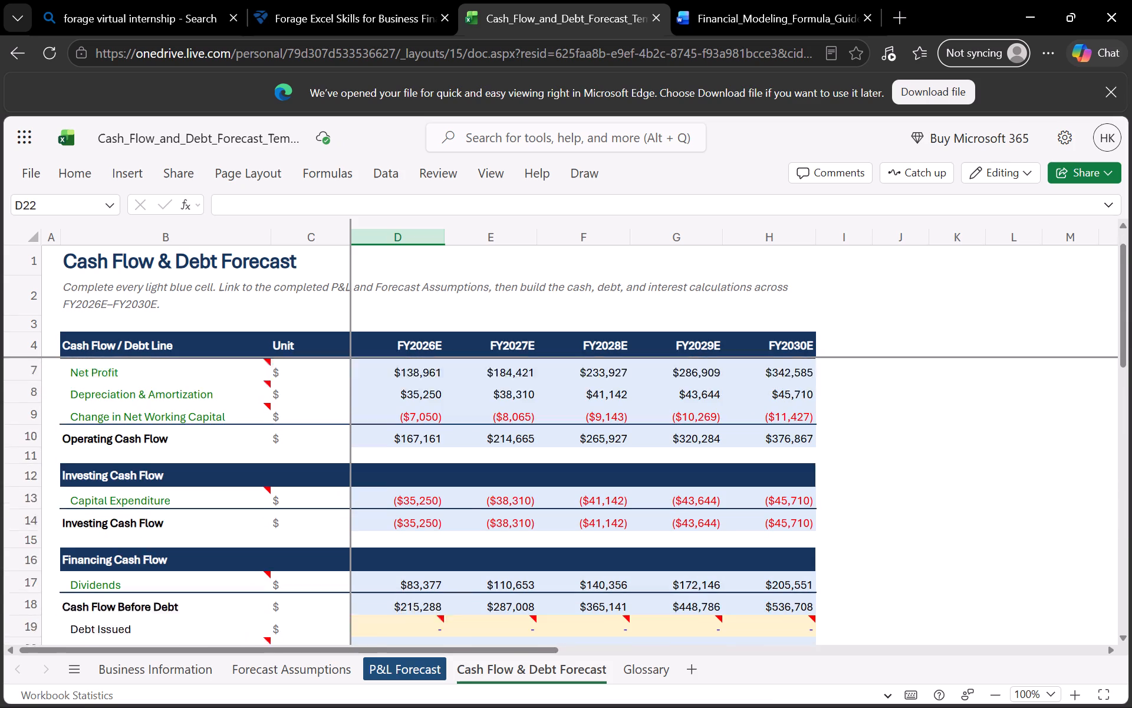
pyautogui.scroll(-1, 445, 454)
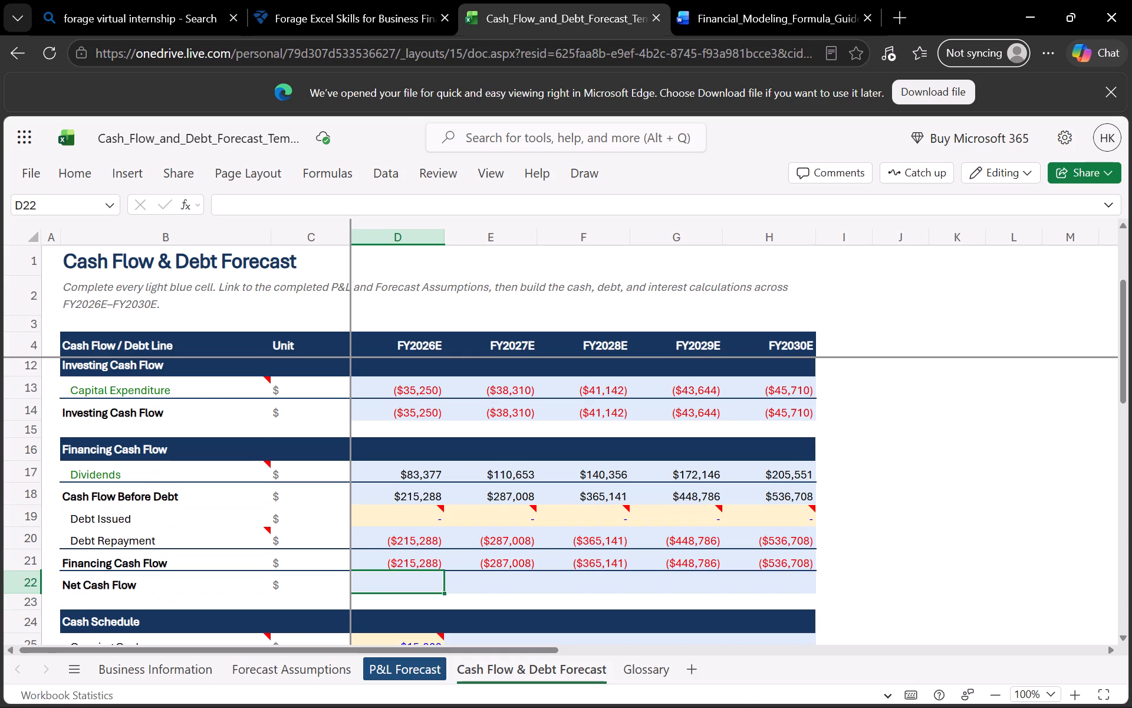
pyautogui.click(399, 0)
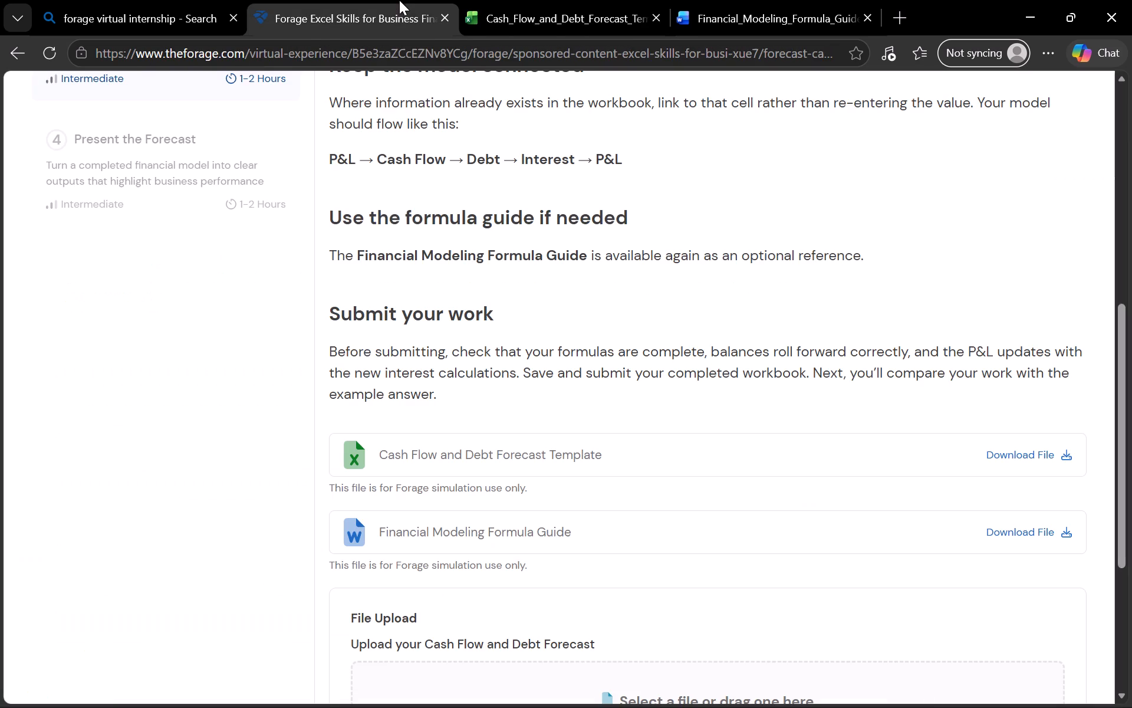
pyautogui.scroll(2, 471, 244)
pyautogui.scroll(-1, 471, 244)
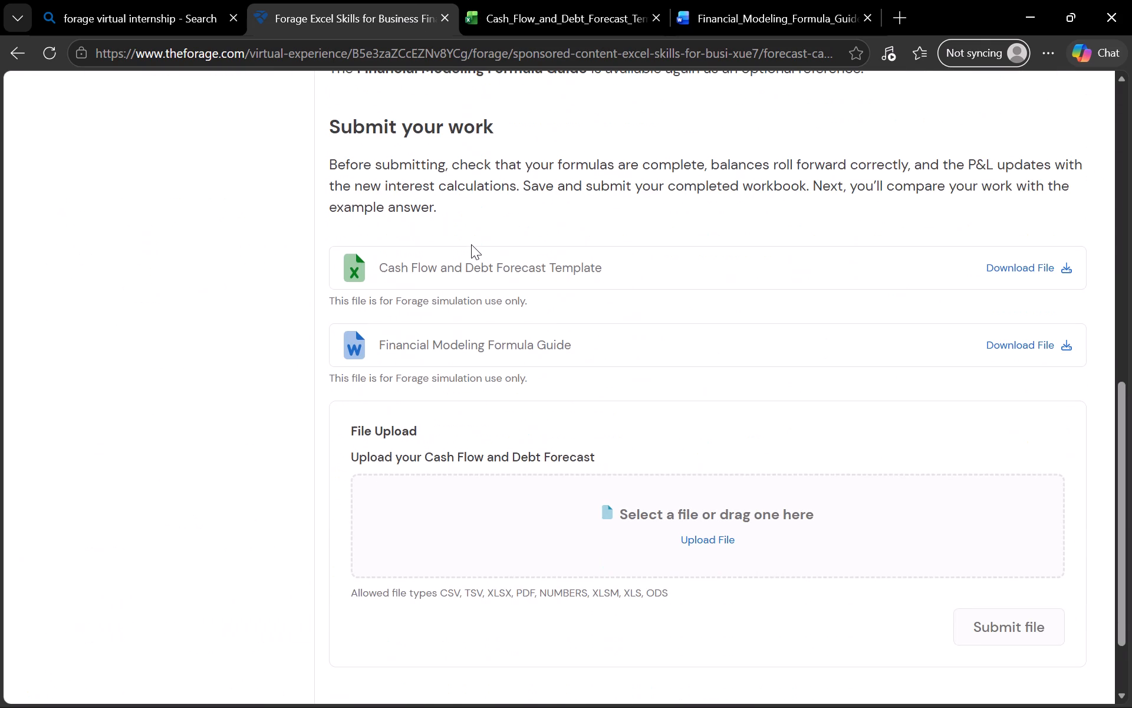
pyautogui.click(998, 340)
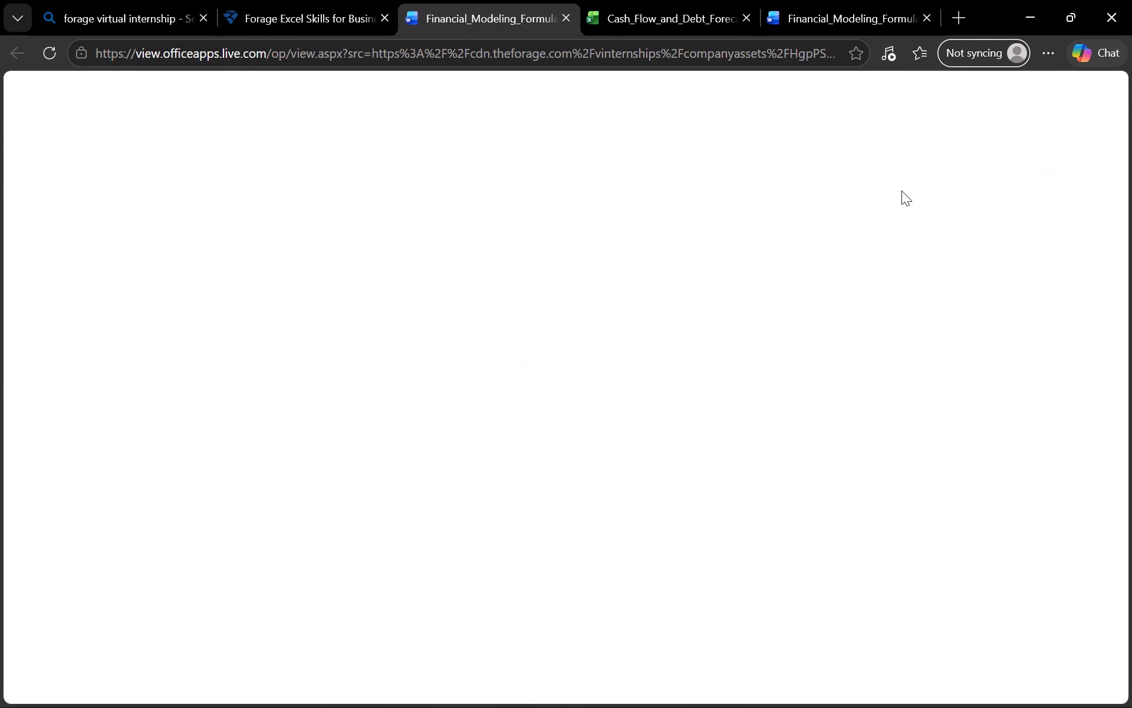
pyautogui.click(924, 14)
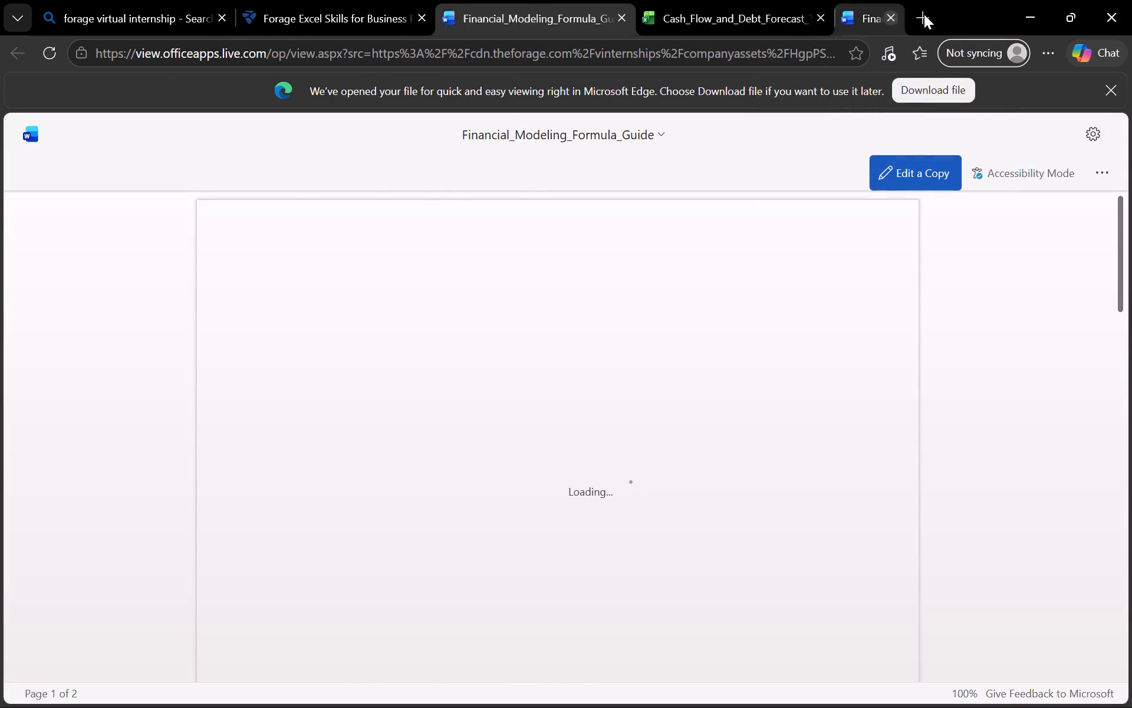
pyautogui.scroll(-5, 689, 380)
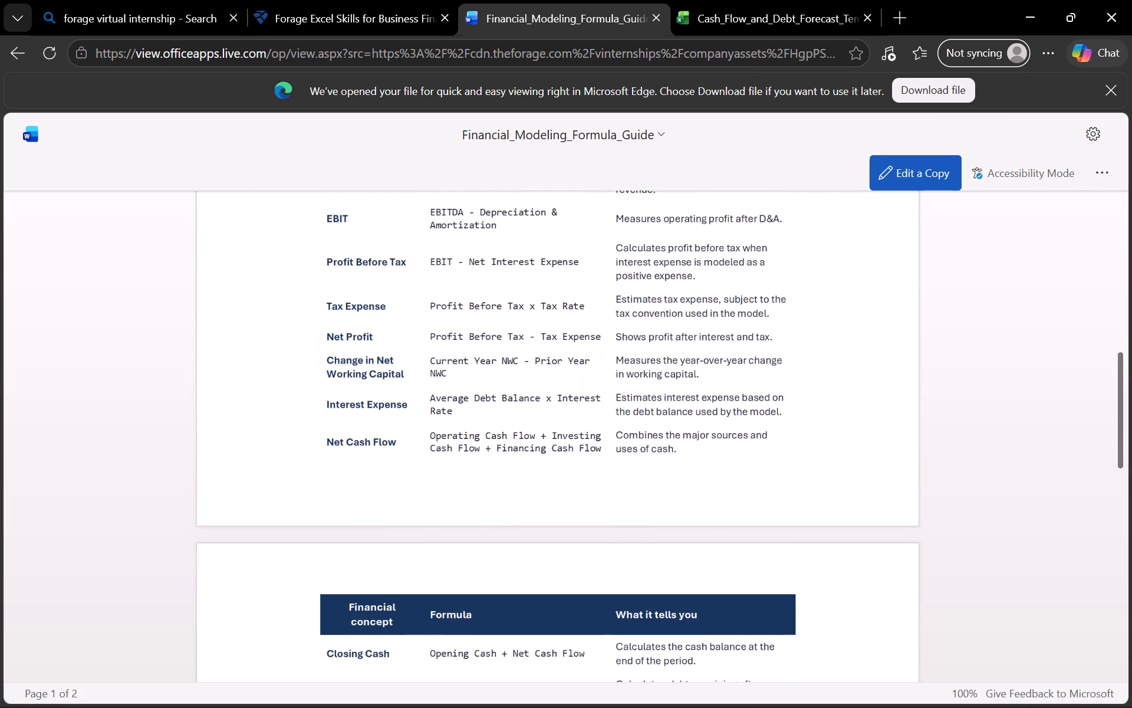
pyautogui.scroll(-2, 689, 380)
pyautogui.scroll(5, 689, 380)
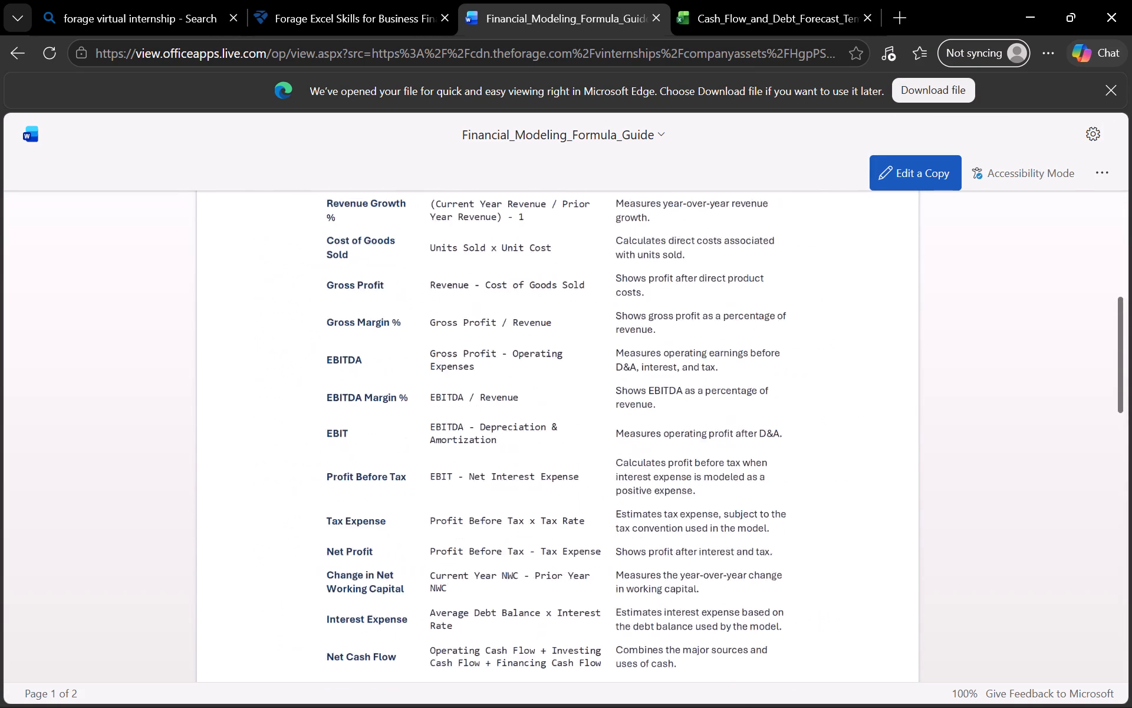
pyautogui.scroll(2, 689, 380)
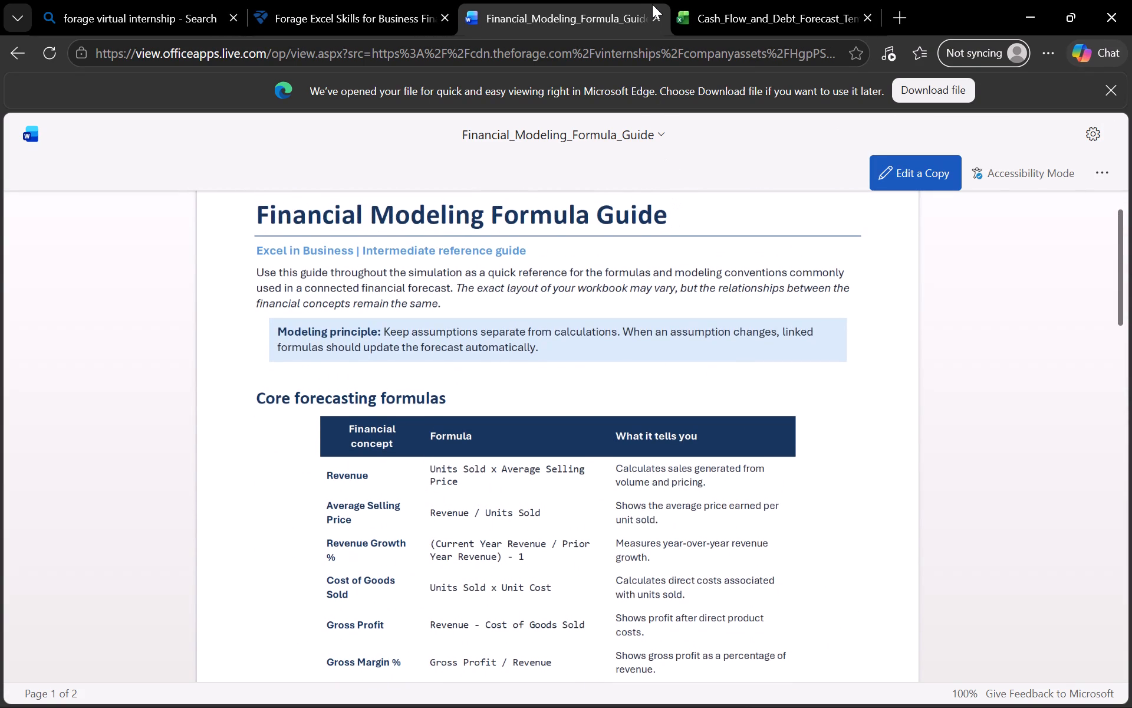
pyautogui.click(654, 11)
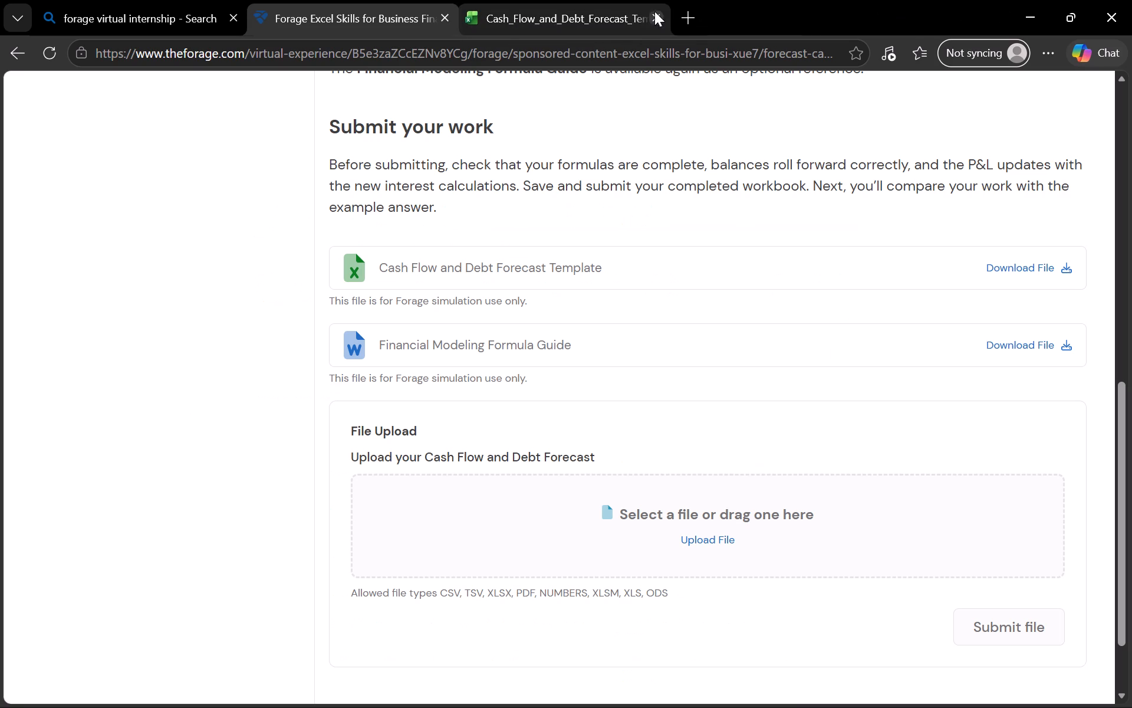
pyautogui.click(600, 25)
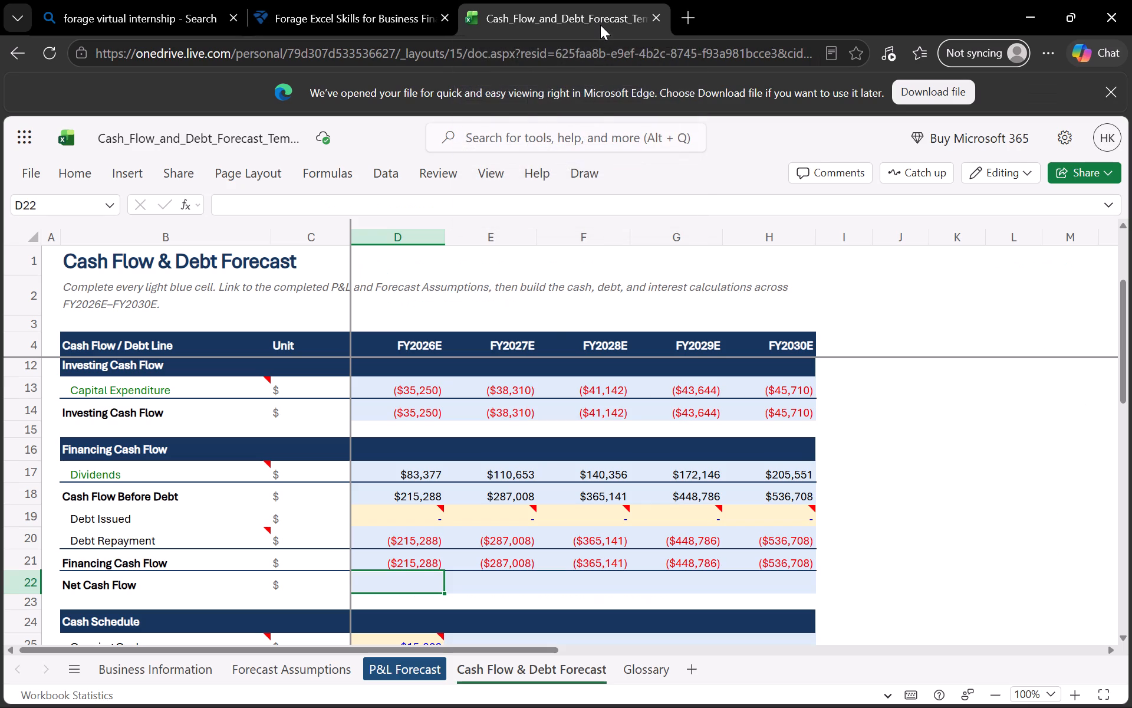
# Enter the FY2026E Net Cash Flow formula in D22 as =D18+D21, adding Cash Flow Before Debt and Financing Cash Flow.
pyautogui.scroll(-1, 547, 325)
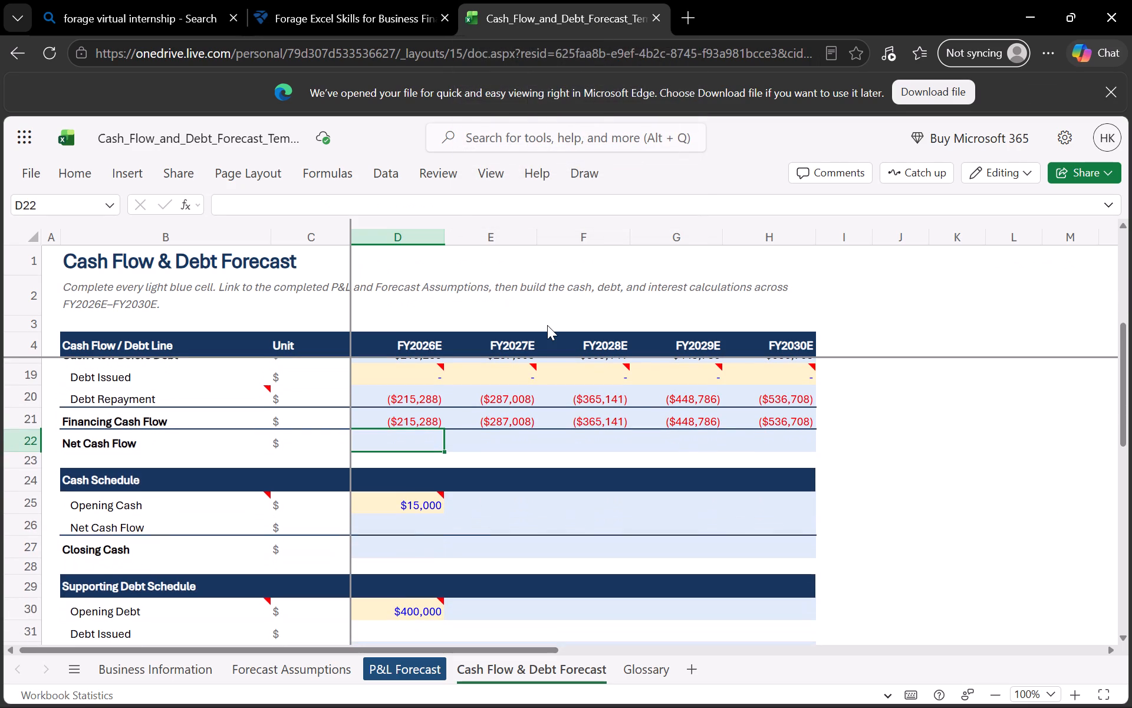
pyautogui.press('=')
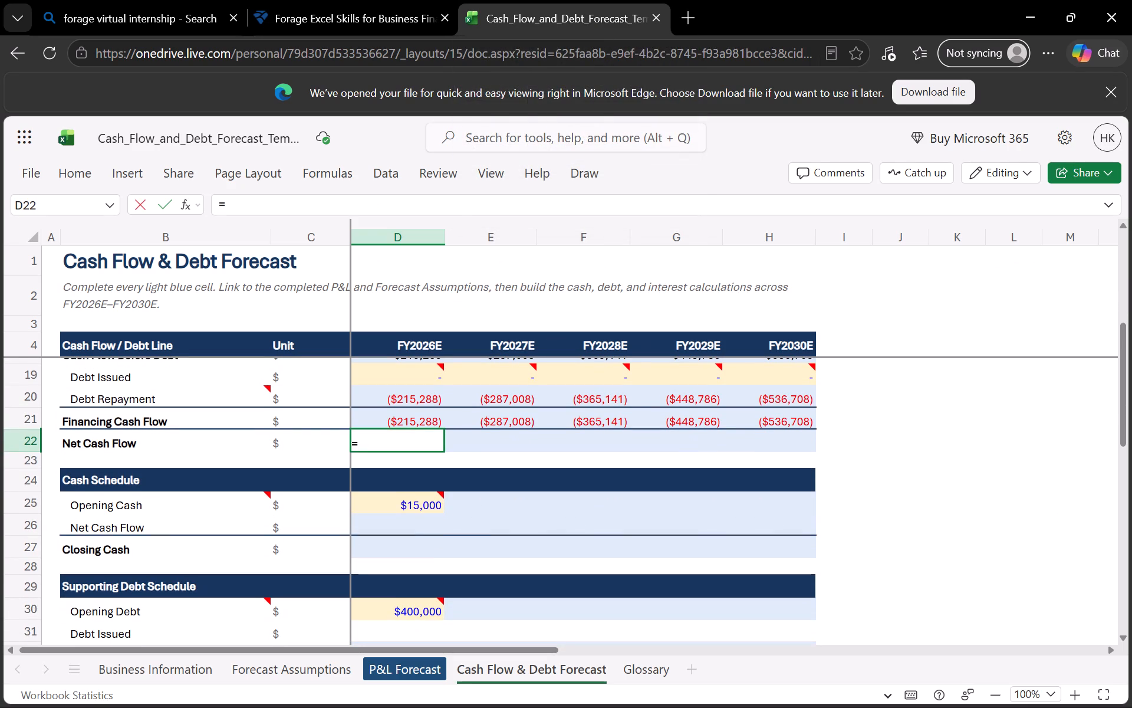
pyautogui.scroll(3, 547, 325)
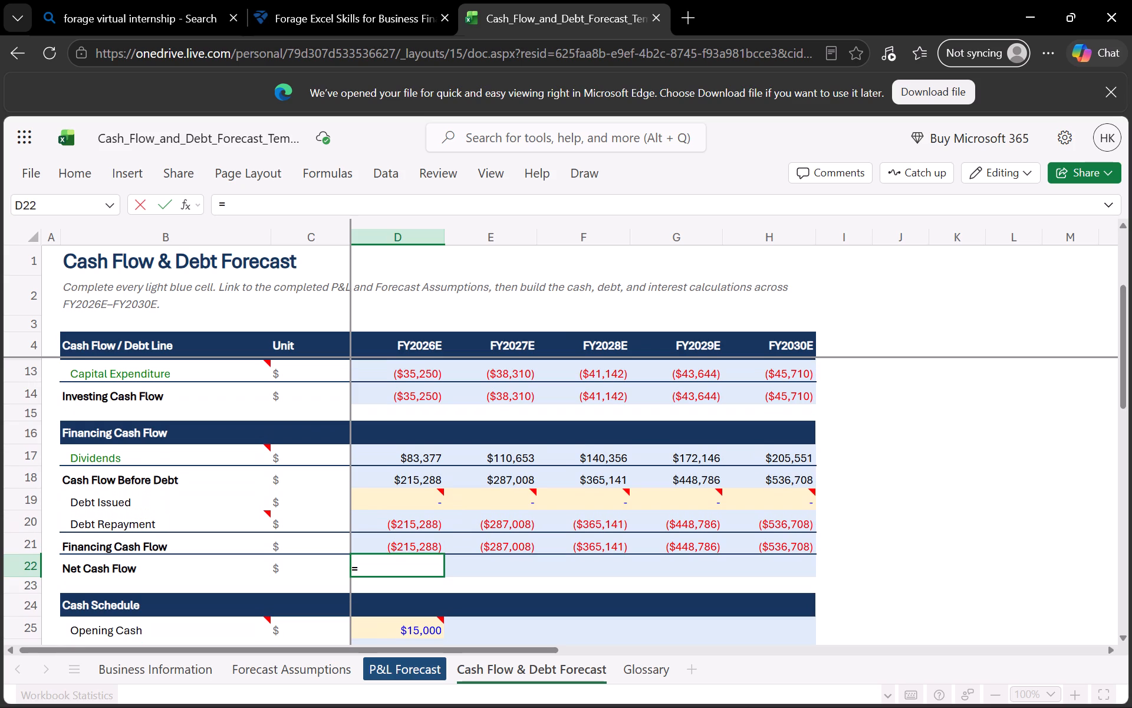
pyautogui.scroll(1, 547, 325)
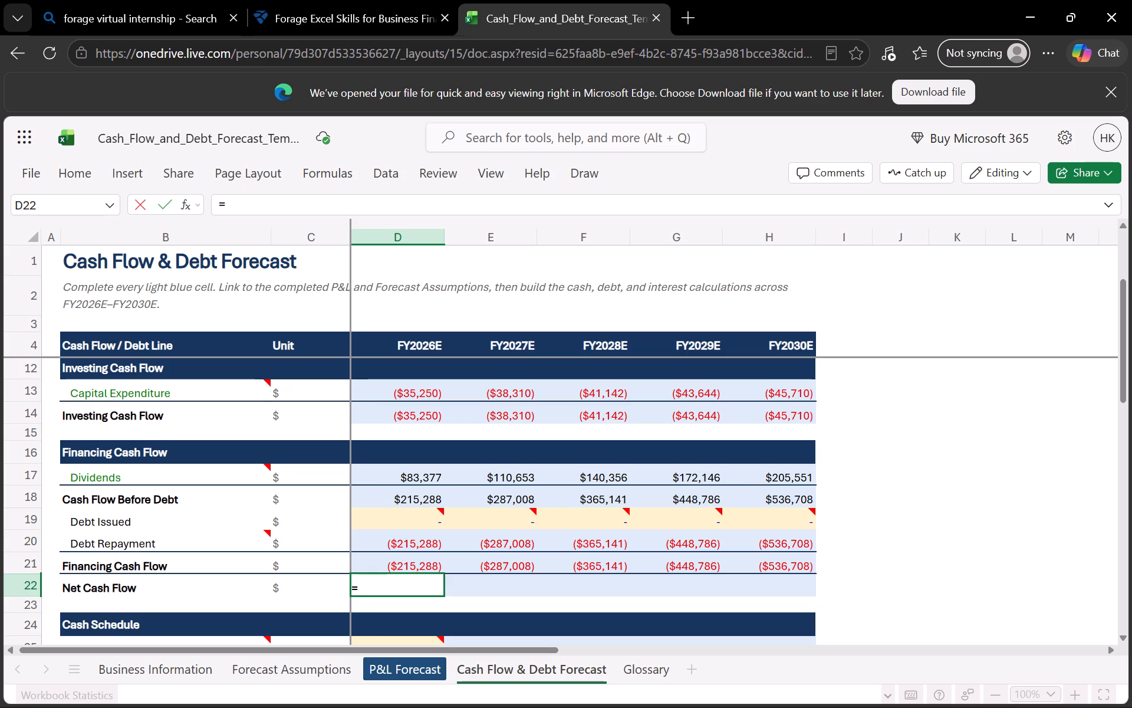
pyautogui.scroll(1, 547, 325)
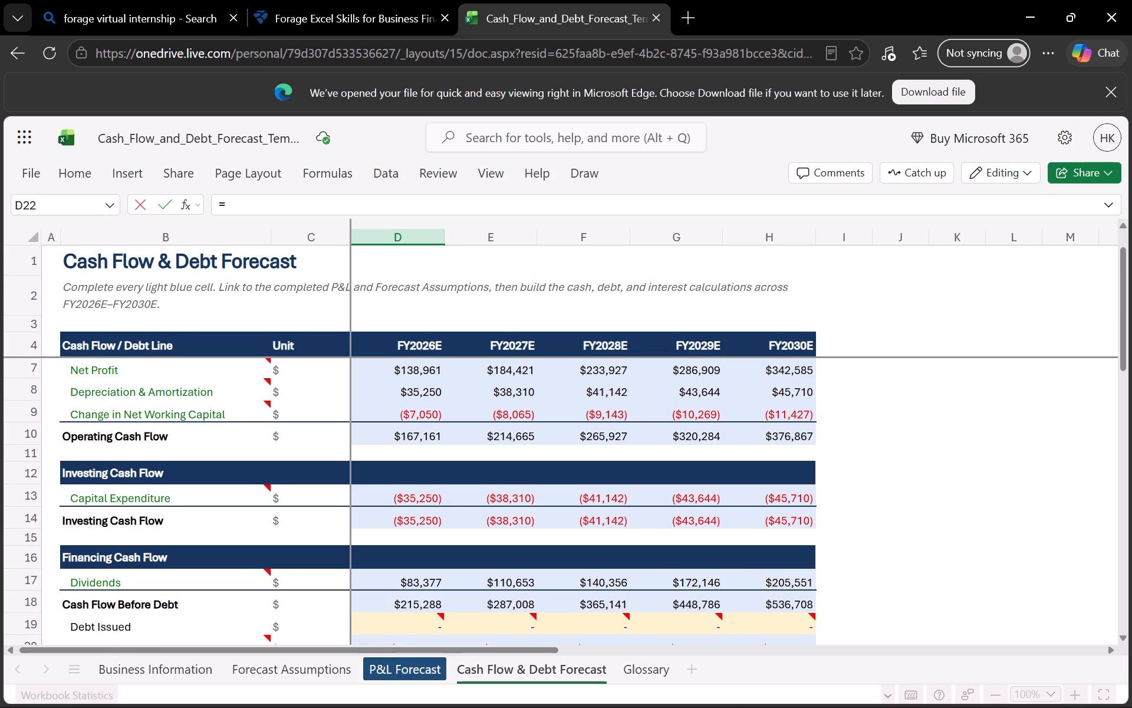
pyautogui.scroll(-1, 547, 325)
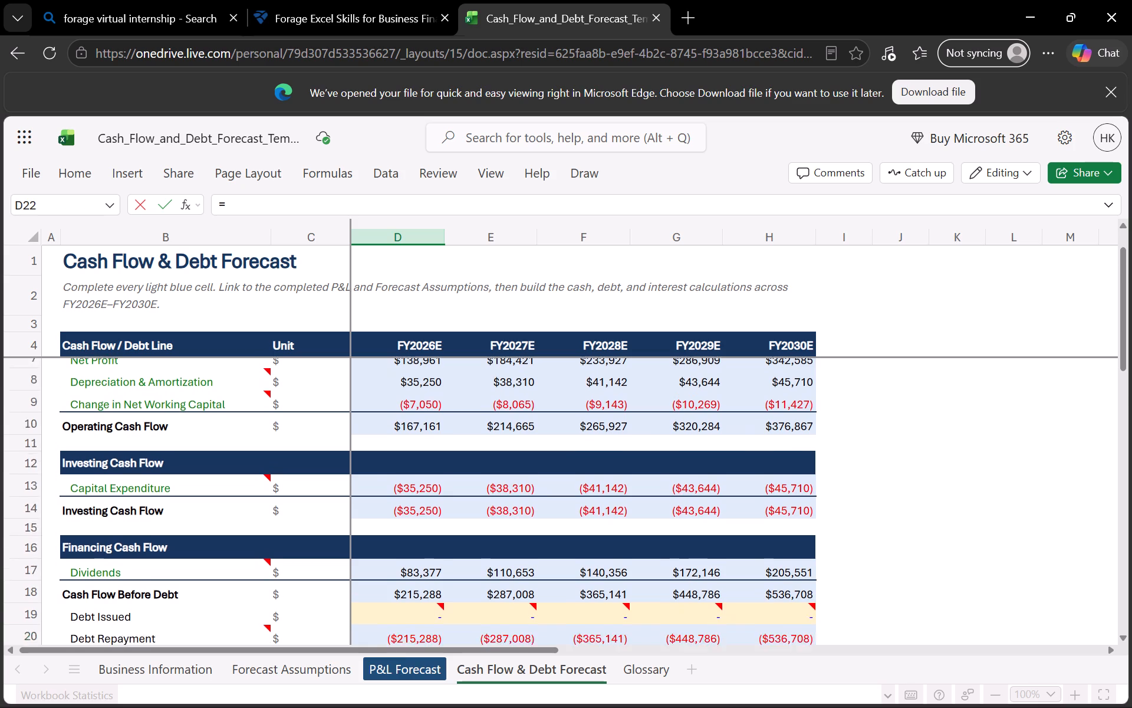
pyautogui.scroll(-1, 547, 325)
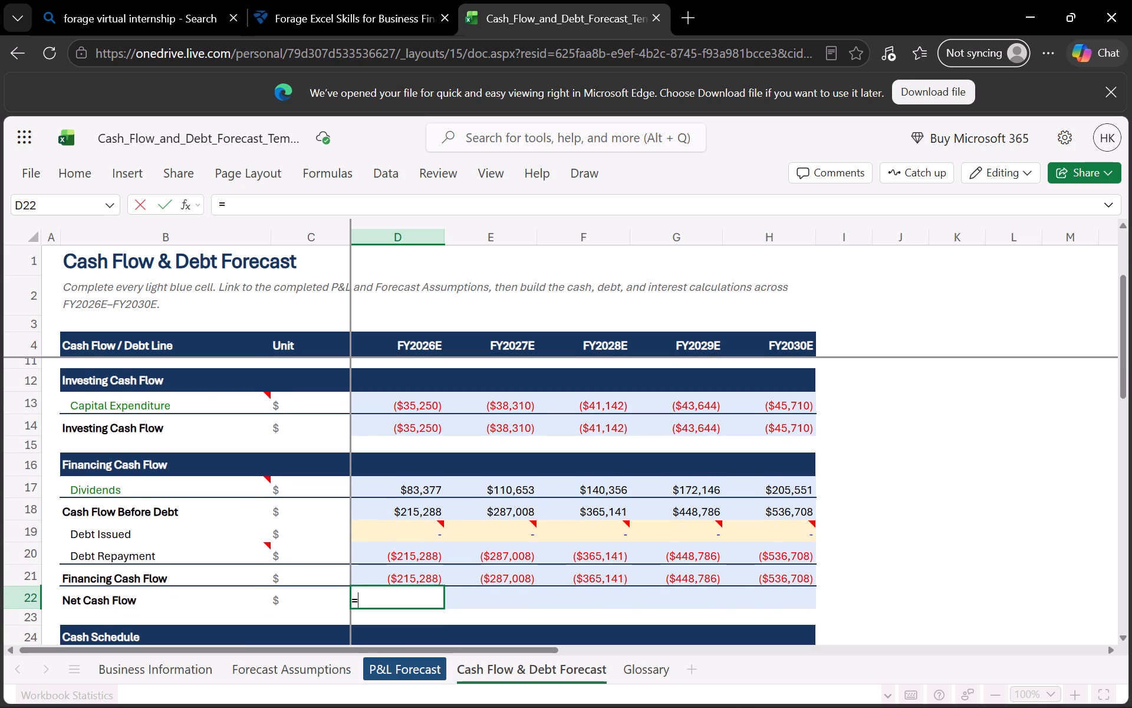
pyautogui.click(424, 510)
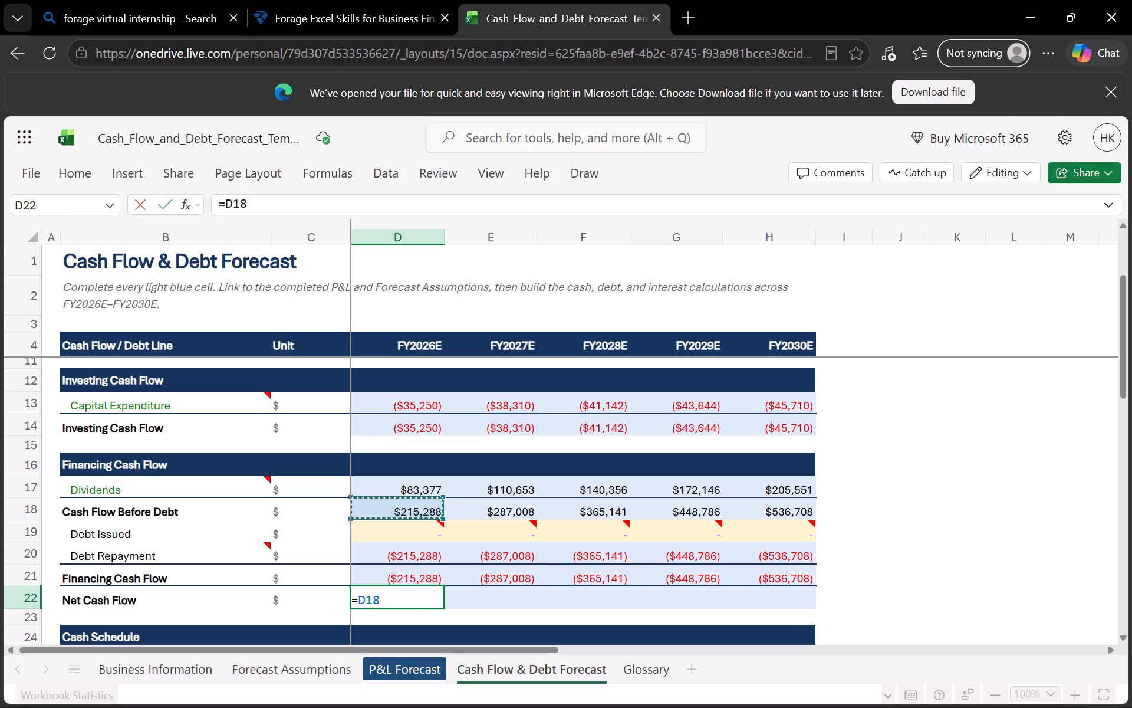
pyautogui.hotkey('shift', '+')
pyautogui.click(422, 551)
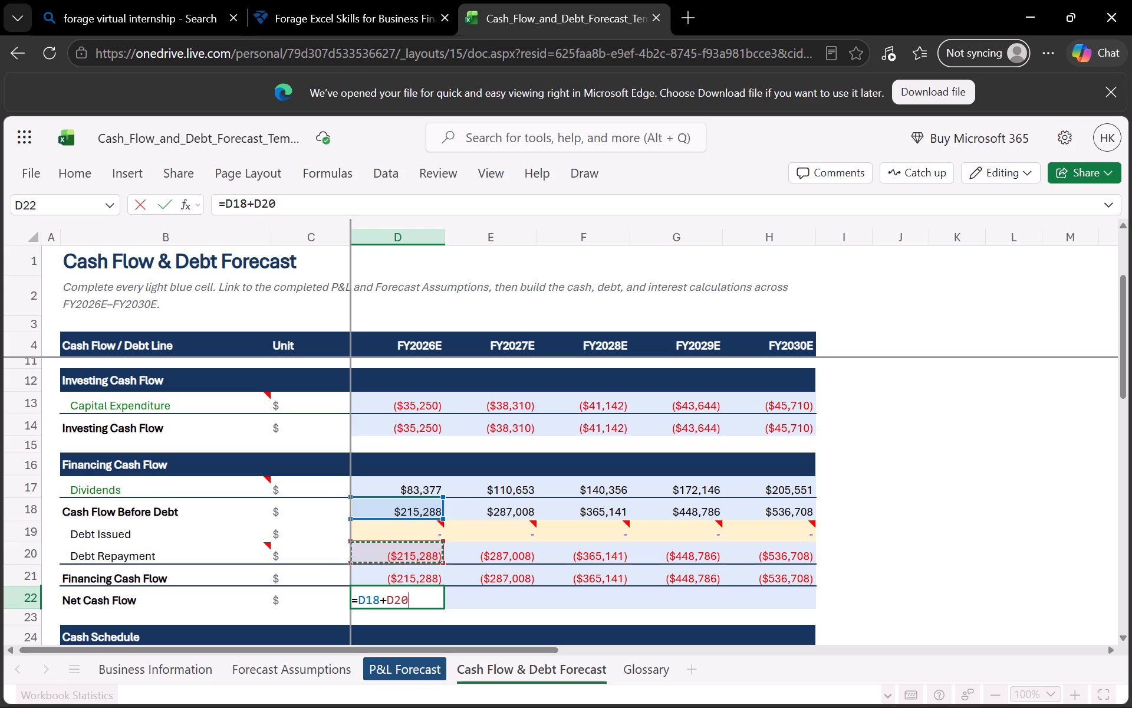
pyautogui.press('BackSpace')
pyautogui.press('BackSpace')
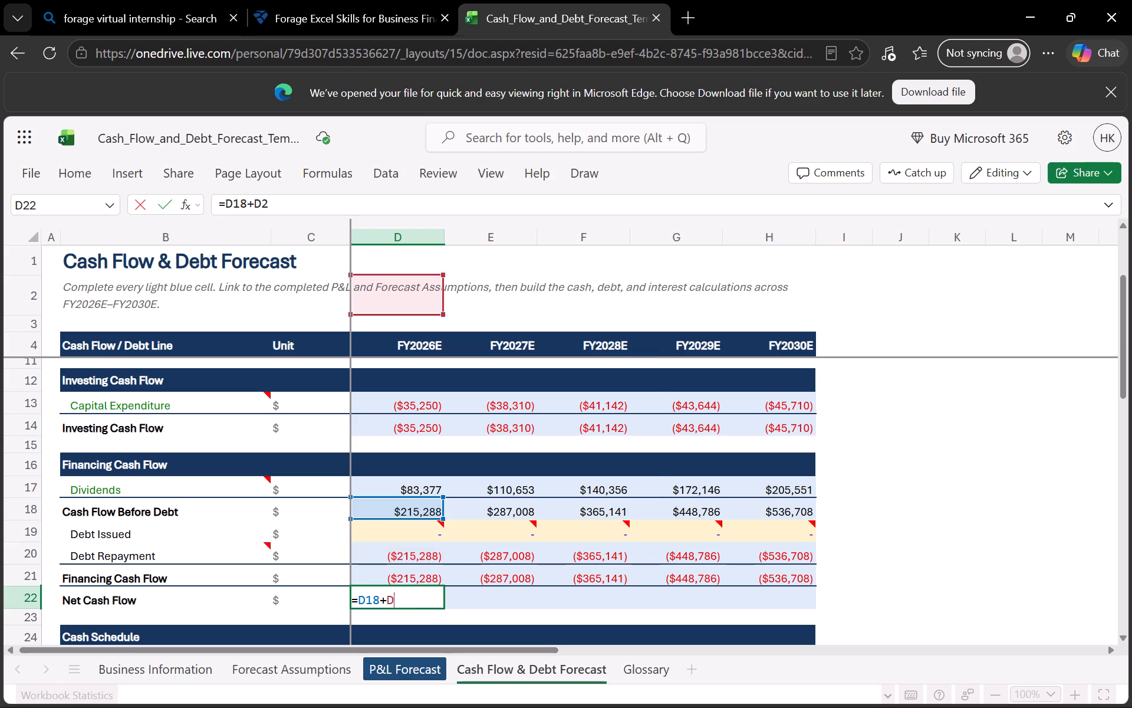
pyautogui.press('BackSpace')
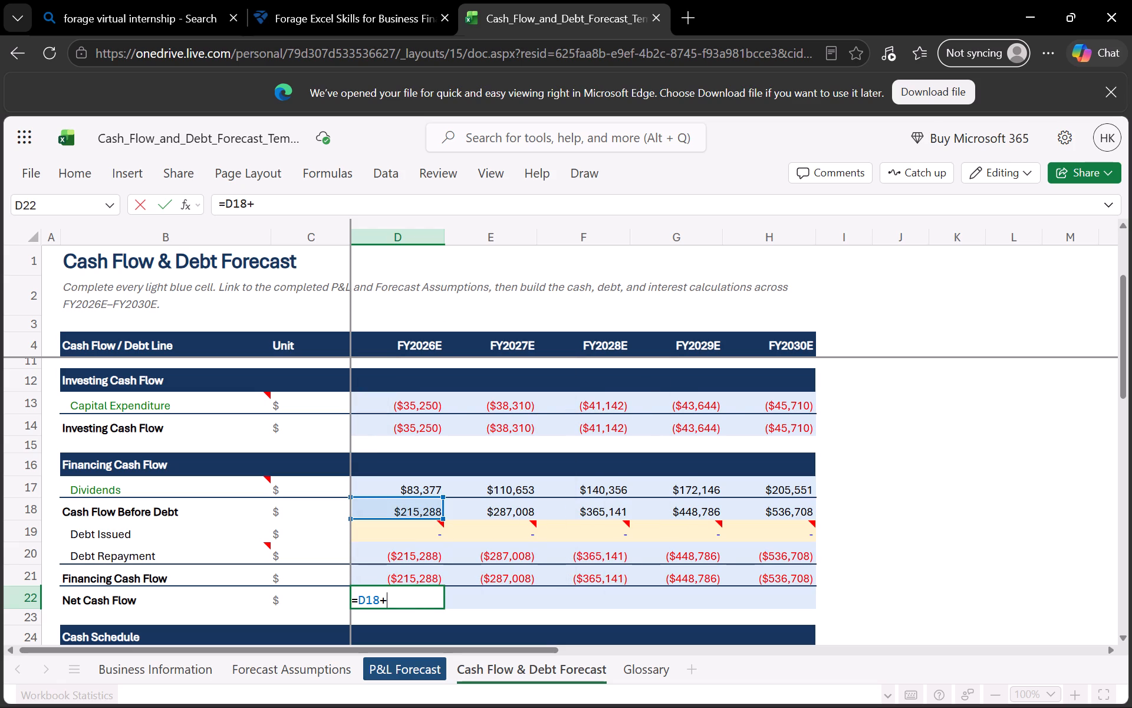
pyautogui.click(406, 577)
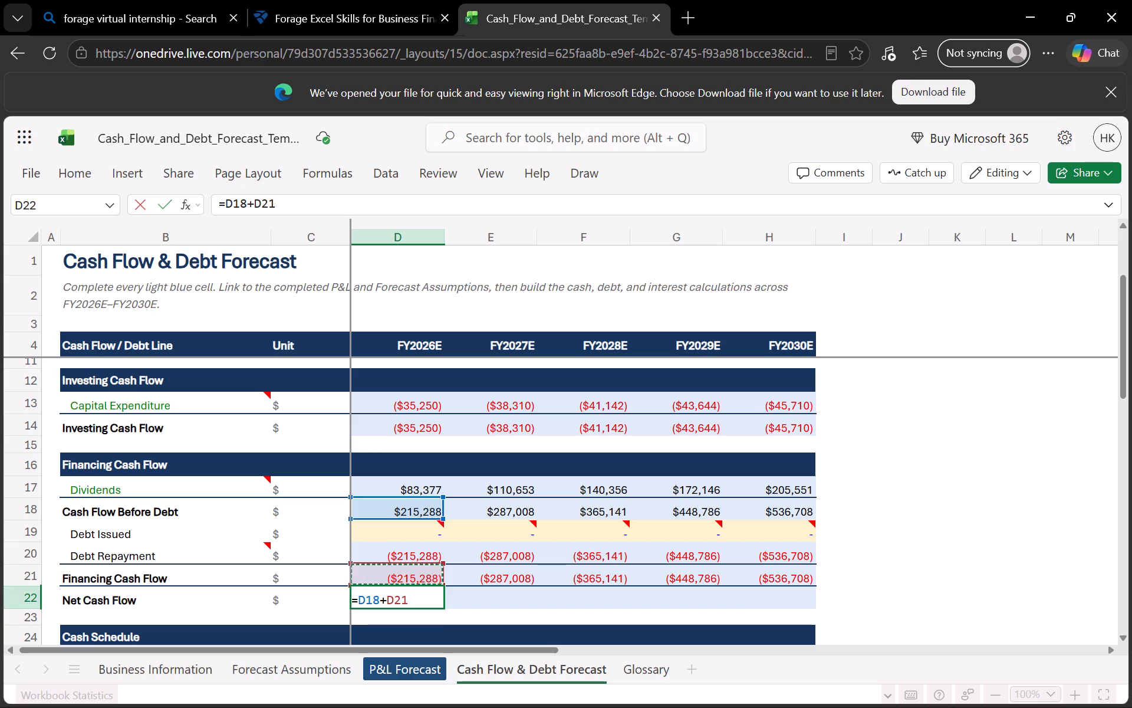
pyautogui.press('Return')
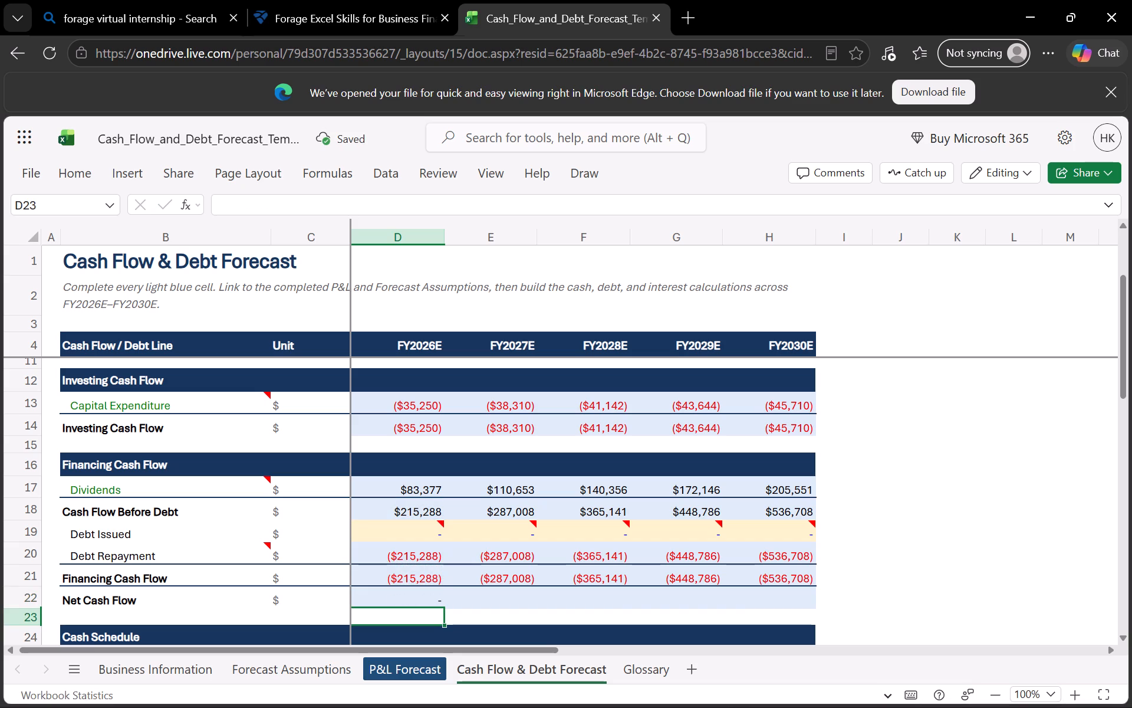
# Fill the Net Cash Flow formula from D22 across to FY2030E in H22.
pyautogui.moveTo(432, 603); pyautogui.dragTo(442, 608)
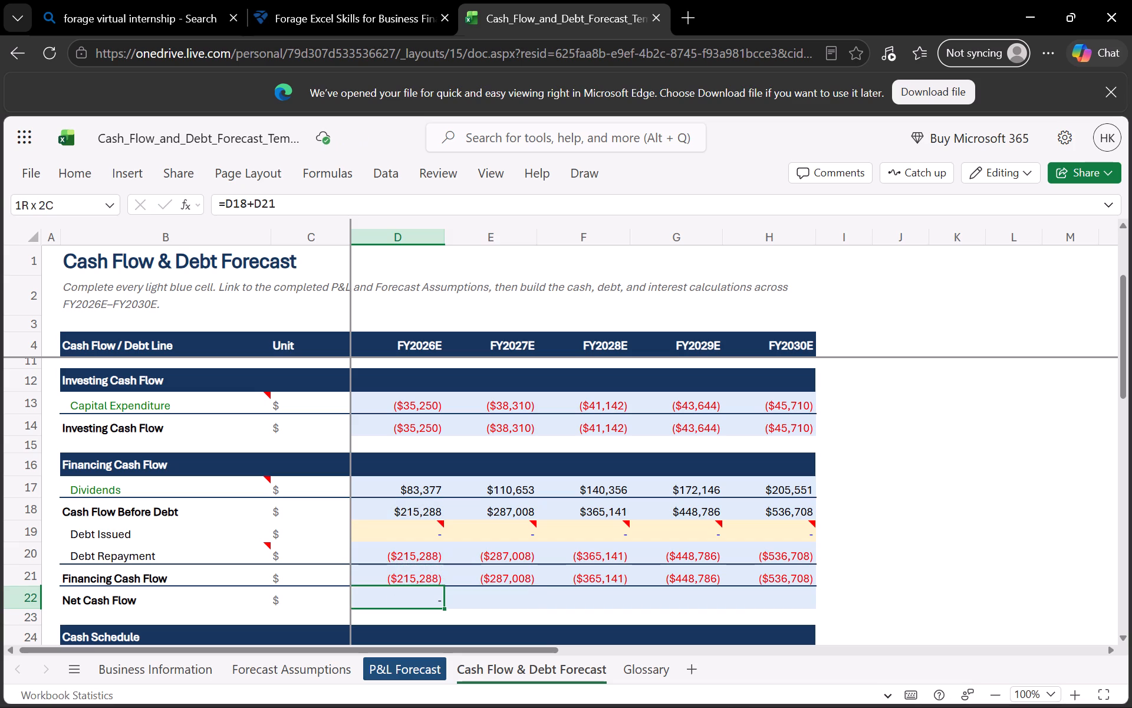
pyautogui.moveTo(442, 608); pyautogui.dragTo(442, 608)
pyautogui.moveTo(442, 608); pyautogui.dragTo(686, 575)
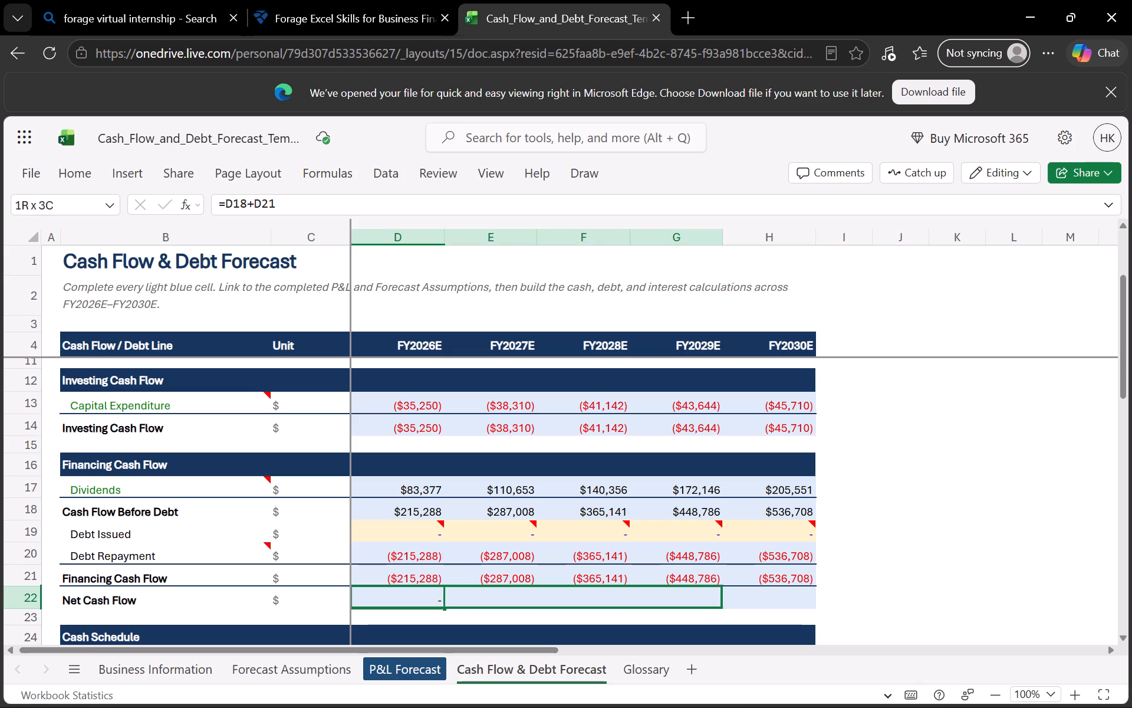
pyautogui.moveTo(686, 575); pyautogui.dragTo(781, 596)
# Link the FY2026E Net Cash Flow in the Cash Schedule (D26) to the Net Cash Flow line above with =D22.
pyautogui.scroll(-1, 653, 578)
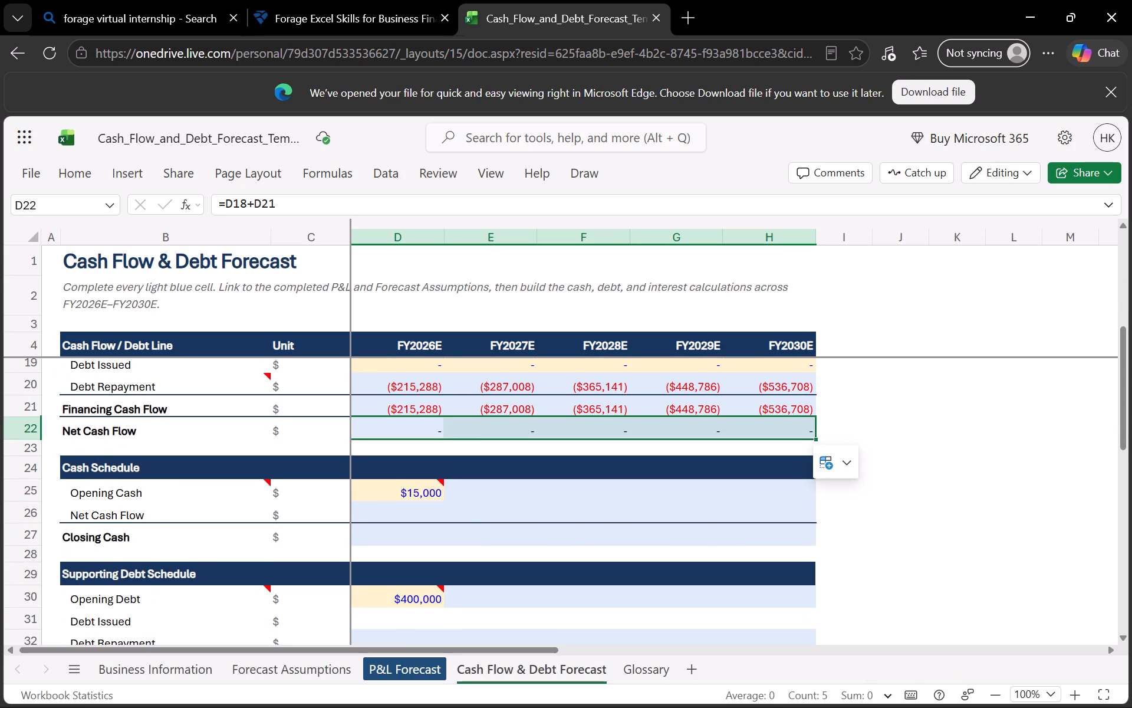
pyautogui.click(437, 516)
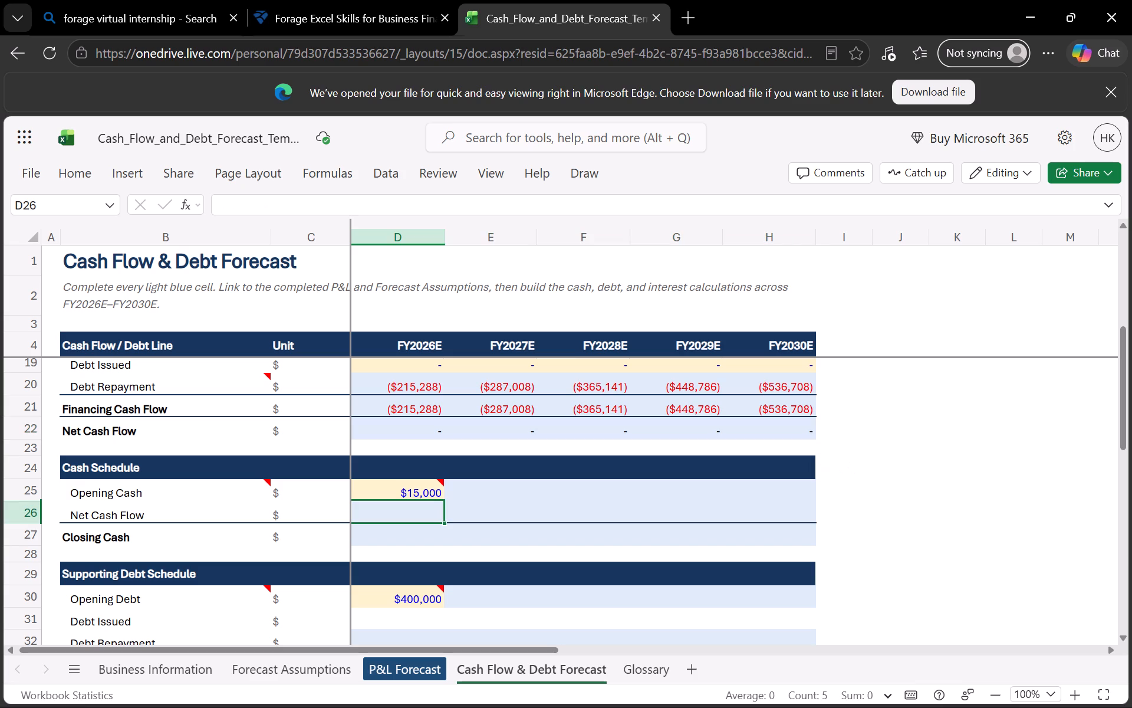
pyautogui.press('=')
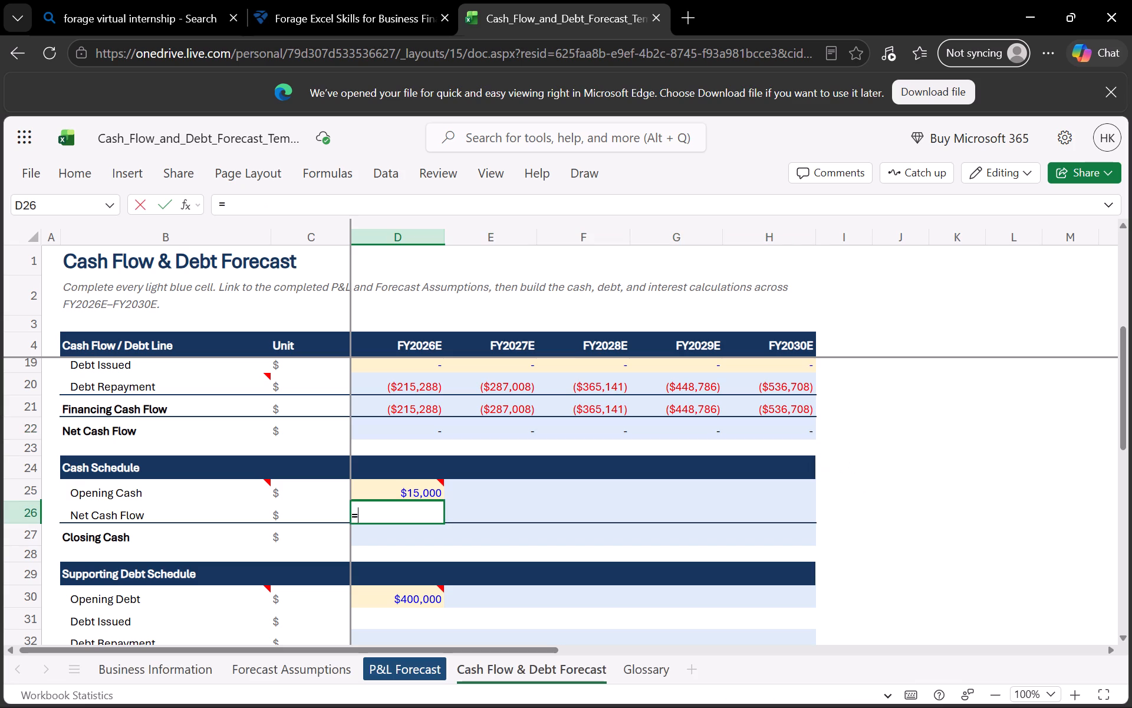
pyautogui.click(419, 424)
pyautogui.press('Return')
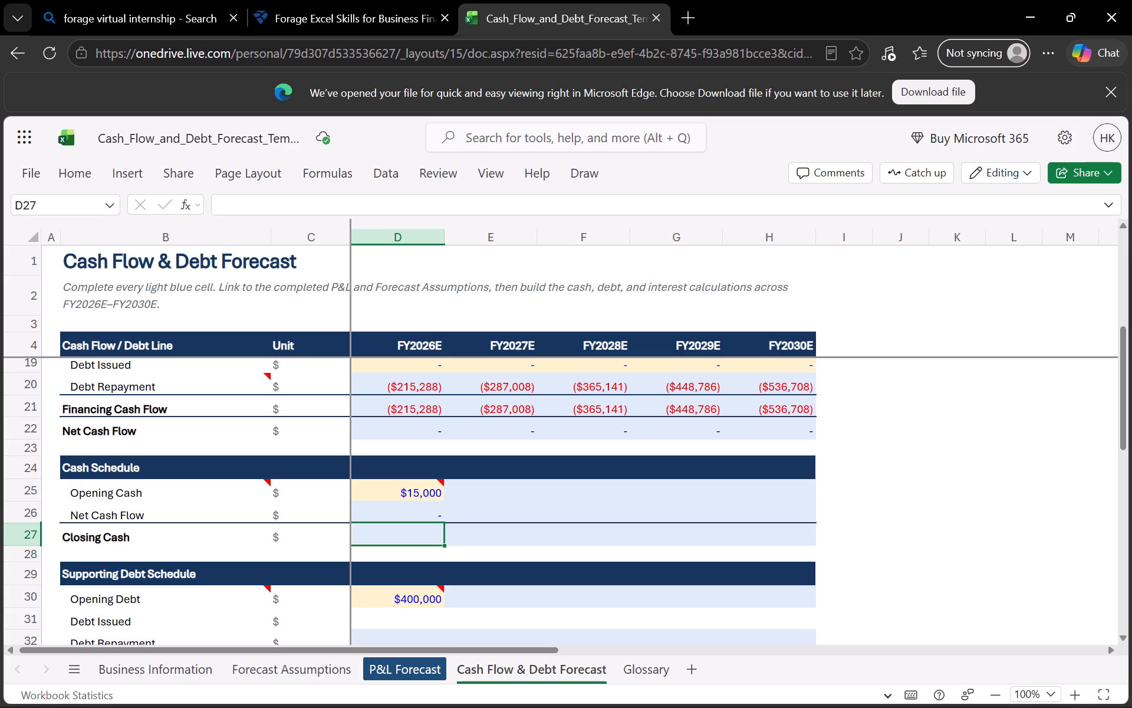
# Enter the FY2026E Closing Cash formula in D27 as =SUM(D25,D26), adding Opening Cash and Net Cash Flow.
pyautogui.press('=')
pyautogui.write('sum')
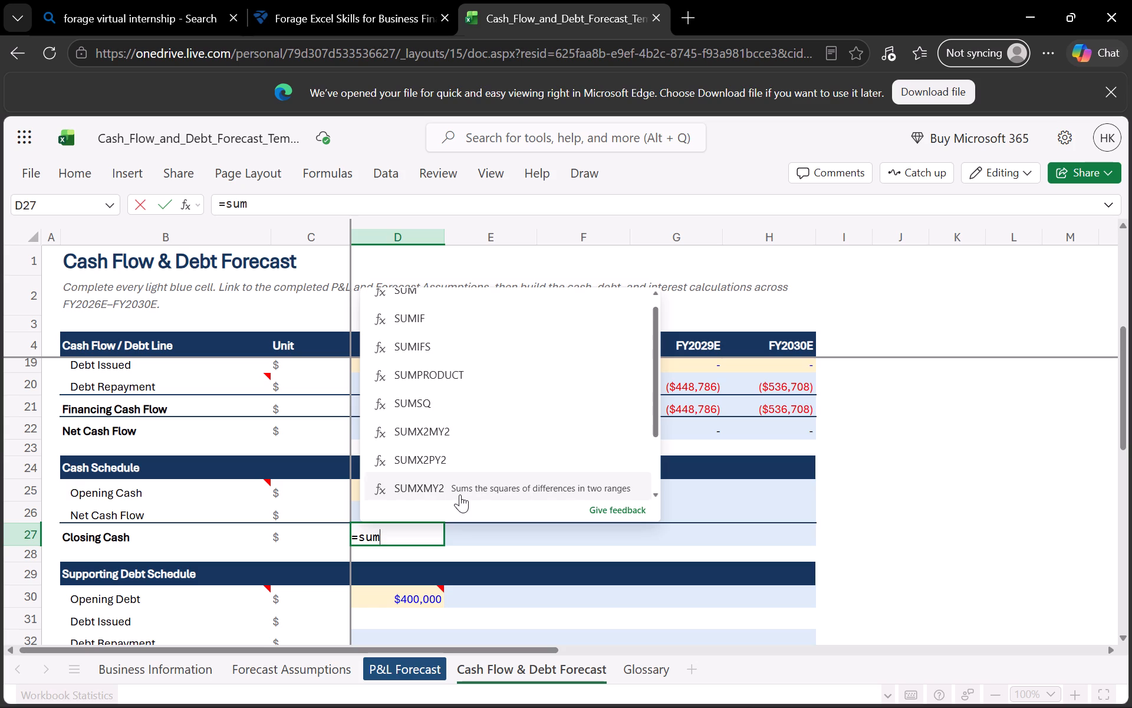
pyautogui.hotkey('shift', '(')
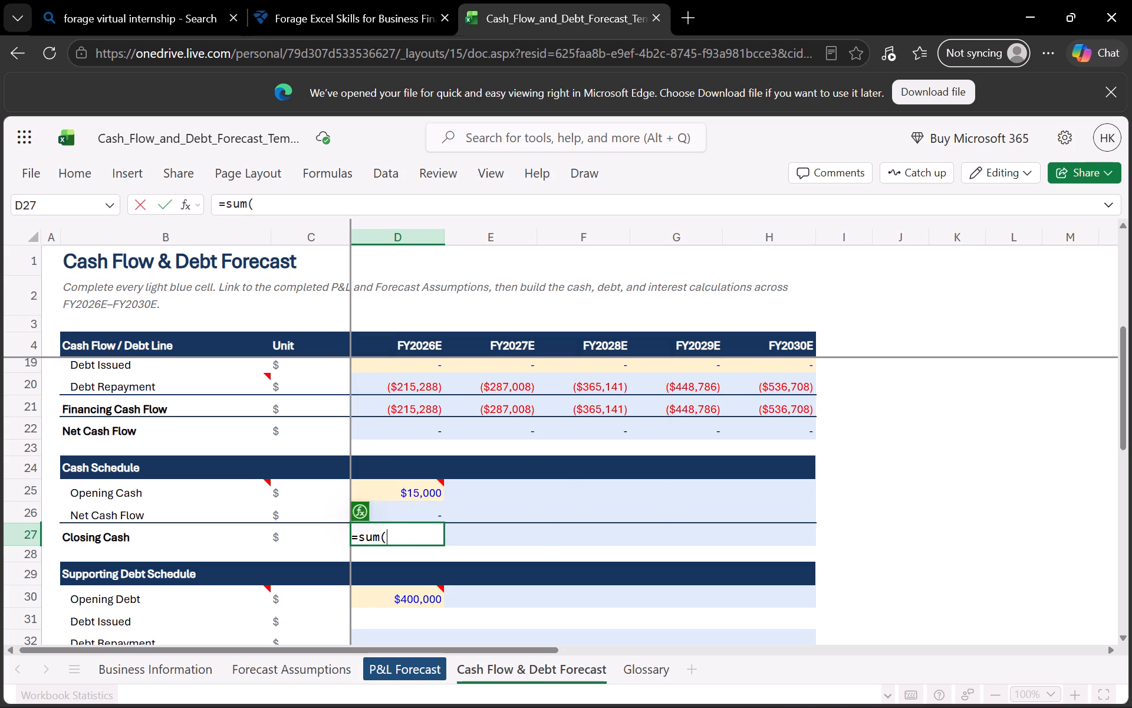
pyautogui.moveTo(439, 488); pyautogui.dragTo(432, 488)
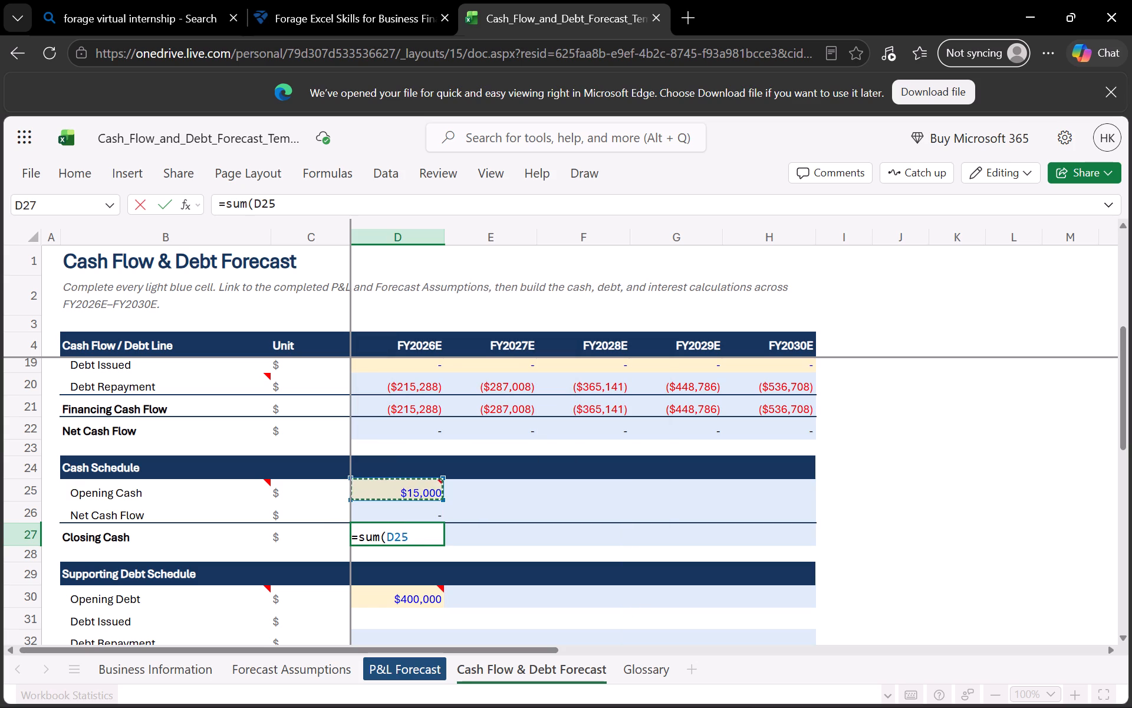
pyautogui.press(',')
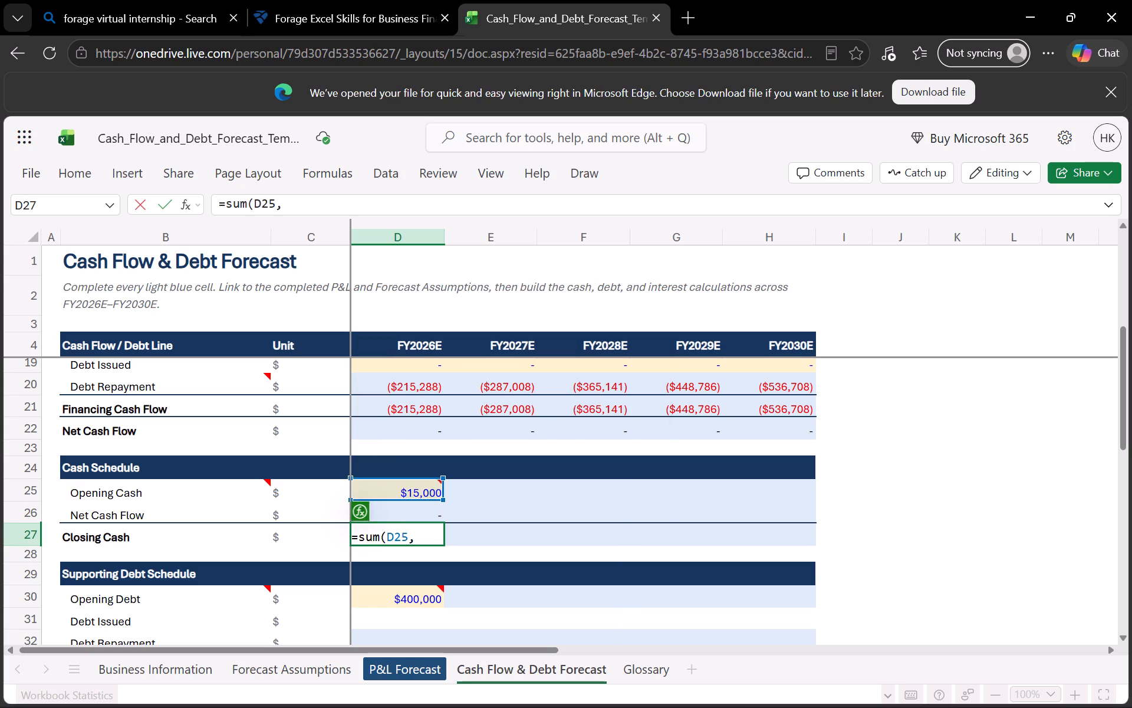
pyautogui.click(427, 509)
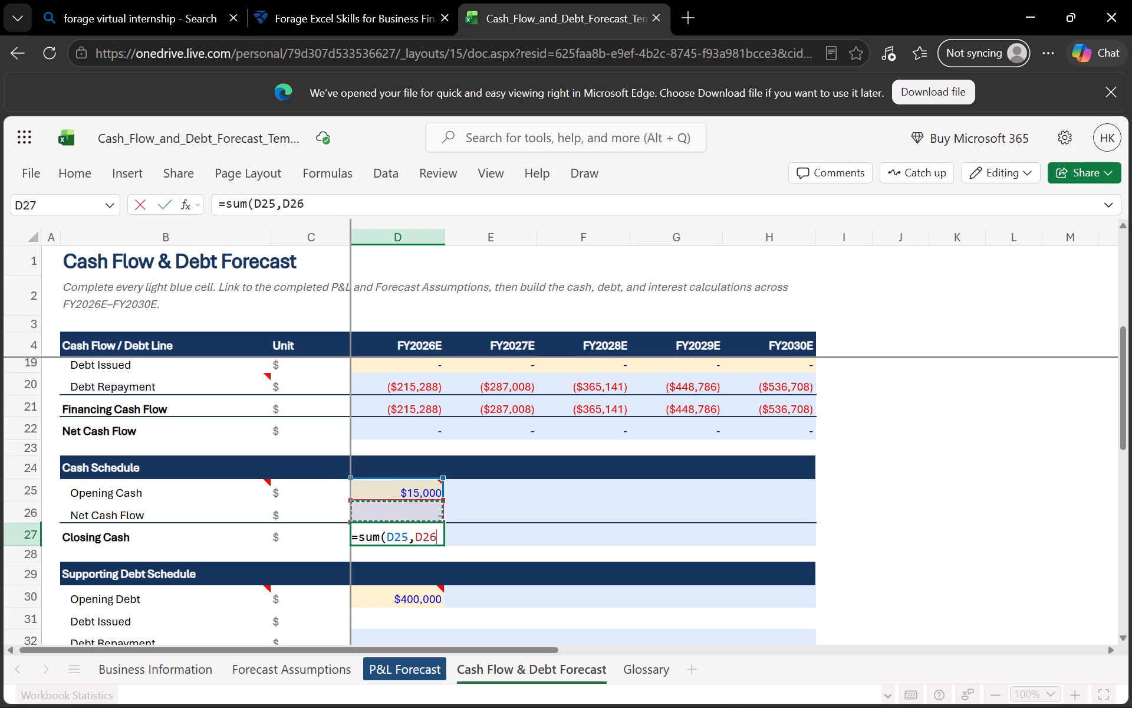
pyautogui.hotkey('shift', ')')
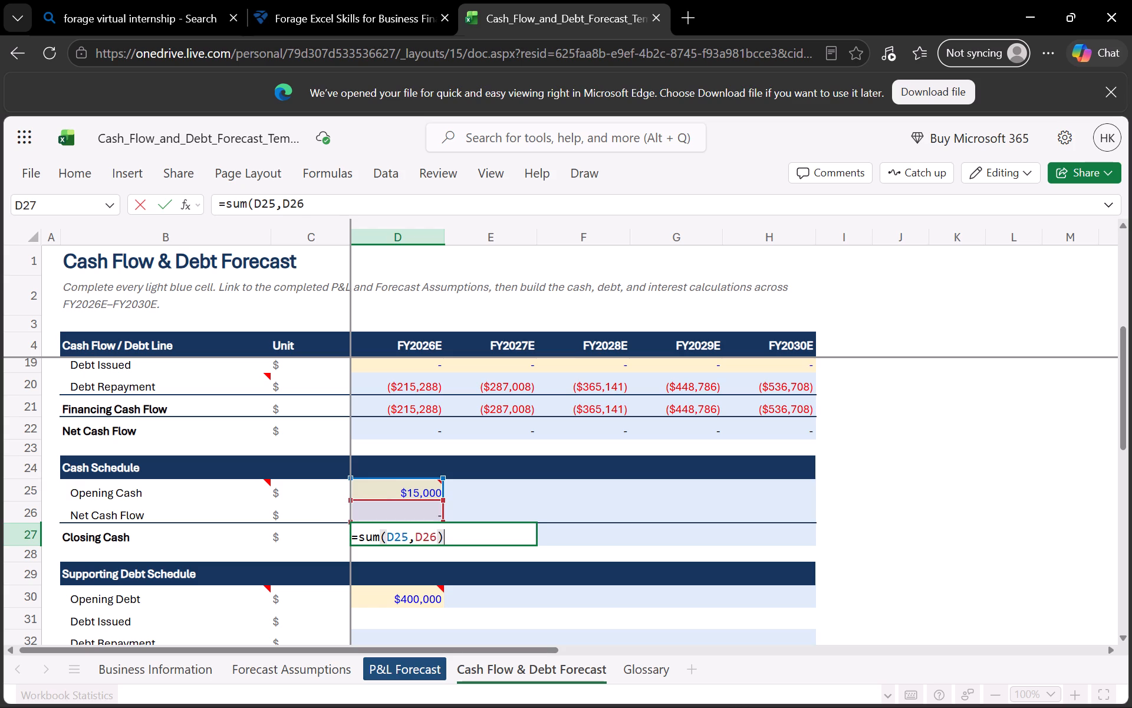
pyautogui.press('Return')
# Link FY2027E Opening Cash in E25 to the prior year's Closing Cash with =D27.
pyautogui.click(459, 489)
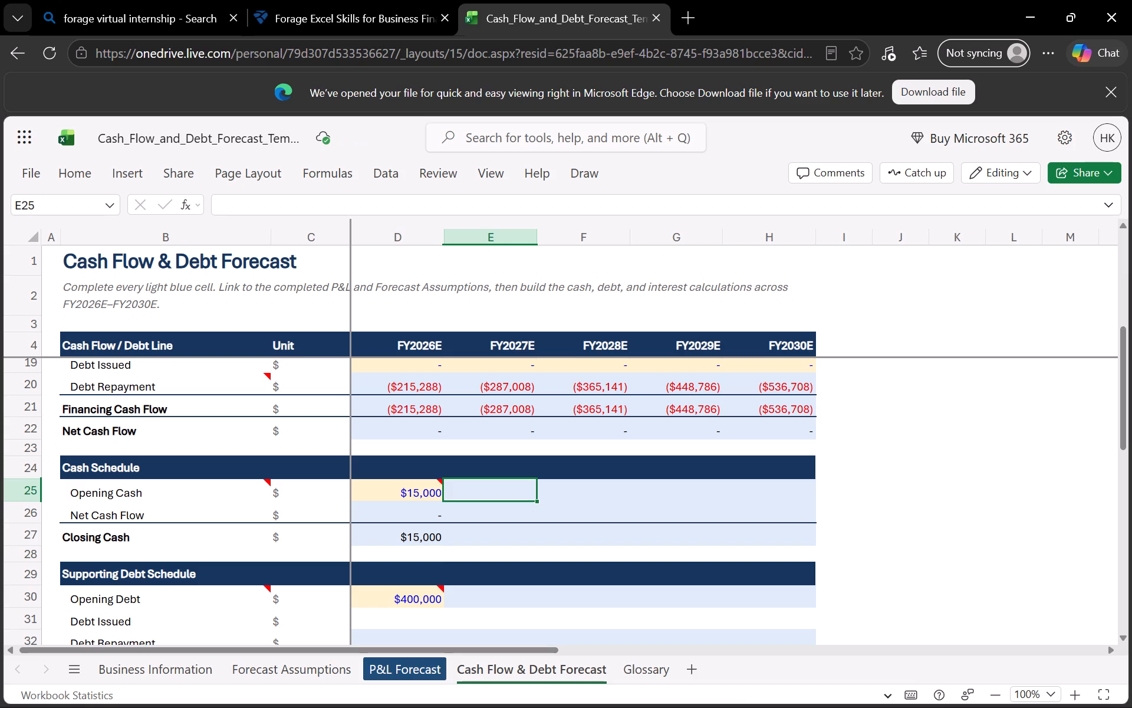
pyautogui.press('=')
pyautogui.click(429, 533)
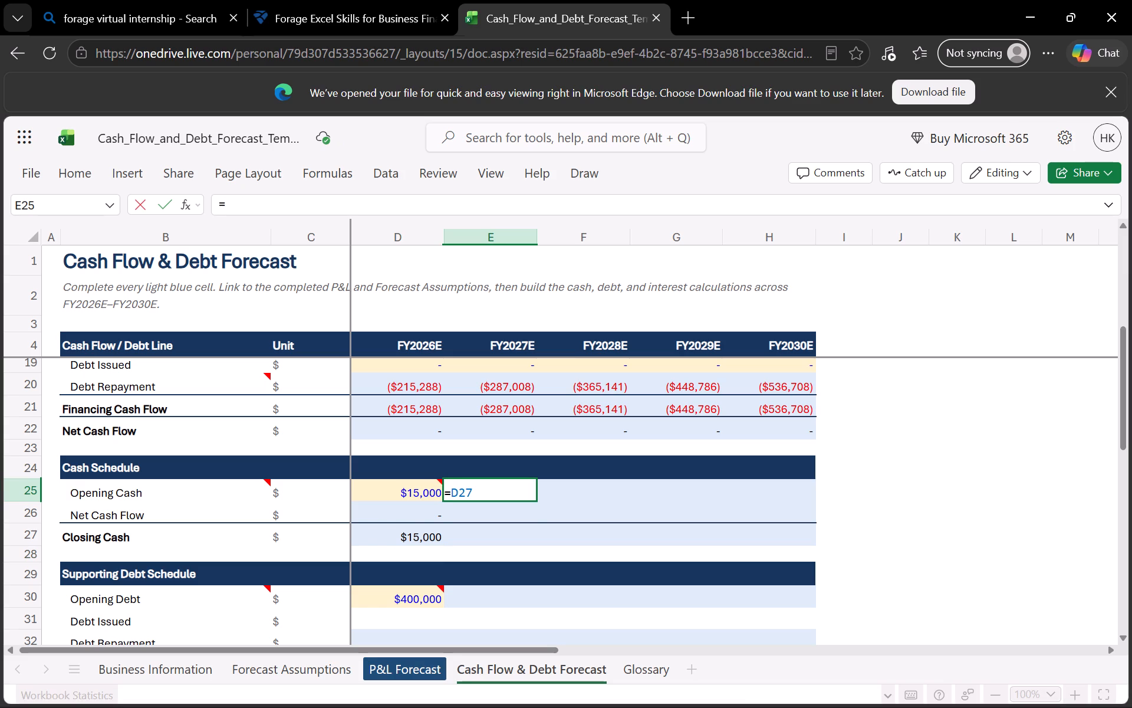
pyautogui.press('Return')
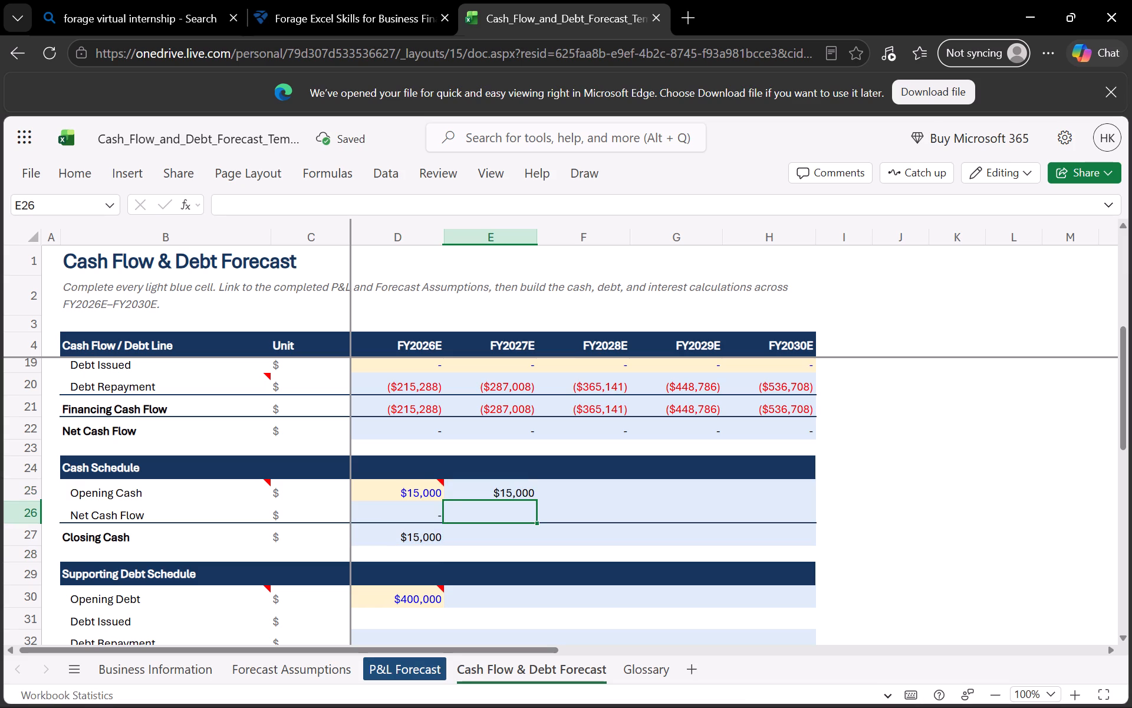
# Fill the Cash Schedule's Net Cash Flow formula from D26 across to FY2030E in H26.
pyautogui.click(434, 523)
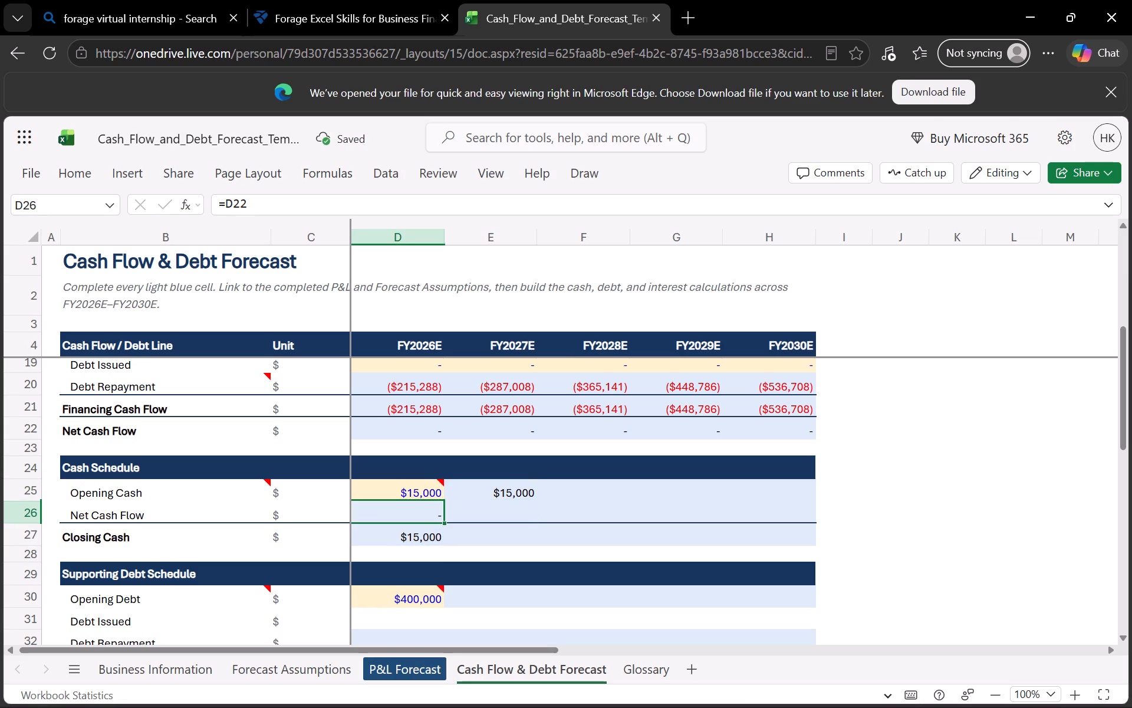
pyautogui.moveTo(445, 523); pyautogui.dragTo(462, 515)
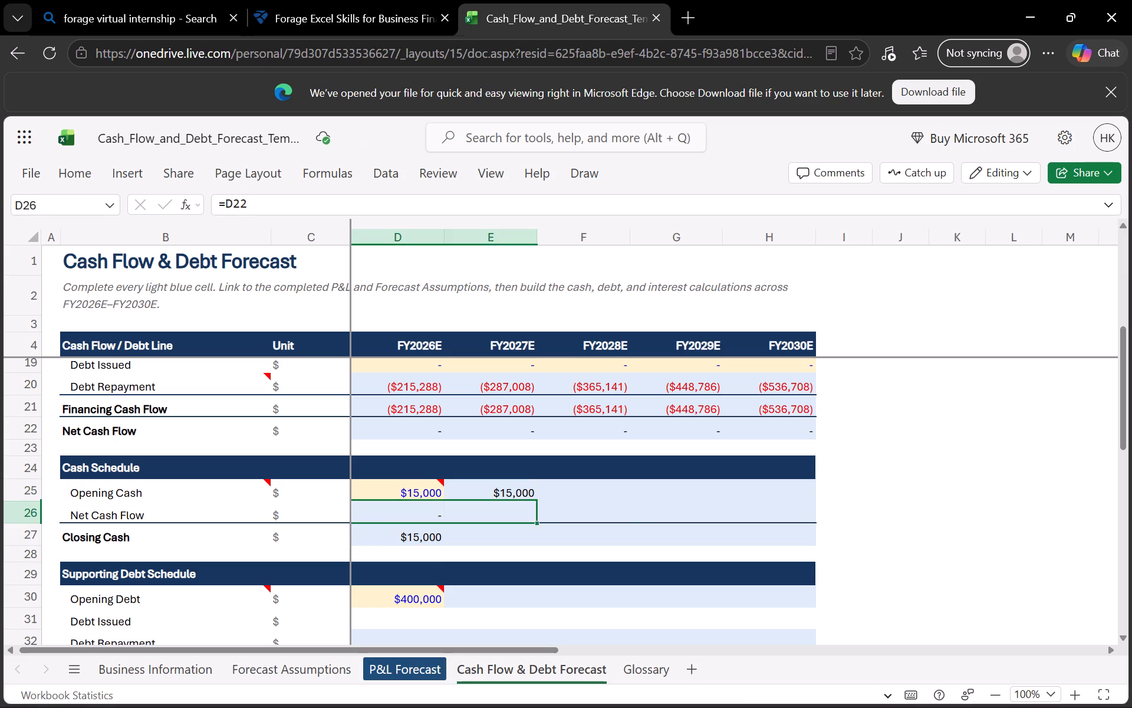
pyautogui.moveTo(462, 515); pyautogui.dragTo(751, 516)
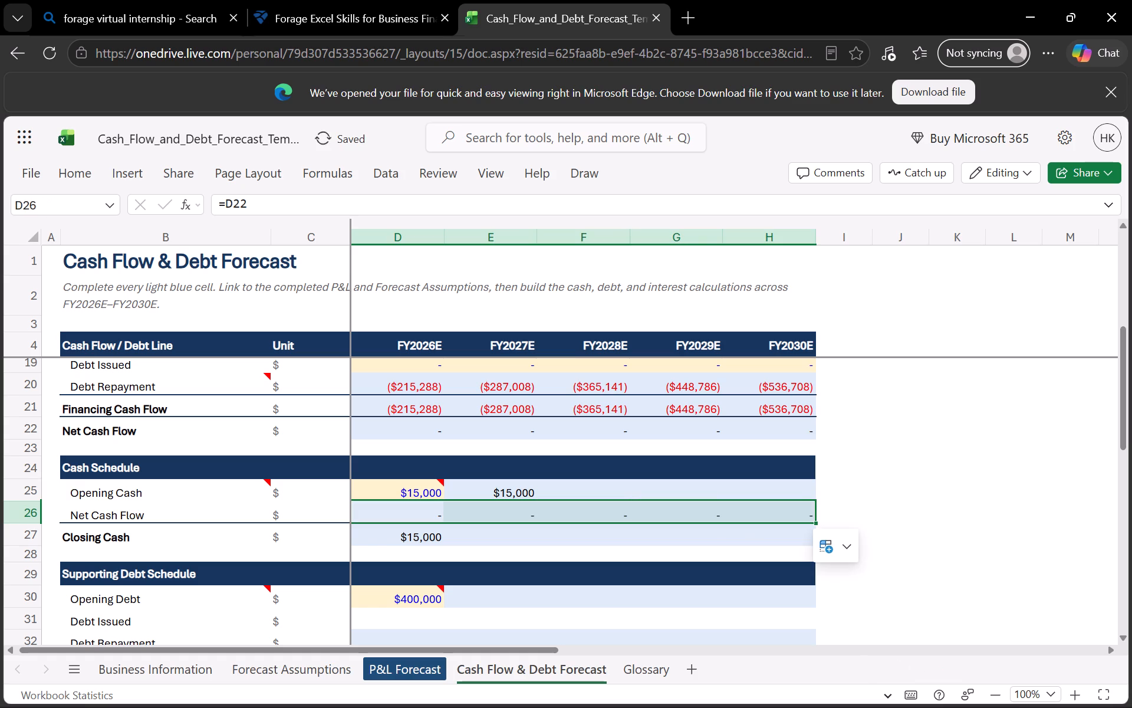
# Fill the Opening Cash formula from E25 across to FY2030E in H25.
pyautogui.click(525, 493)
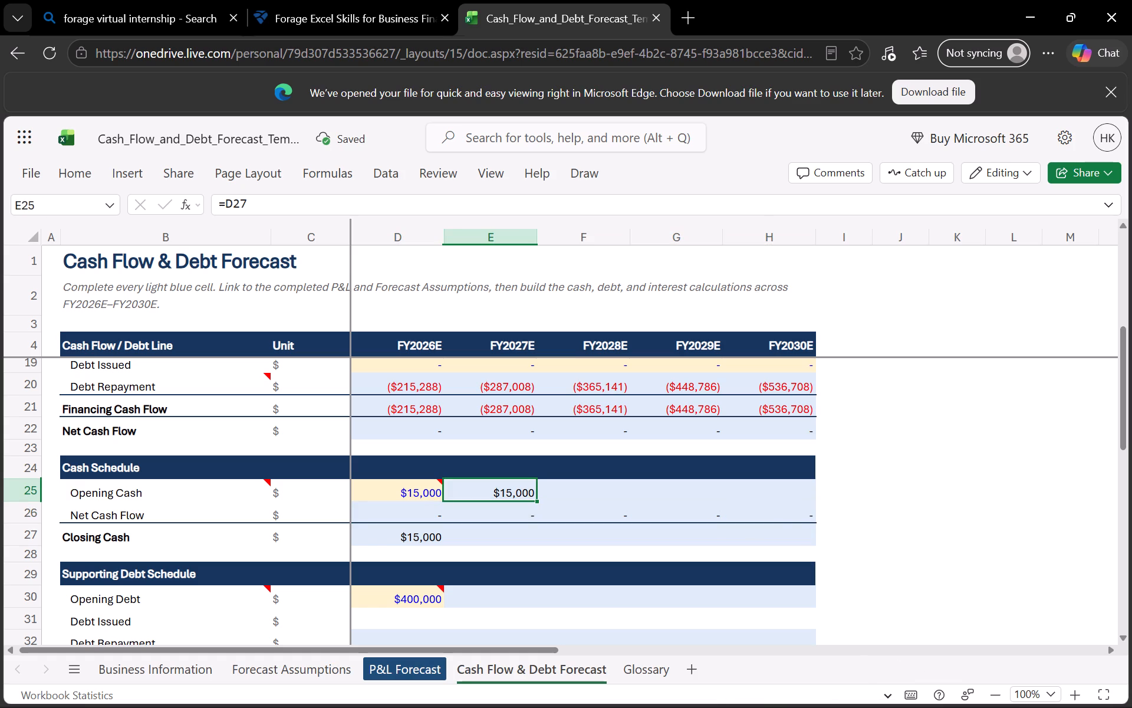
pyautogui.moveTo(537, 500); pyautogui.dragTo(742, 496)
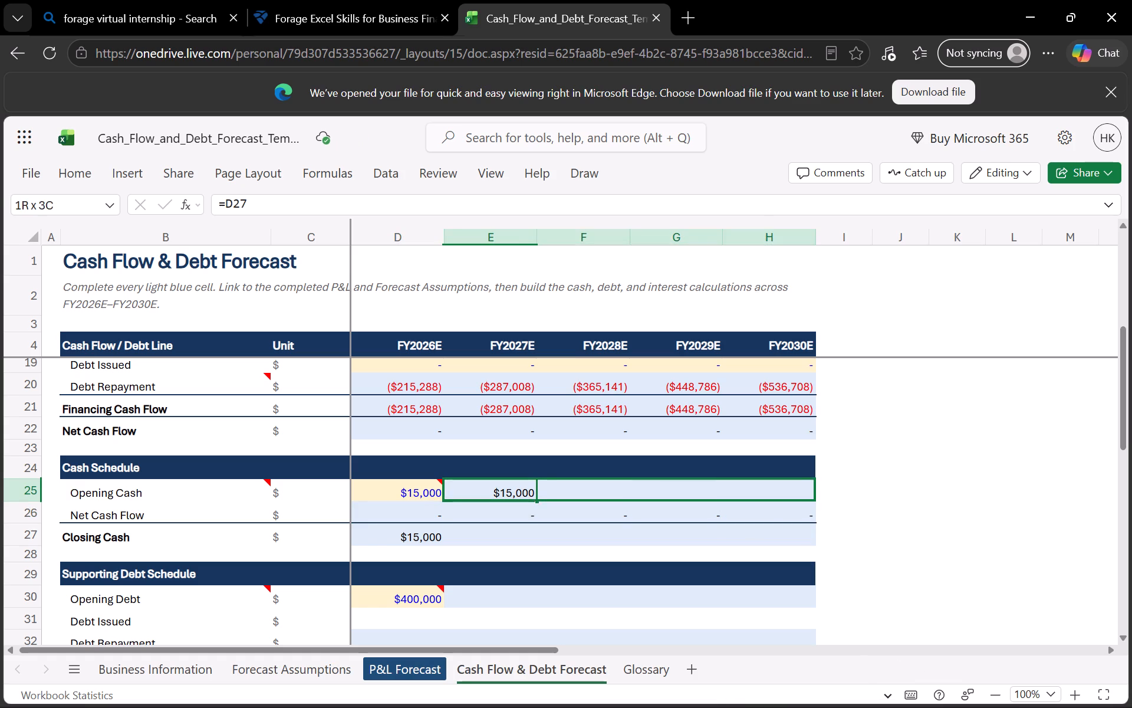
pyautogui.moveTo(742, 496); pyautogui.dragTo(753, 496)
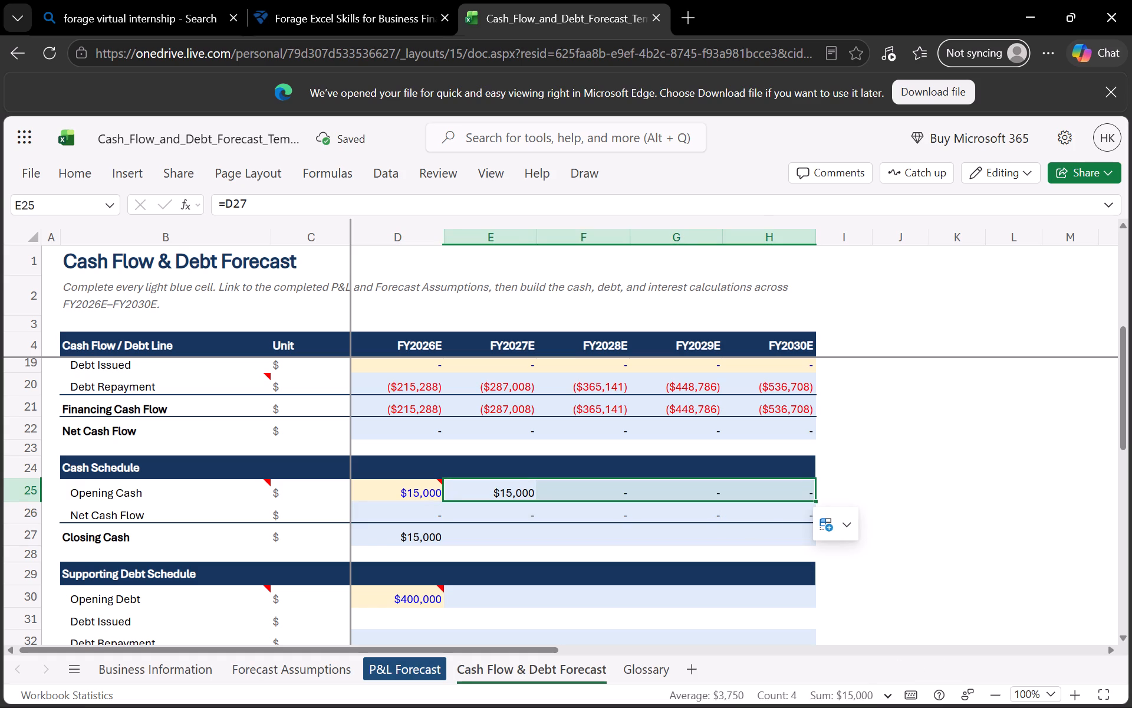
pyautogui.click(598, 495)
# Fill the Closing Cash formula from D27 across to FY2030E in H27.
pyautogui.click(505, 542)
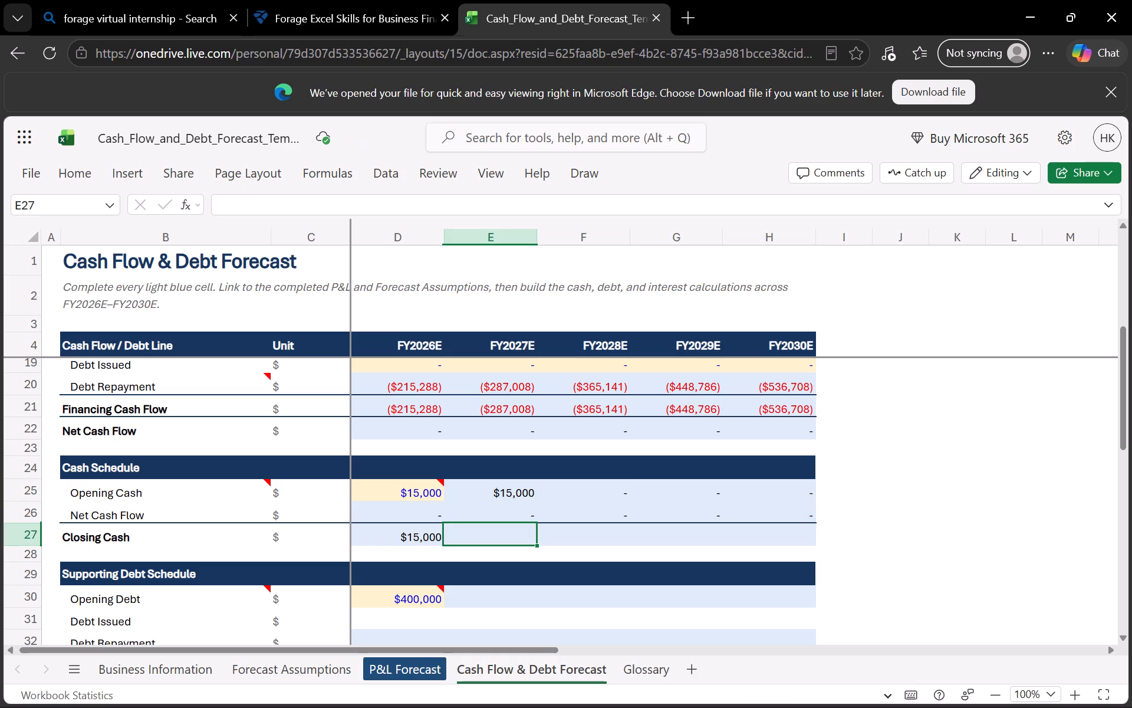
pyautogui.moveTo(420, 538); pyautogui.dragTo(442, 547)
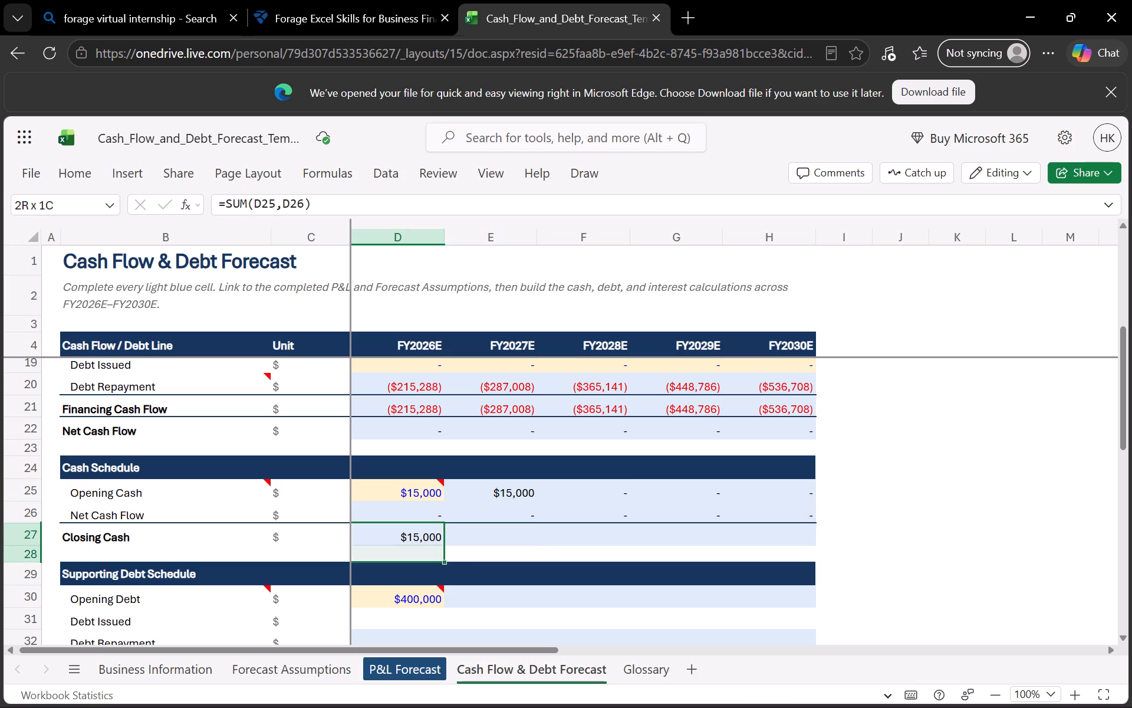
pyautogui.moveTo(442, 547); pyautogui.dragTo(442, 545)
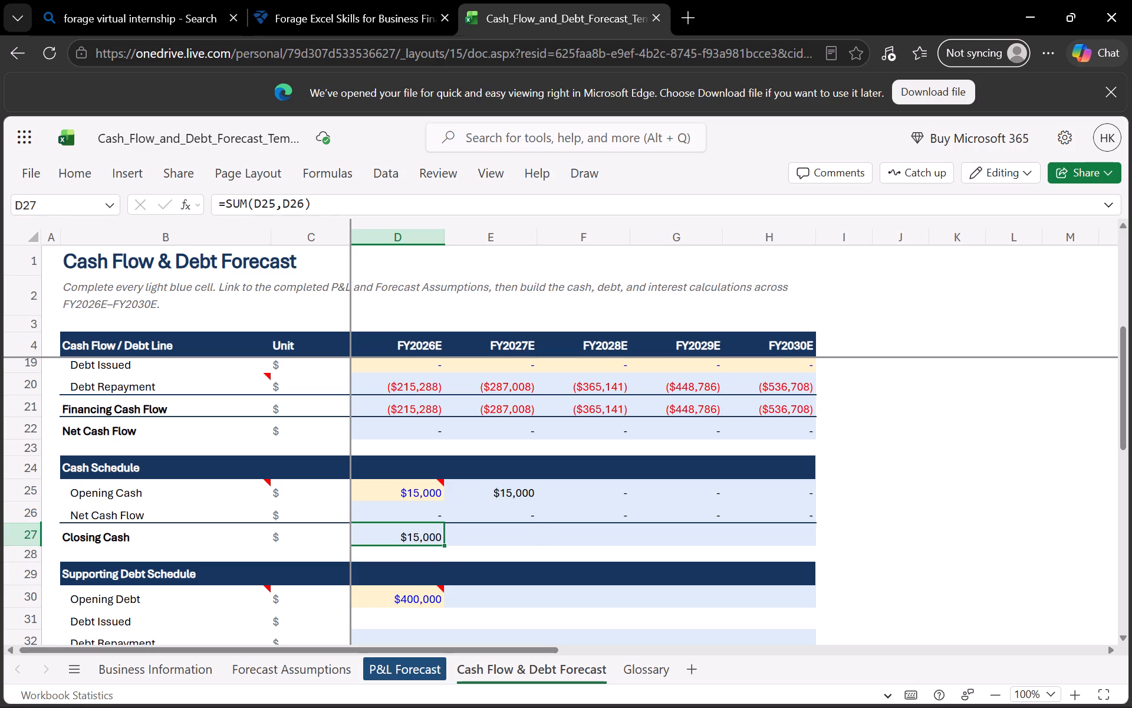
pyautogui.moveTo(442, 545); pyautogui.dragTo(482, 540)
pyautogui.click(516, 535)
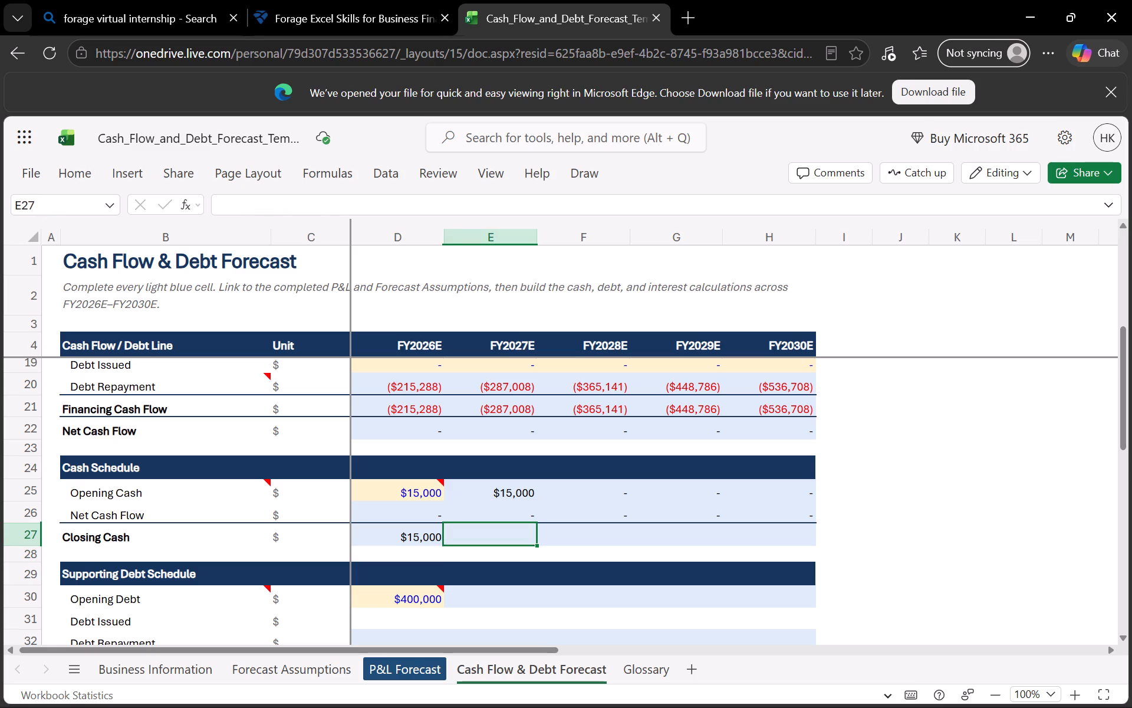
pyautogui.click(432, 542)
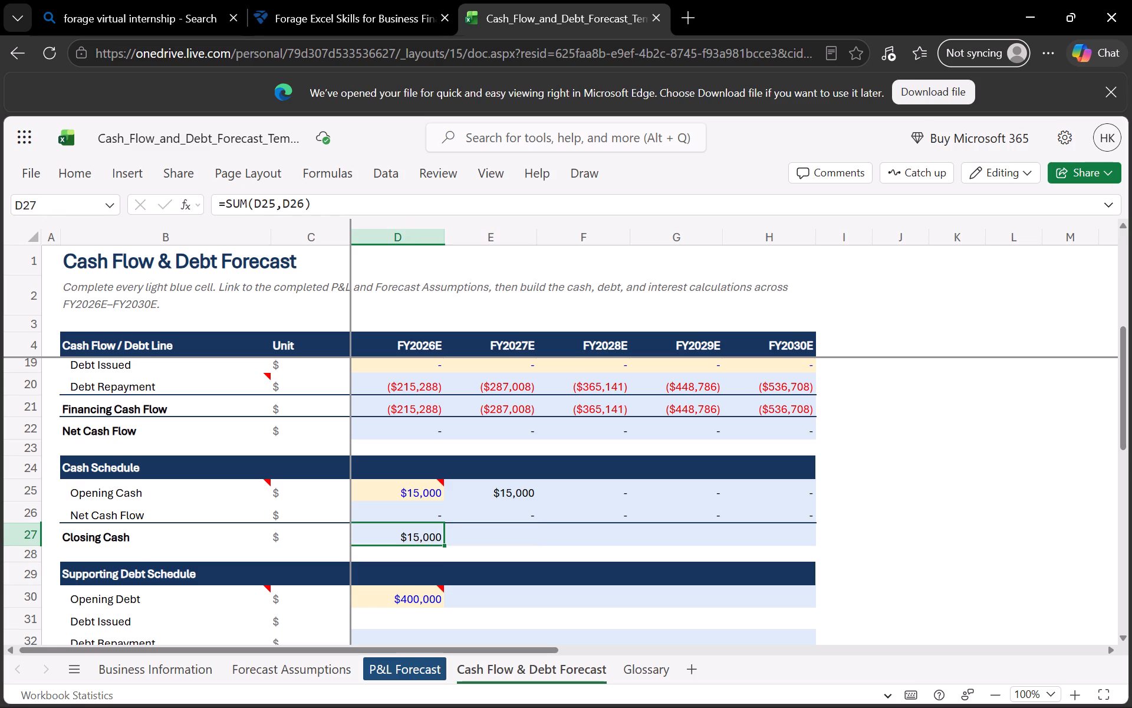
pyautogui.moveTo(446, 544); pyautogui.dragTo(485, 536)
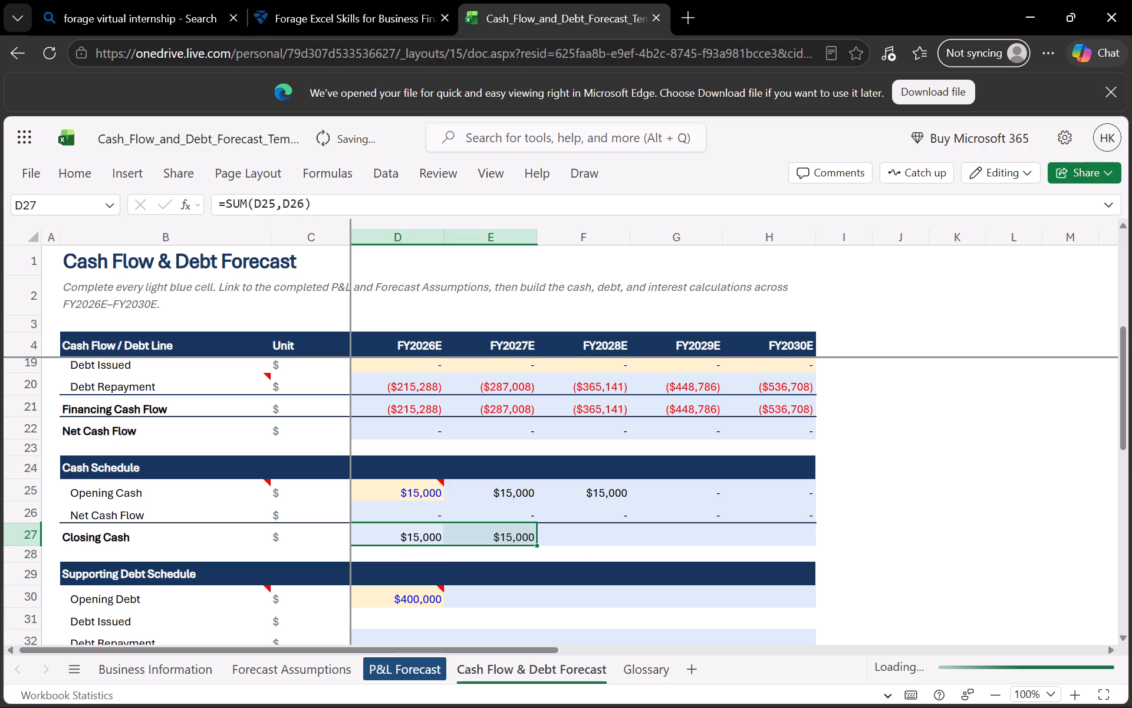
pyautogui.moveTo(535, 548); pyautogui.dragTo(557, 548)
pyautogui.click(531, 539)
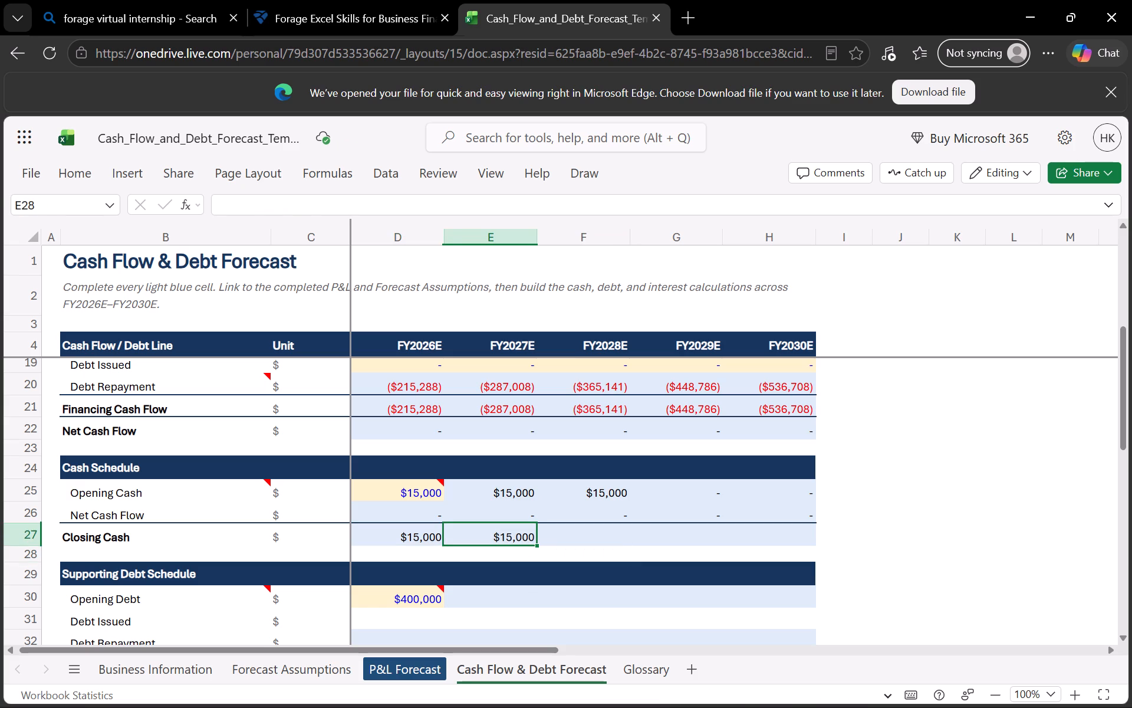
pyautogui.moveTo(537, 545); pyautogui.dragTo(600, 549)
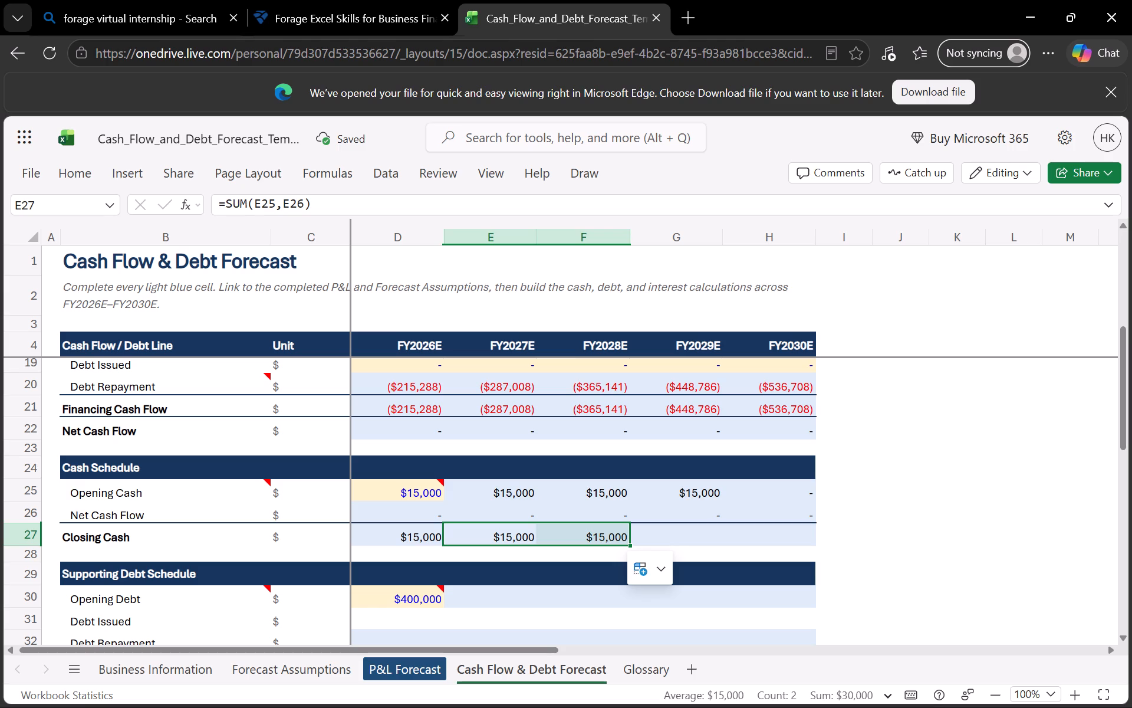
pyautogui.click(628, 542)
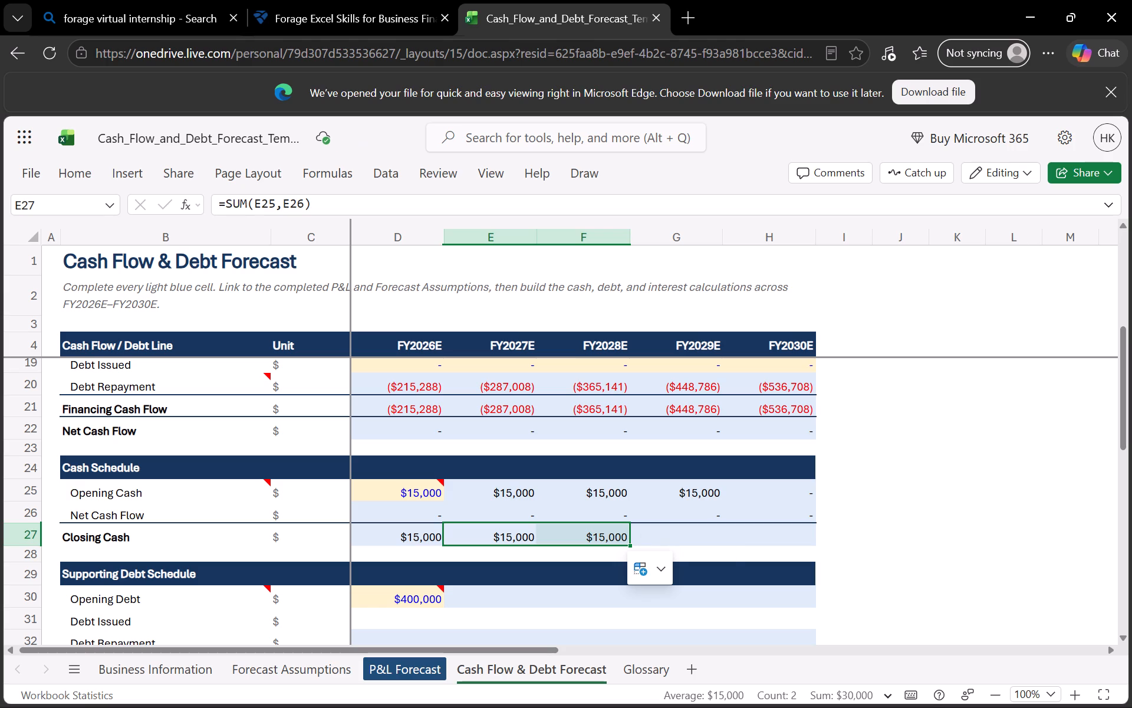
pyautogui.moveTo(630, 546); pyautogui.dragTo(697, 545)
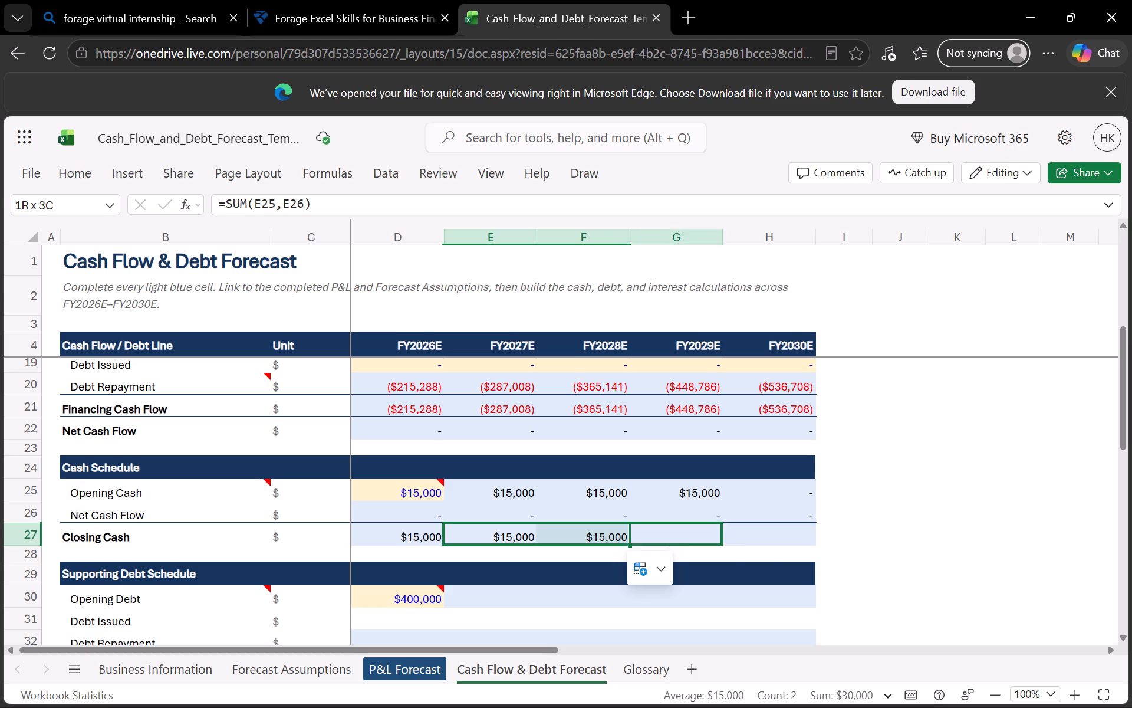
pyautogui.moveTo(697, 545); pyautogui.dragTo(772, 545)
# Link FY2026E Debt Issued in D31 of the Supporting Debt Schedule to the cash flow's Debt Issued with =D19.
pyautogui.scroll(-1, 689, 552)
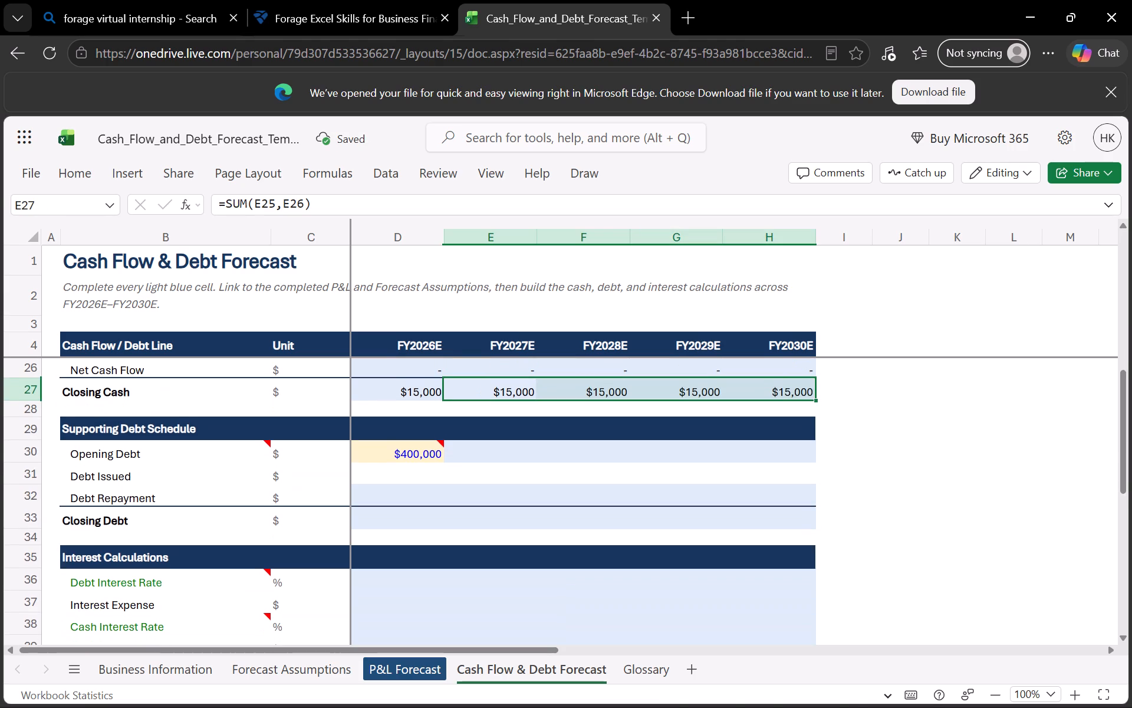
pyautogui.click(430, 450)
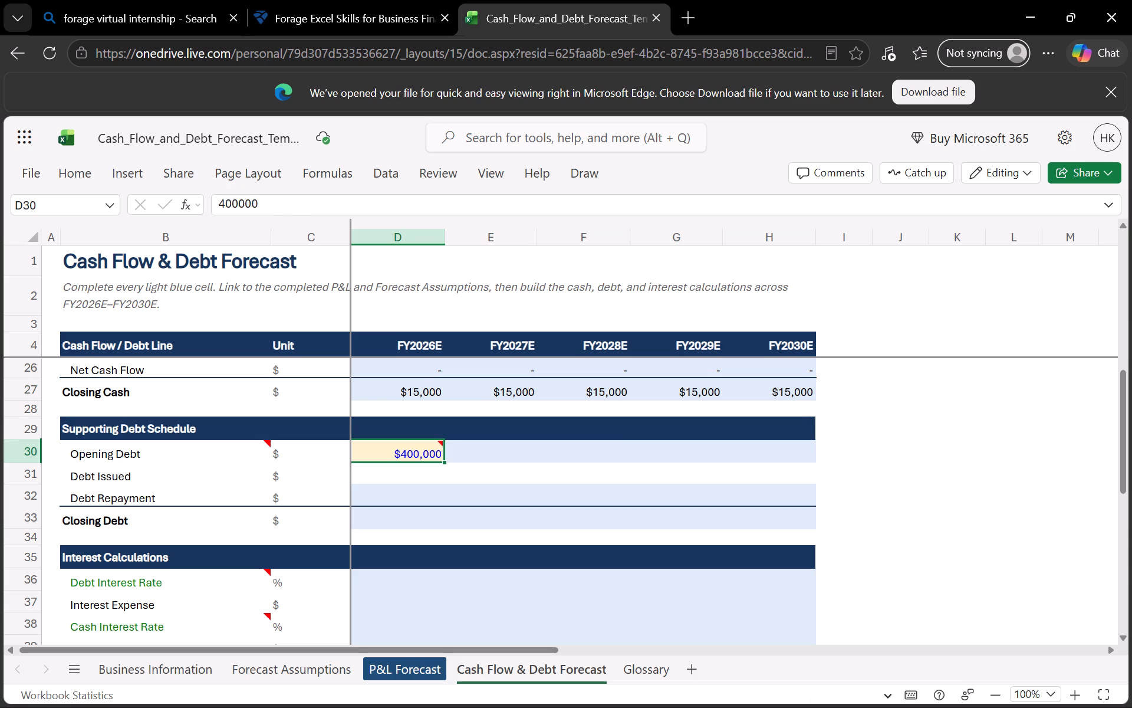
pyautogui.click(419, 471)
pyautogui.press('=')
pyautogui.scroll(2, 419, 471)
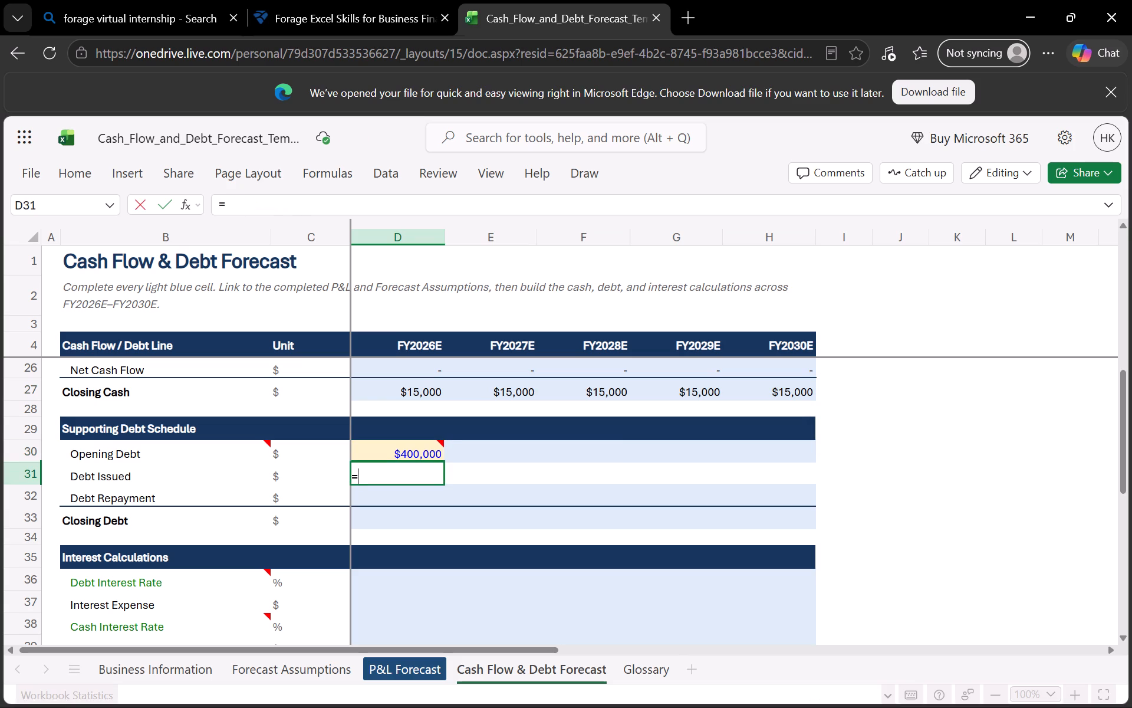
pyautogui.scroll(2, 482, 444)
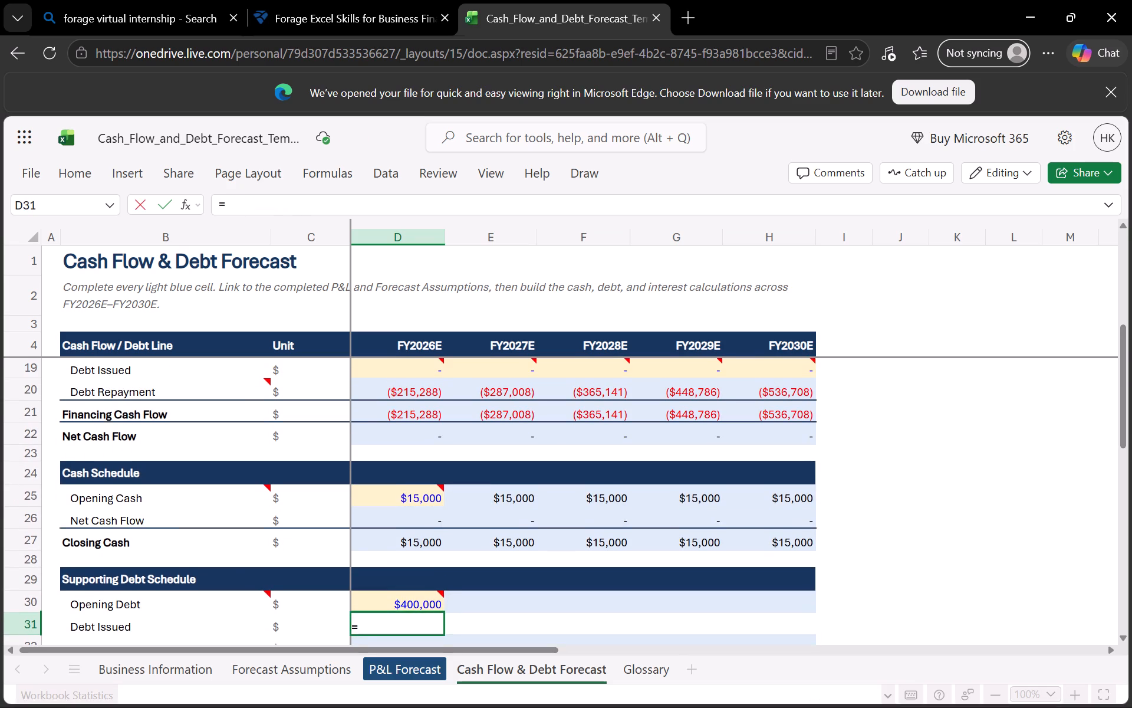
pyautogui.scroll(1, 482, 444)
pyautogui.click(427, 391)
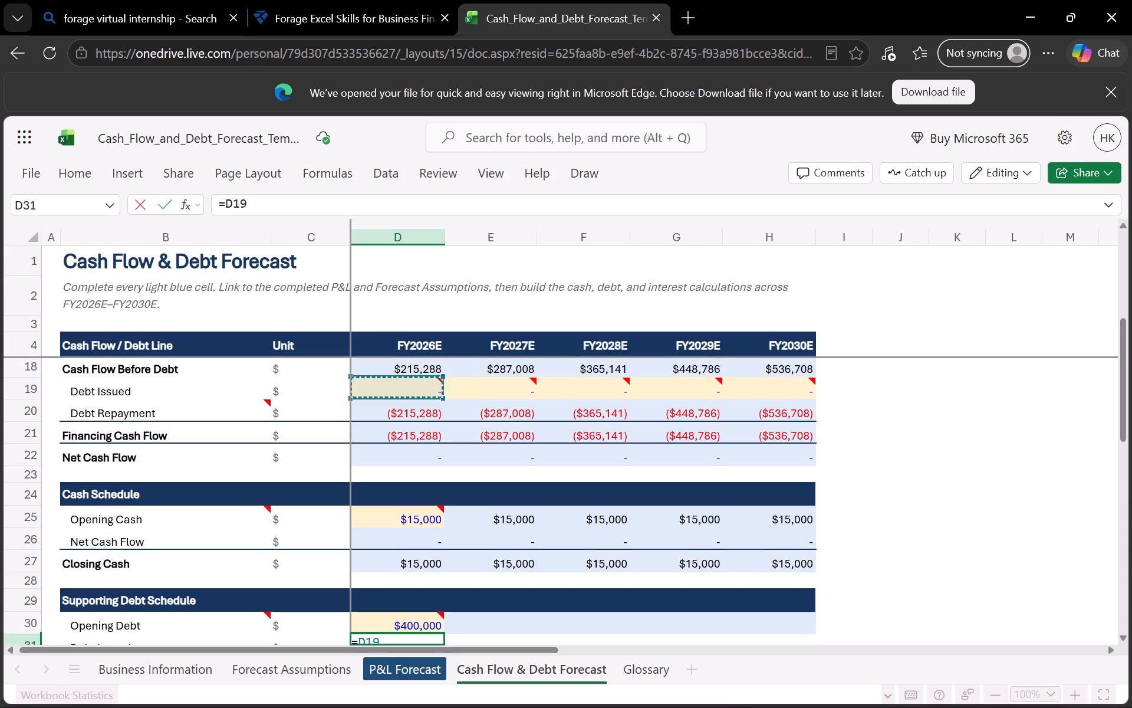
pyautogui.press('Return')
# Link FY2026E Debt Repayment in D32 of the Supporting Debt Schedule to the cash flow's Debt Repayment with =D20.
pyautogui.scroll(-1, 427, 391)
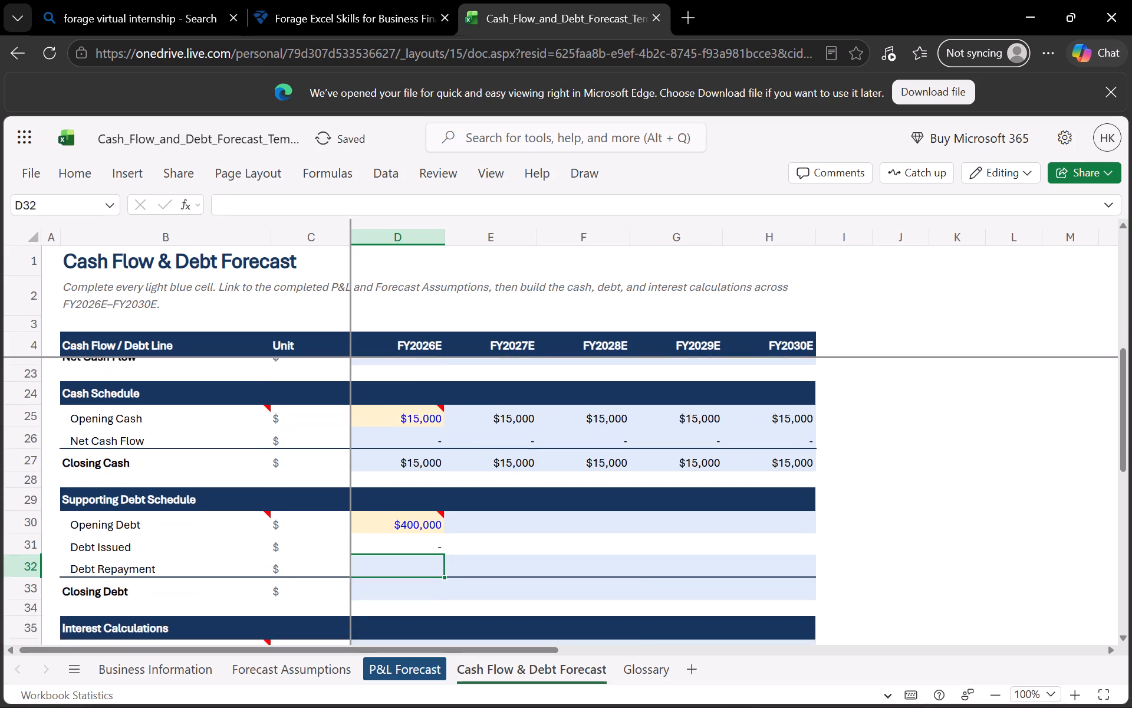
pyautogui.scroll(-1, 427, 391)
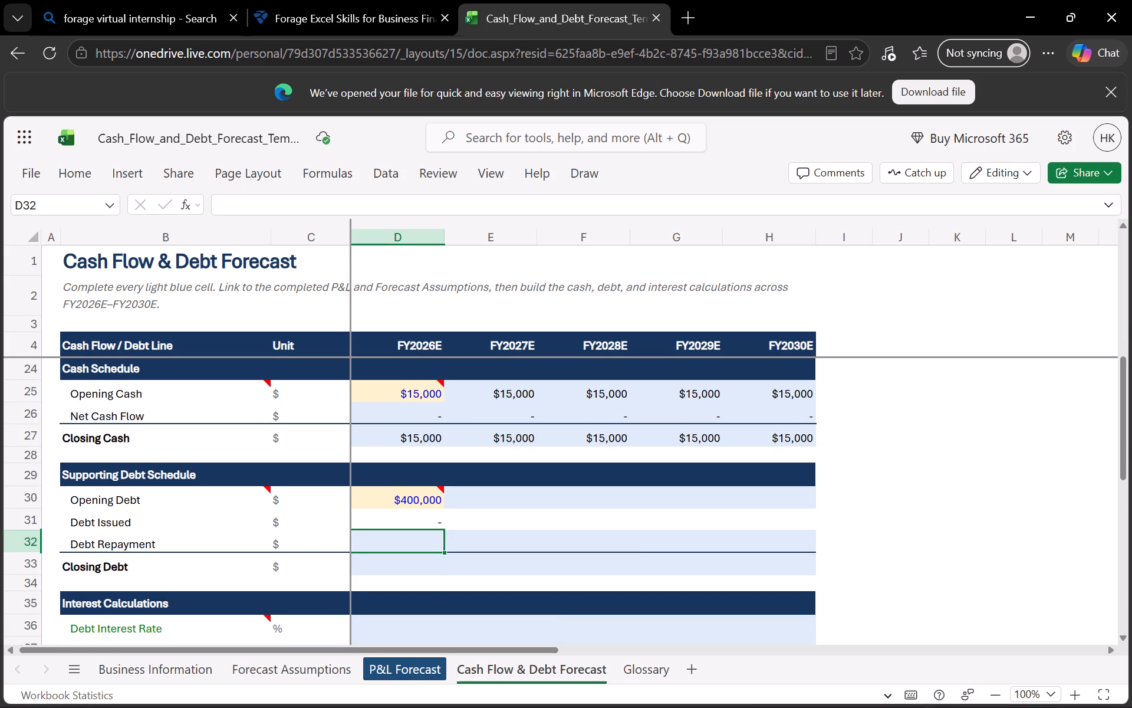
pyautogui.press('=')
pyautogui.scroll(1, 462, 509)
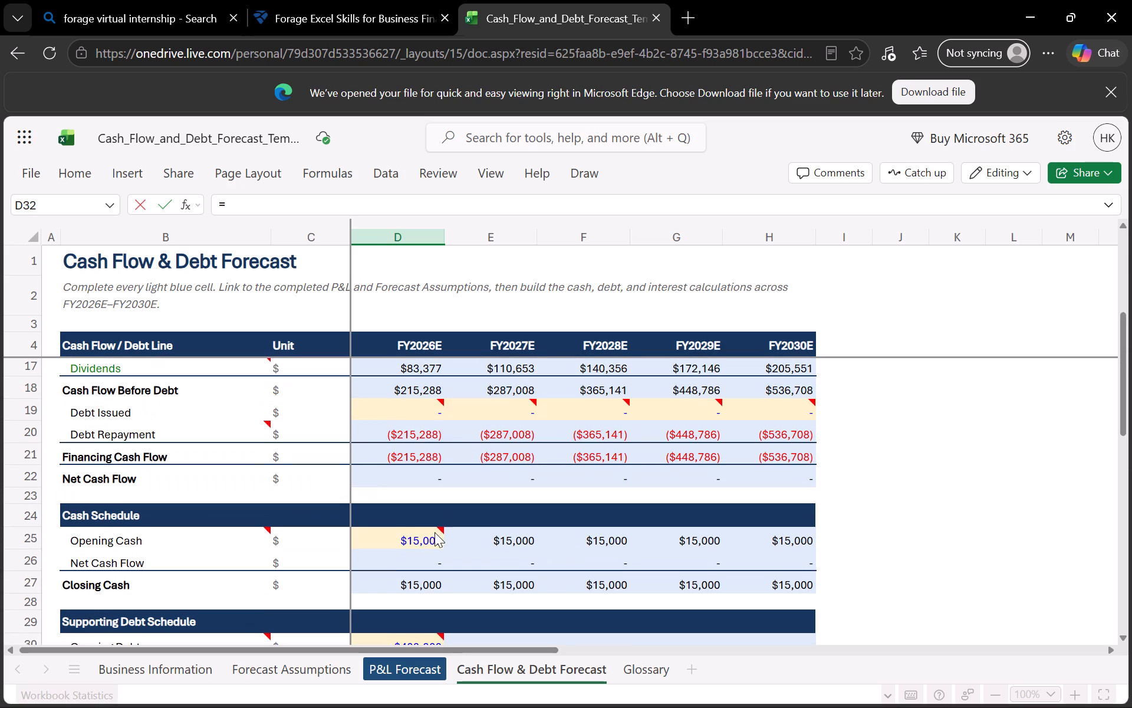
pyautogui.click(420, 435)
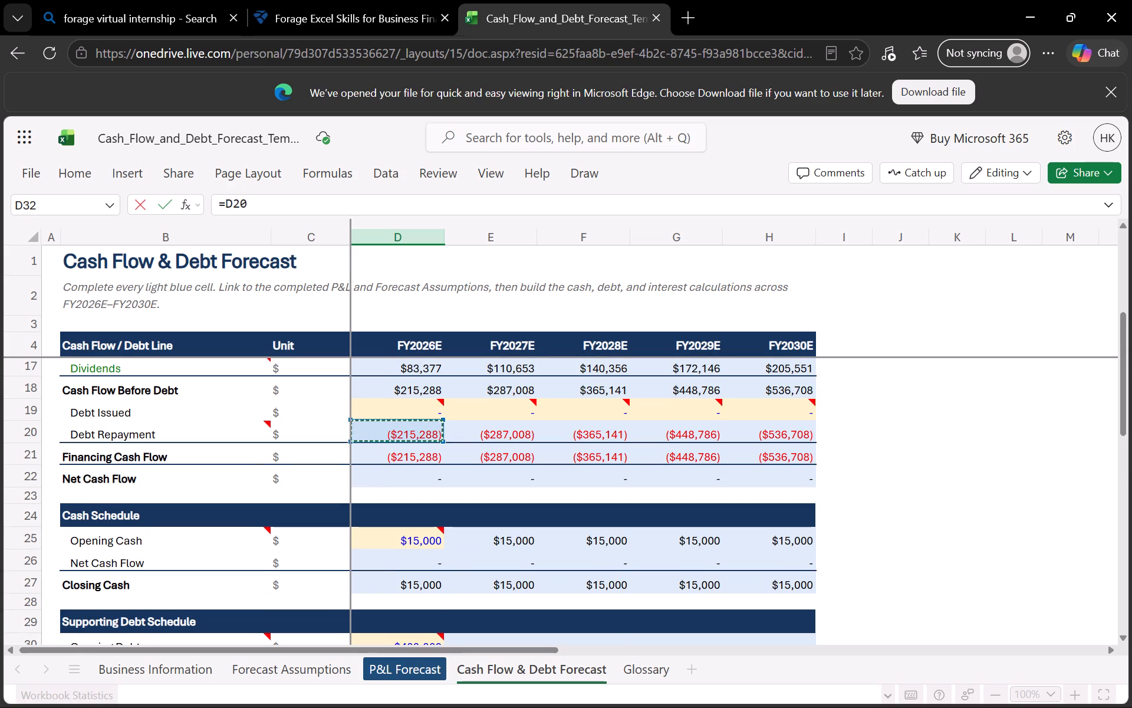
pyautogui.press('Return')
# Calculate FY2026E Closing Debt in D33 with =SUM(D30,D31,D32).
pyautogui.scroll(-2, 420, 435)
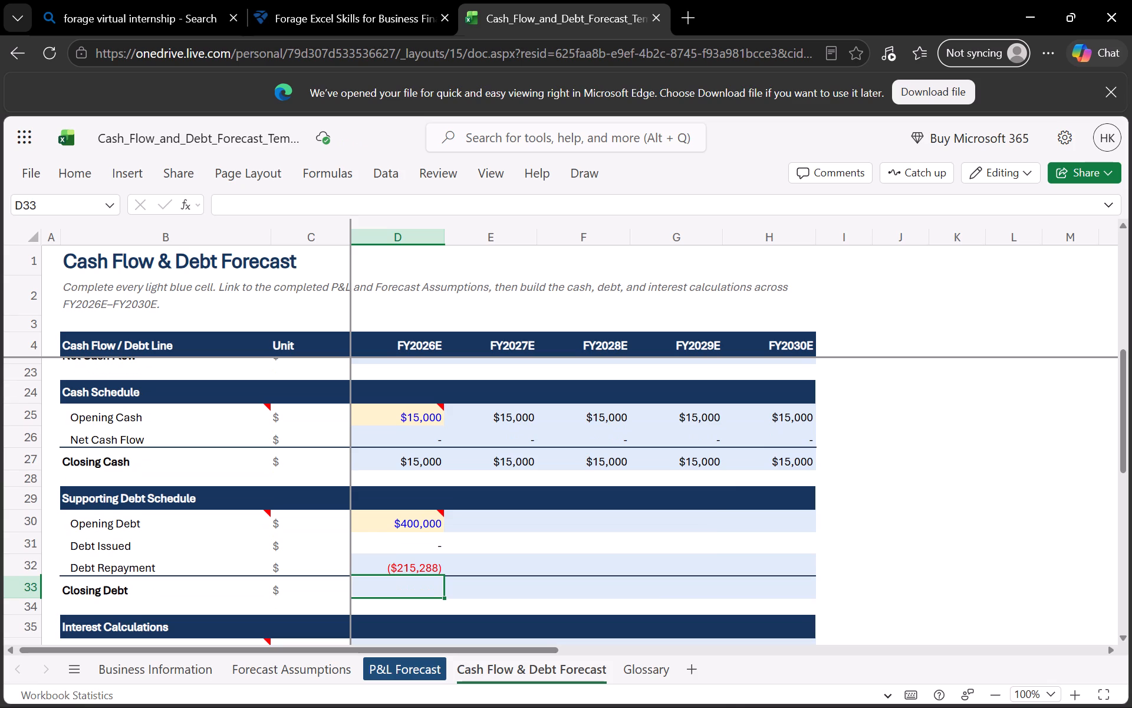
pyautogui.press('=')
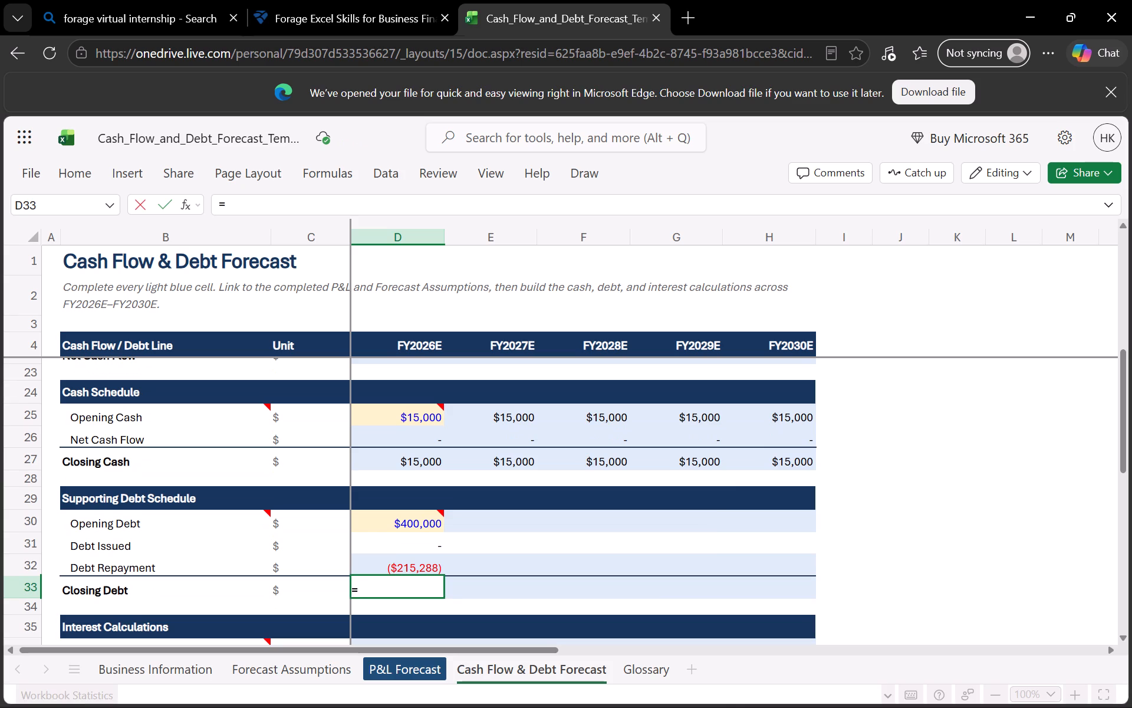
pyautogui.write('sum')
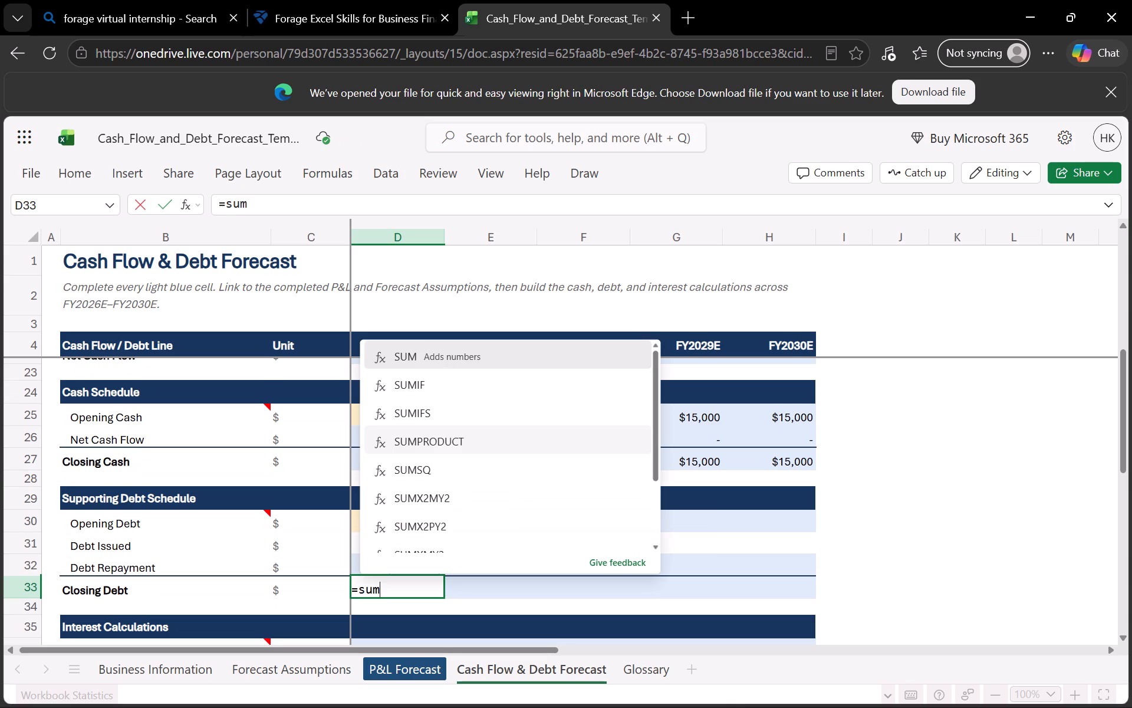
pyautogui.hotkey('shift', '(')
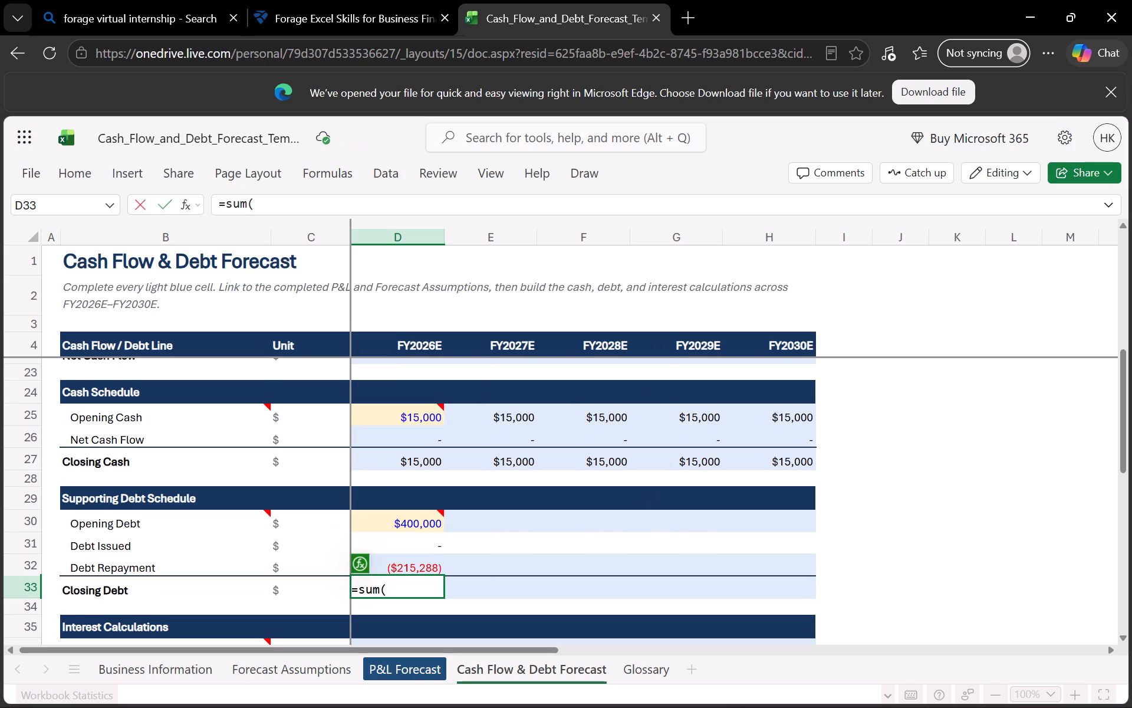
pyautogui.click(419, 520)
pyautogui.press(',')
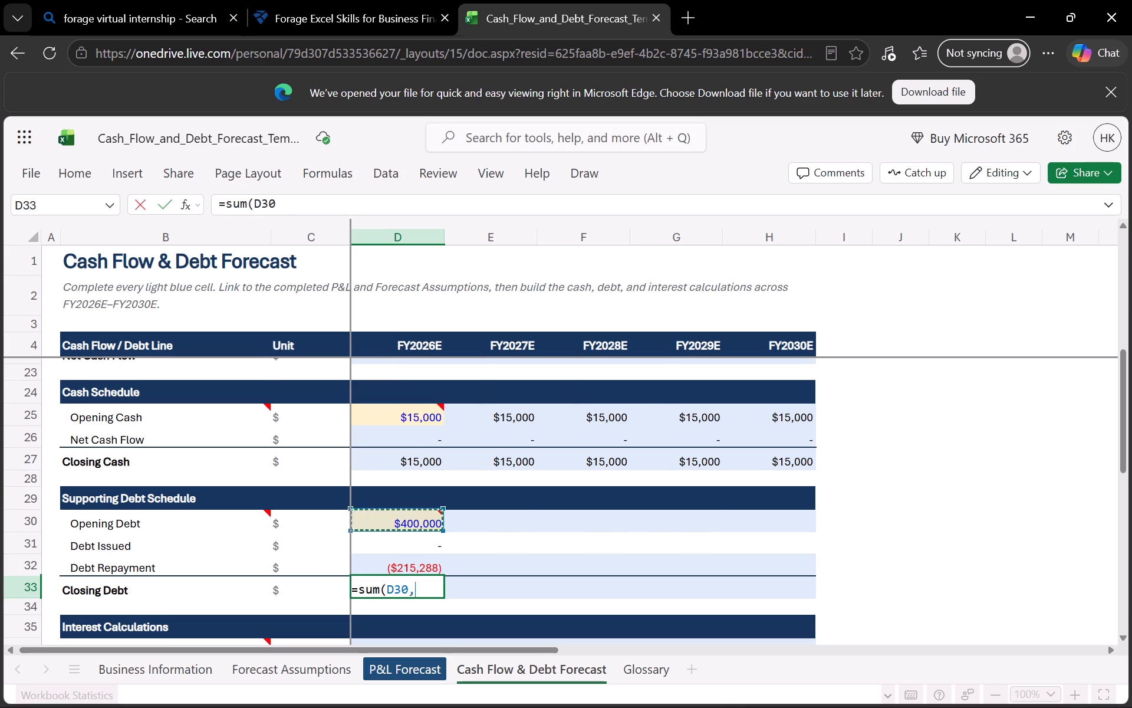
pyautogui.click(416, 541)
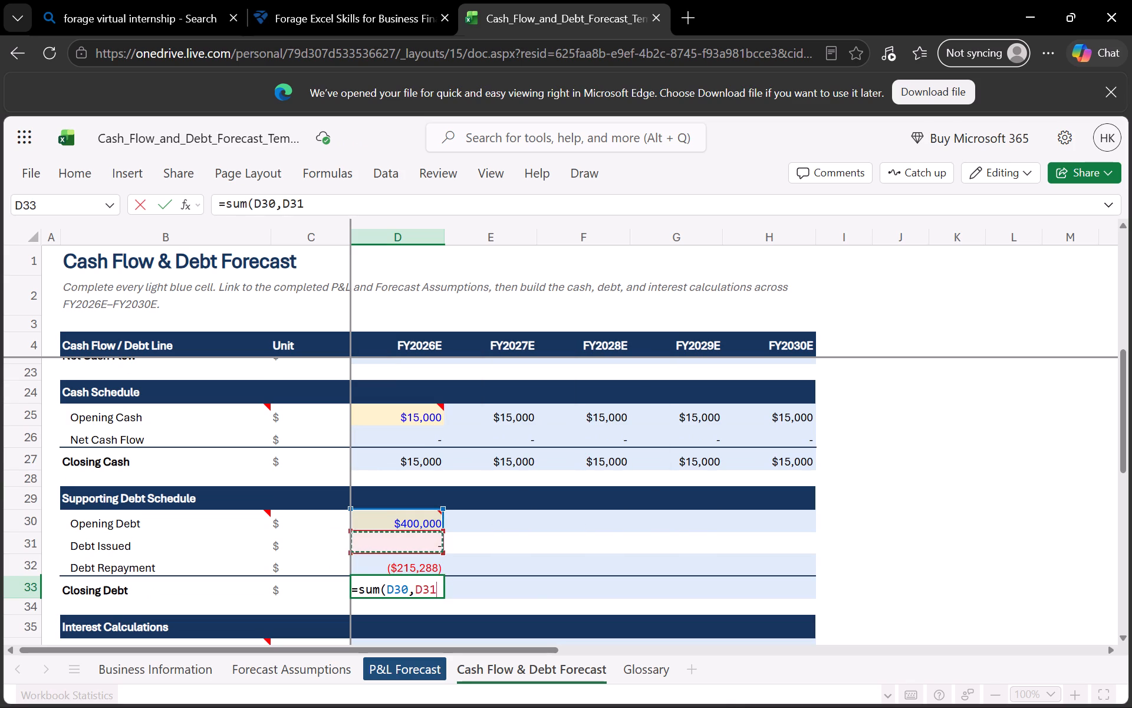
pyautogui.press(',')
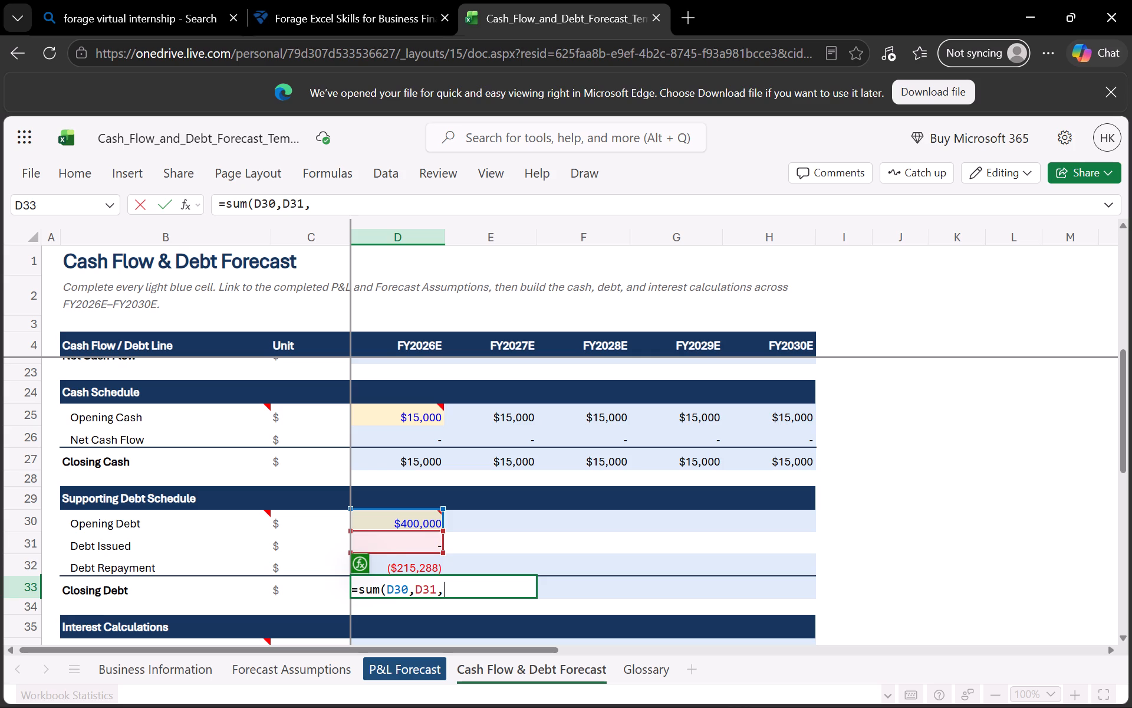
pyautogui.click(412, 567)
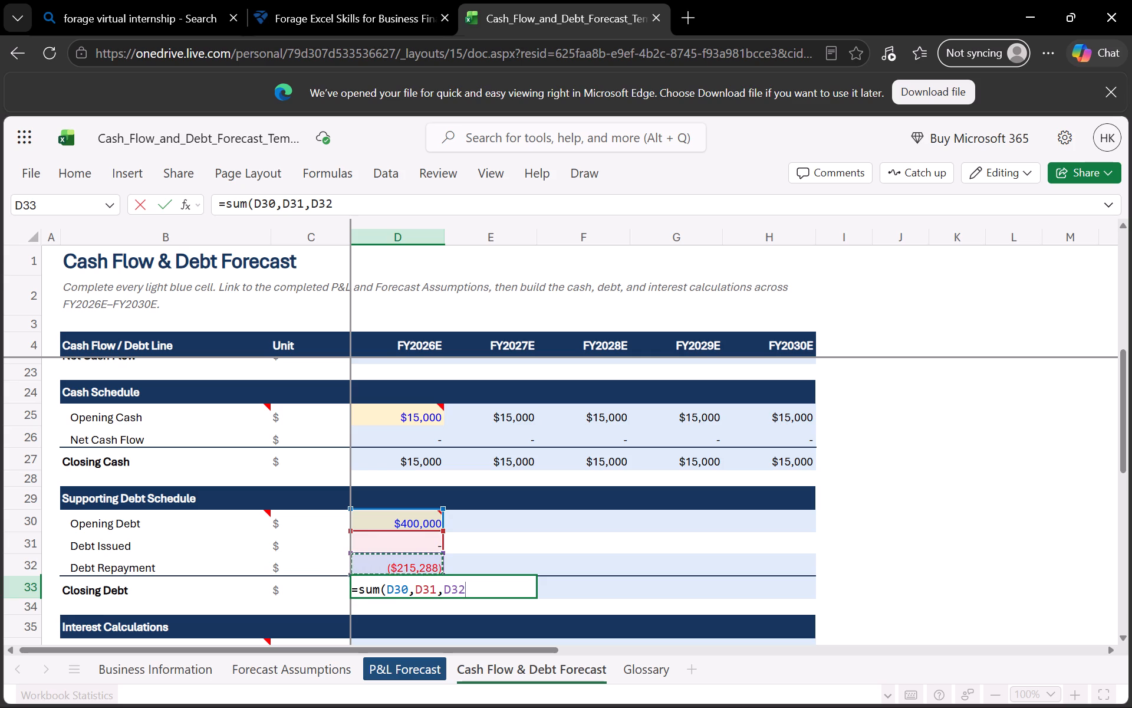
pyautogui.hotkey('shift', ')')
pyautogui.press('Return')
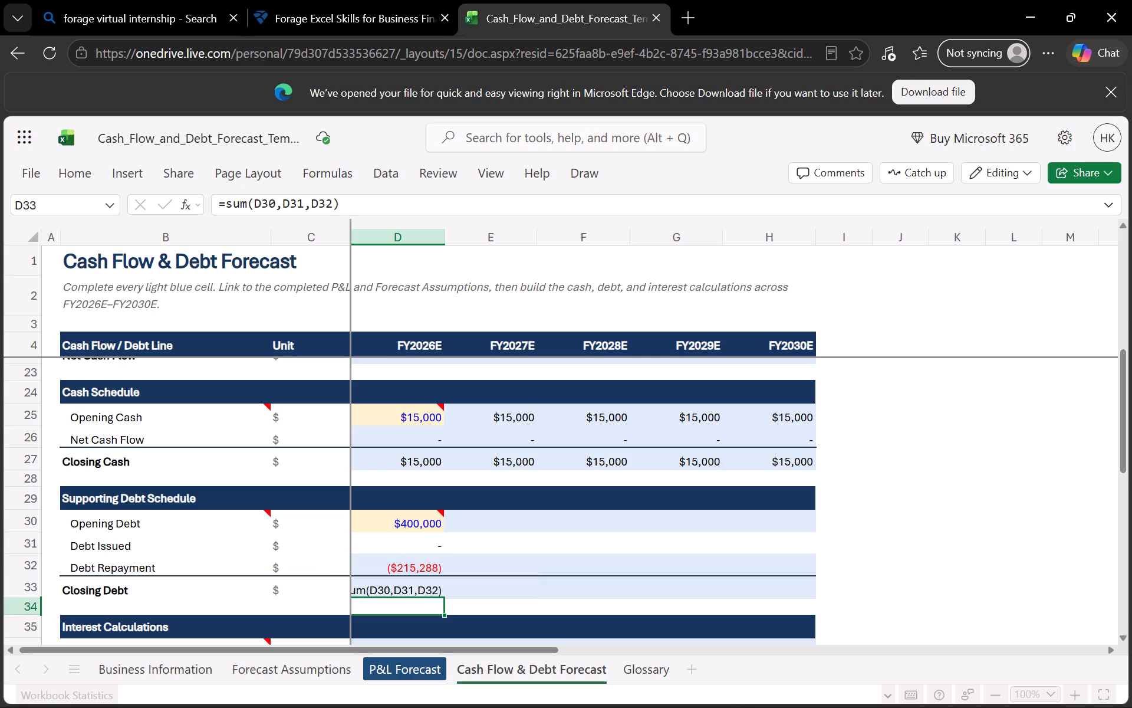
# Link FY2027E Opening Debt in E30 to the prior year's Closing Debt with =D33.
pyautogui.click(454, 523)
pyautogui.press('=')
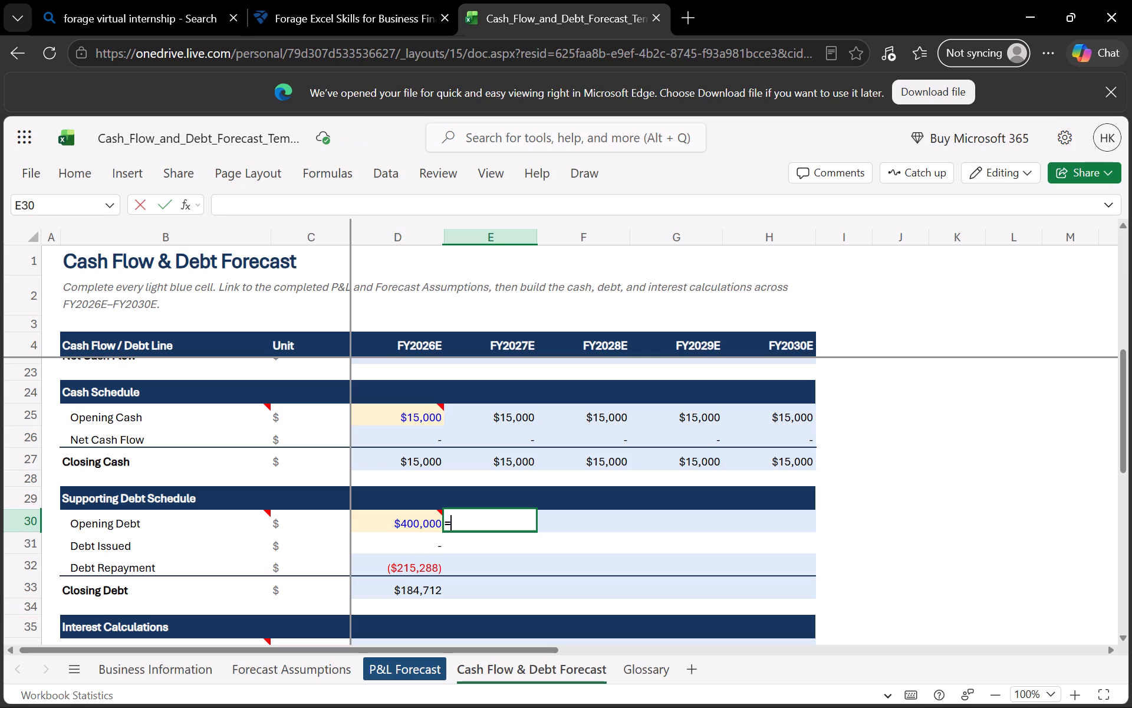
pyautogui.click(429, 589)
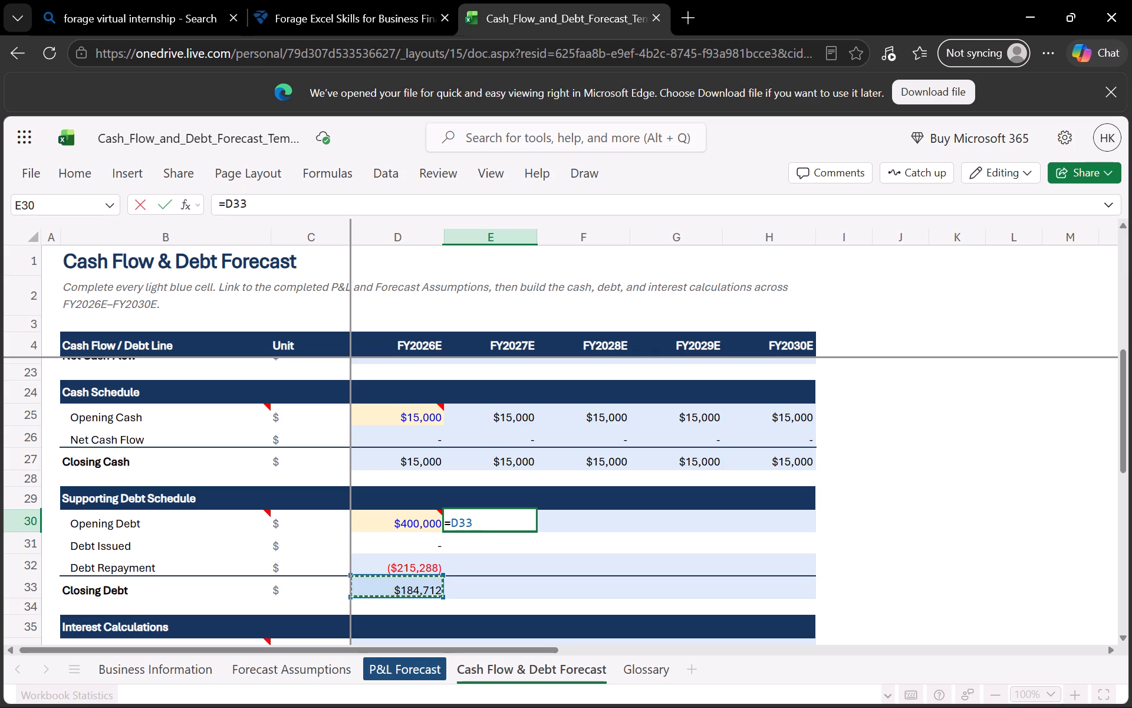
pyautogui.press('Return')
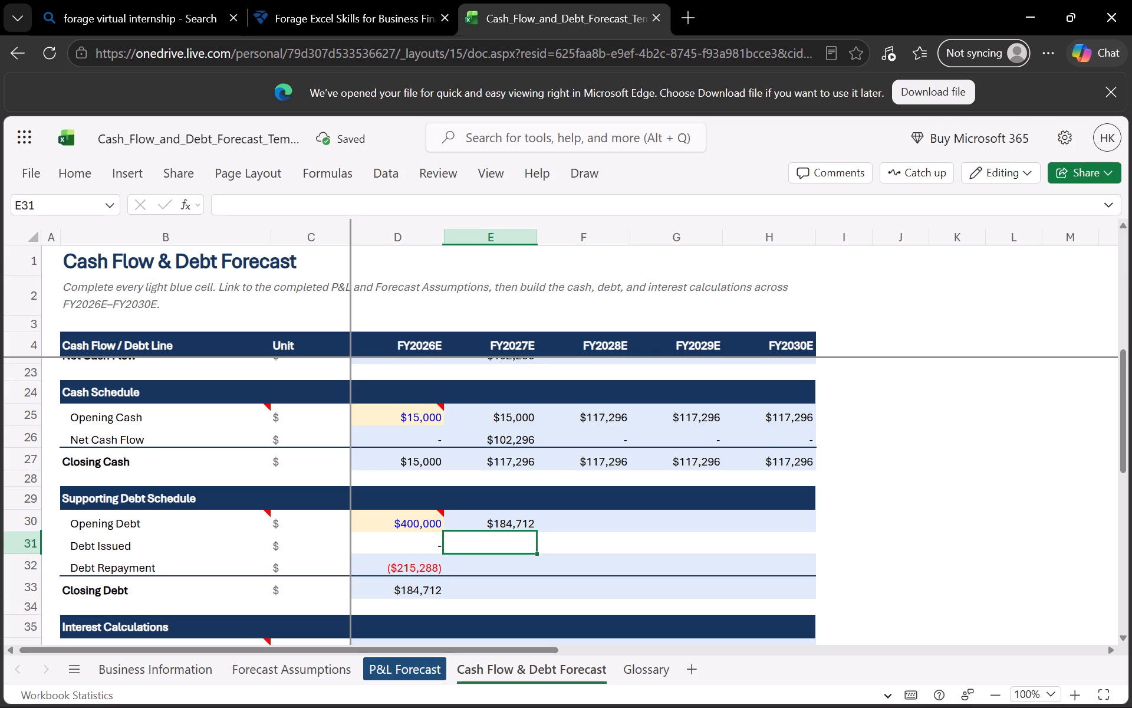
# Fill the Supporting Debt Schedule's Debt Issued formula from D31 into FY2027E in E31.
pyautogui.click(436, 546)
pyautogui.click(440, 551)
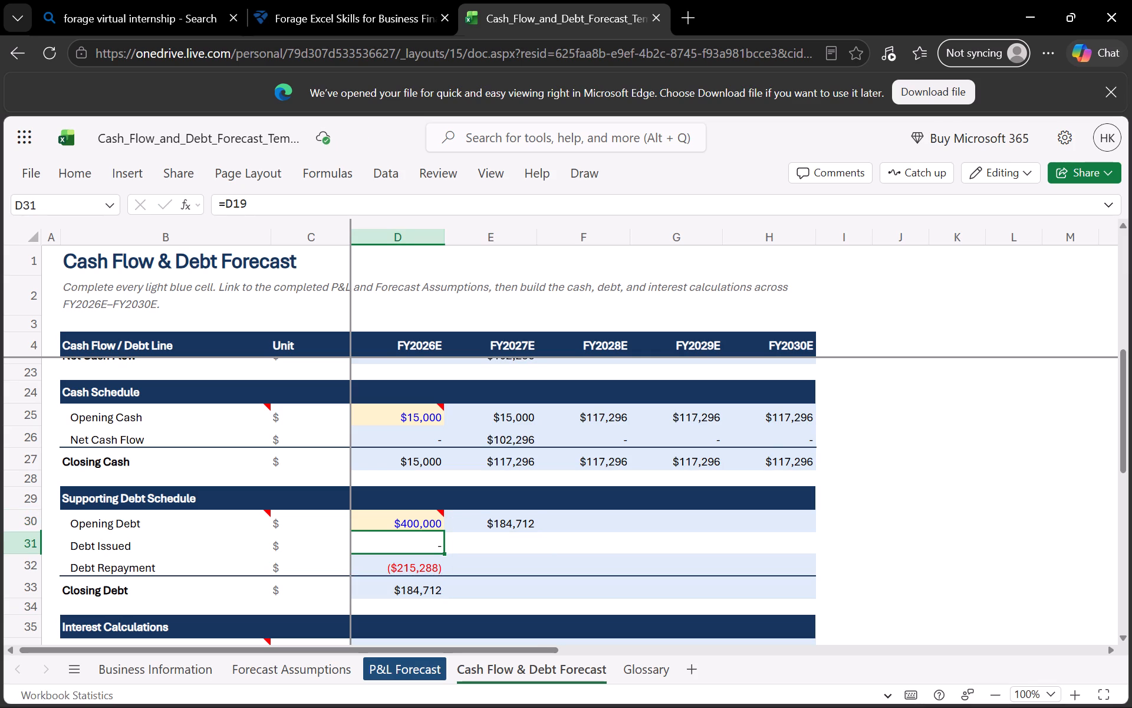
pyautogui.moveTo(444, 552); pyautogui.dragTo(499, 542)
# Try to fill the Supporting Debt Schedule's Debt Repayment formula from D32 into FY2027E in E32.
pyautogui.moveTo(427, 567); pyautogui.dragTo(436, 569)
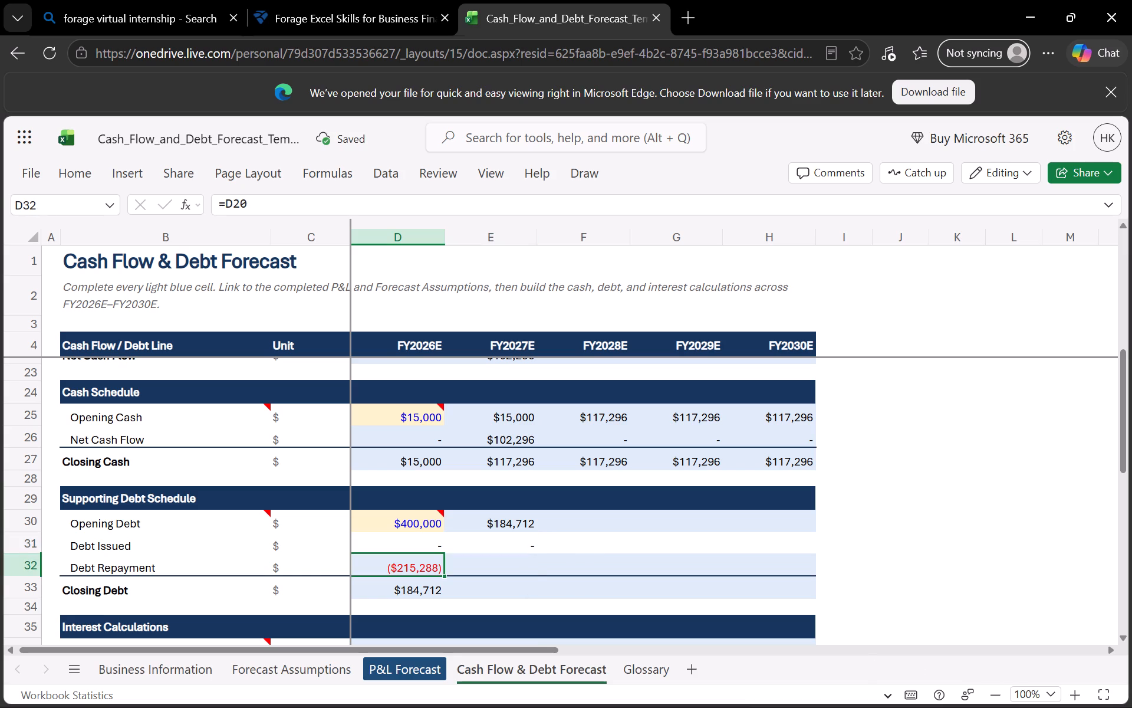
pyautogui.moveTo(436, 569); pyautogui.dragTo(436, 570)
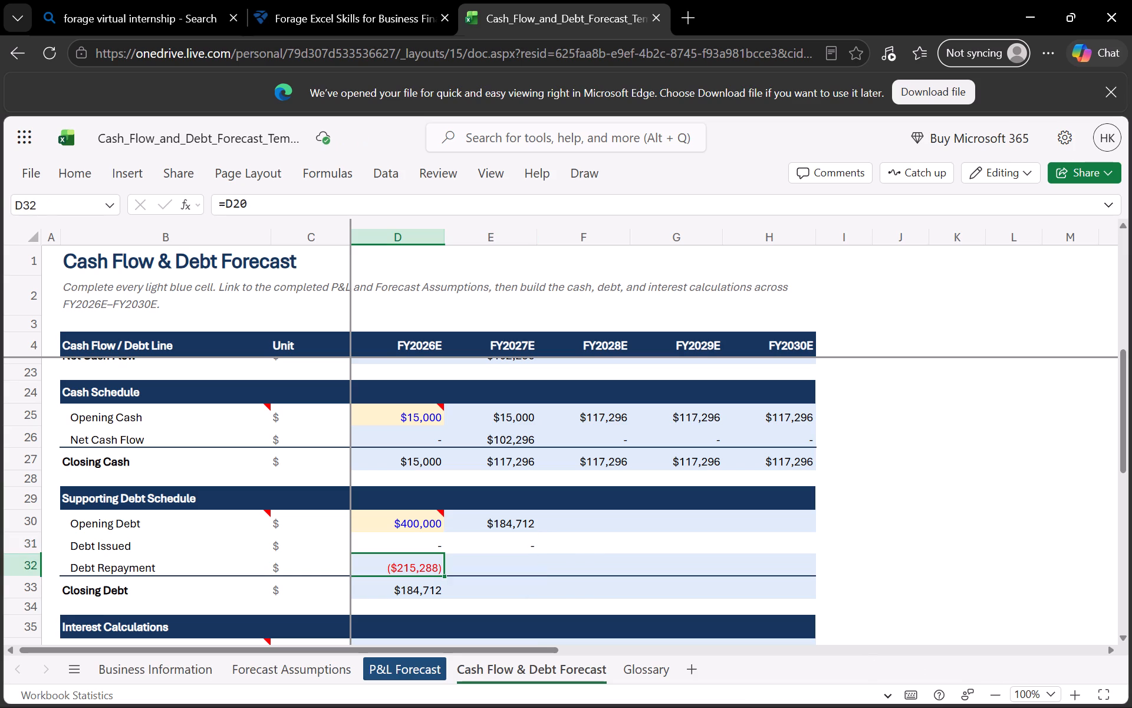
pyautogui.moveTo(436, 570); pyautogui.dragTo(442, 573)
pyautogui.moveTo(442, 573); pyautogui.dragTo(468, 571)
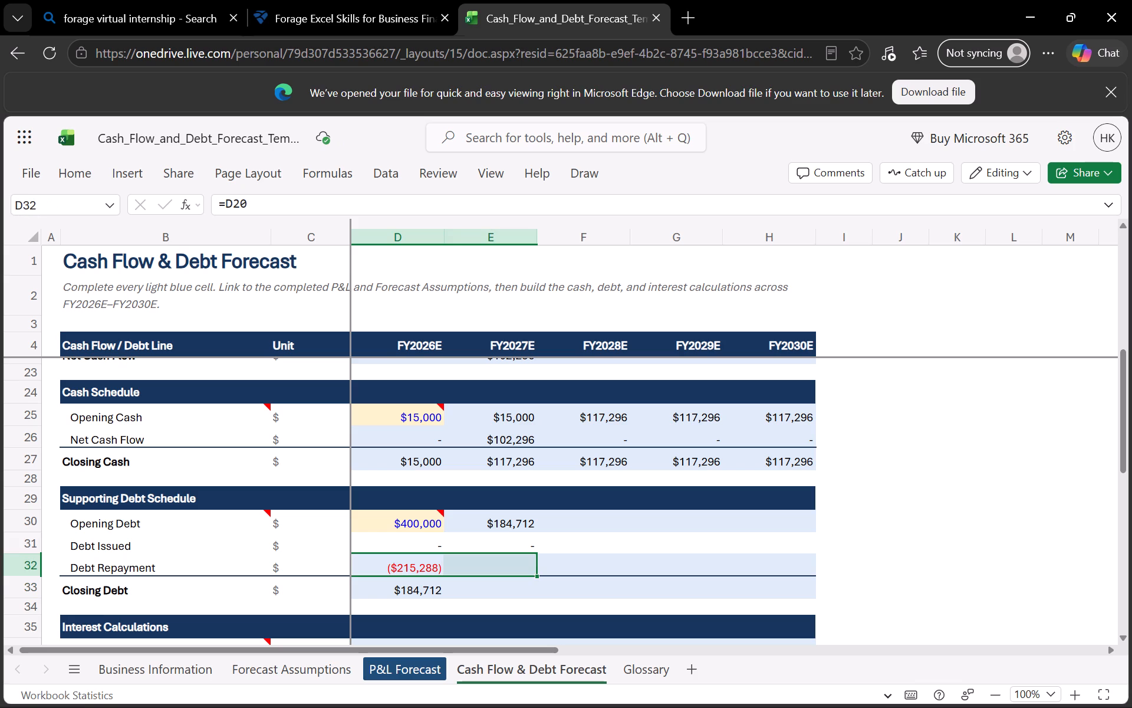
pyautogui.click(442, 575)
pyautogui.moveTo(436, 568); pyautogui.dragTo(442, 573)
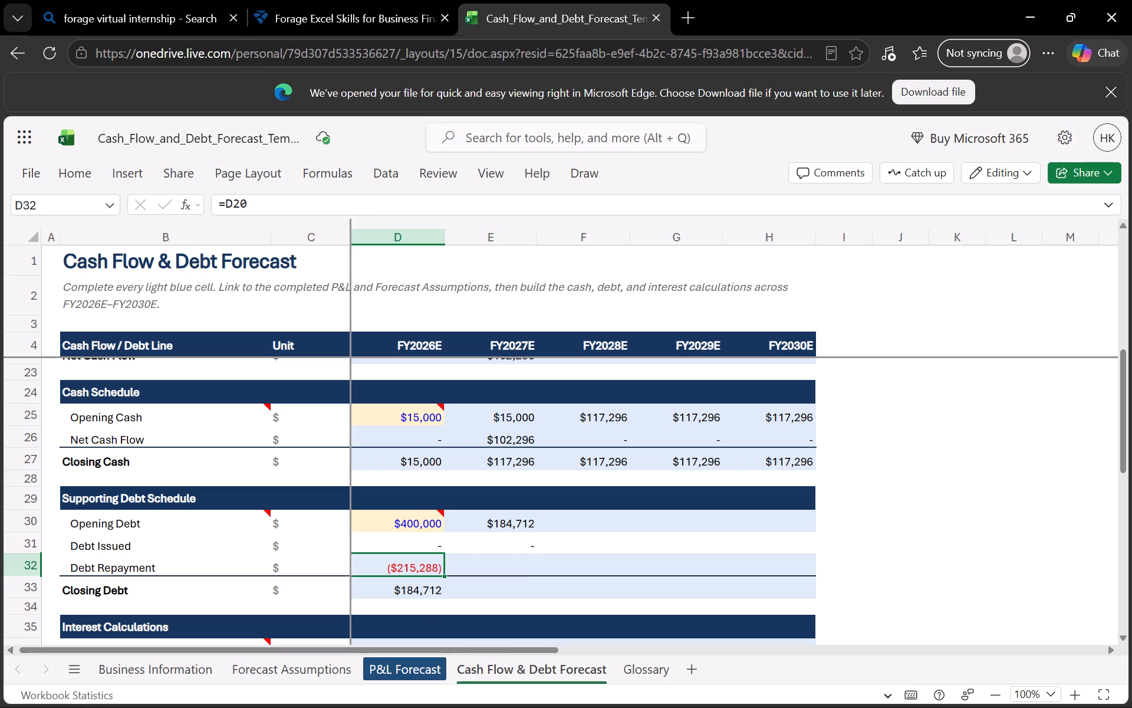
pyautogui.moveTo(442, 573); pyautogui.dragTo(471, 568)
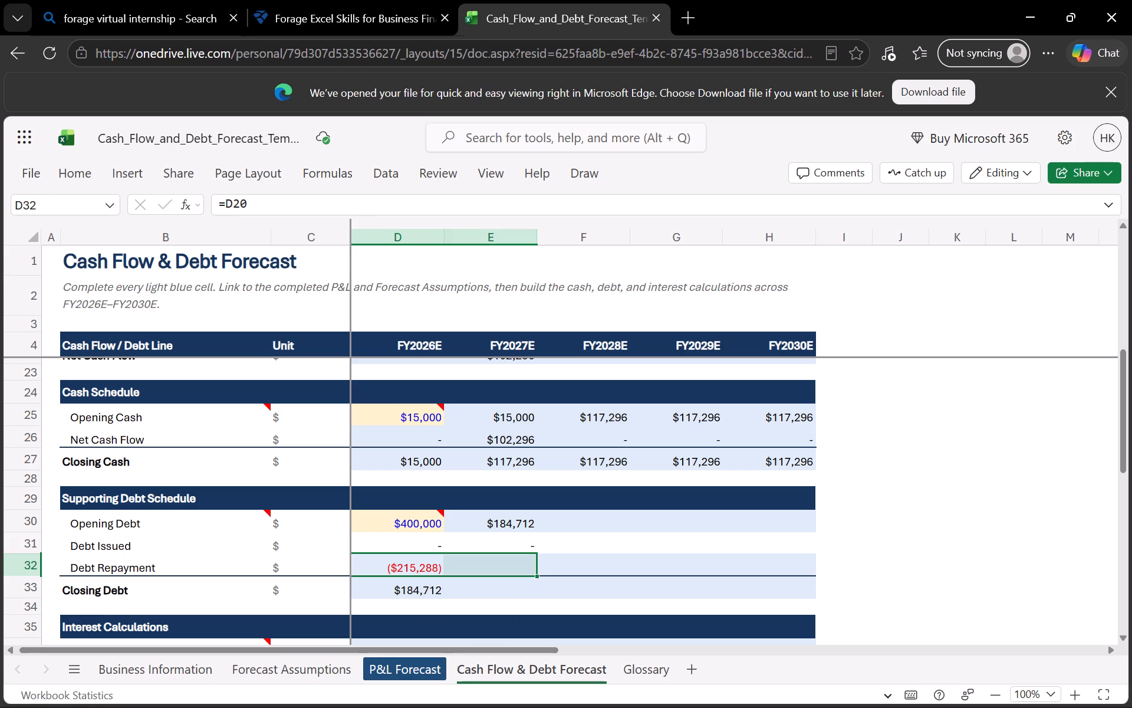
pyautogui.click(441, 576)
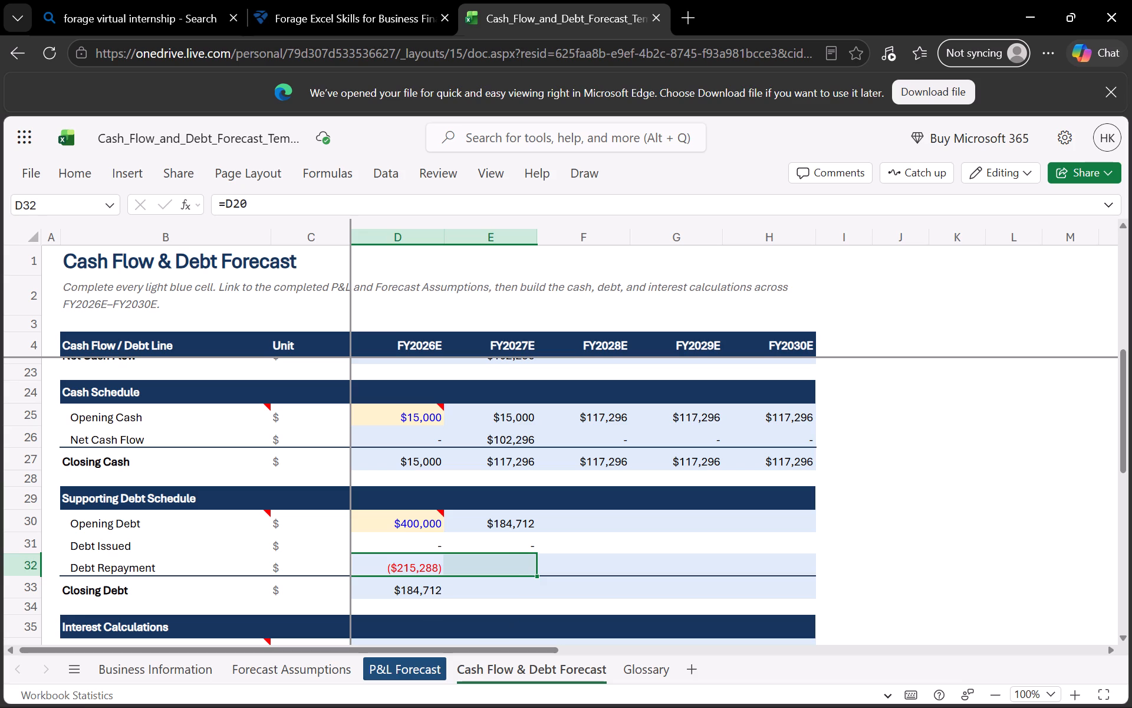
pyautogui.click(439, 571)
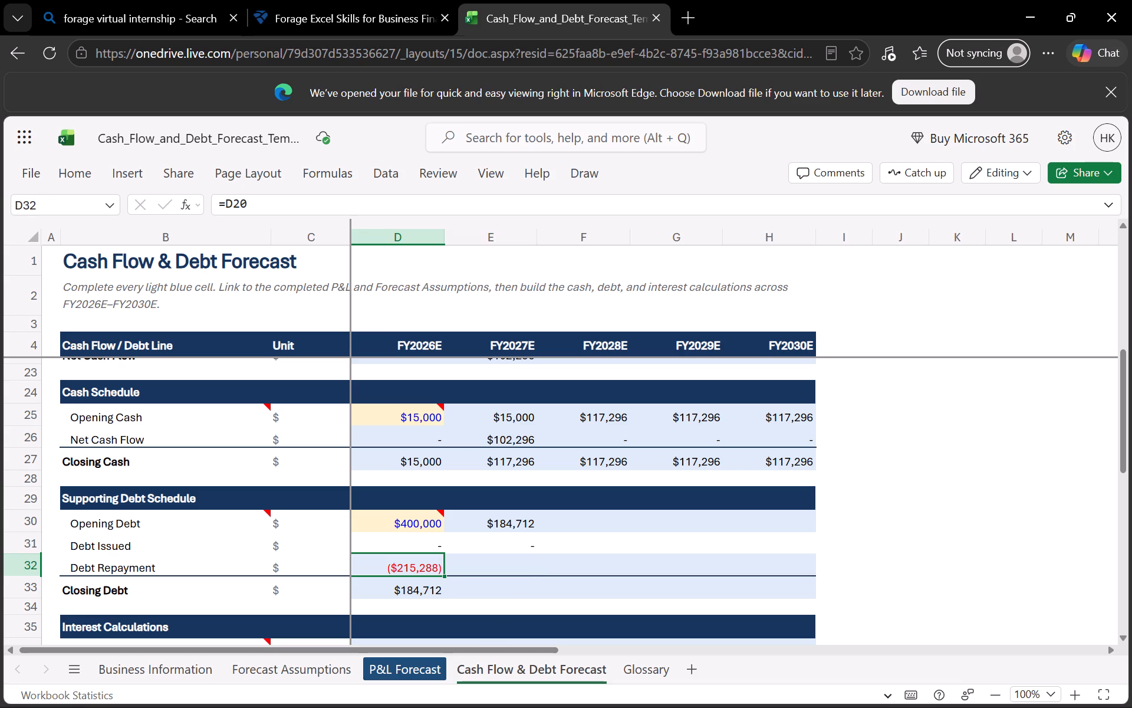
pyautogui.click(437, 570)
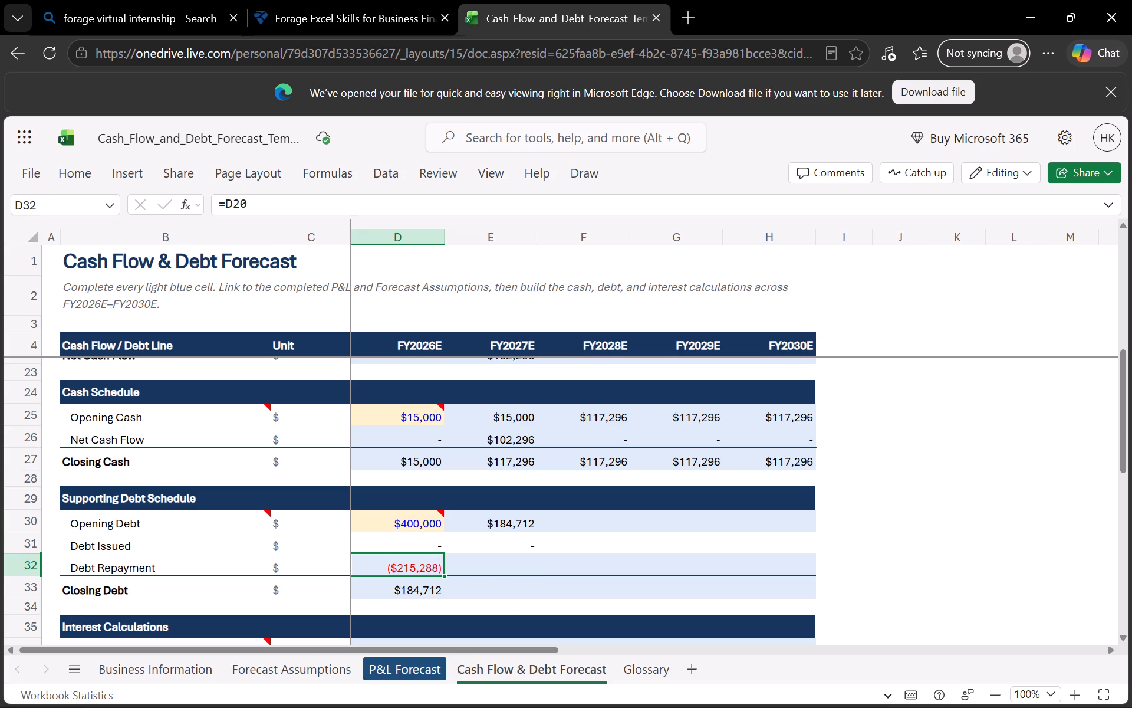
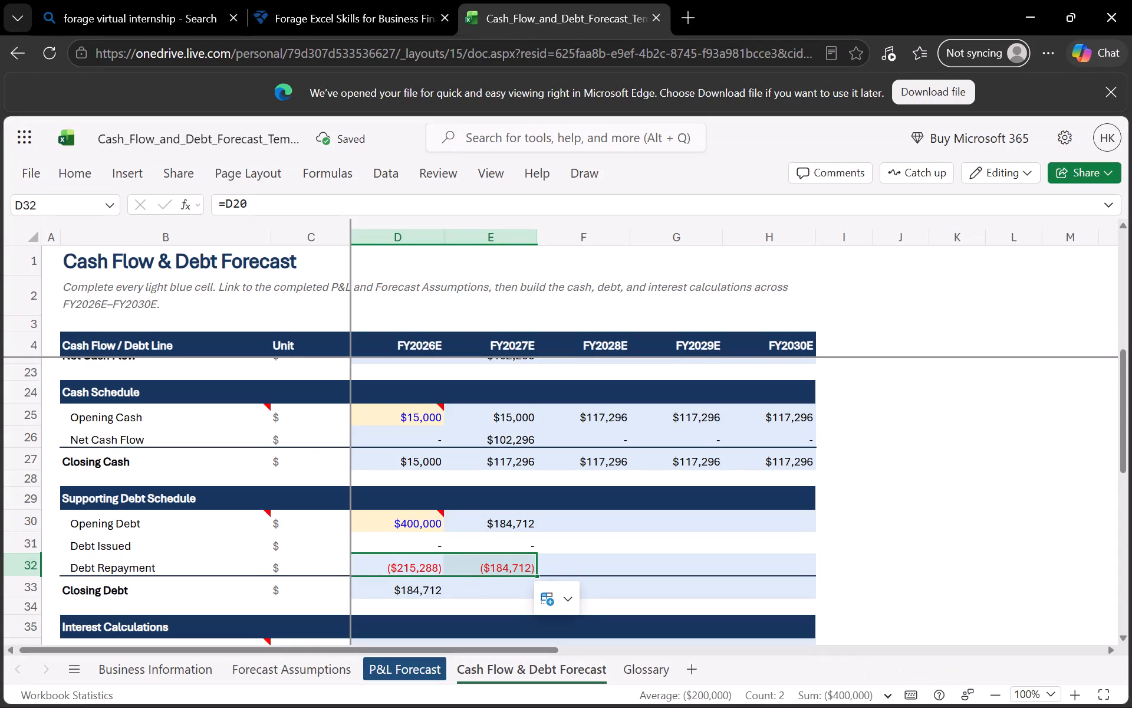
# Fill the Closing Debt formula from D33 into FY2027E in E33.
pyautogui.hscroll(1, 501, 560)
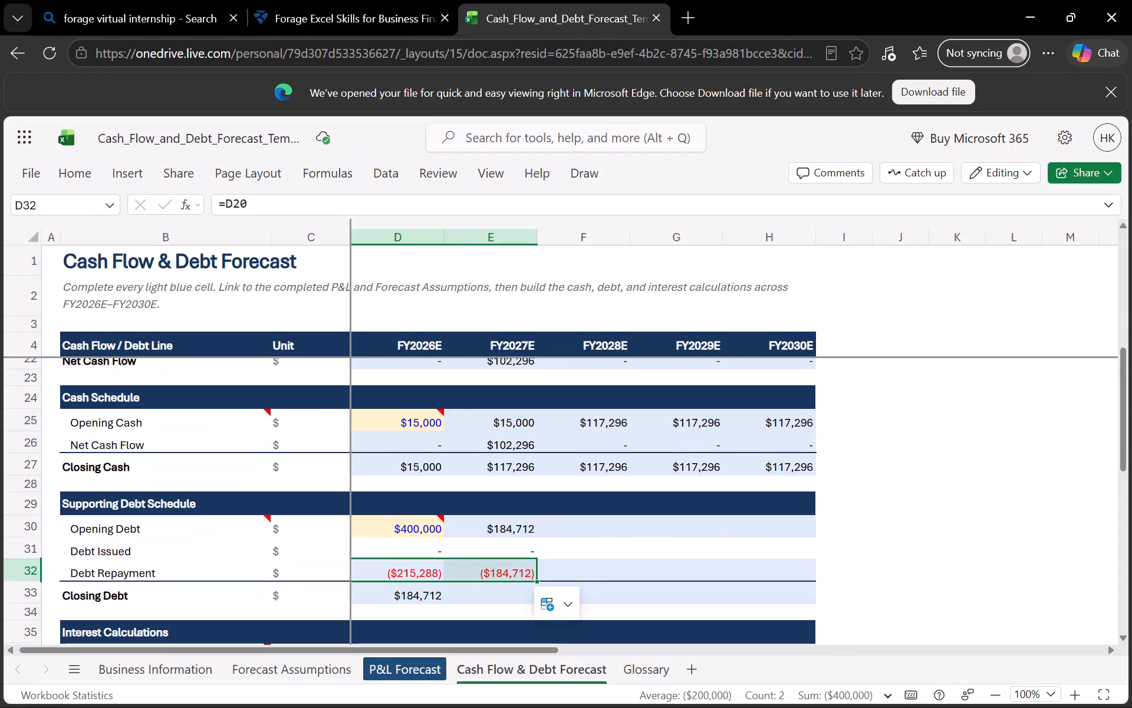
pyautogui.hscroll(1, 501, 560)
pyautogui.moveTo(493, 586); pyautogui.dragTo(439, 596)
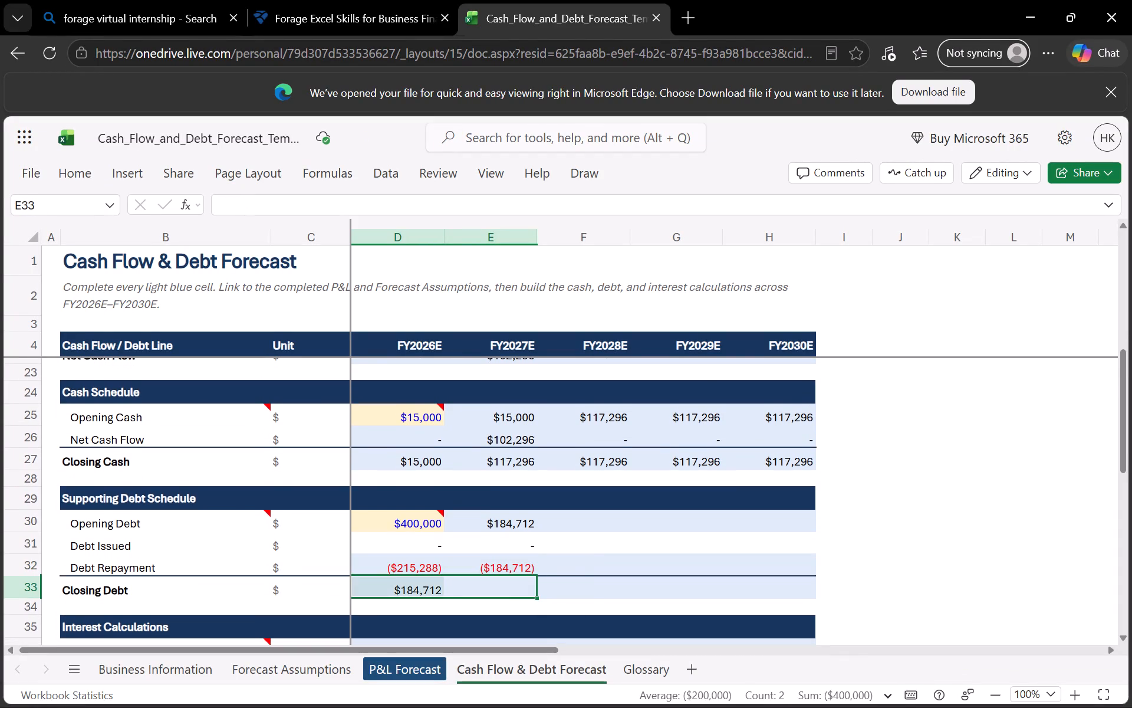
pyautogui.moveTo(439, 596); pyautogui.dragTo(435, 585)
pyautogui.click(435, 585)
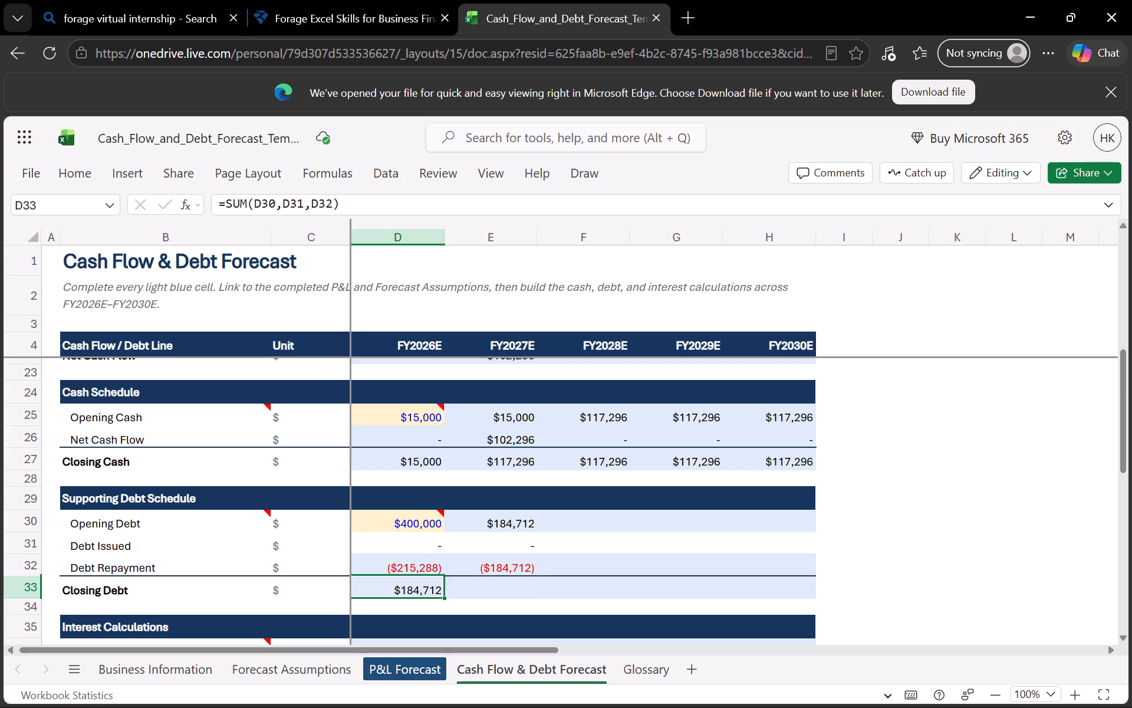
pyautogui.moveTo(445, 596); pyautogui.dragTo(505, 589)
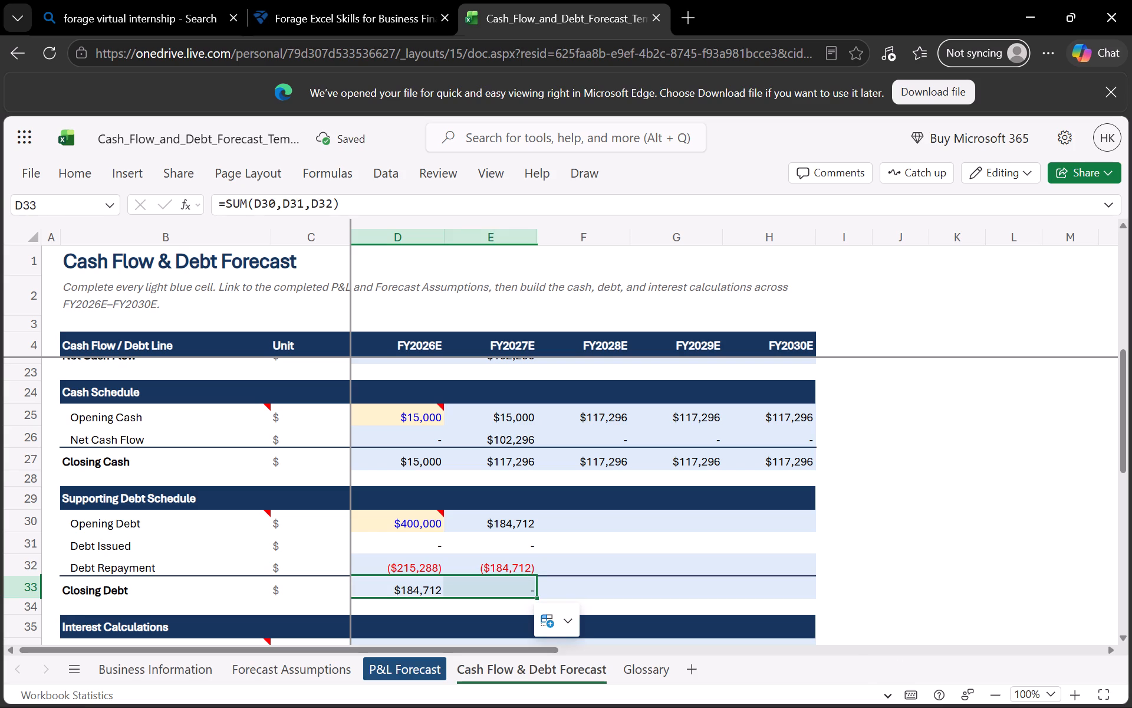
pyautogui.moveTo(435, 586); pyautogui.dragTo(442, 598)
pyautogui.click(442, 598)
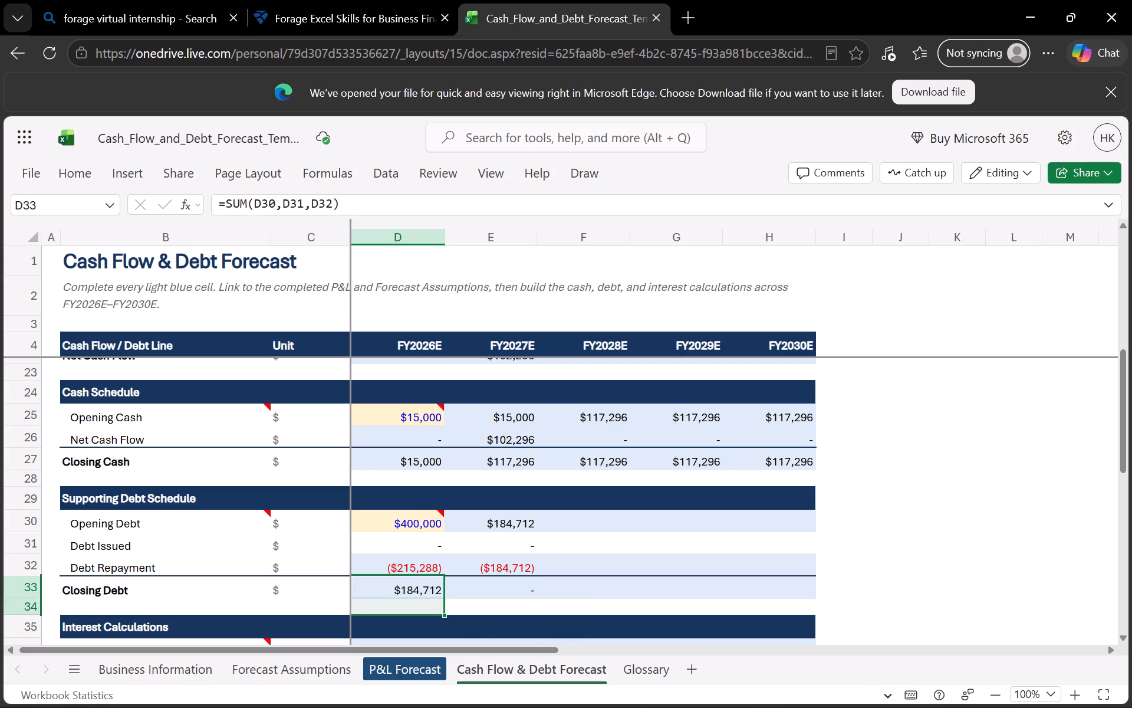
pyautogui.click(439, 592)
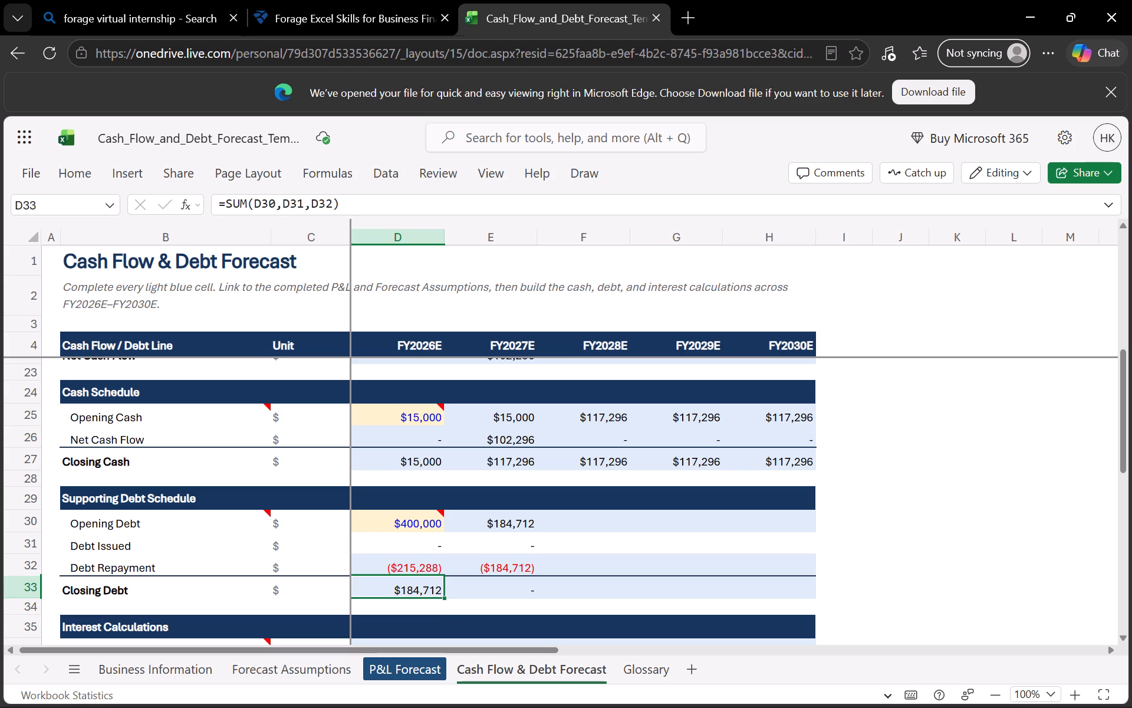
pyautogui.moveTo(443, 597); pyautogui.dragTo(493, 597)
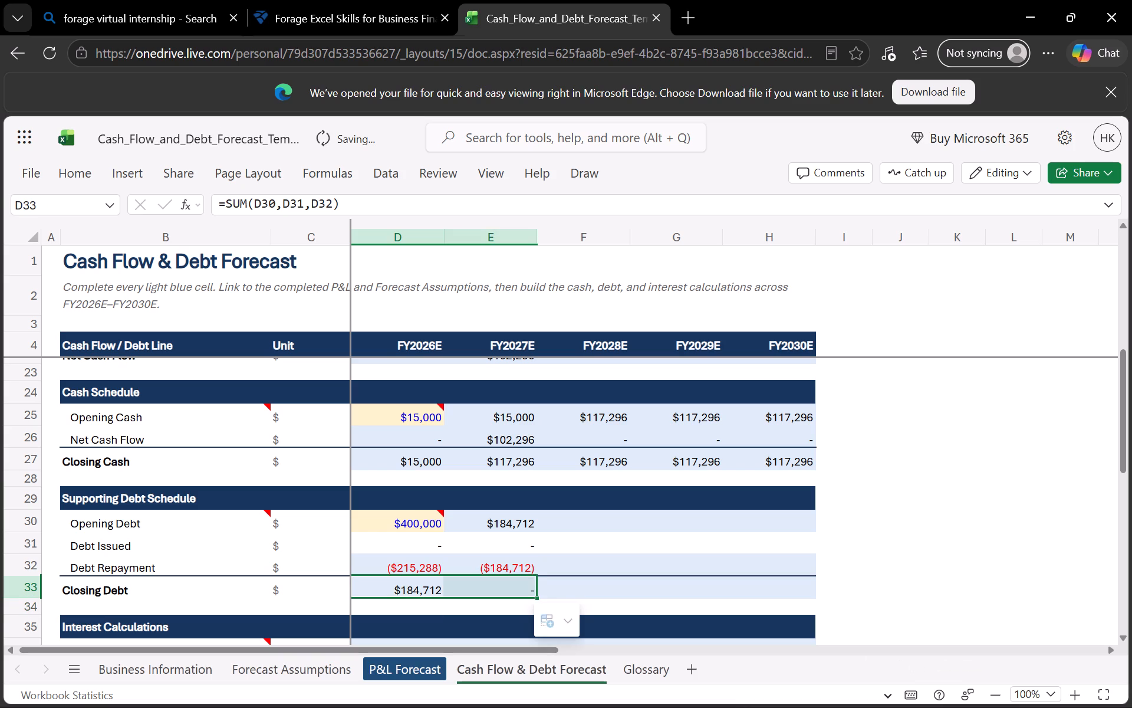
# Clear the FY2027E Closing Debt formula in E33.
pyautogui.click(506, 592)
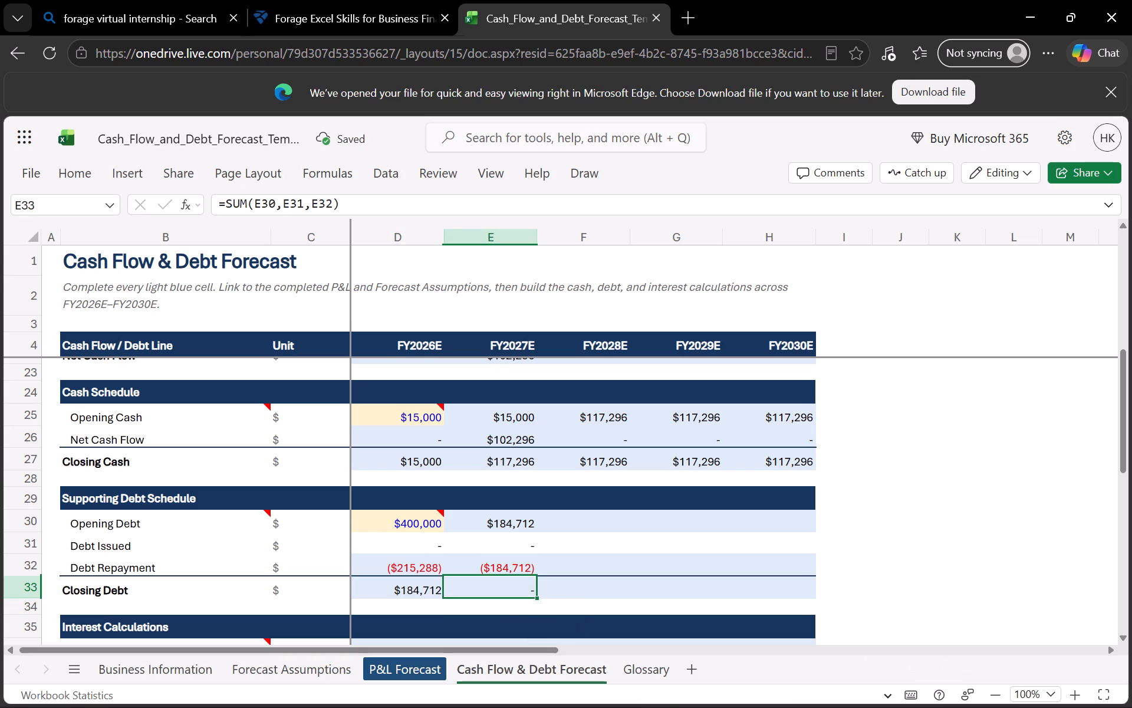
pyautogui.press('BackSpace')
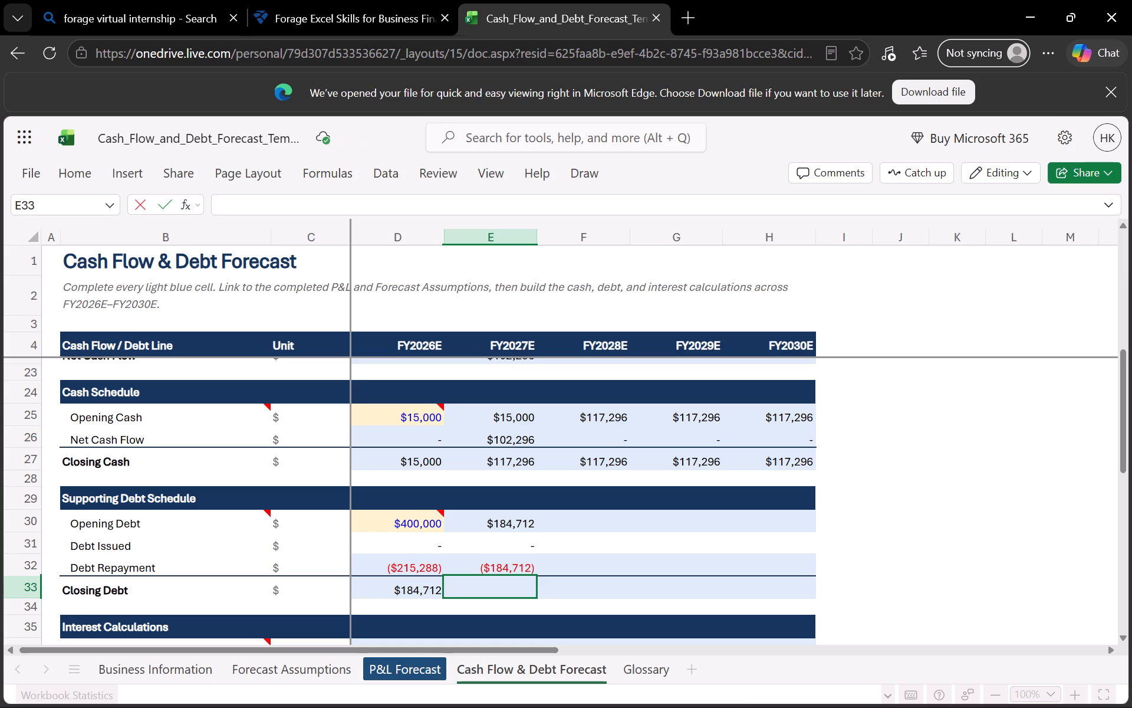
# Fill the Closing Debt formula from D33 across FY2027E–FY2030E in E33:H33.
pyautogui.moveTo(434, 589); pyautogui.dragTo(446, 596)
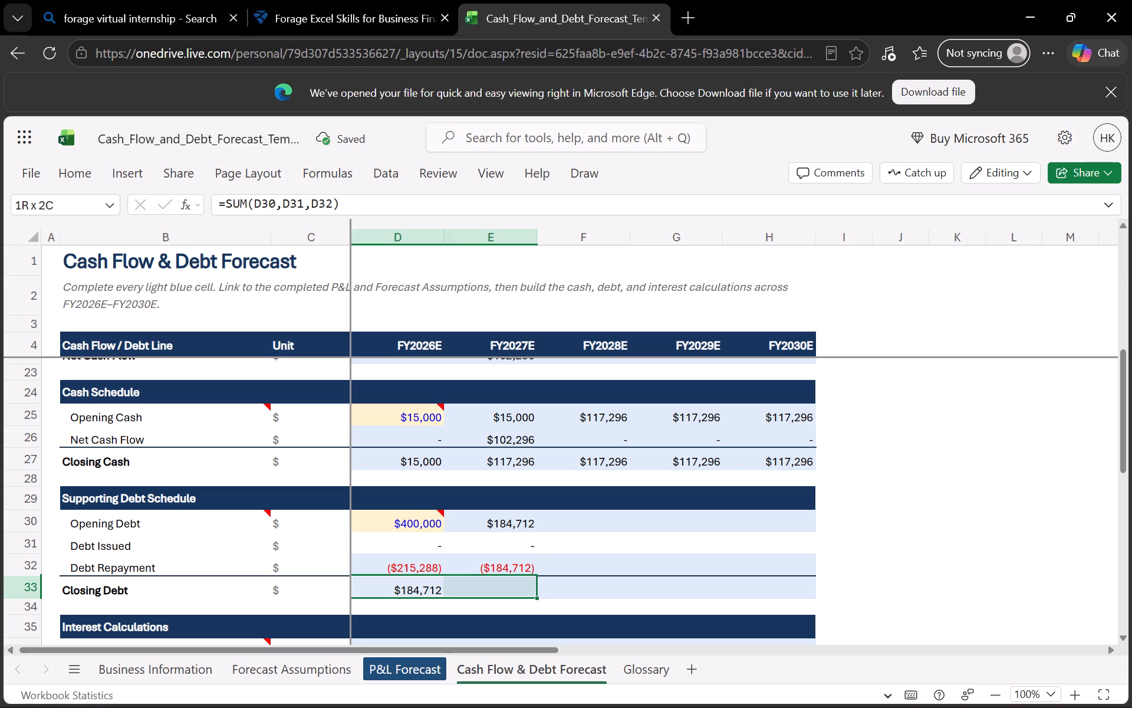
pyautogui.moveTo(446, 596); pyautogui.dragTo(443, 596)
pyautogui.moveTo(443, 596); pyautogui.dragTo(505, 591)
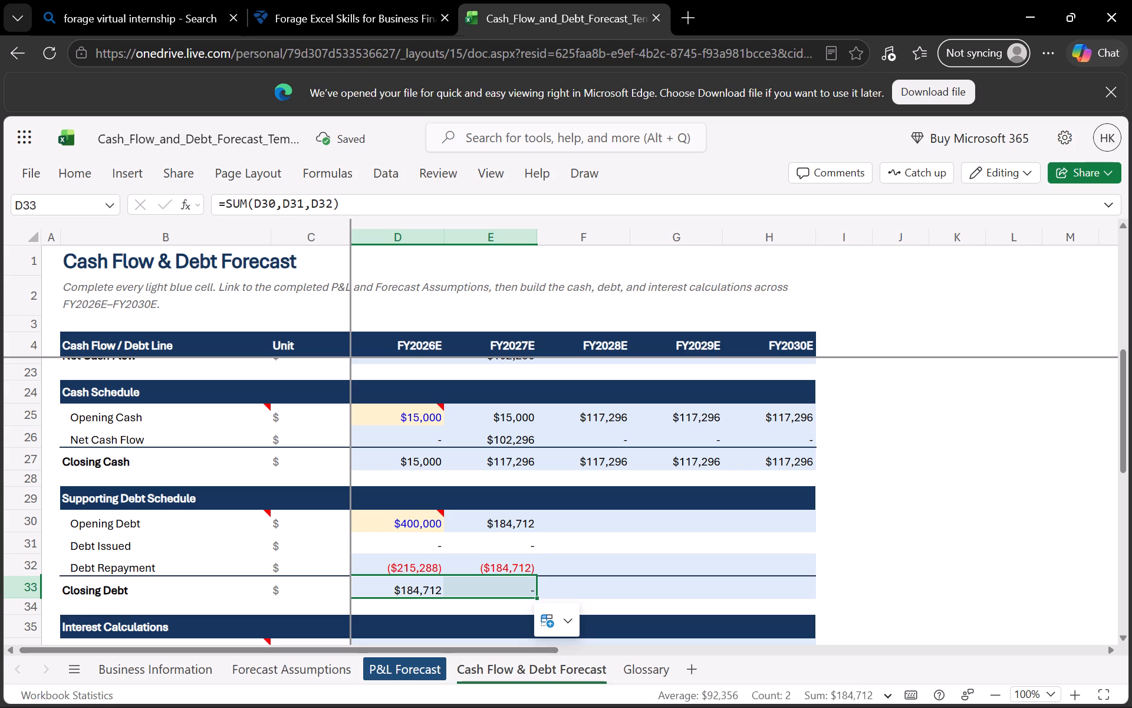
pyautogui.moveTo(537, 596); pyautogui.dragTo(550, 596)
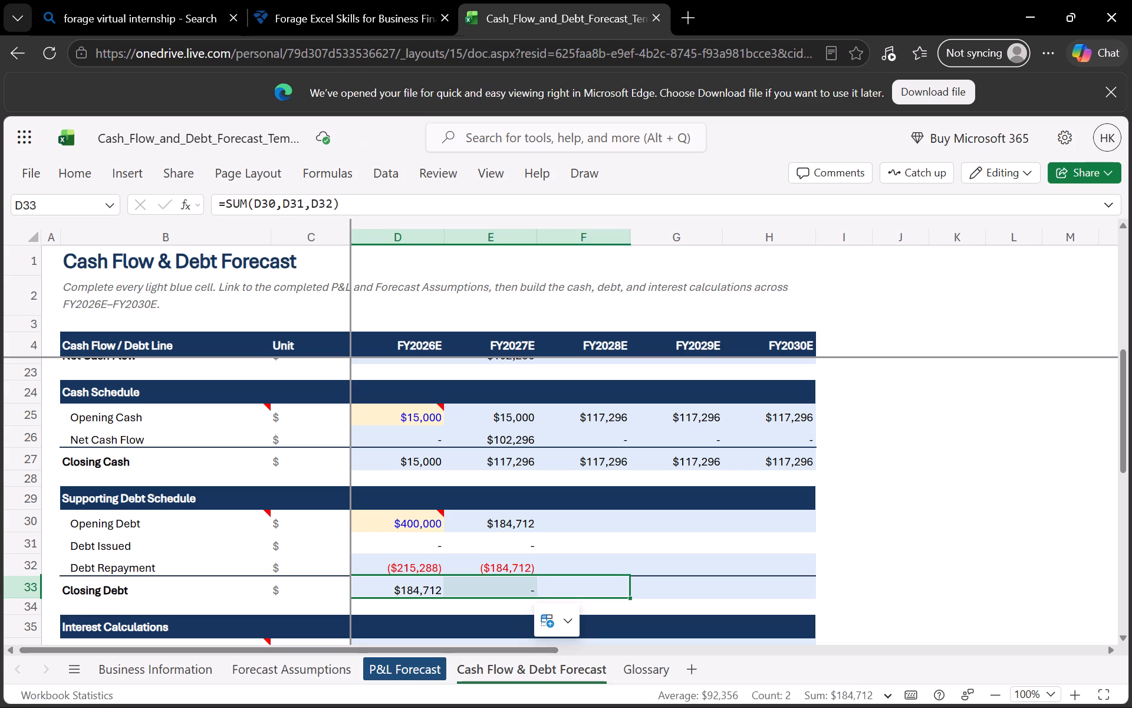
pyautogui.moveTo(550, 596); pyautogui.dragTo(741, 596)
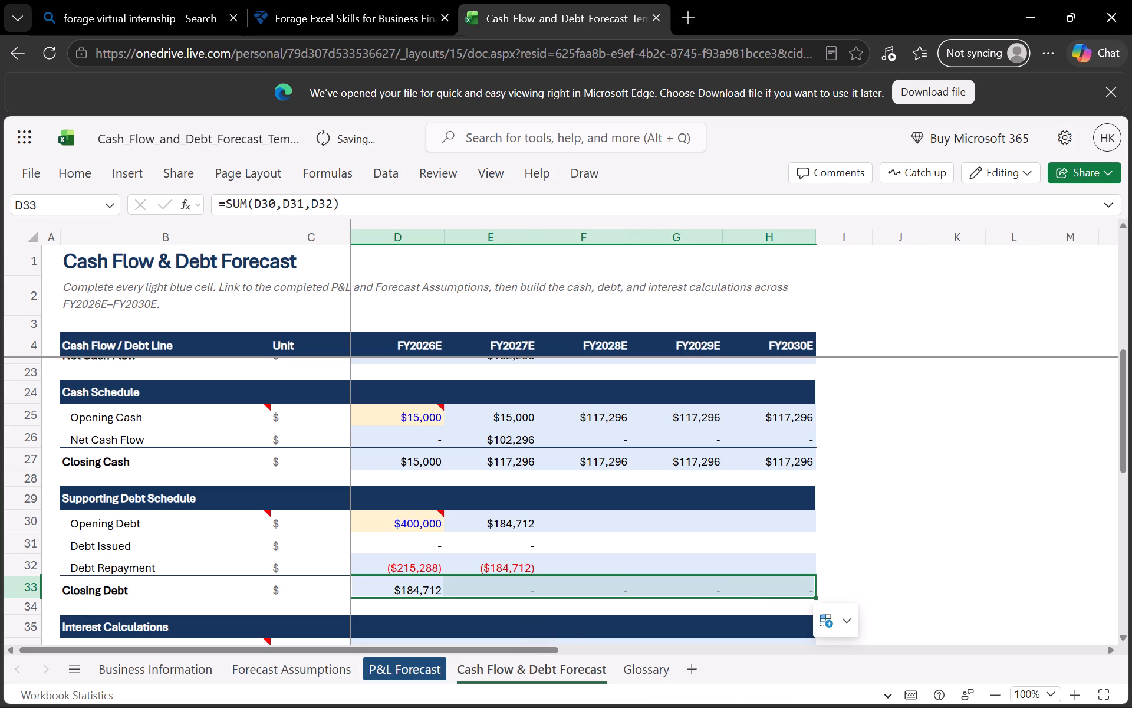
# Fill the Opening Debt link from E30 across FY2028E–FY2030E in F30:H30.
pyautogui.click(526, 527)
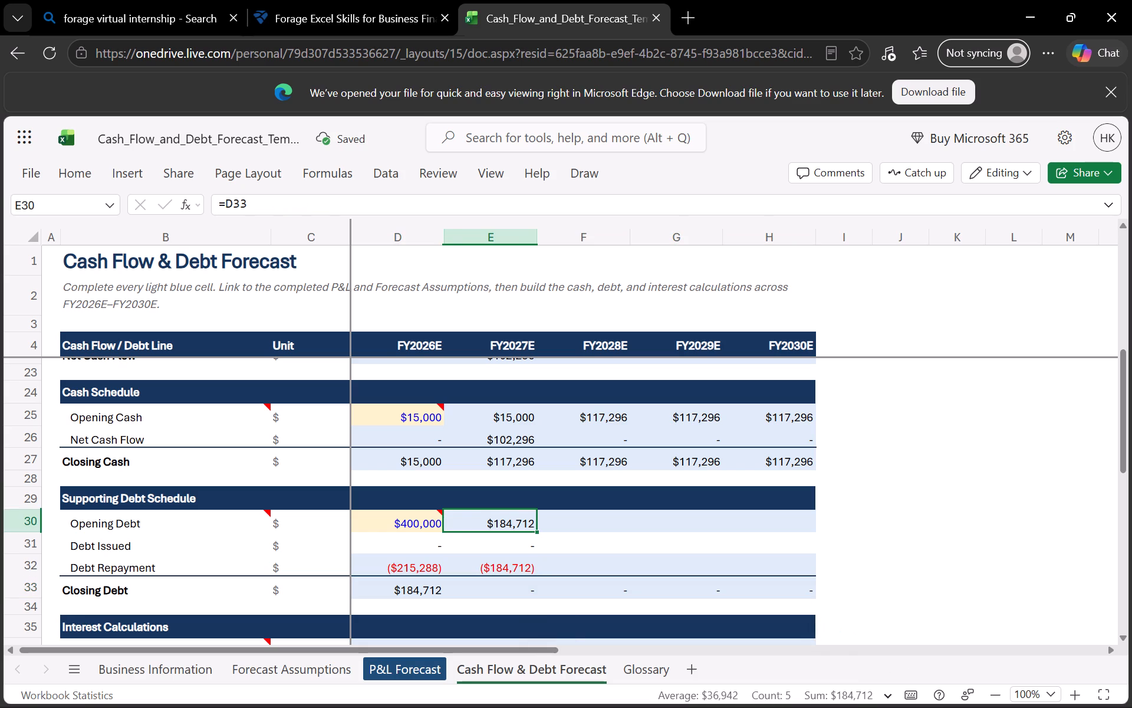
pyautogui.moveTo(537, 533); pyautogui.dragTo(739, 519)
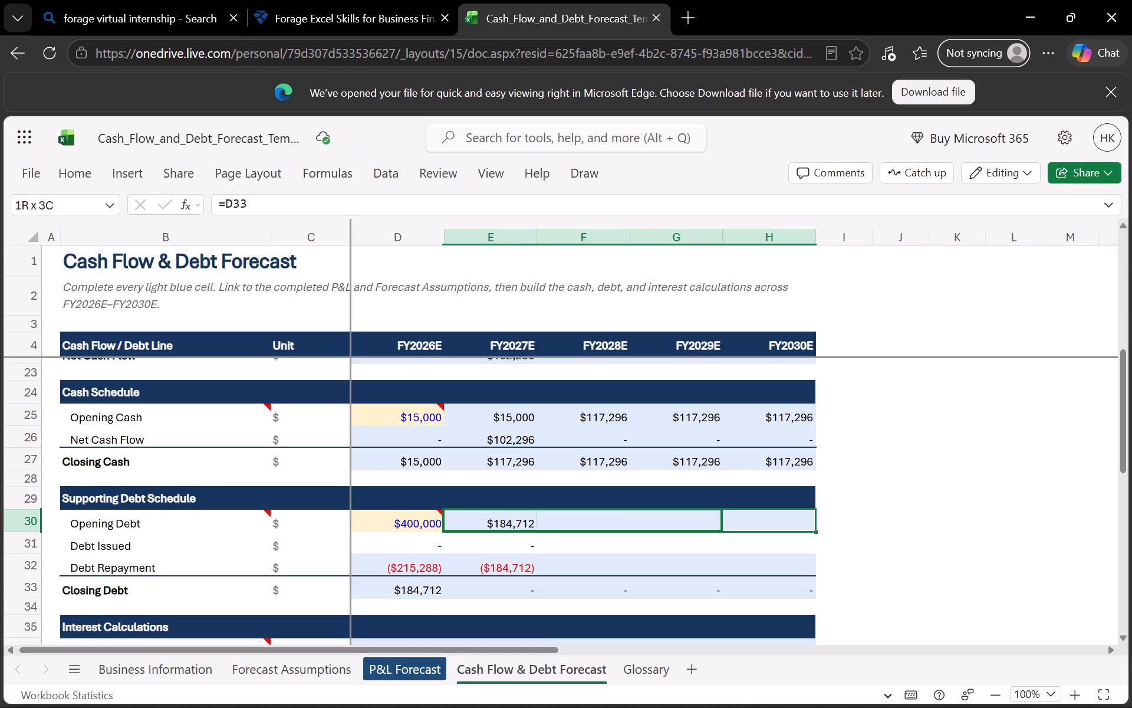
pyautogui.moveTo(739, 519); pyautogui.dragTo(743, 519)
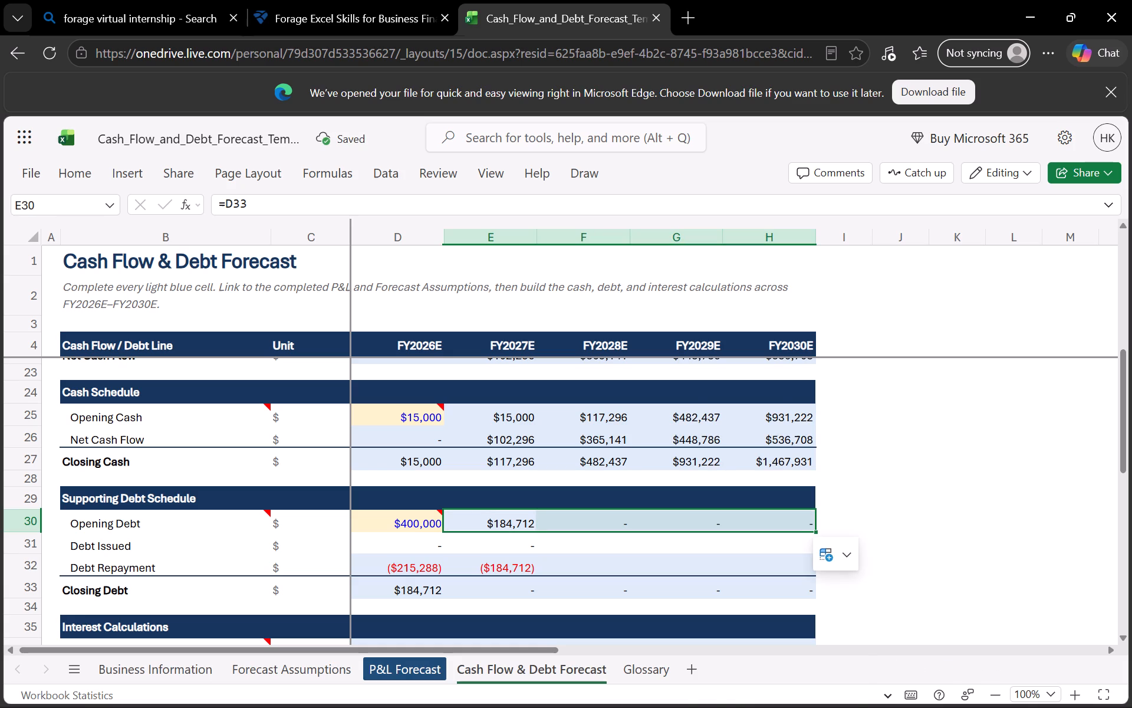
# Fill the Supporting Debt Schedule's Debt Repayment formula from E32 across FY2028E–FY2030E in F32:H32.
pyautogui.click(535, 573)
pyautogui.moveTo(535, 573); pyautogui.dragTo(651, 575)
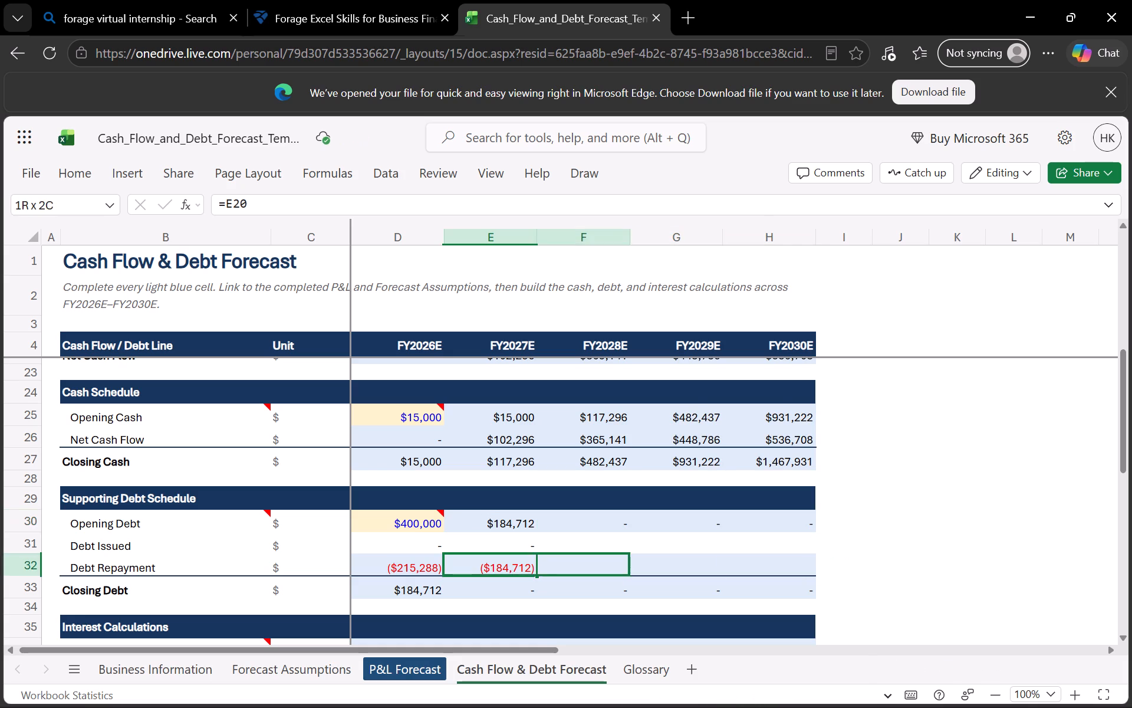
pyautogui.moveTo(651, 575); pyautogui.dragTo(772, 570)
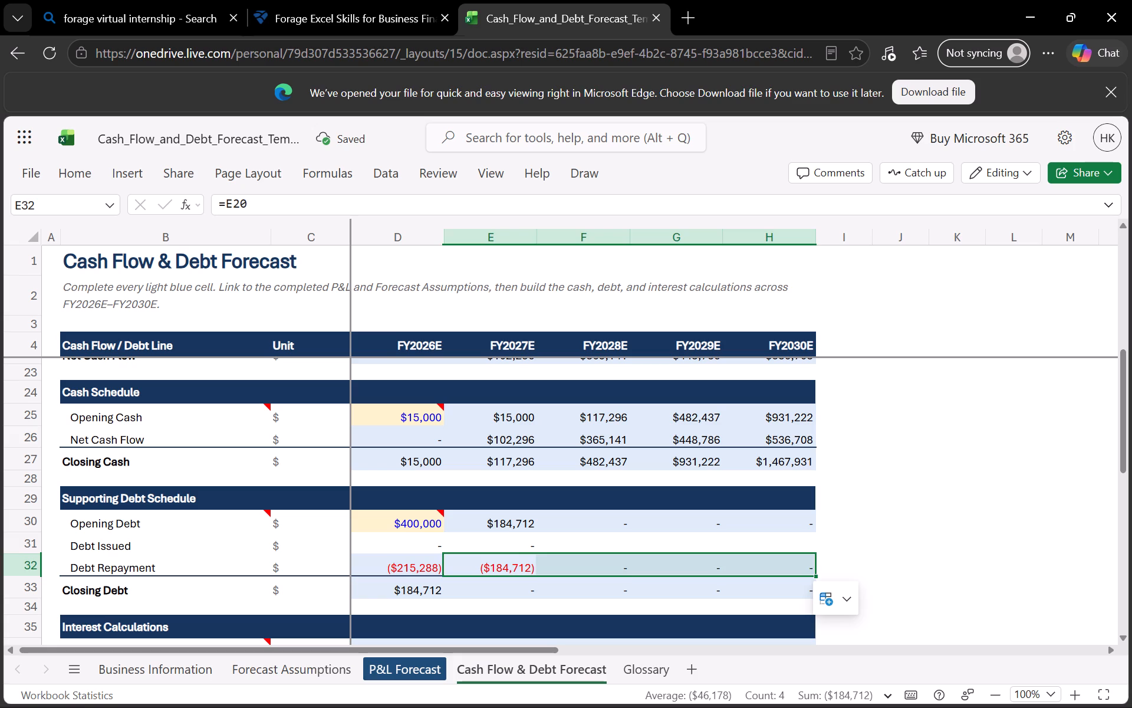
# Check the FY2028E formulas for Debt Repayment in F32 and F20 and for Financing Cash Flow in F21.
pyautogui.click(604, 567)
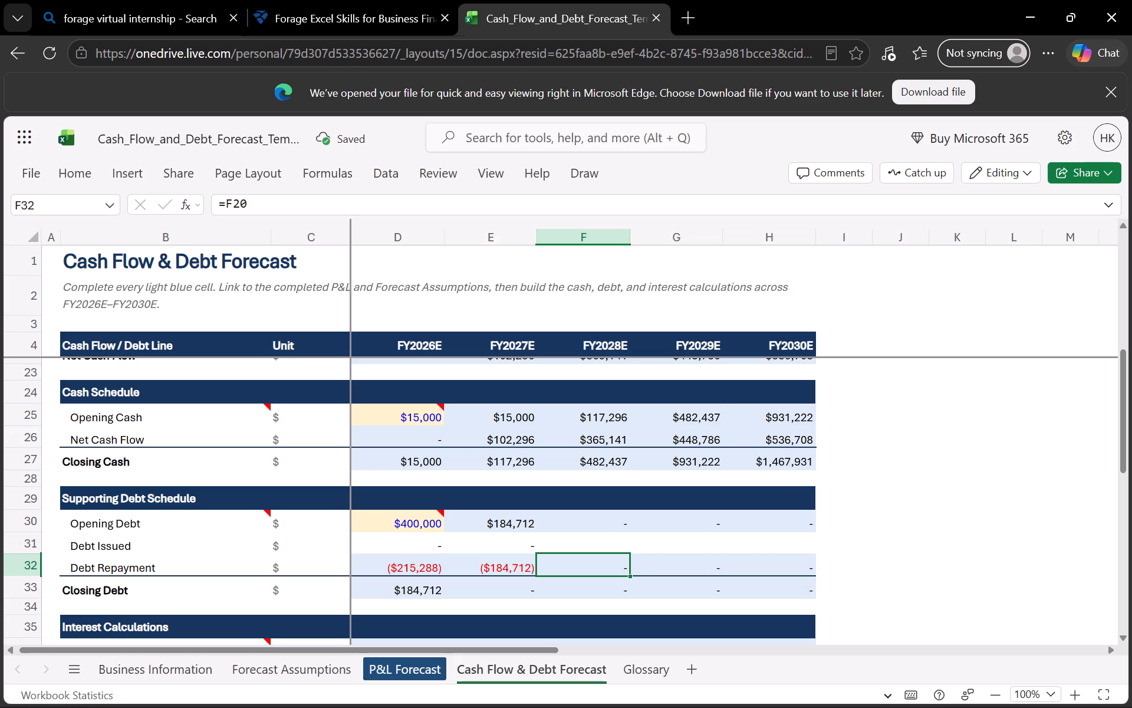
pyautogui.scroll(1, 594, 466)
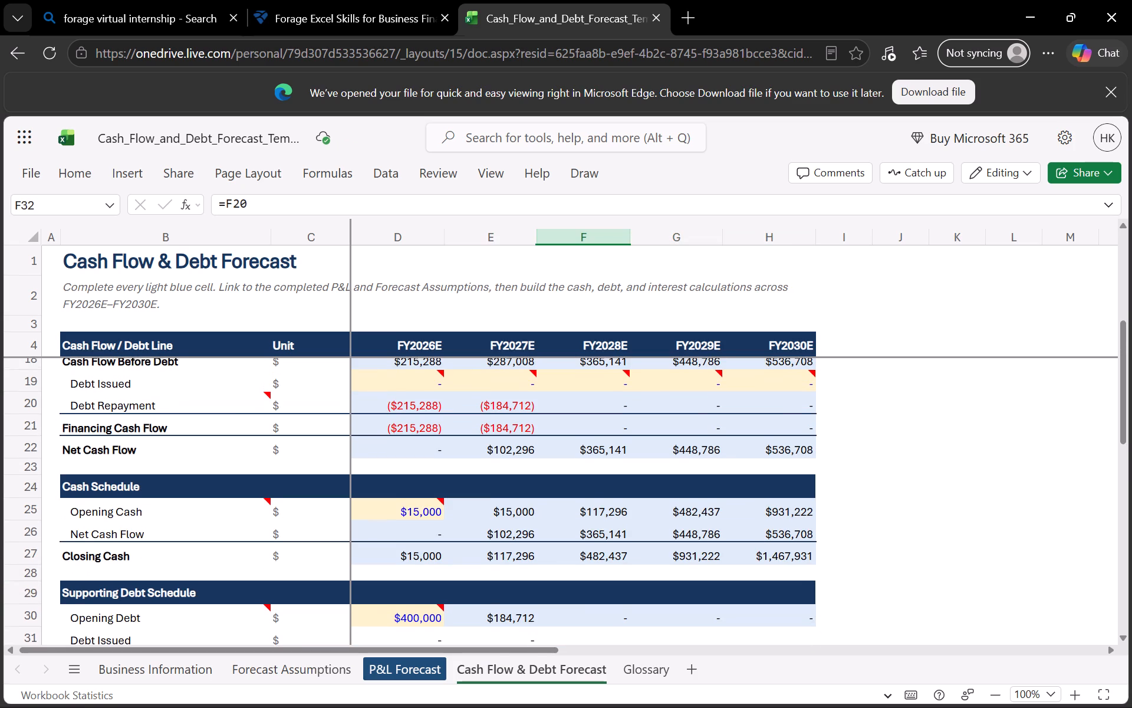
pyautogui.scroll(2, 594, 466)
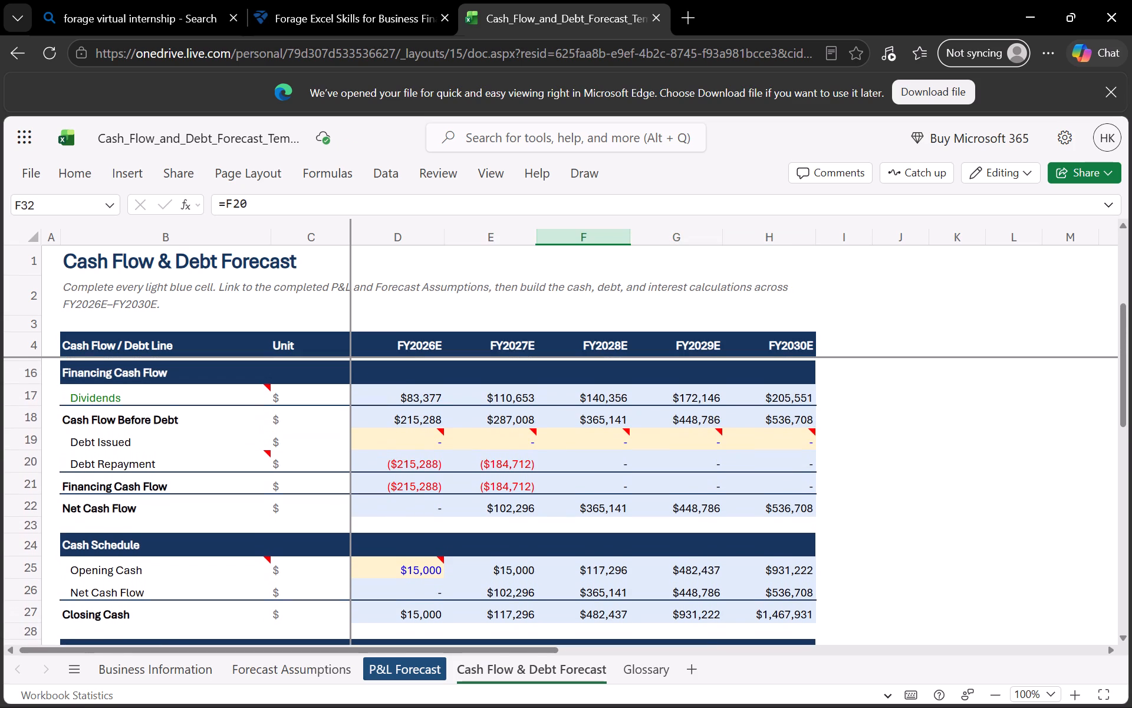
pyautogui.scroll(1, 594, 466)
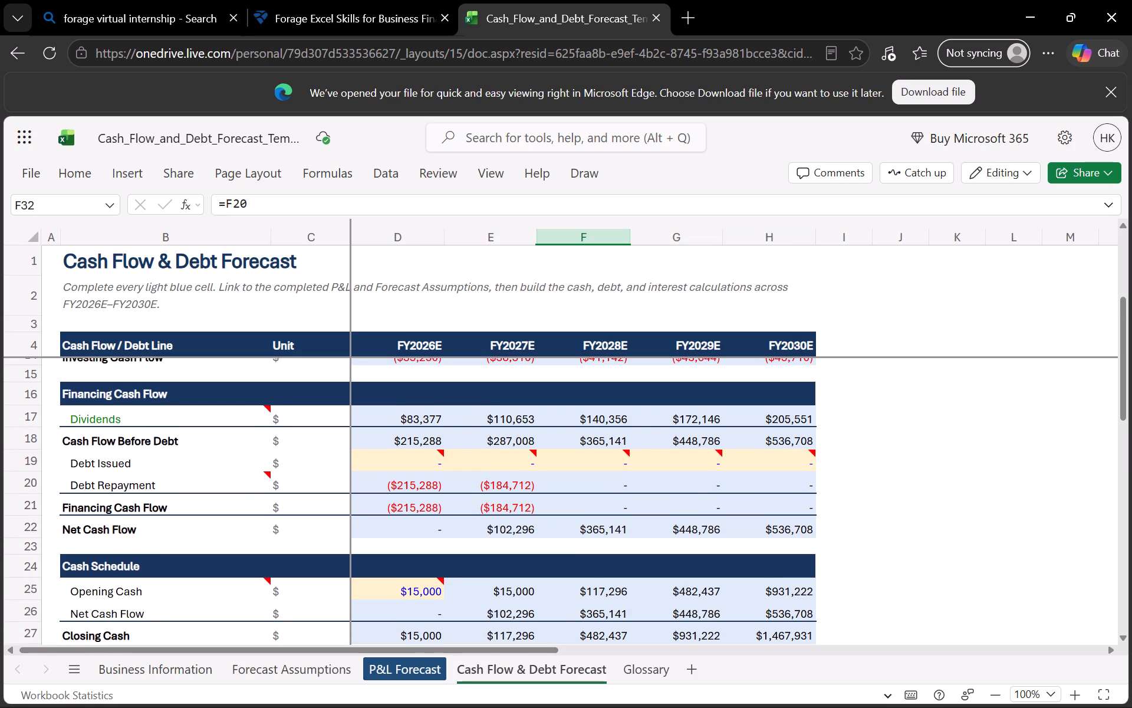
pyautogui.scroll(1, 594, 466)
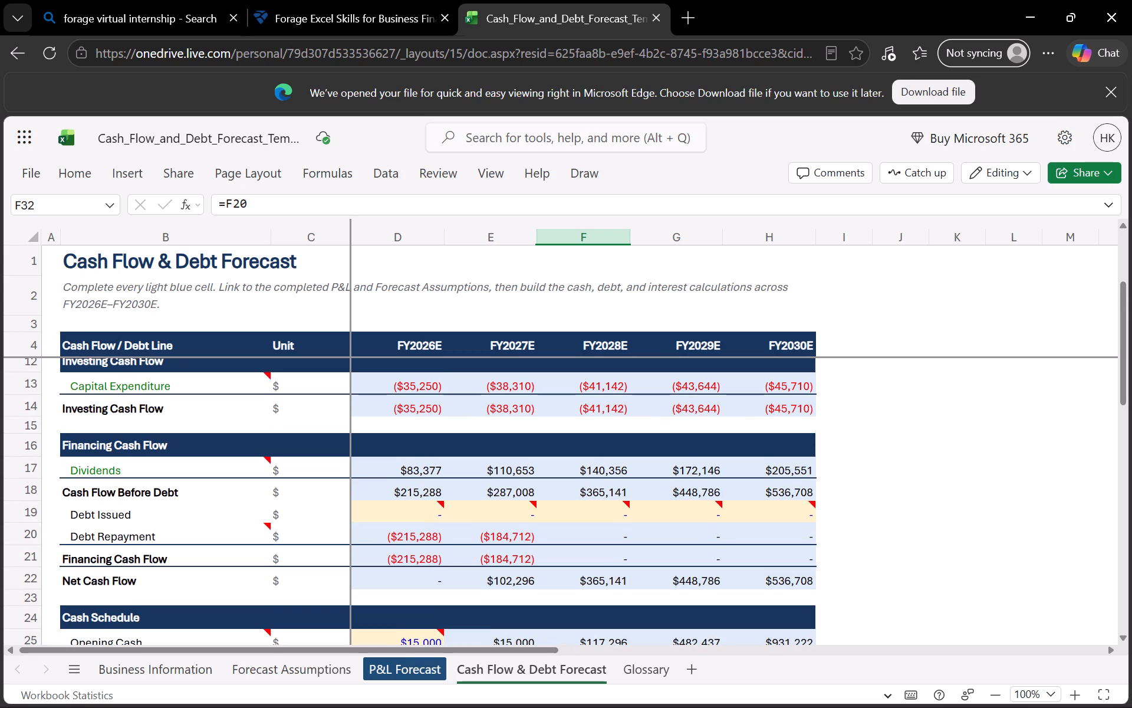
pyautogui.click(567, 546)
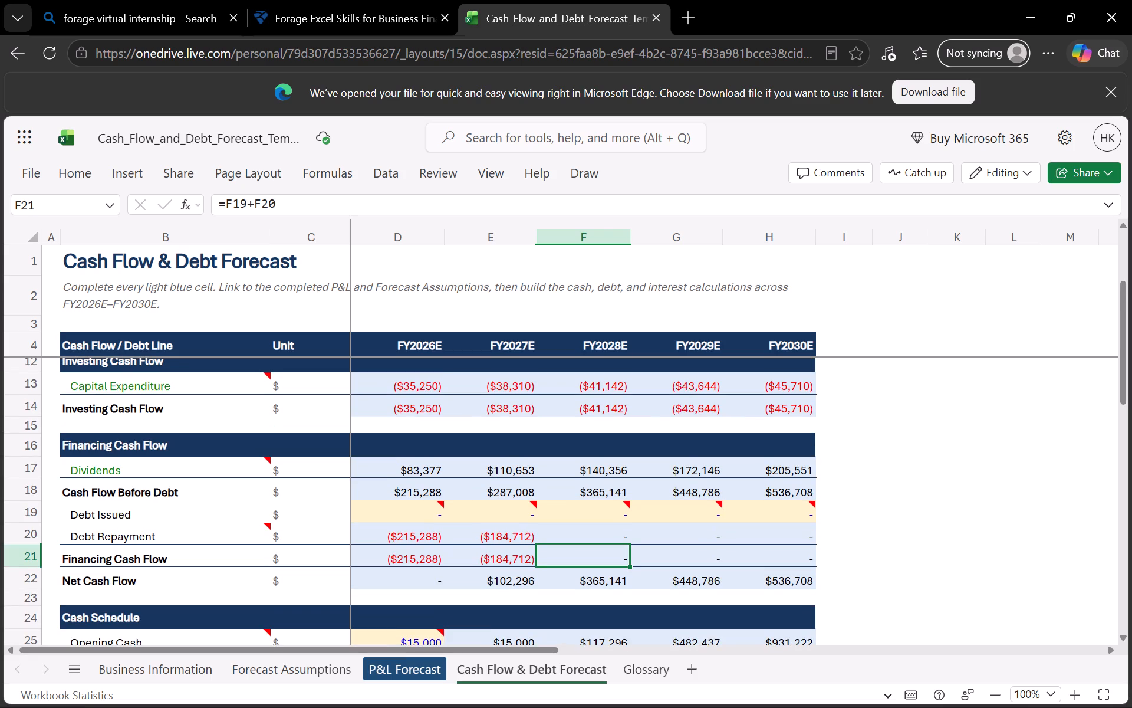
pyautogui.click(582, 533)
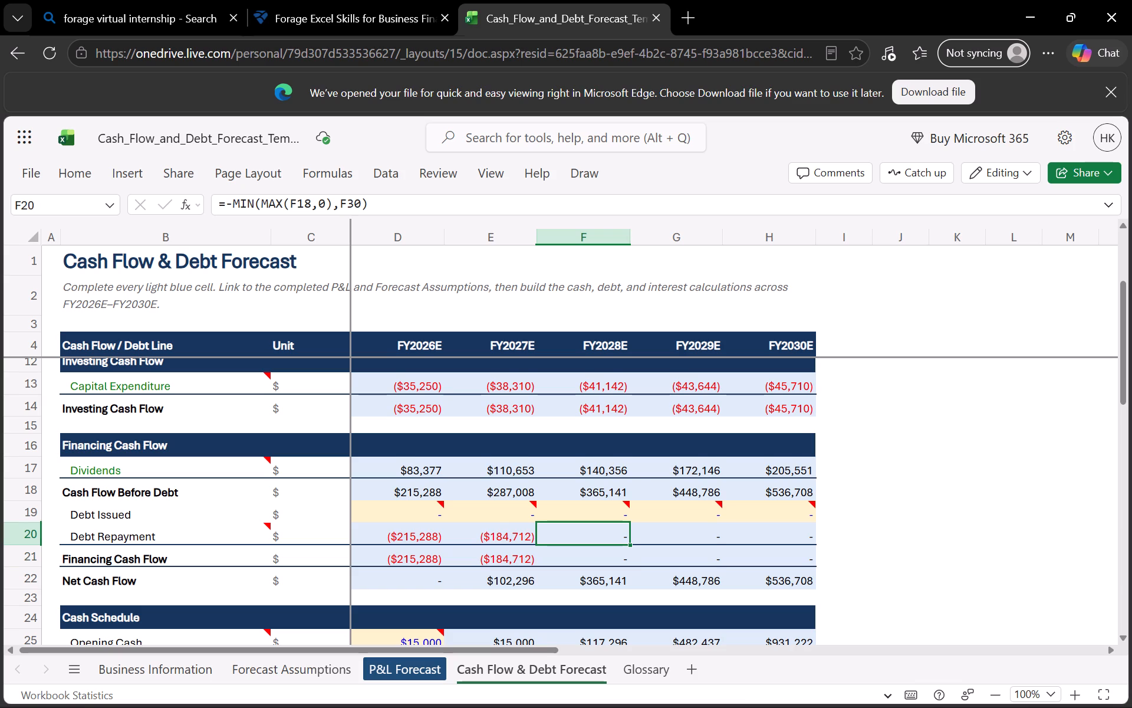
pyautogui.scroll(1, 555, 551)
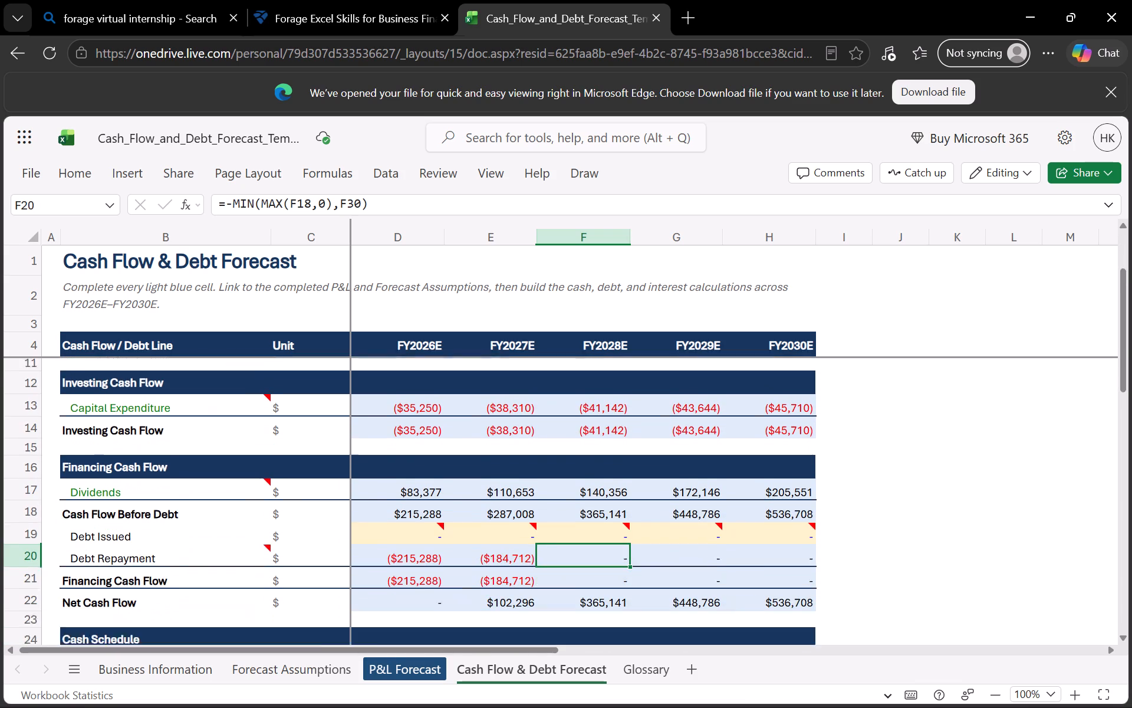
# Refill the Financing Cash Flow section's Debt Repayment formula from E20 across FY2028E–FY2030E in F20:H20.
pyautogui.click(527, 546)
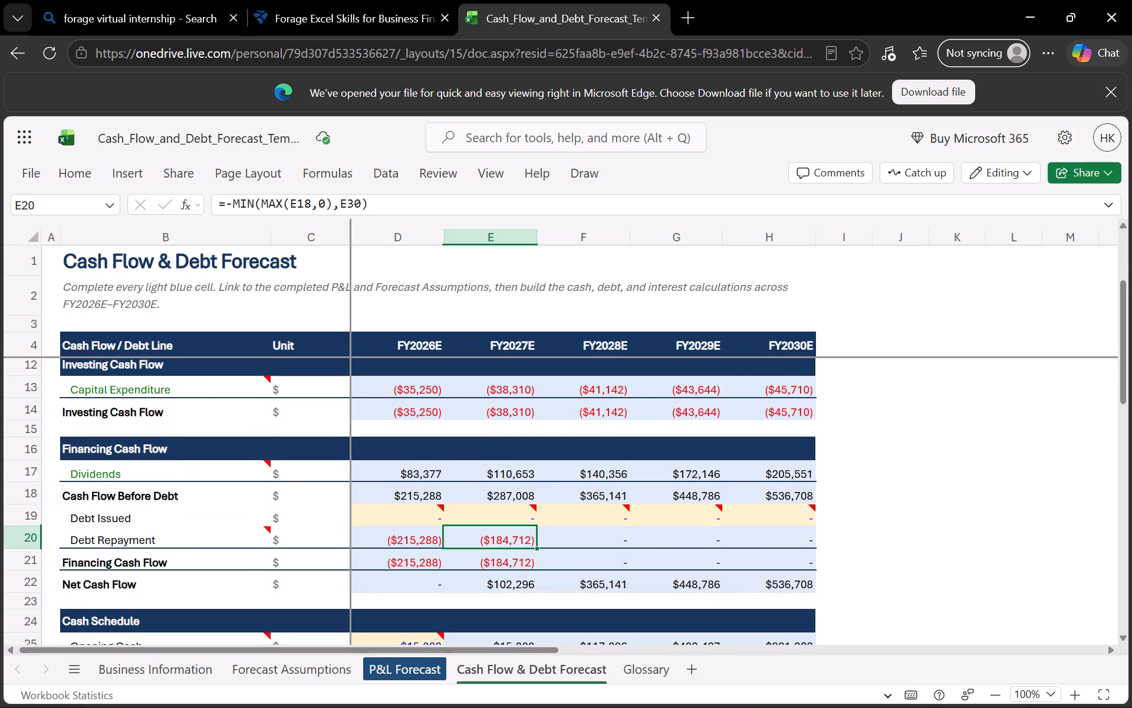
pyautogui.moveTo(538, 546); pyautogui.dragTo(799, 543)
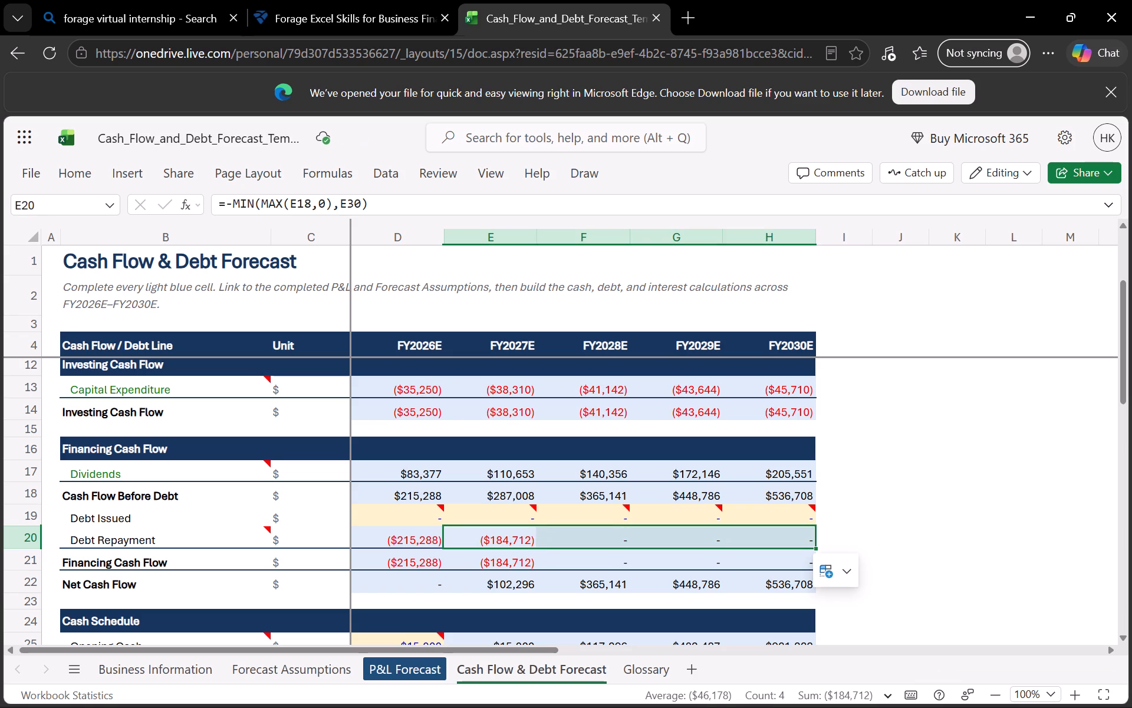
# Examine the Net Cash Flow formulas in F22 and E22 and review the Cash Schedule and Supporting Debt Schedule rows.
pyautogui.click(564, 584)
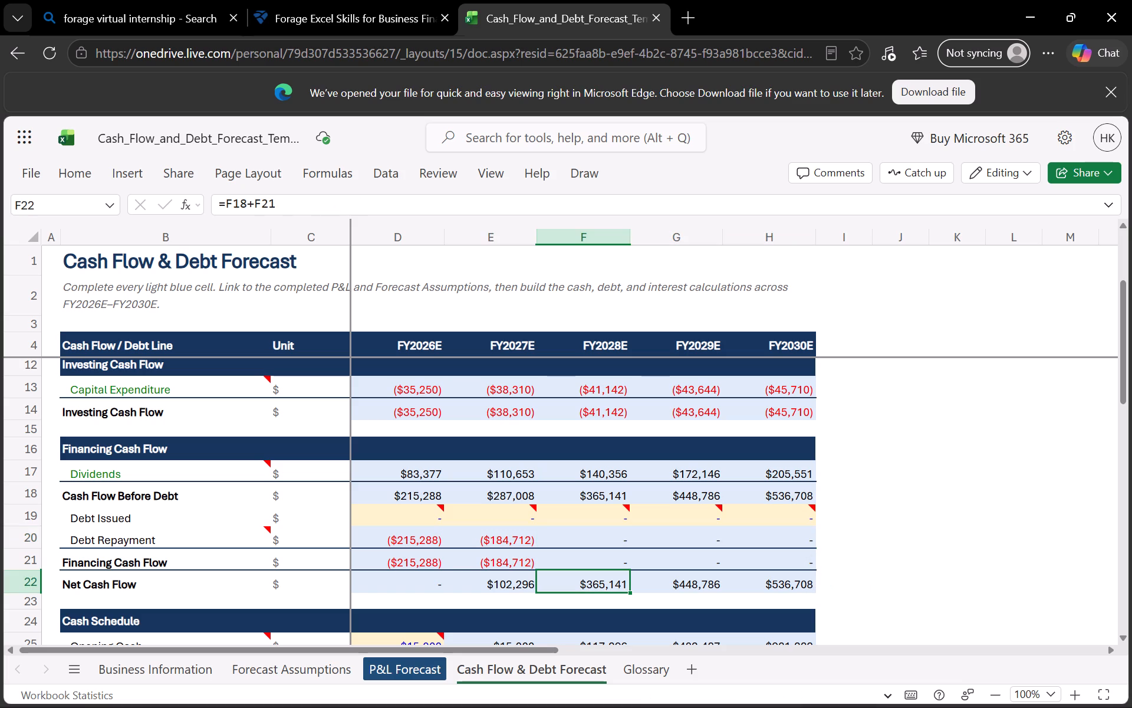
pyautogui.click(533, 582)
pyautogui.scroll(-1, 640, 552)
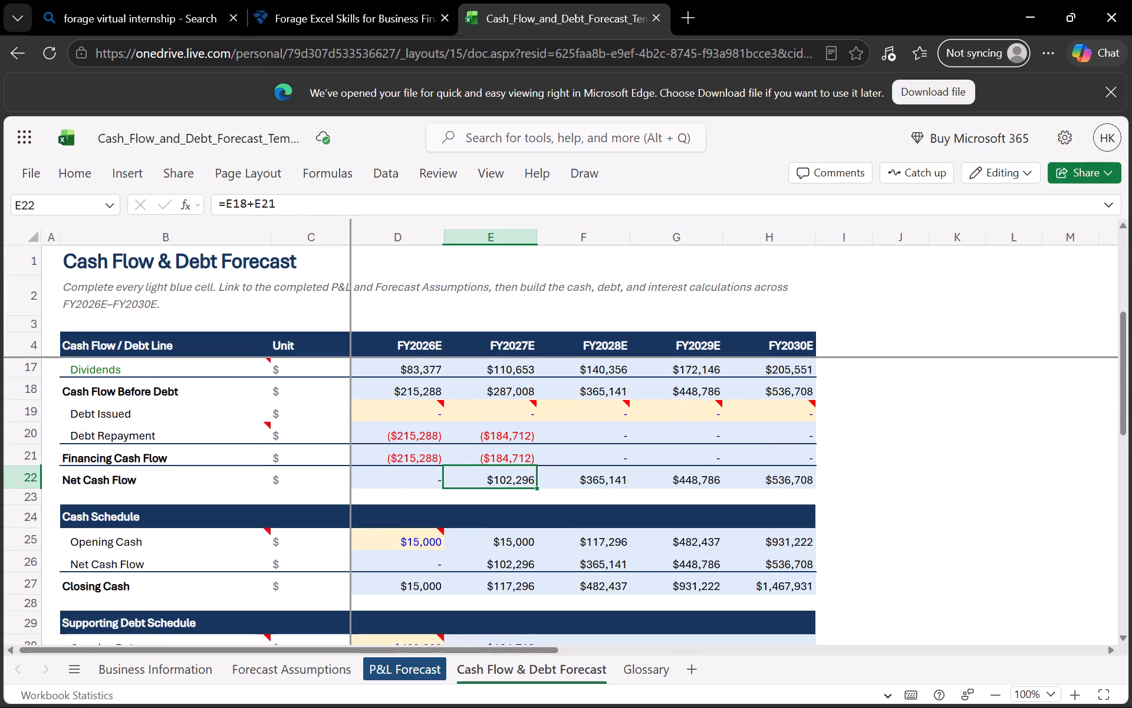
pyautogui.scroll(-4, 640, 552)
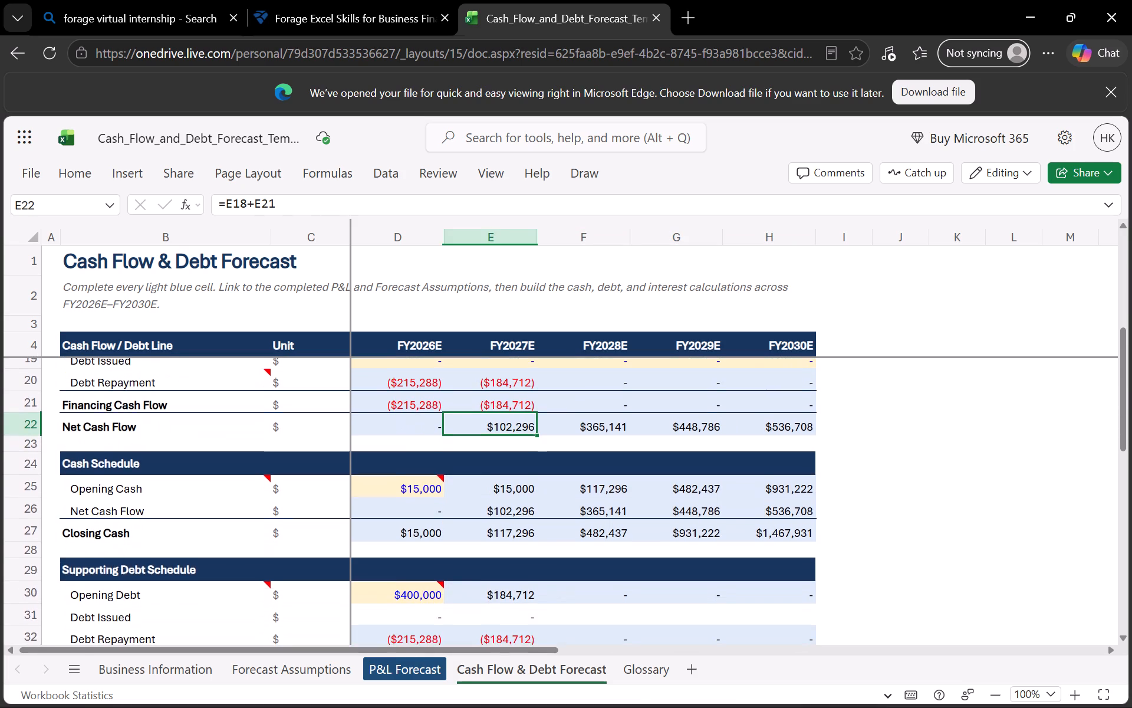
pyautogui.scroll(-3, 640, 552)
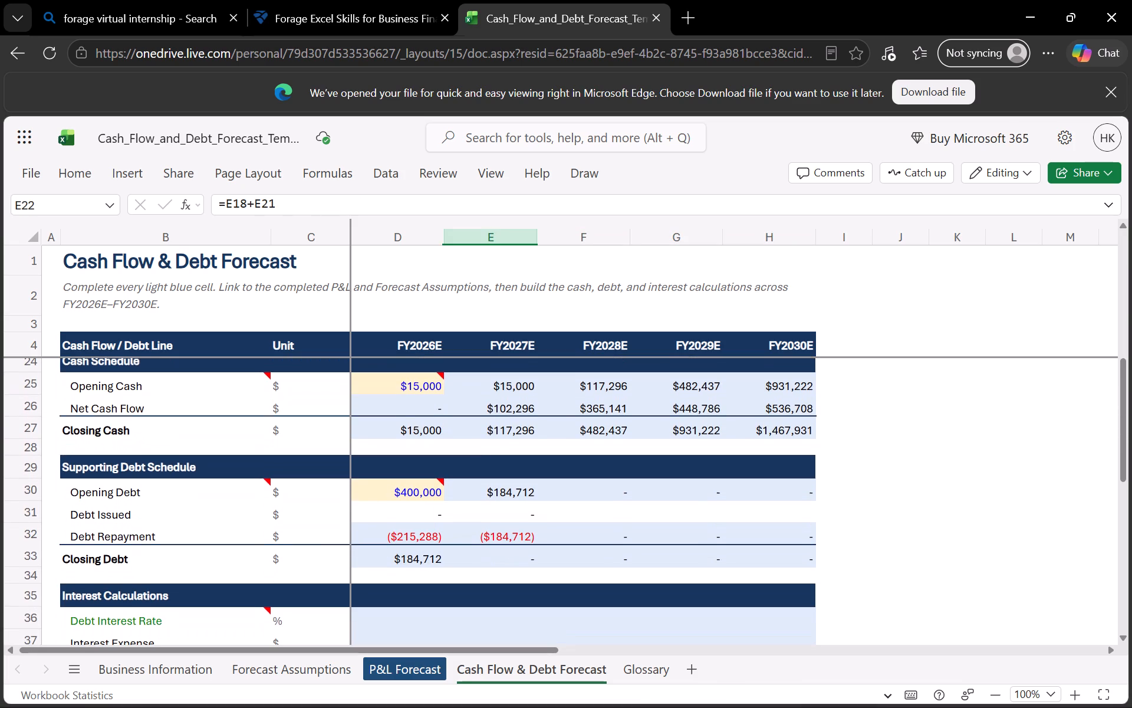
pyautogui.scroll(-1, 640, 552)
pyautogui.scroll(2, 640, 552)
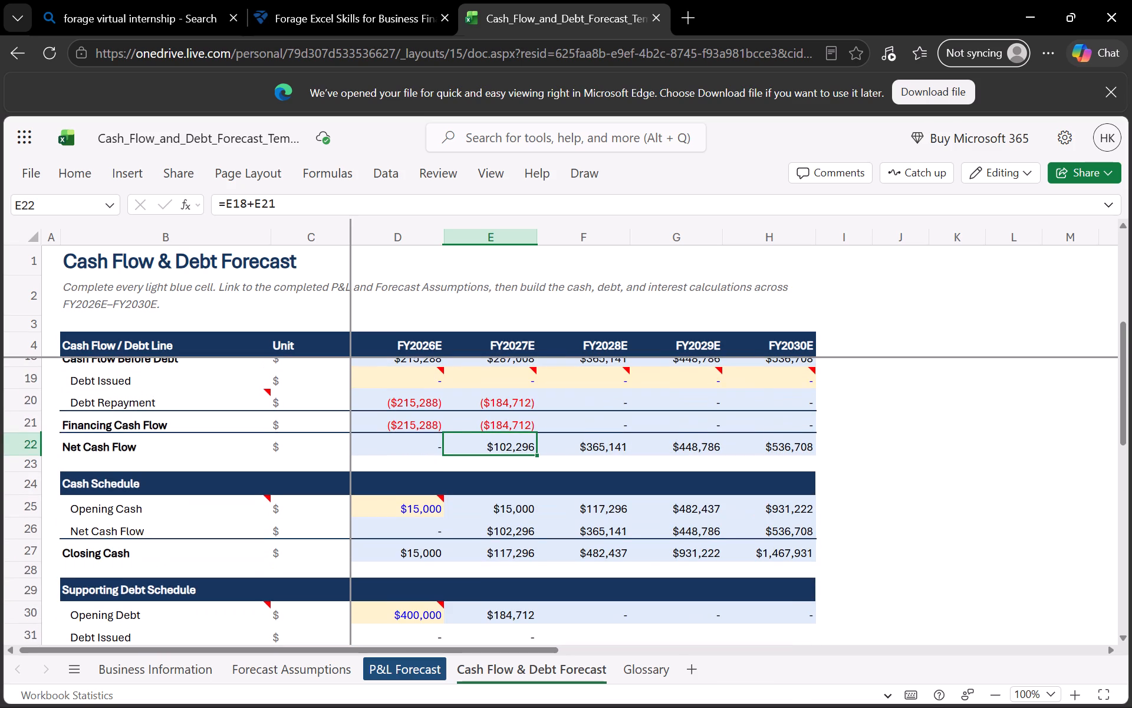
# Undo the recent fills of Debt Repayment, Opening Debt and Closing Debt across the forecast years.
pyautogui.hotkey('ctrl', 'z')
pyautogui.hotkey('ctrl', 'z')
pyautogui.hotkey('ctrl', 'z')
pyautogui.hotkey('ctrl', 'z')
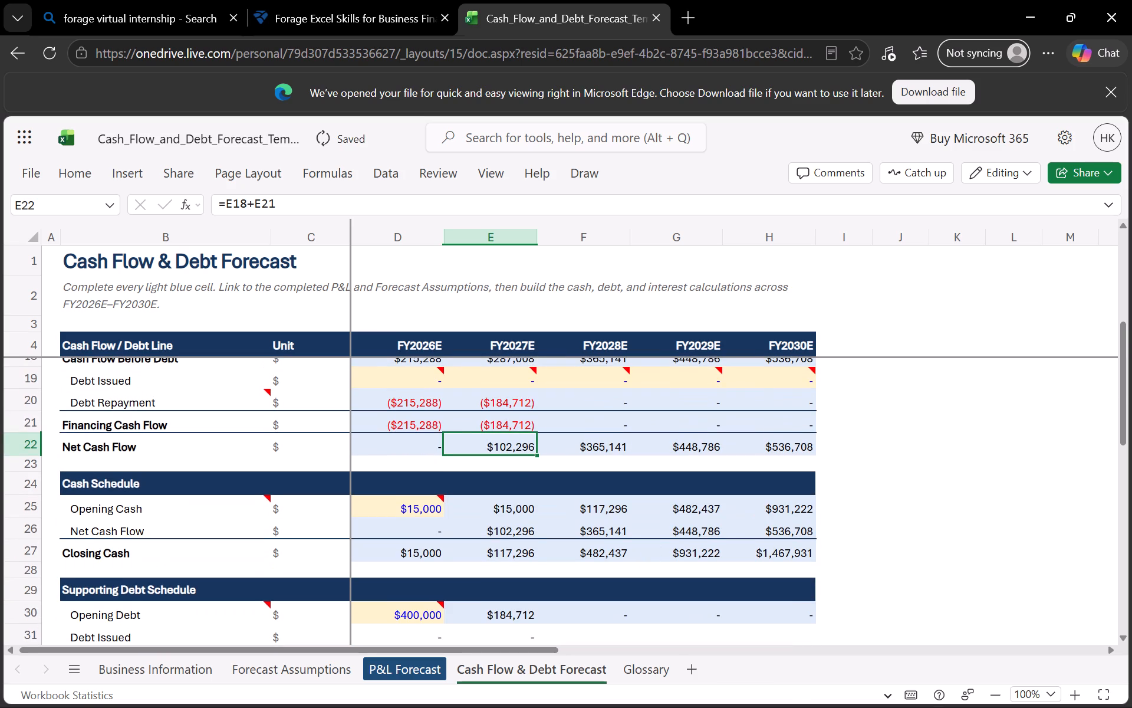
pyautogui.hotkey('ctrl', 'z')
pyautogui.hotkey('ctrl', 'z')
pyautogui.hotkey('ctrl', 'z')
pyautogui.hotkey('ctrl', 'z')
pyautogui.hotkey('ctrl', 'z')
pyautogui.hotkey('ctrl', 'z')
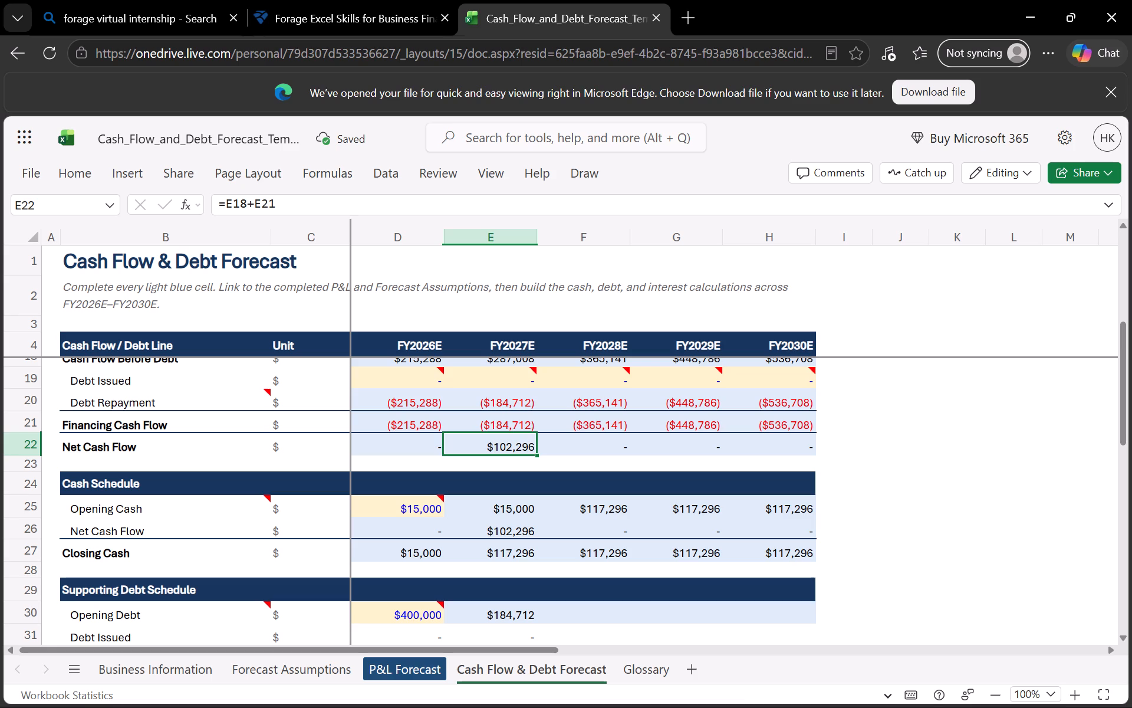
# Undo the earlier Supporting Debt Schedule formulas for Opening Debt, Debt Issued, Debt Repayment and Closing Debt, leaving only the provided FY2026E Opening Debt.
pyautogui.hotkey('ctrl', 'z')
pyautogui.hotkey('ctrl', 'z')
pyautogui.hotkey('ctrl', 'z')
pyautogui.hotkey('ctrl', 'z')
pyautogui.hotkey('ctrl', 'z')
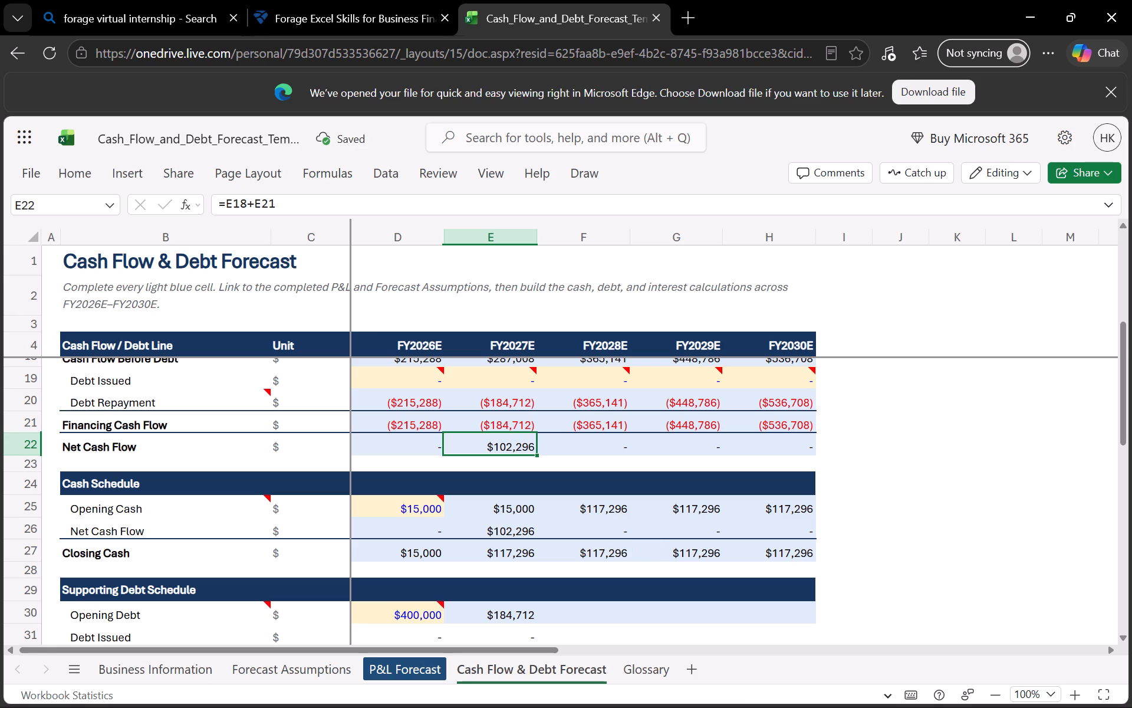
pyautogui.hotkey('ctrl', 'z')
pyautogui.hotkey('ctrl', 'z')
pyautogui.hotkey('ctrl', 'z')
pyautogui.hotkey('ctrl', 'z')
pyautogui.hotkey('ctrl', 'z')
pyautogui.hotkey('ctrl', 'z')
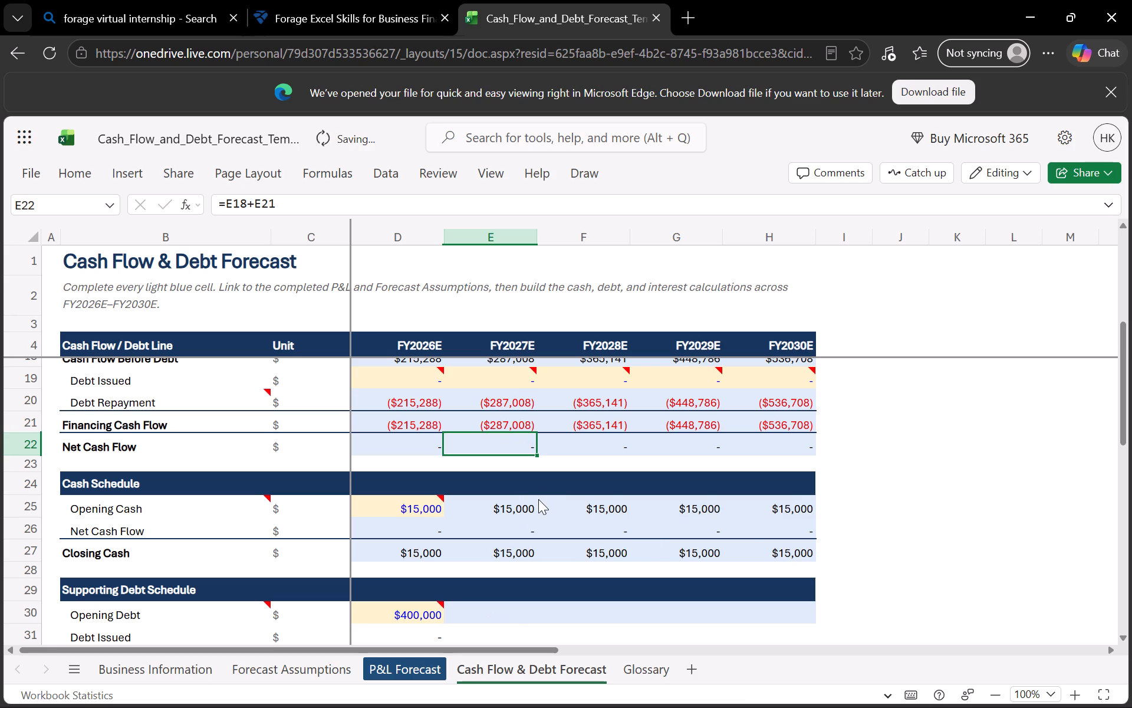
pyautogui.hotkey('ctrl', 'z')
# Review the Financing Cash Flow, Cash Schedule, Supporting Debt Schedule and Interest Calculations sections for rows still needing formulas.
pyautogui.scroll(-1, 529, 527)
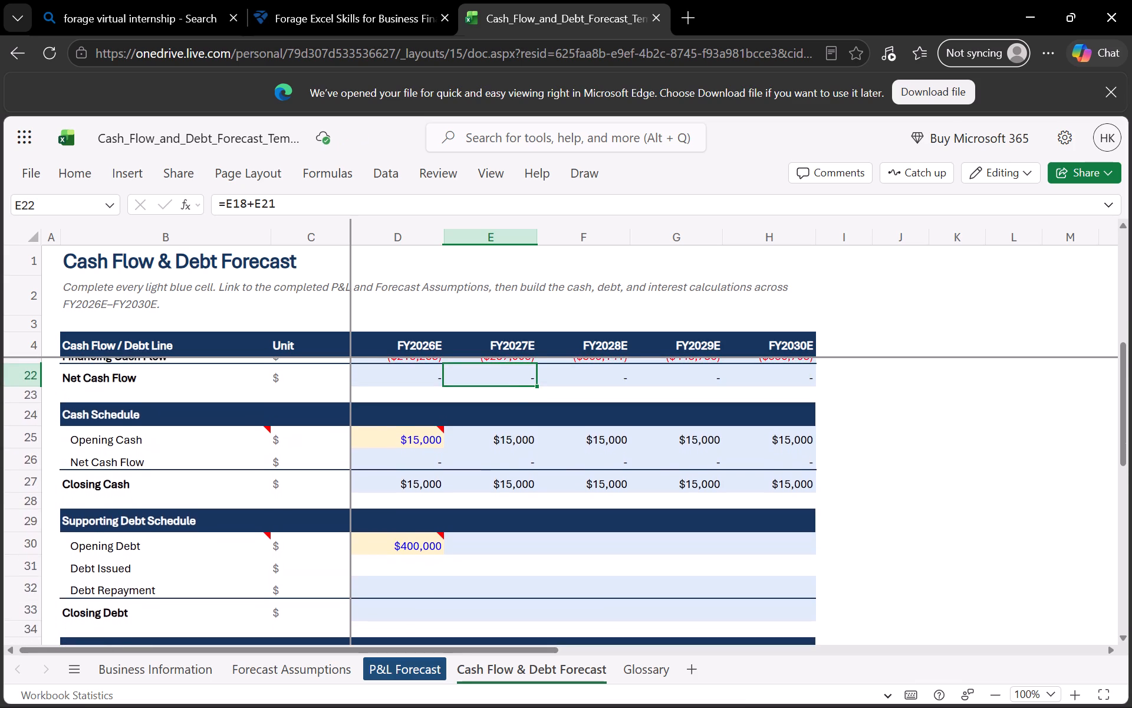
pyautogui.scroll(1, 529, 527)
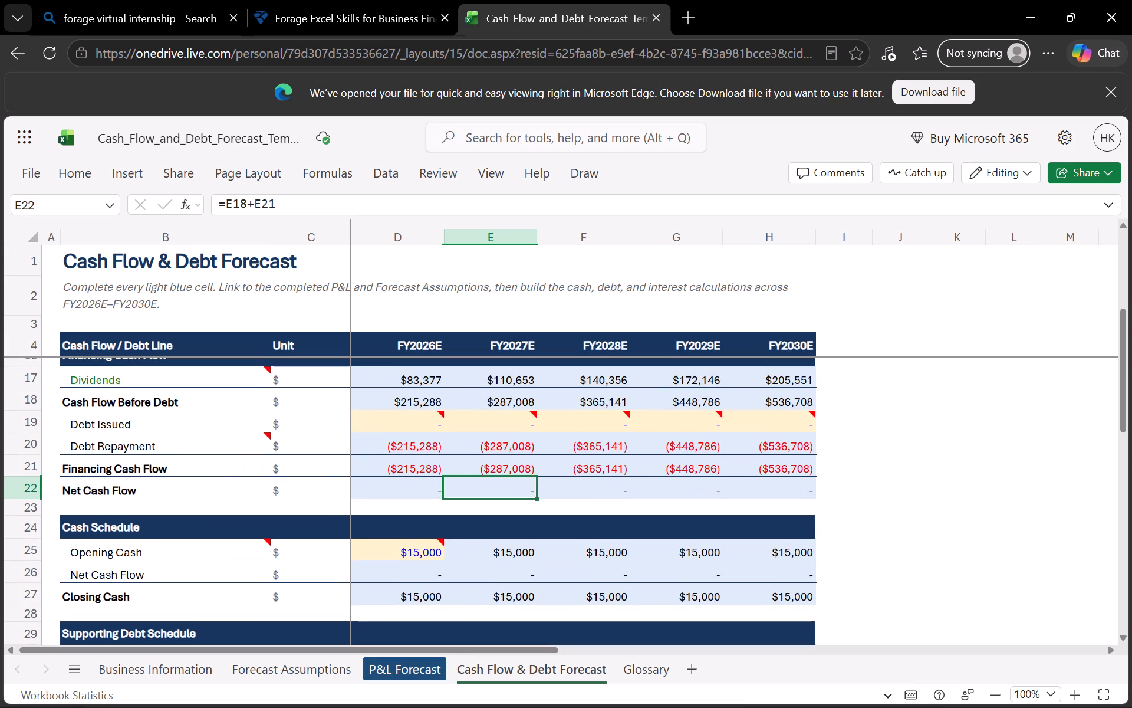
pyautogui.scroll(-1, 468, 514)
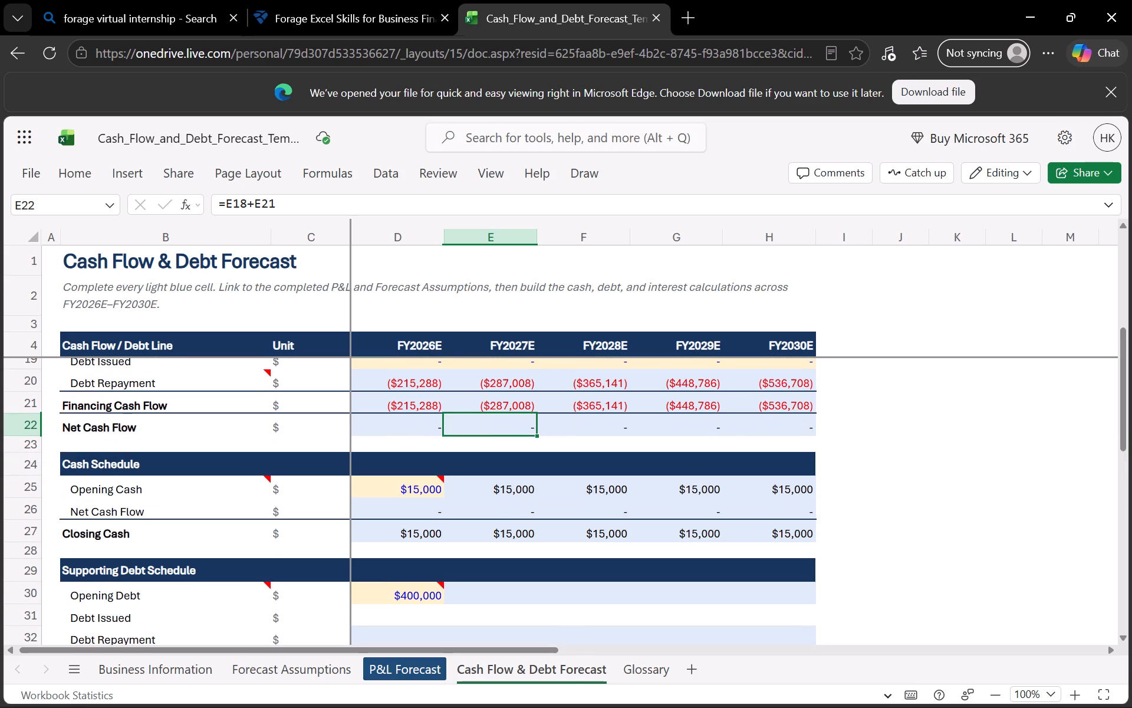
pyautogui.scroll(-1, 468, 514)
pyautogui.scroll(-3, 398, 536)
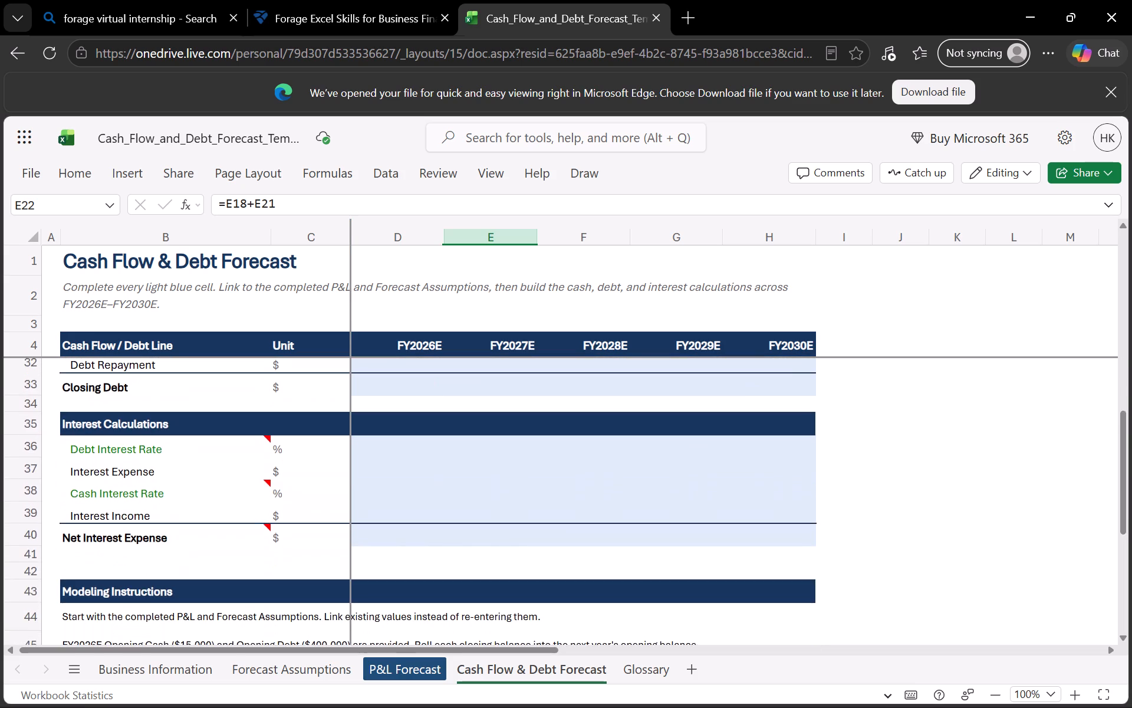
pyautogui.scroll(-1, 398, 536)
pyautogui.scroll(2, 398, 536)
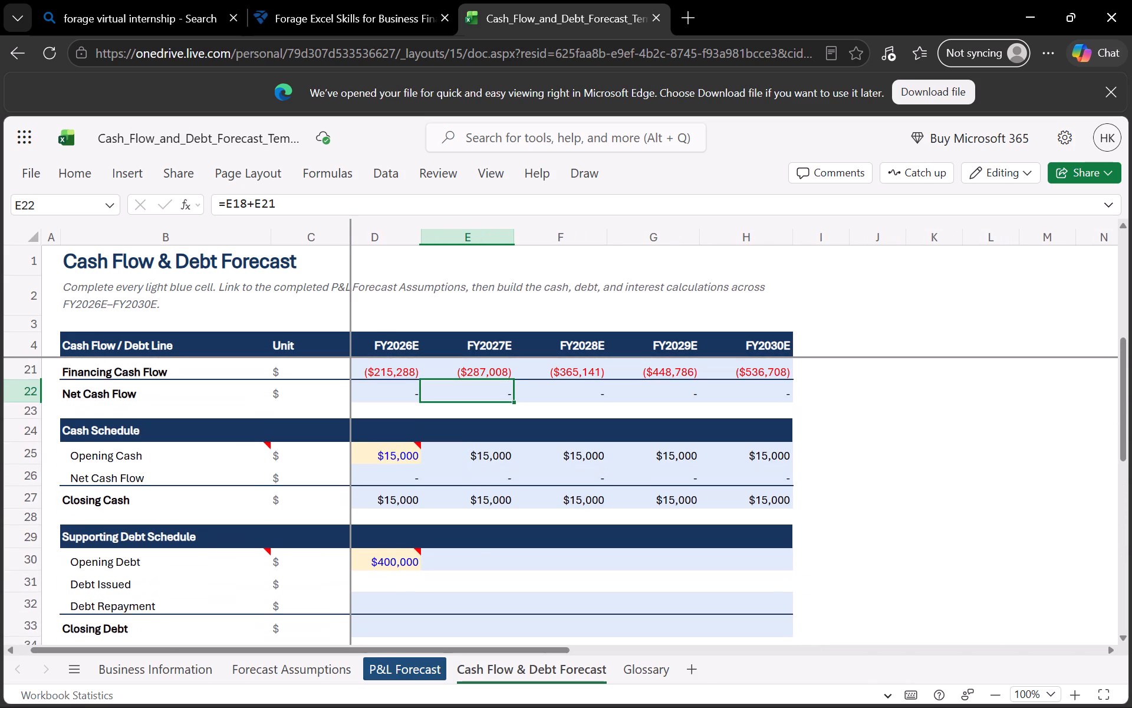
# Link the Supporting Debt Schedule's Debt Issued in D31 with =D19 and fill it across FY2027E–FY2030E to H31.
pyautogui.click(397, 562)
pyautogui.click(399, 586)
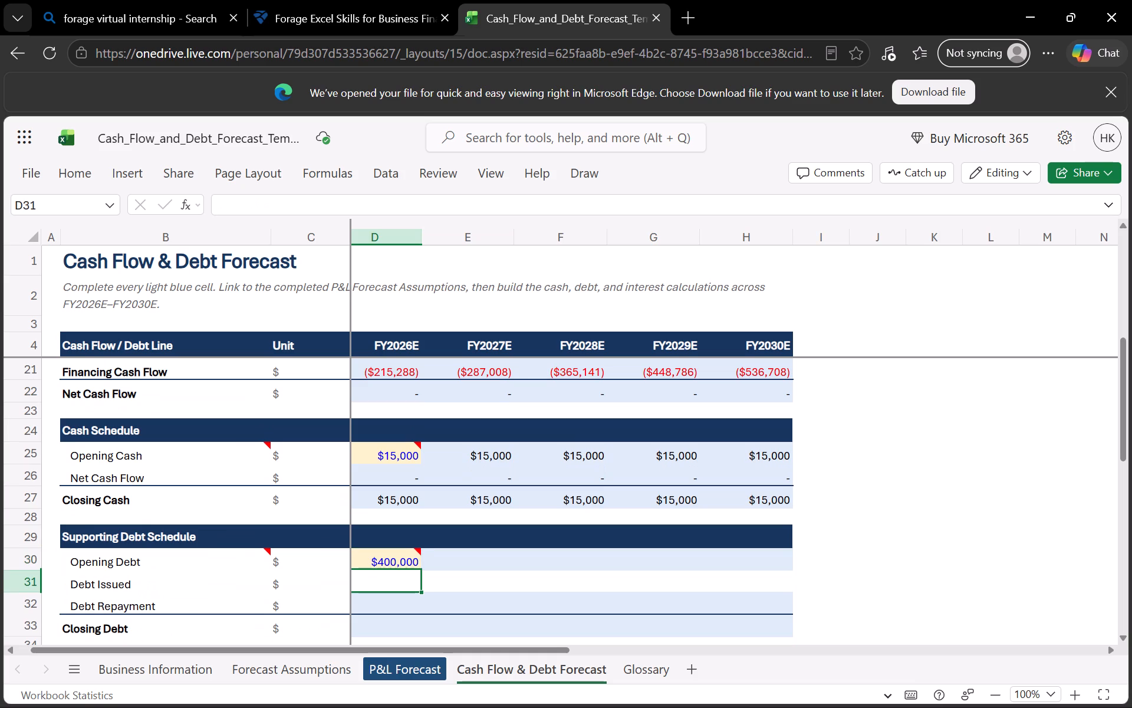
pyautogui.press('=')
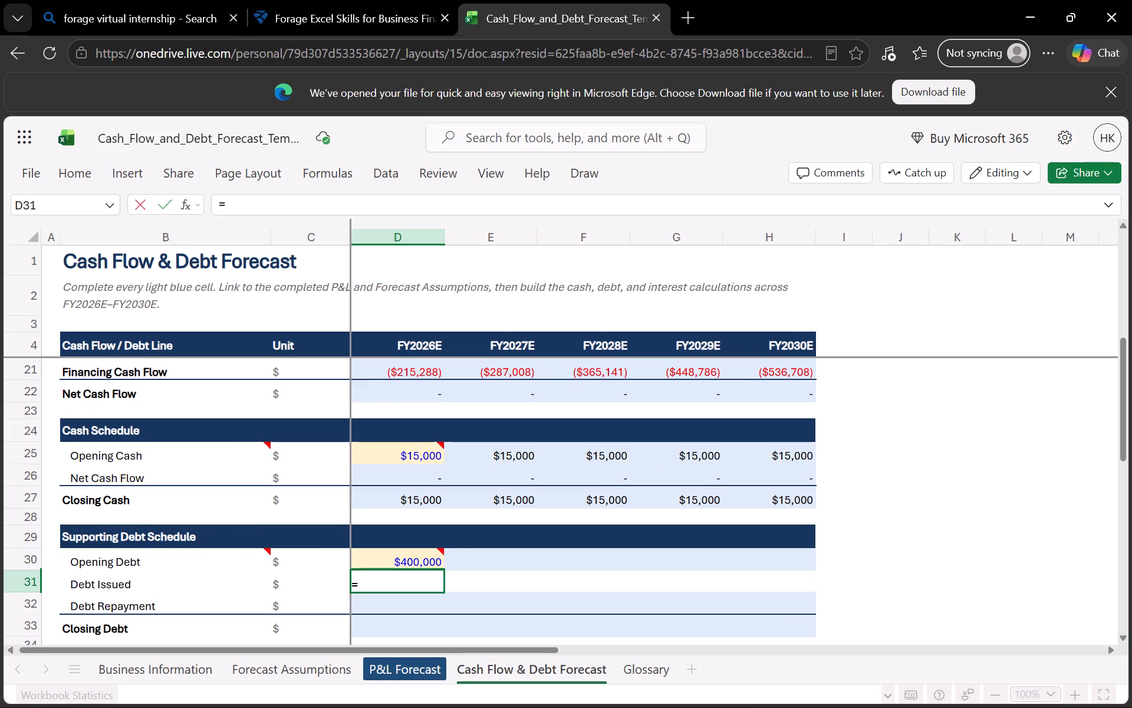
pyautogui.scroll(1, 399, 586)
pyautogui.scroll(1, 432, 536)
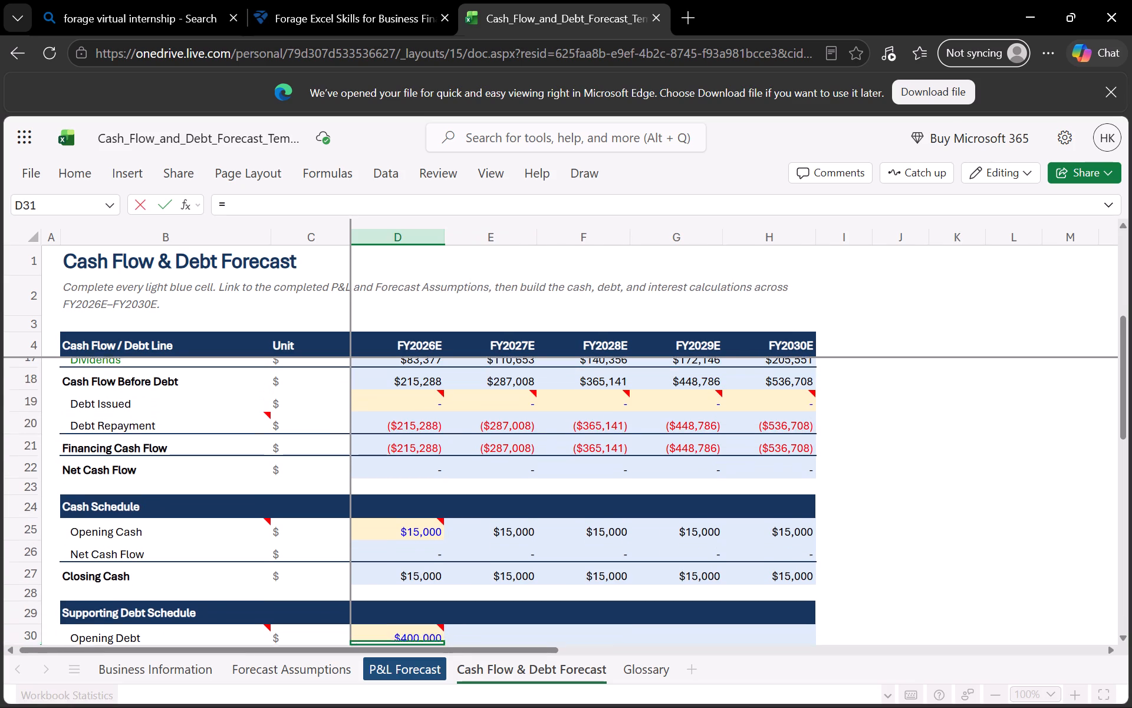
pyautogui.scroll(1, 432, 536)
pyautogui.click(429, 411)
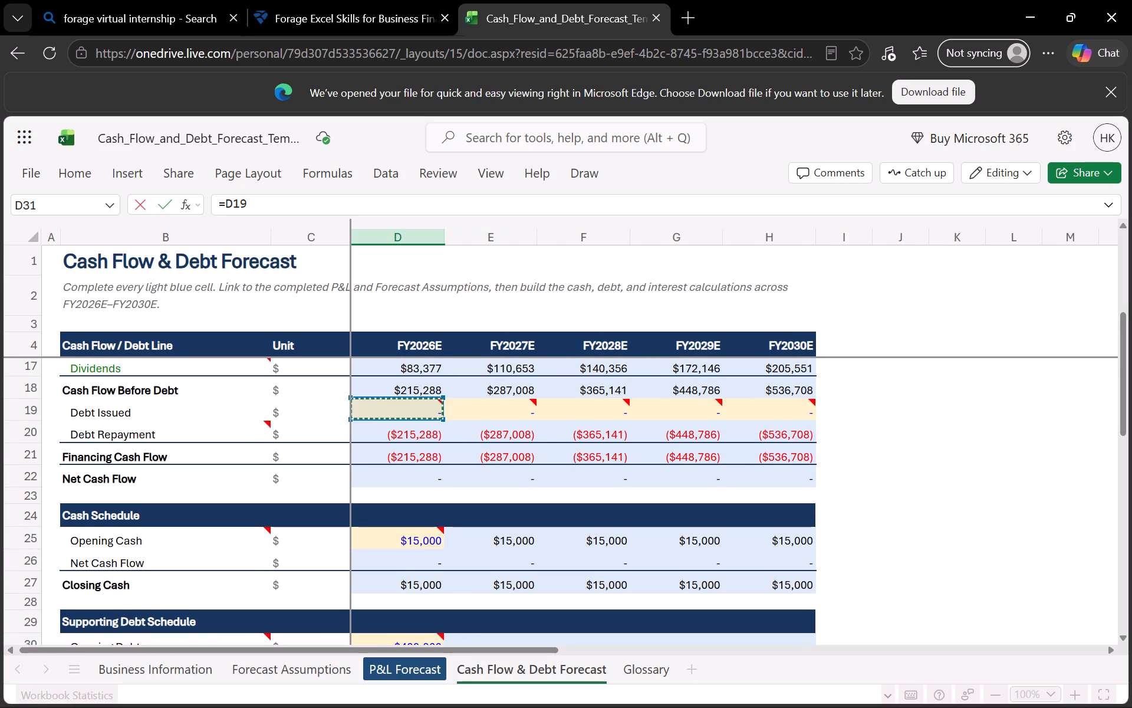
pyautogui.scroll(-1, 394, 453)
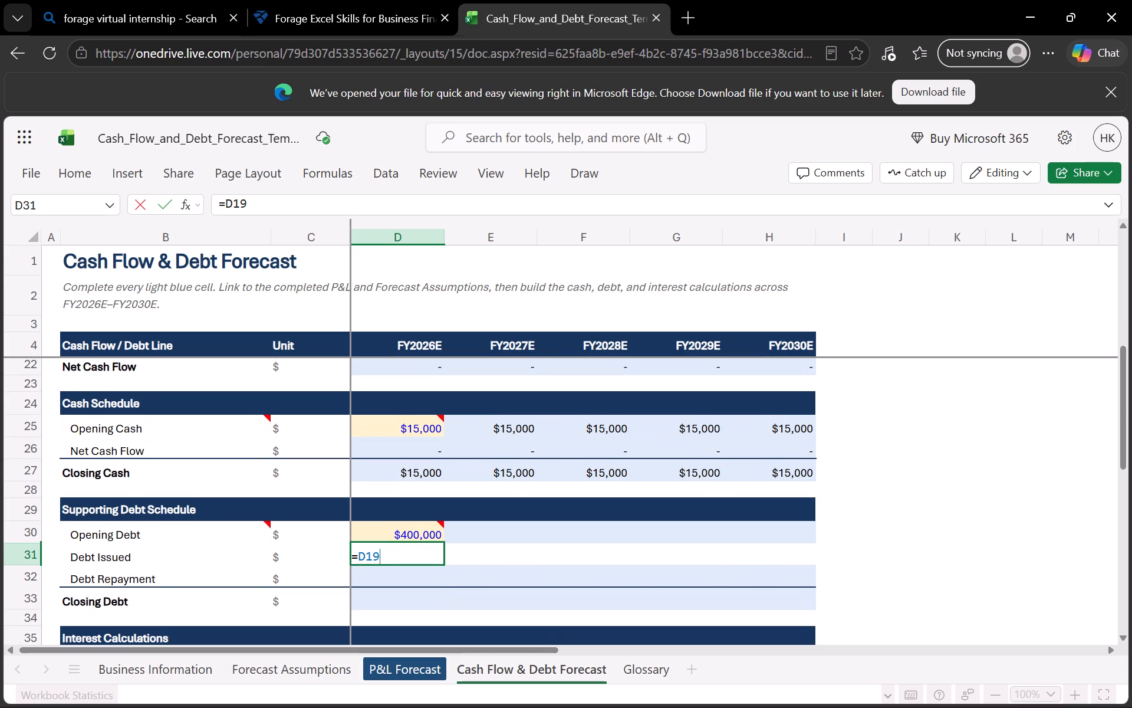
pyautogui.press('Return')
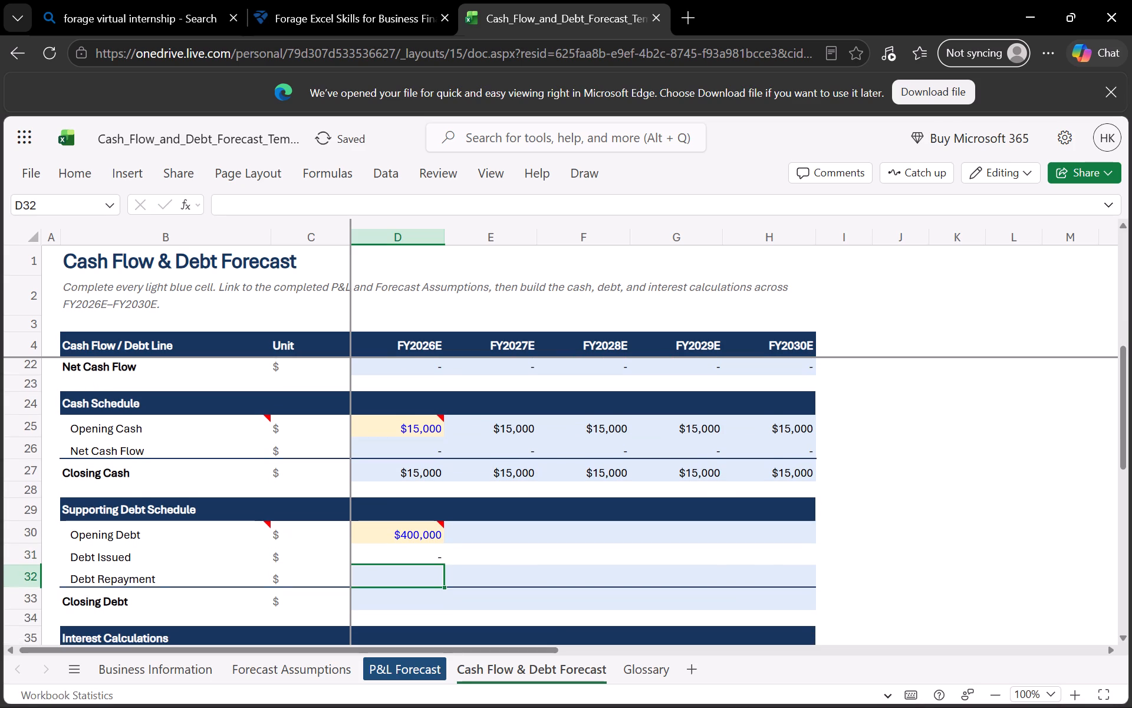
pyautogui.moveTo(435, 556); pyautogui.dragTo(443, 563)
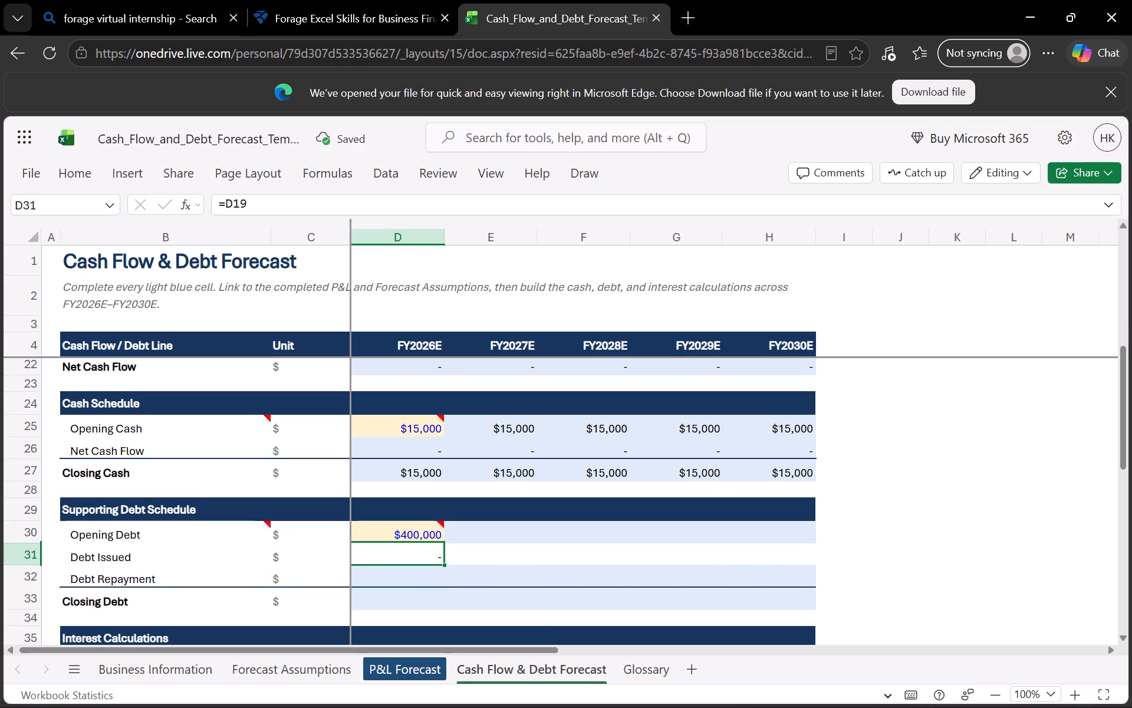
pyautogui.moveTo(443, 563); pyautogui.dragTo(763, 555)
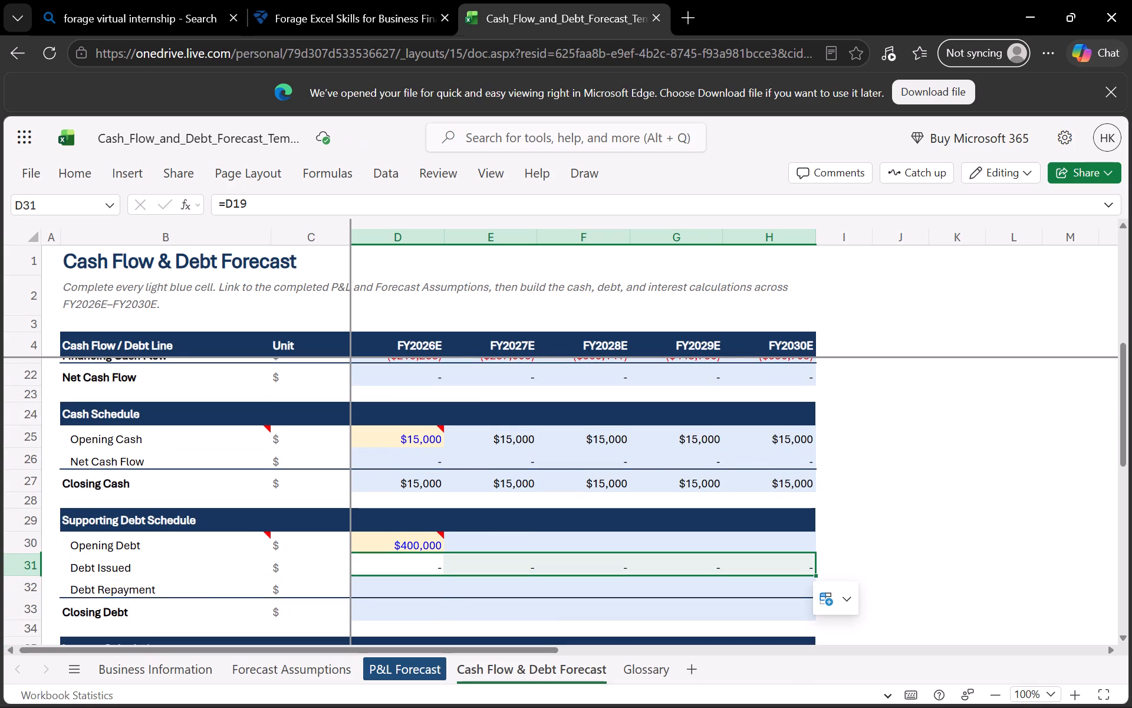
# Link the Supporting Debt Schedule's Debt Repayment in D32 with =D20 and fill it across FY2027E–FY2030E to H32.
pyautogui.click(429, 588)
pyautogui.press('=')
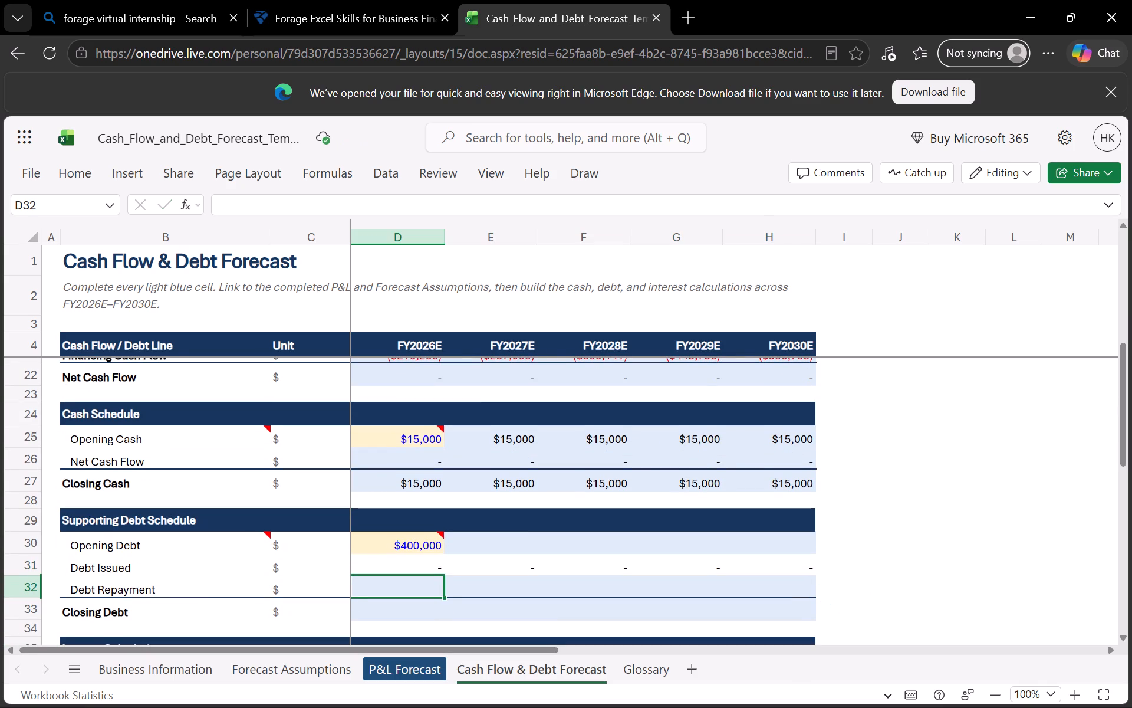
pyautogui.scroll(2, 450, 591)
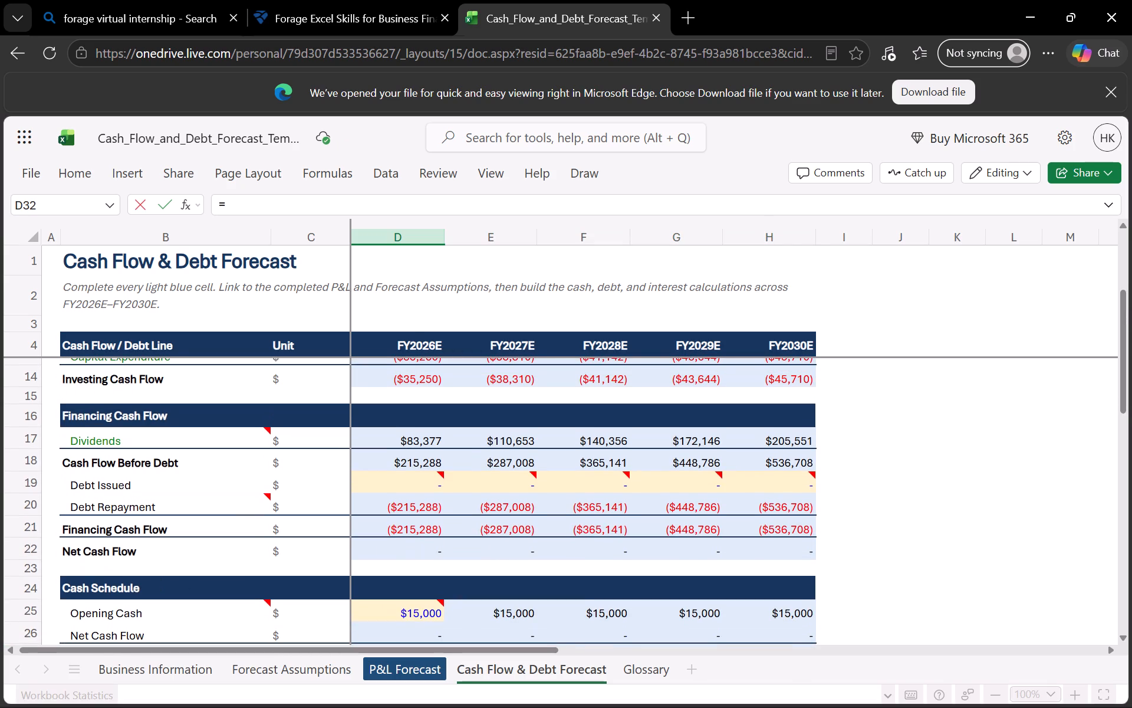
pyautogui.click(430, 509)
pyautogui.press('Return')
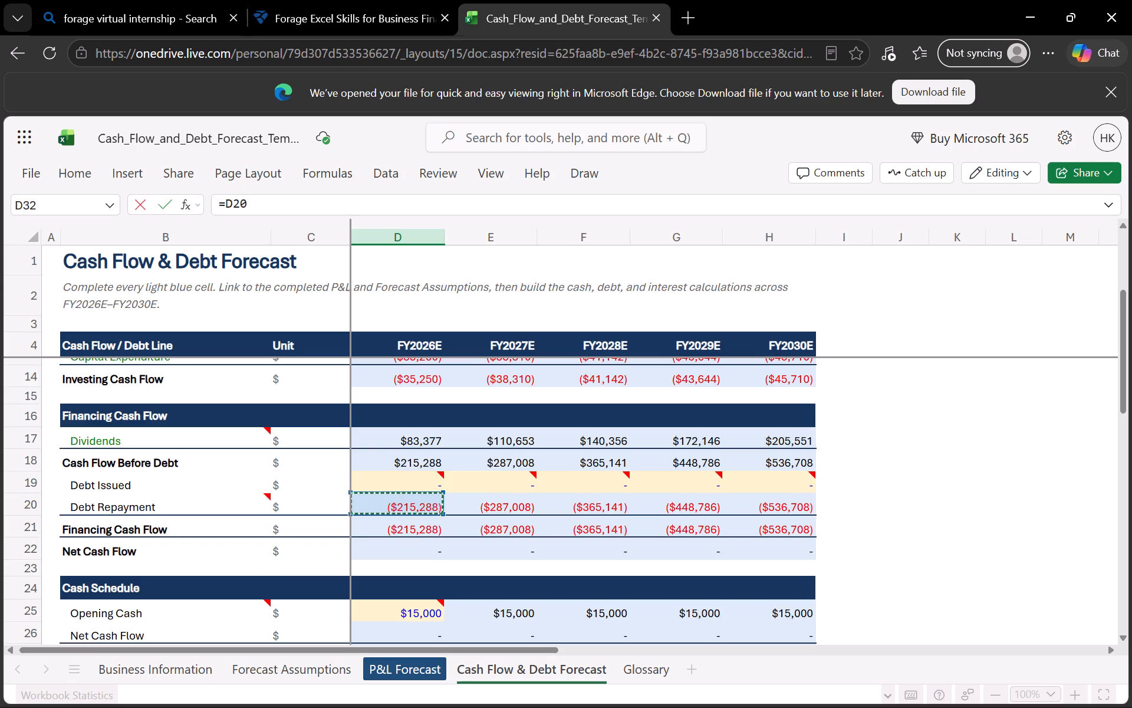
pyautogui.scroll(-1, 462, 505)
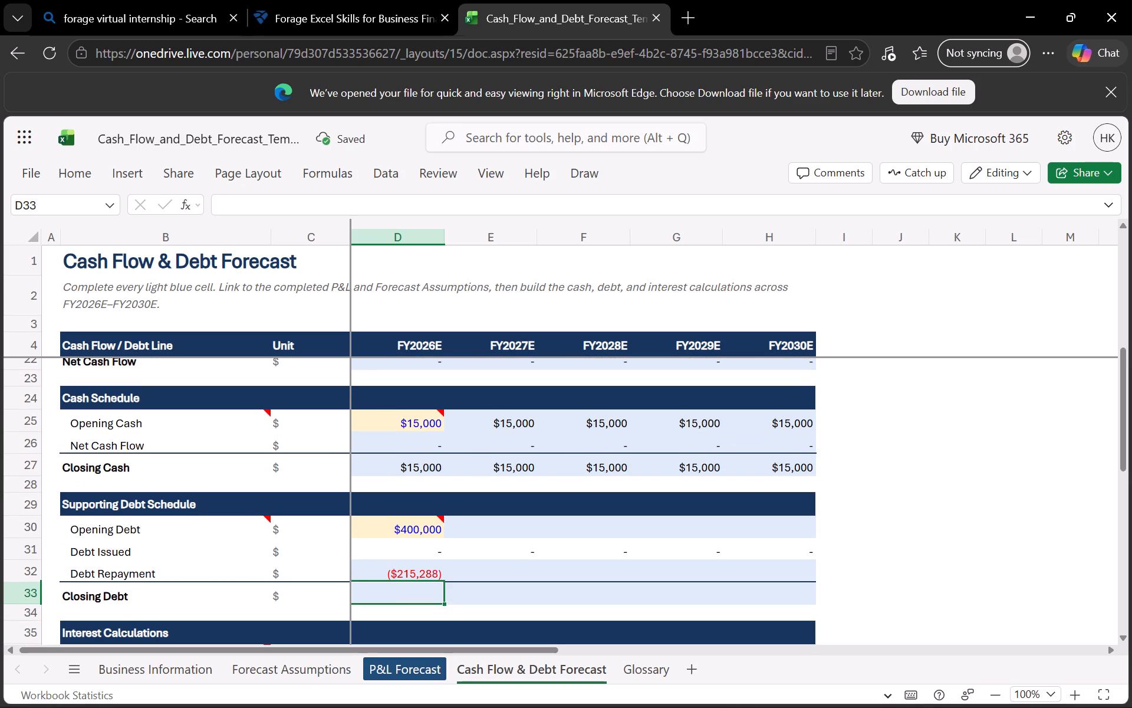
pyautogui.click(436, 571)
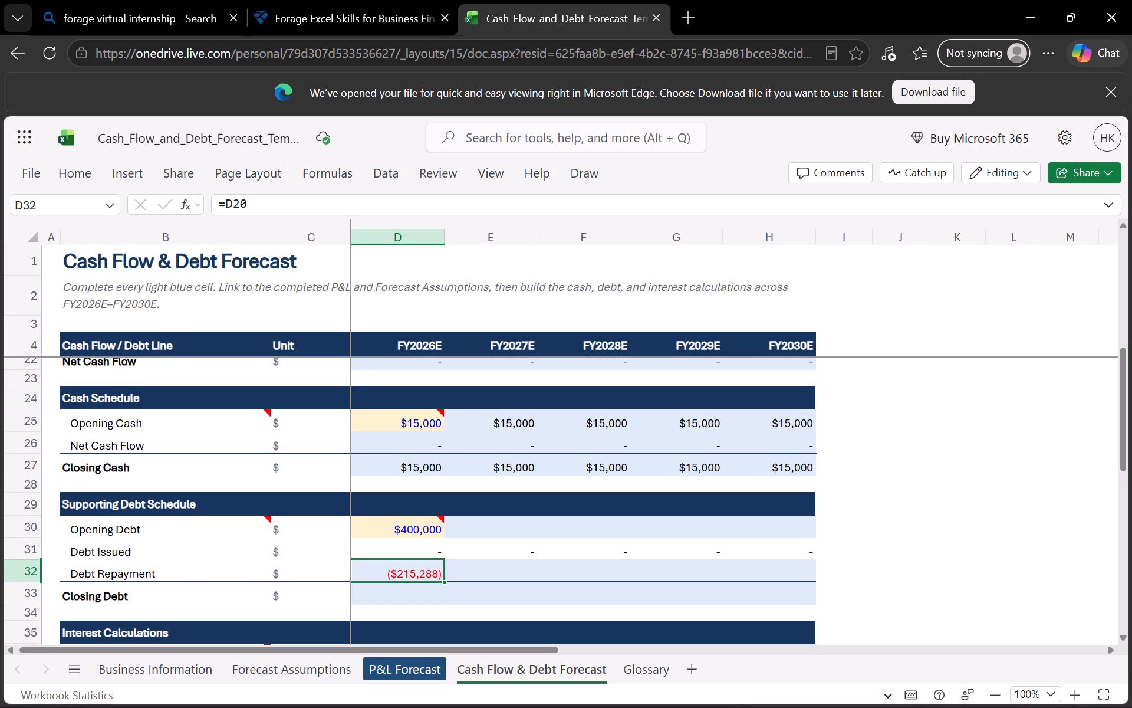
pyautogui.moveTo(445, 582); pyautogui.dragTo(761, 581)
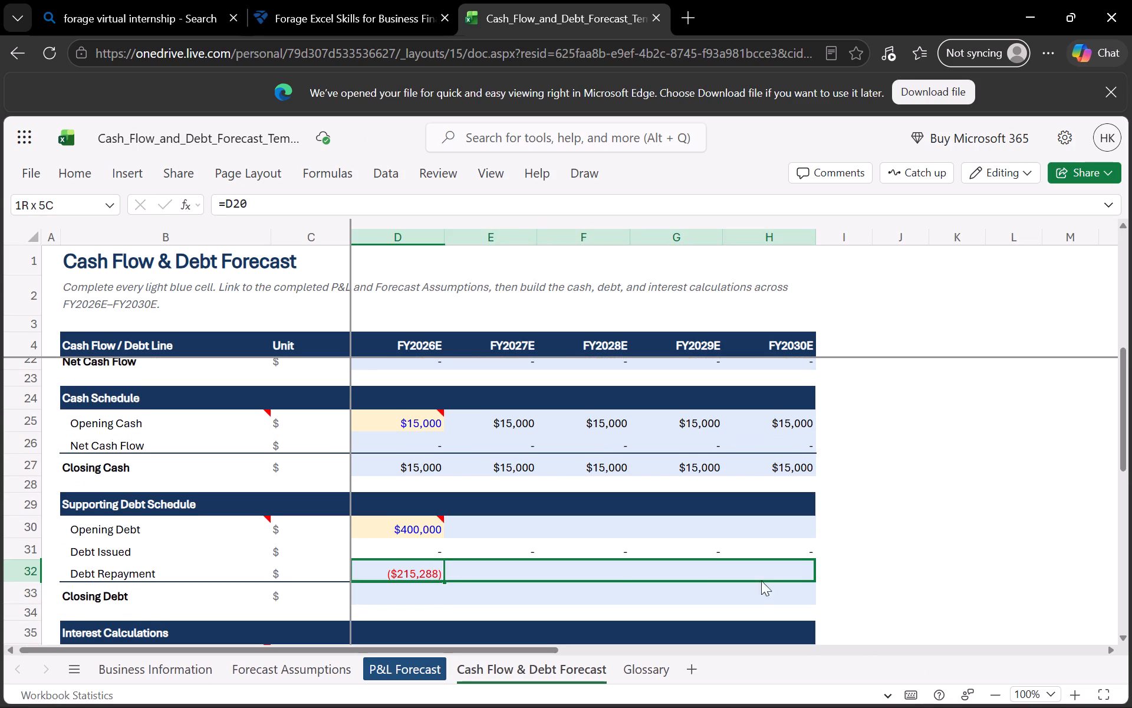
pyautogui.scroll(1, 597, 516)
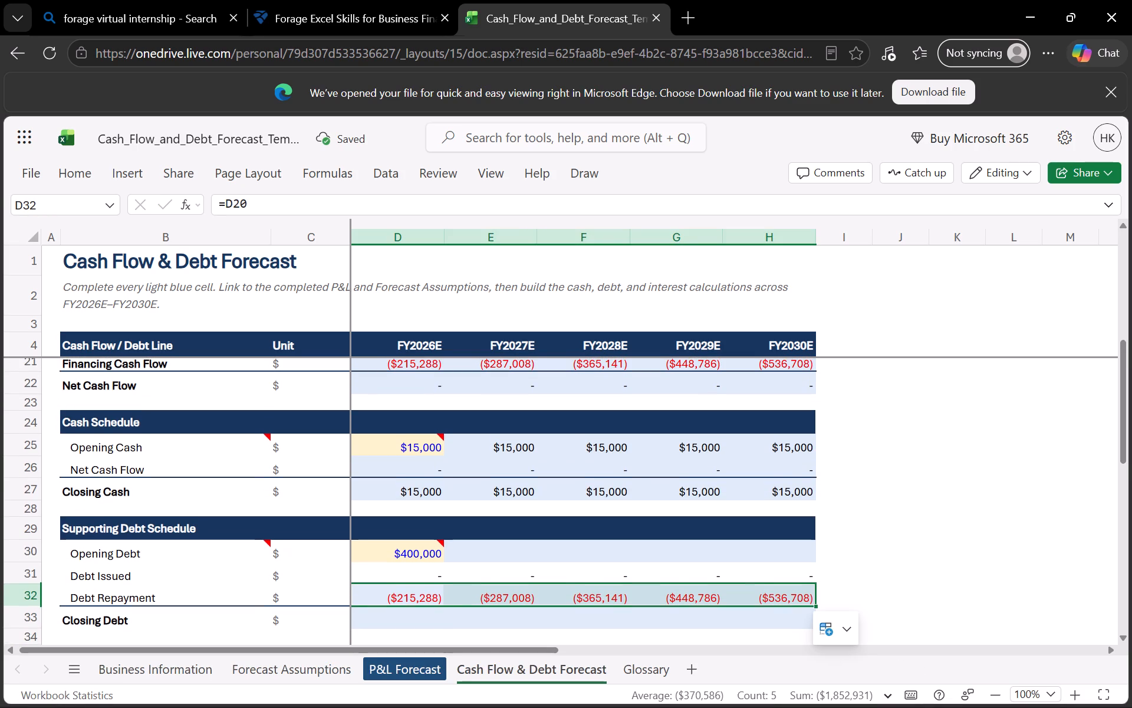
# Calculate FY2026E Closing Debt in D33 as =SUM(D30,D31,D32), combining opening debt, debt issued and debt repayment.
pyautogui.click(410, 621)
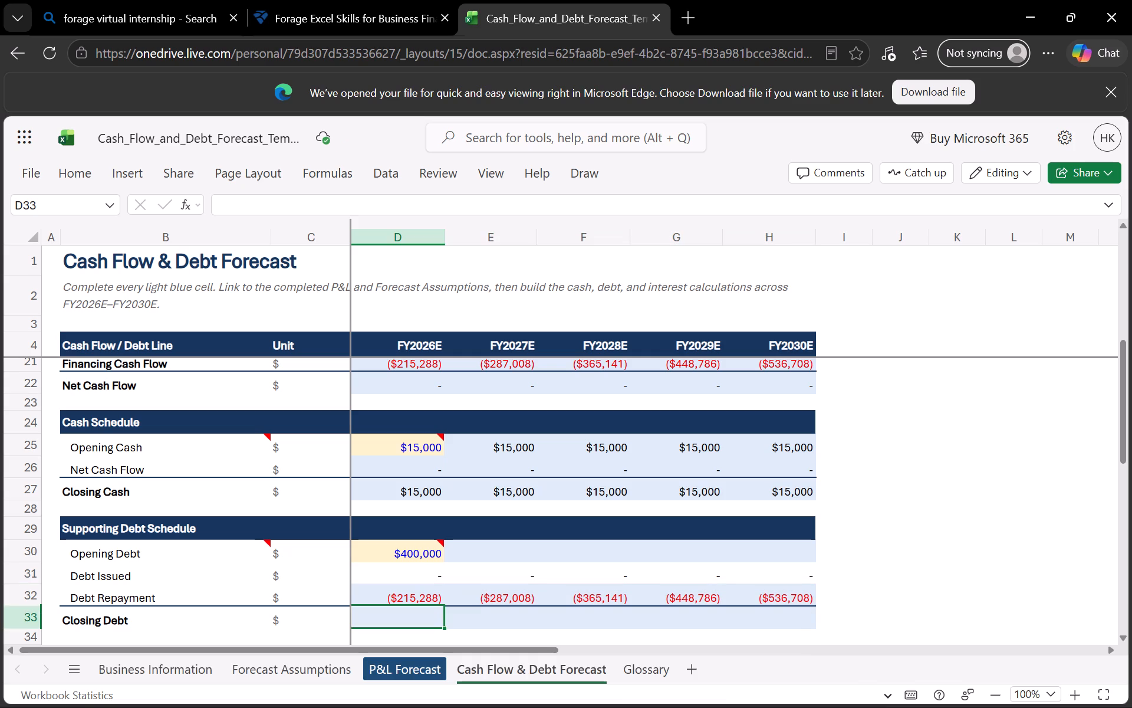
pyautogui.press('=')
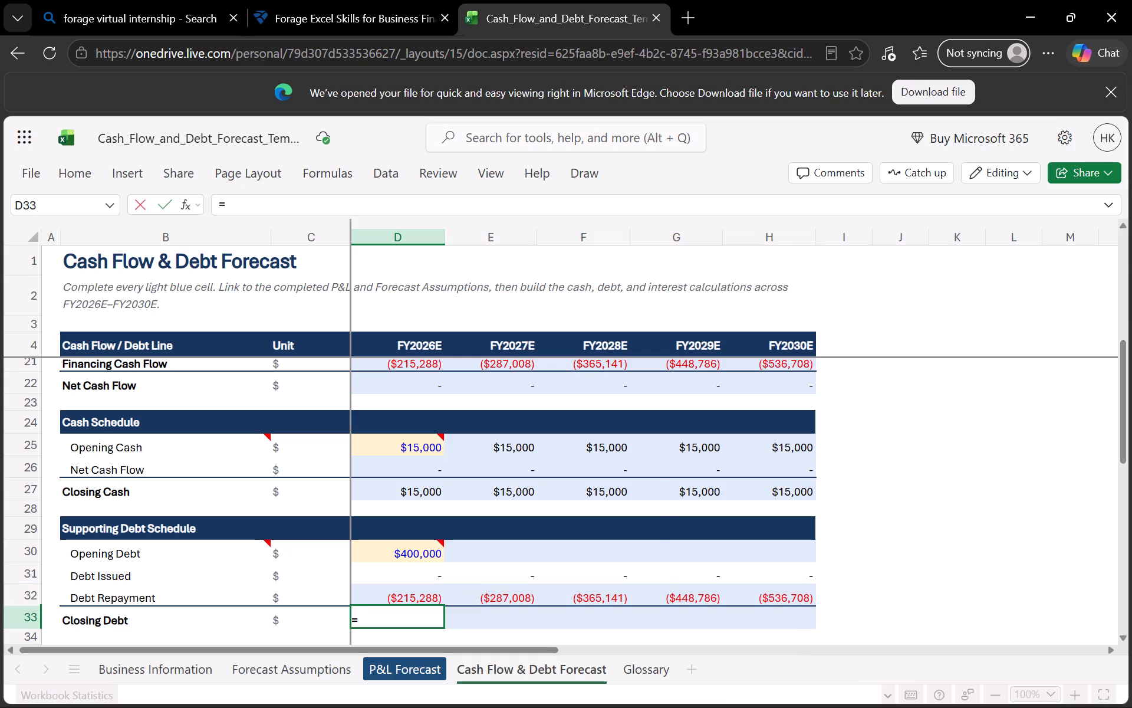
pyautogui.write('sum')
pyautogui.hotkey('shift', '(')
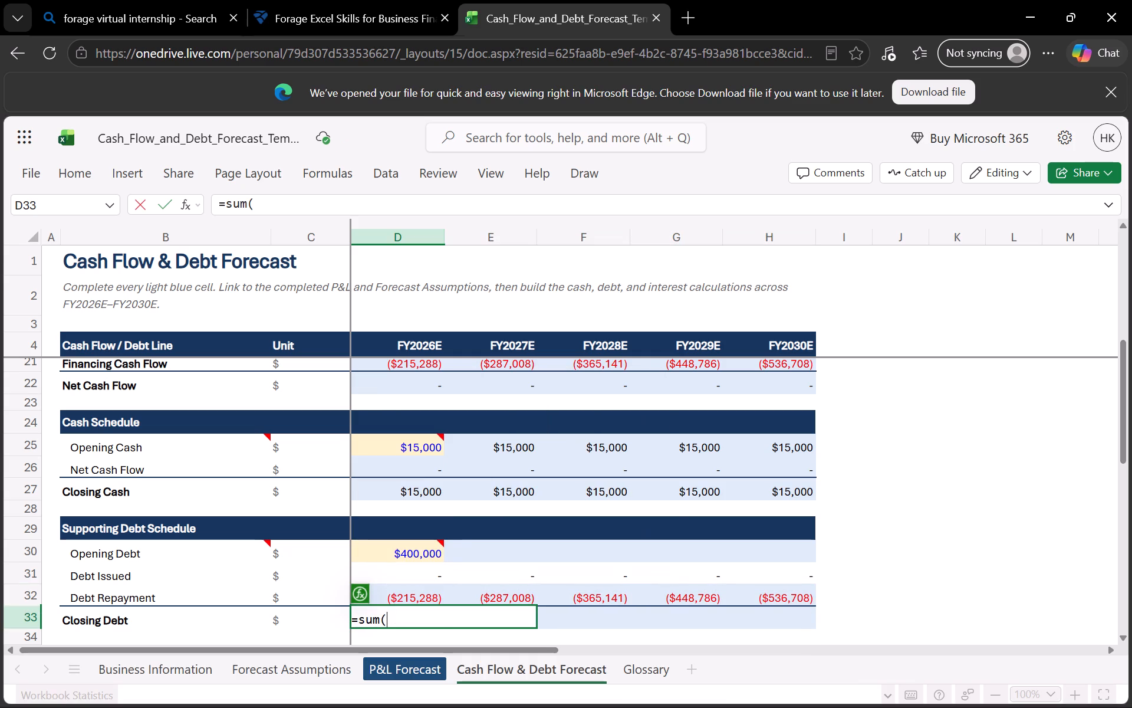
pyautogui.click(416, 554)
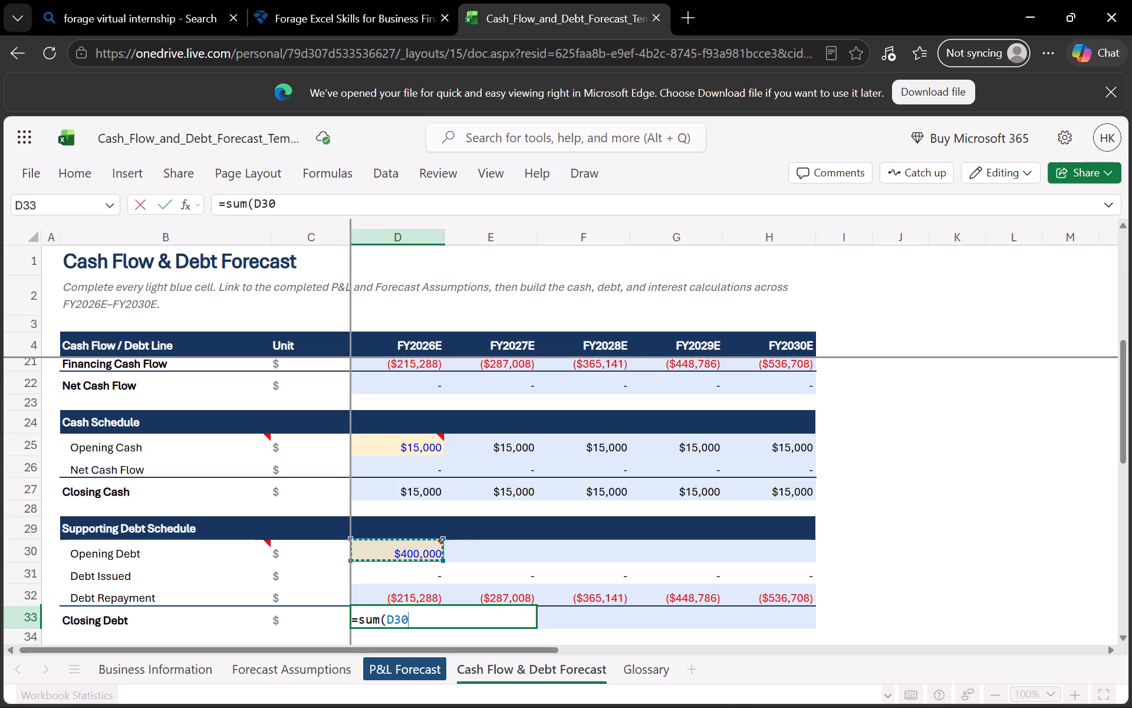
pyautogui.press(',')
pyautogui.click(407, 572)
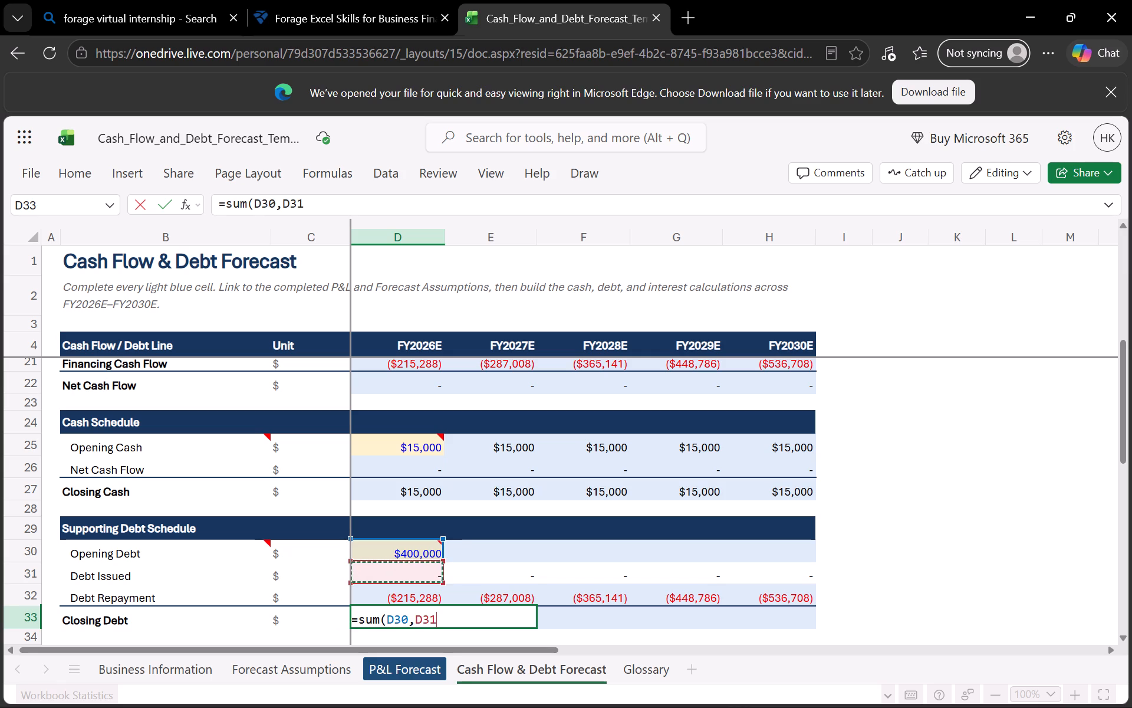
pyautogui.press(',')
pyautogui.click(402, 594)
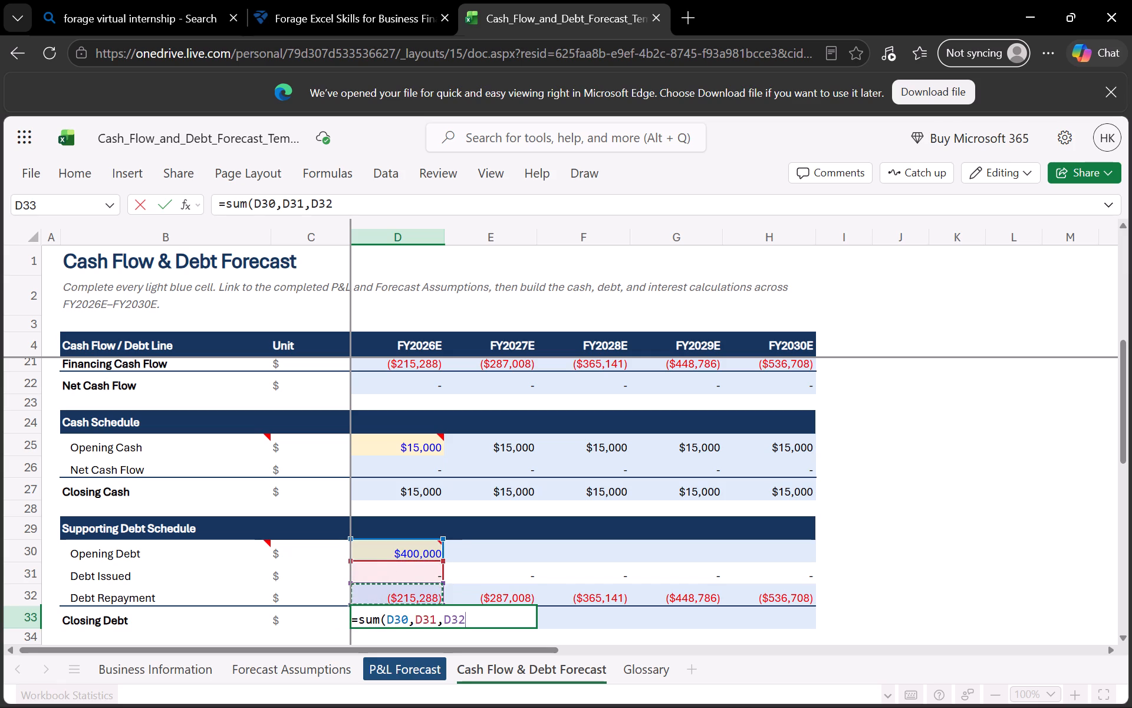
pyautogui.hotkey('shift', ')')
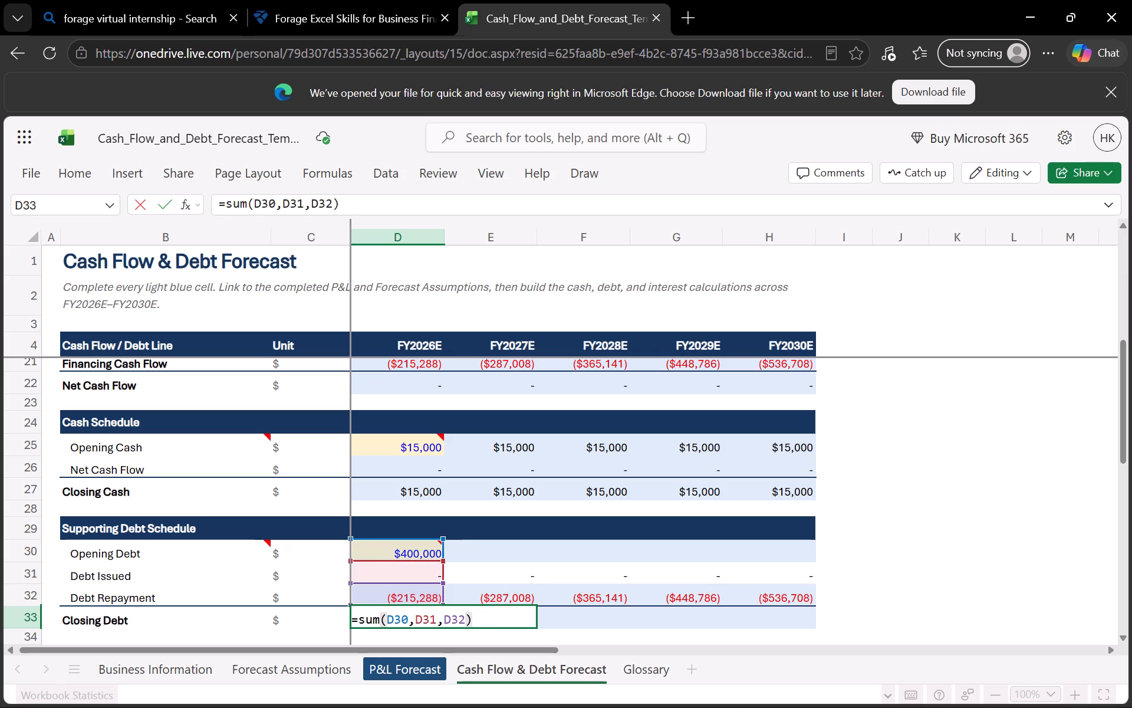
pyautogui.press('Return')
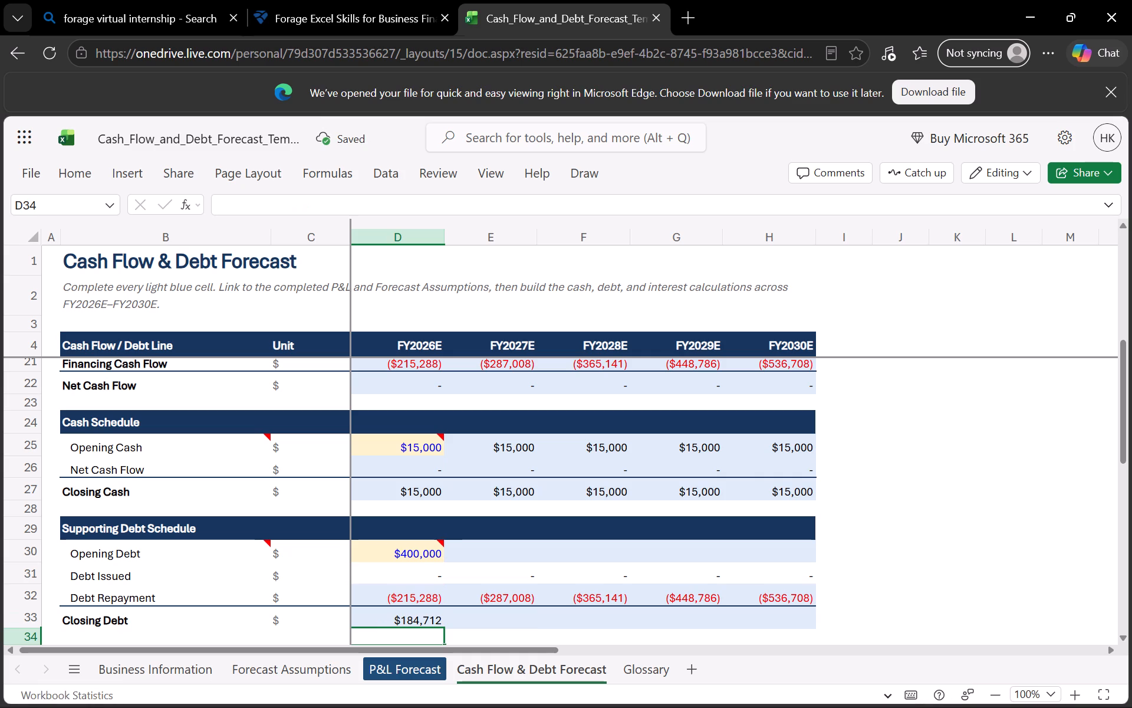
pyautogui.click(426, 618)
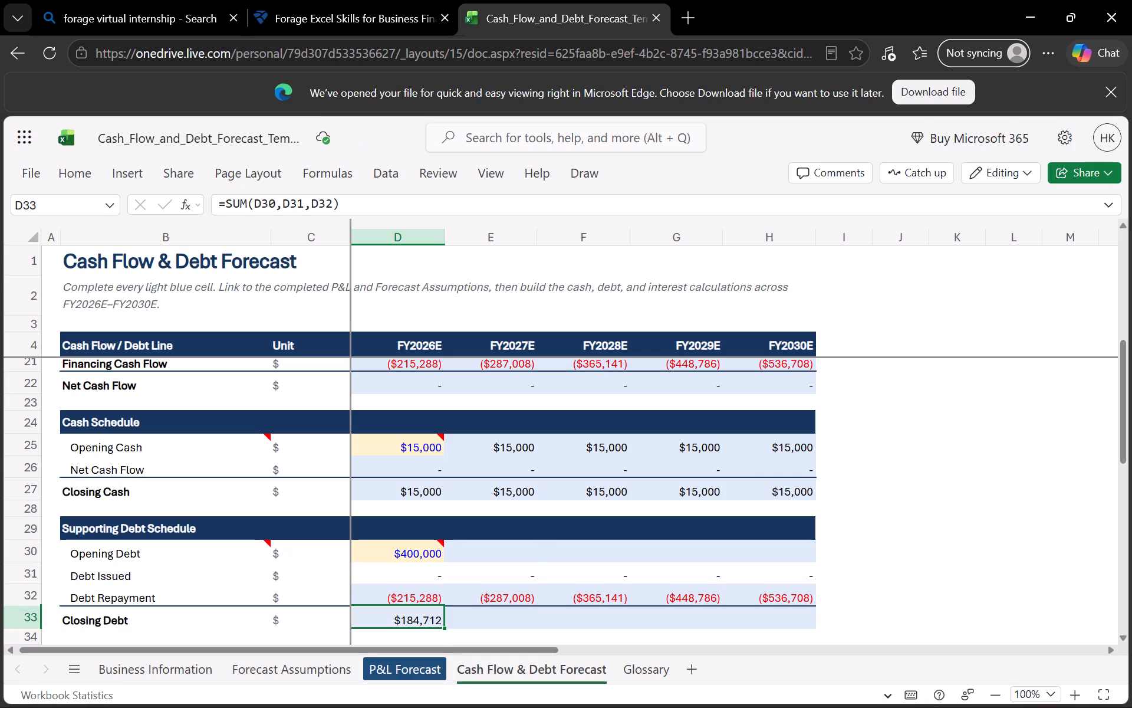
# Link FY2027E Opening Debt in E30 to the prior year's Closing Debt with =D33.
pyautogui.click(499, 548)
pyautogui.press('=')
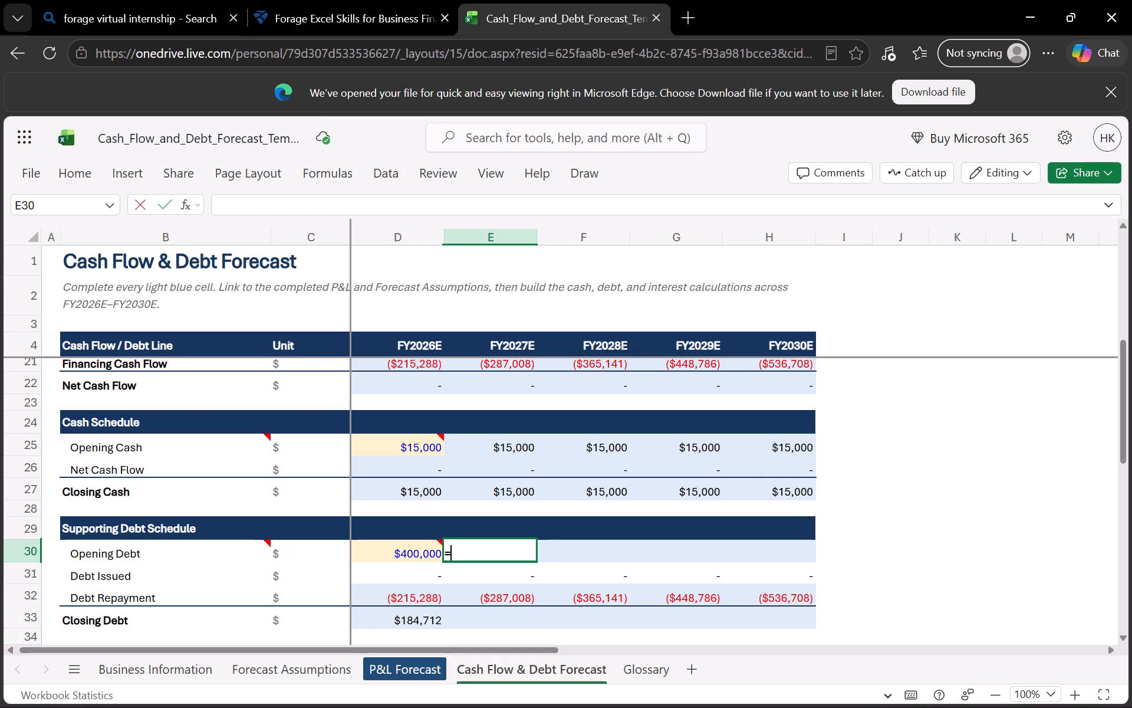
pyautogui.click(430, 622)
pyautogui.press('Return')
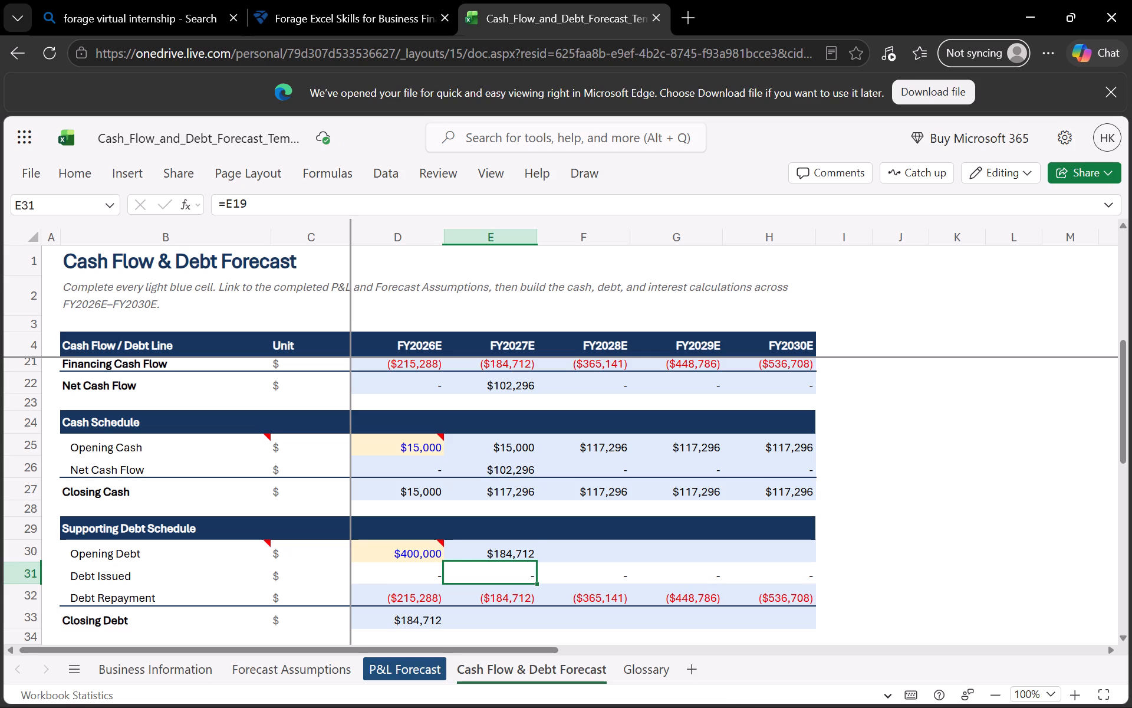
pyautogui.click(530, 554)
pyautogui.press('BackSpace')
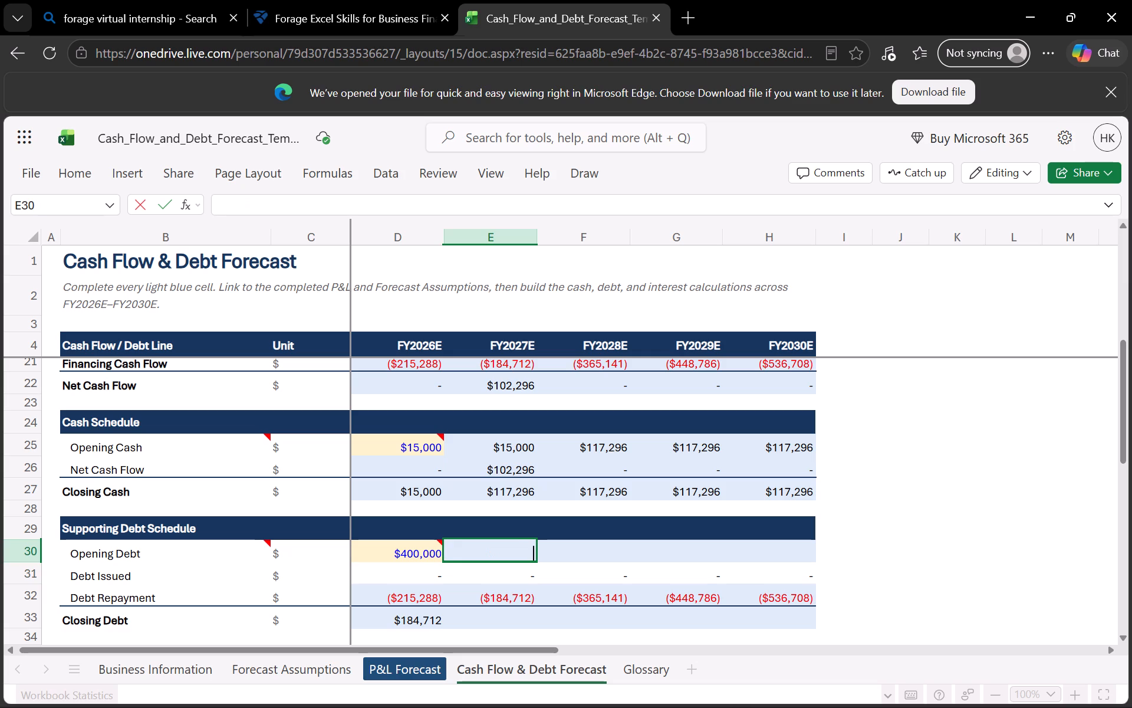
pyautogui.press('=')
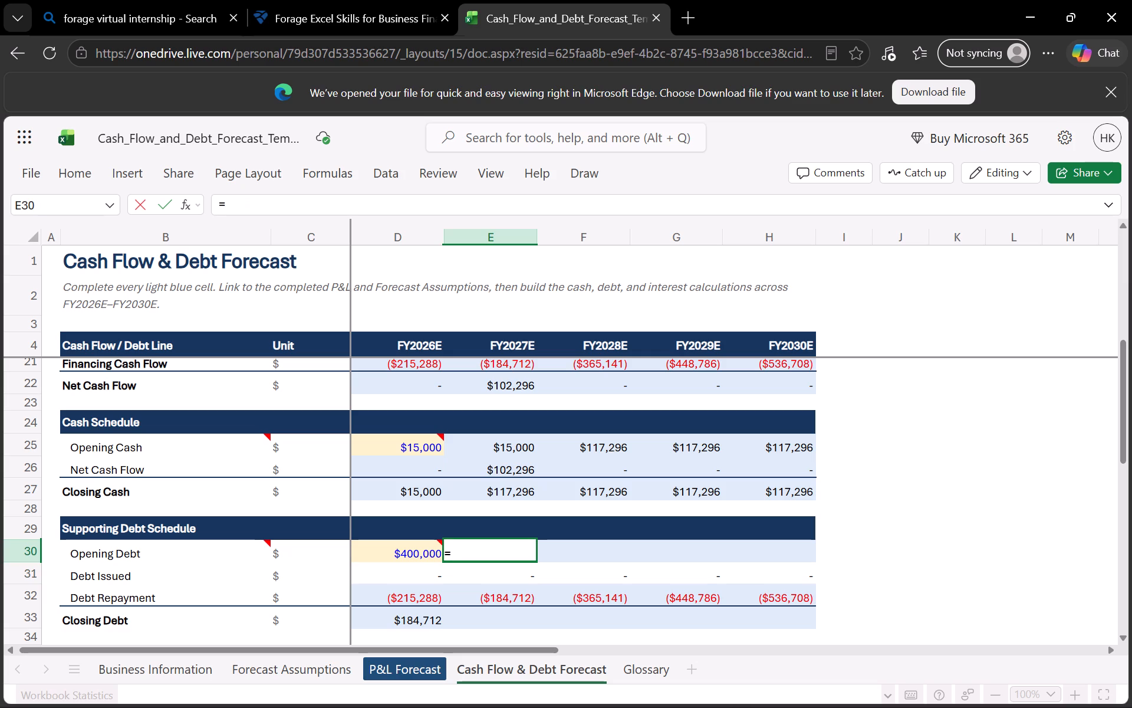
pyautogui.scroll(2, 530, 554)
pyautogui.click(438, 623)
pyautogui.press('Return')
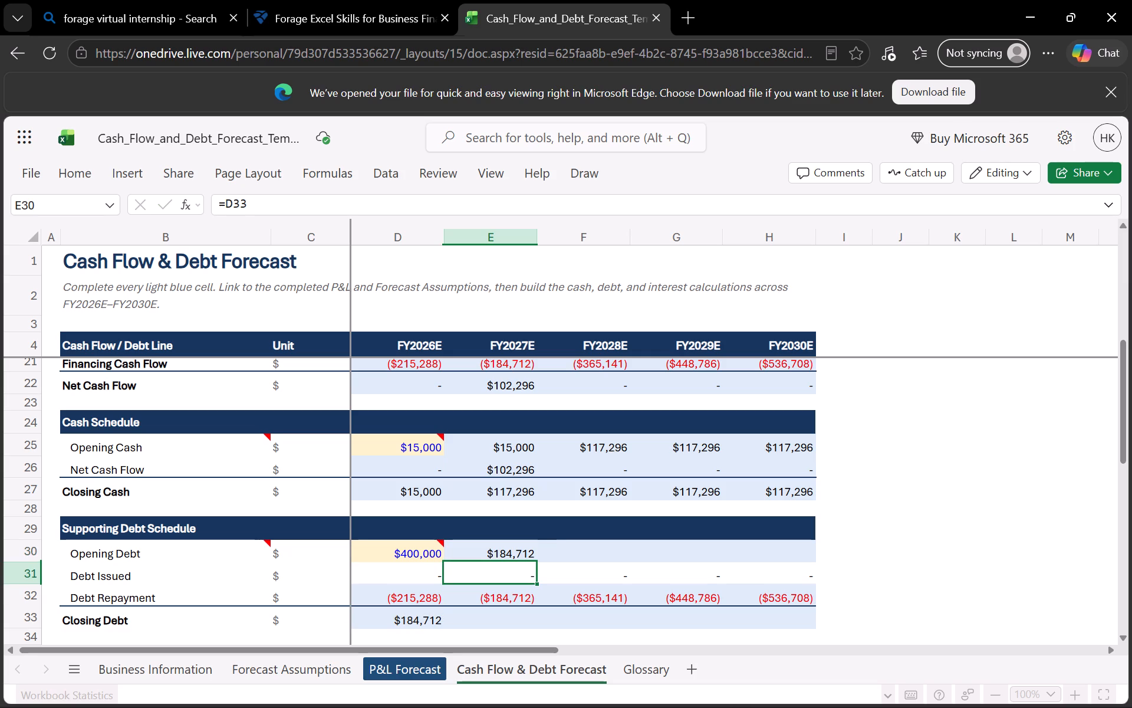
# Examine the FY2027E Debt Repayment link and the related rows in the Financing Cash Flow and Cash Schedule sections.
pyautogui.click(520, 602)
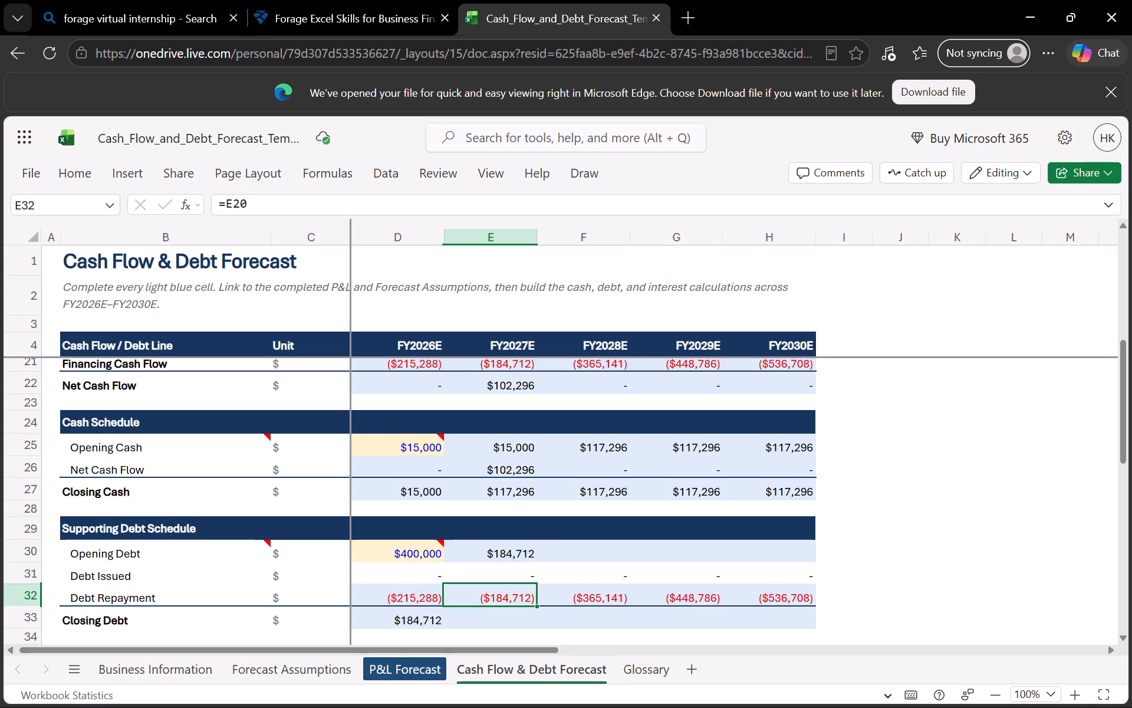
pyautogui.scroll(2, 517, 573)
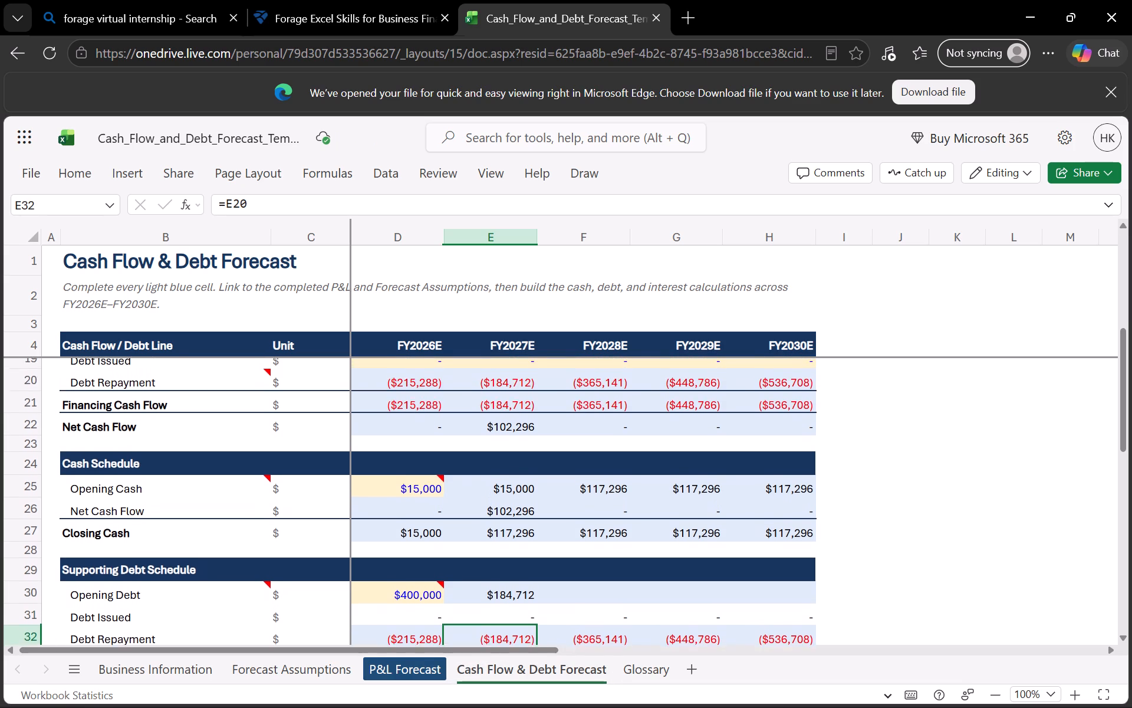
pyautogui.scroll(2, 517, 573)
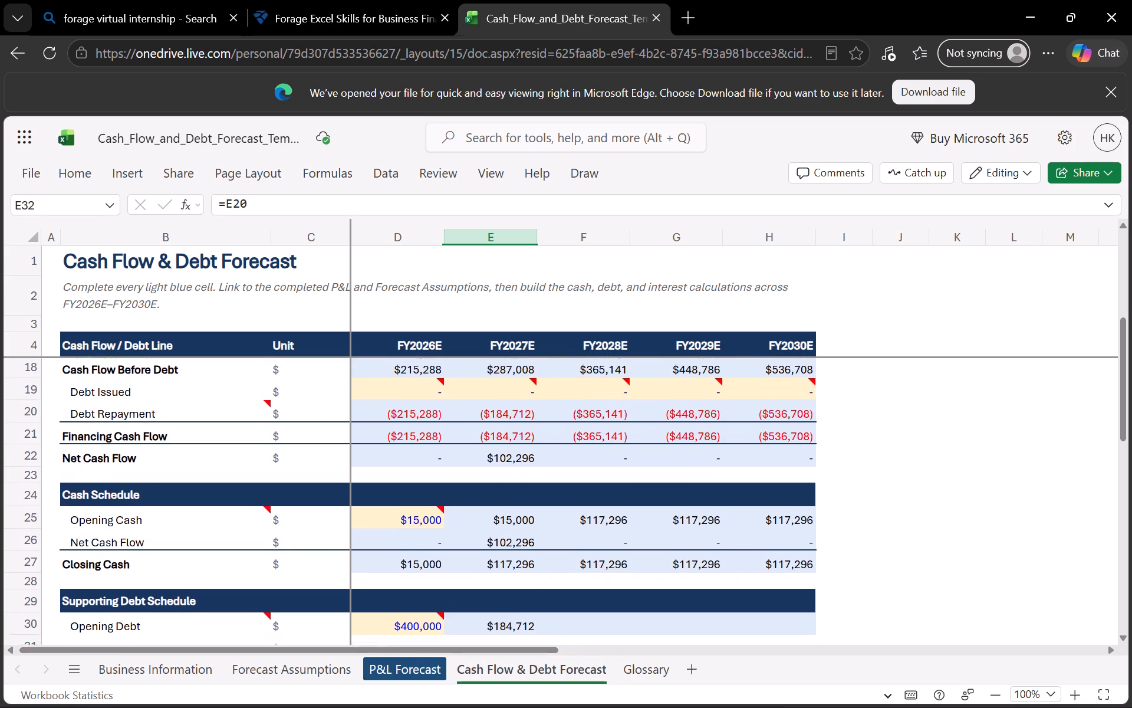
pyautogui.scroll(1, 517, 573)
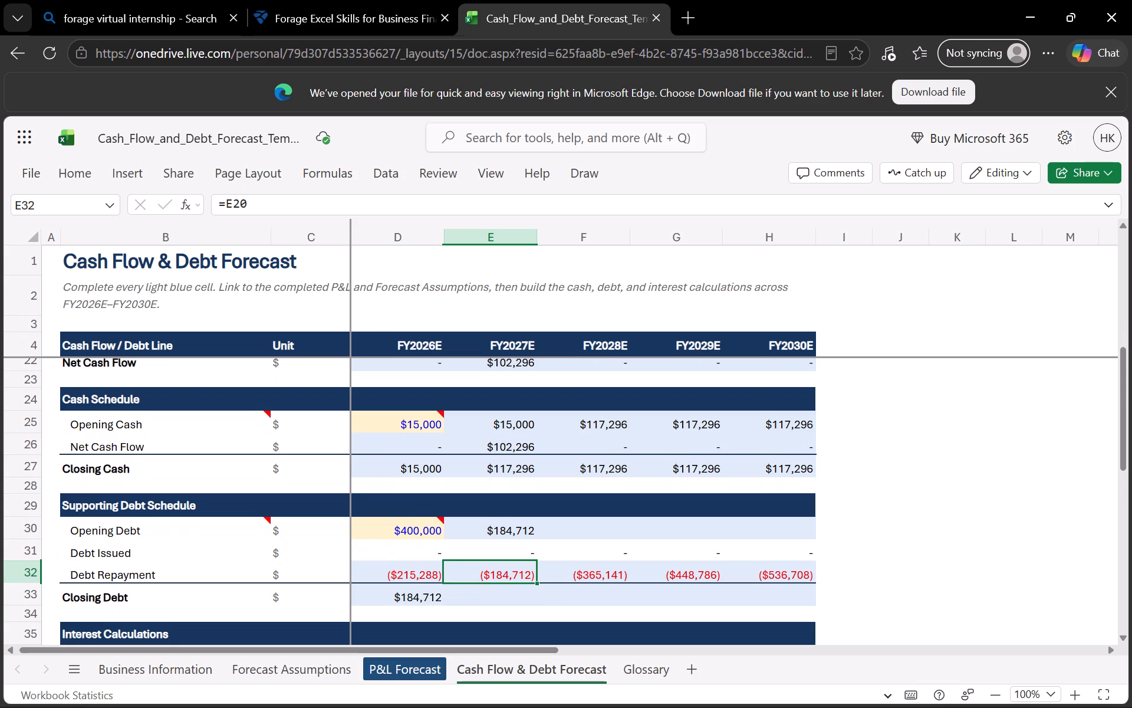
pyautogui.scroll(1, 517, 573)
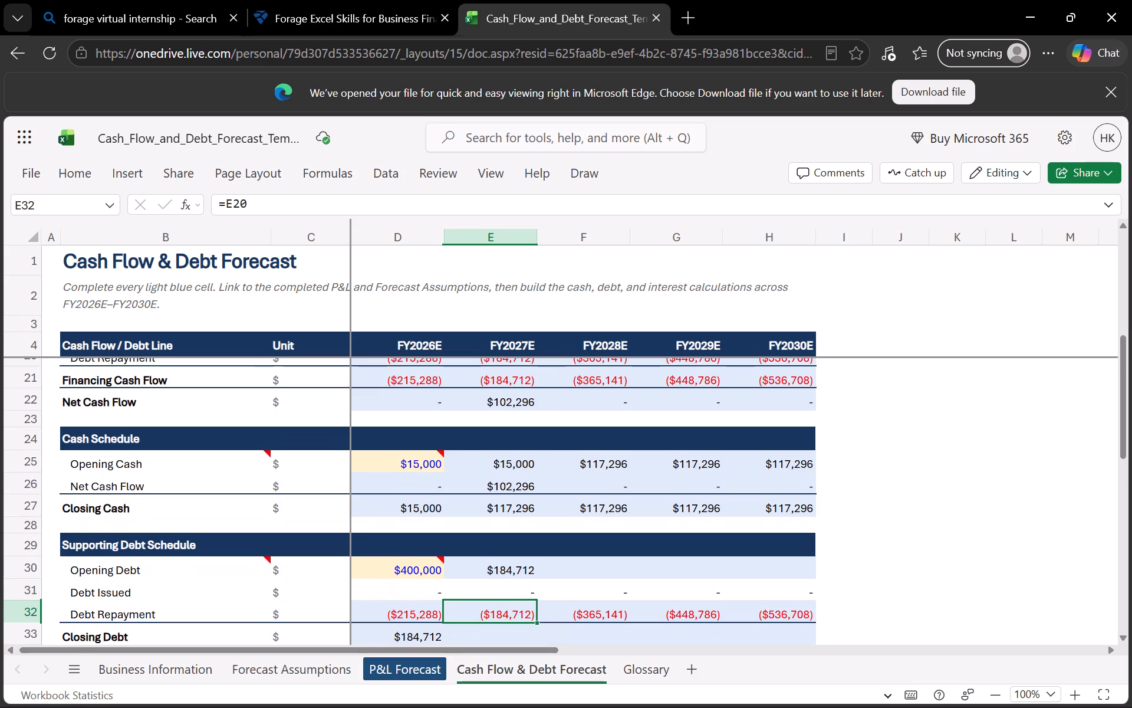
# Fill the Closing Debt formula from D33 into FY2027E cell E33.
pyautogui.click(482, 640)
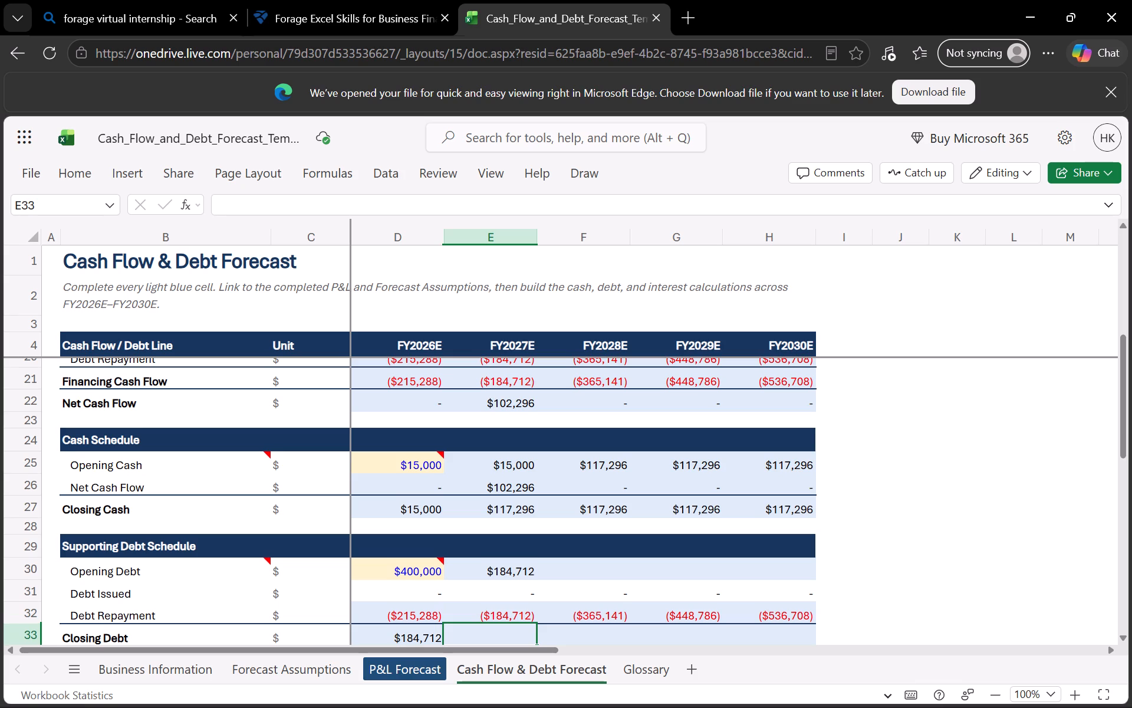
pyautogui.scroll(-1, 479, 599)
pyautogui.click(439, 588)
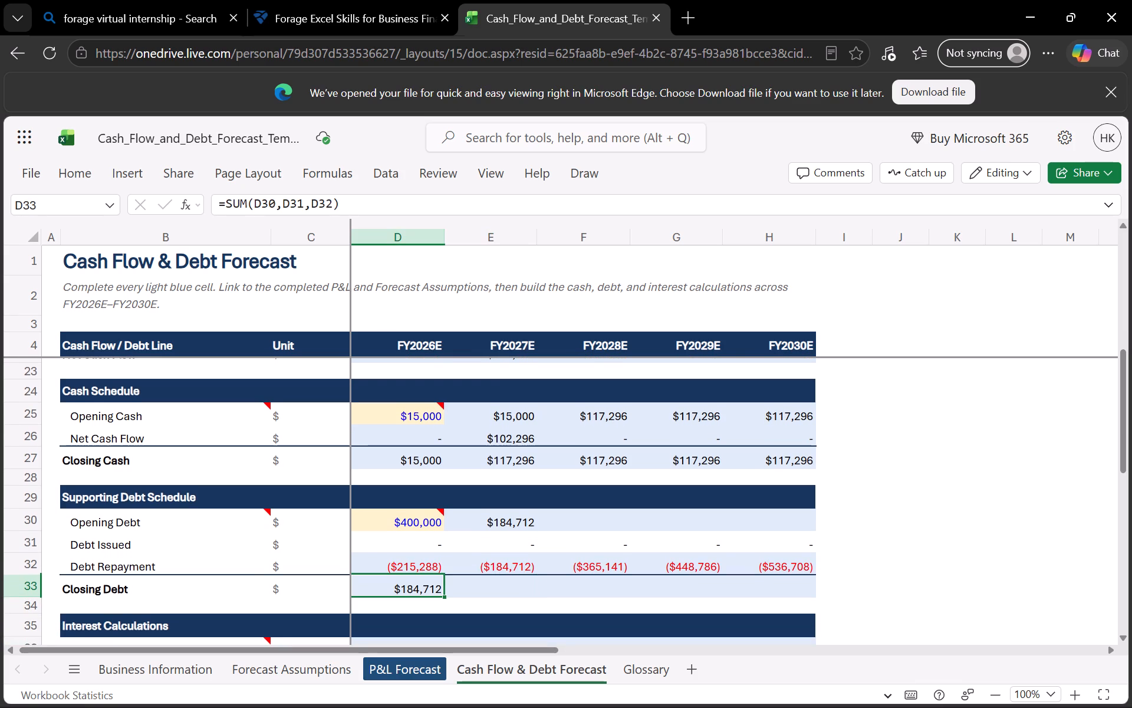
pyautogui.moveTo(445, 595); pyautogui.dragTo(505, 600)
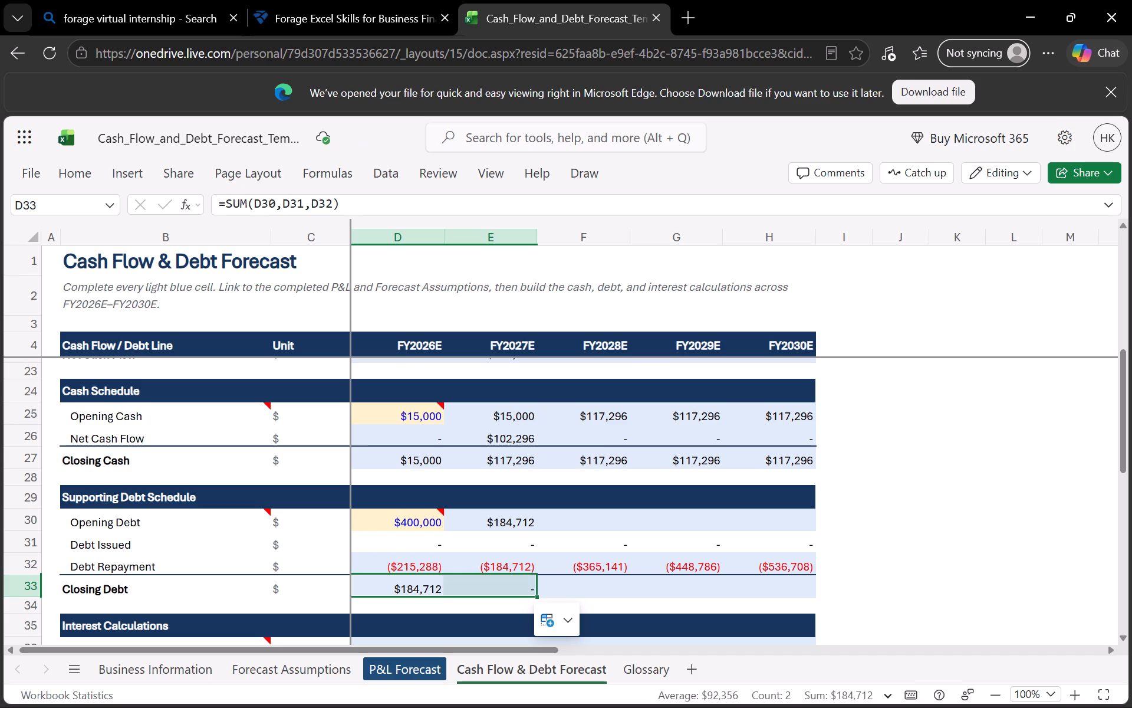
# Fill the Opening Debt formula from E30 across FY2028E–FY2030E to H30.
pyautogui.moveTo(593, 521); pyautogui.dragTo(535, 522)
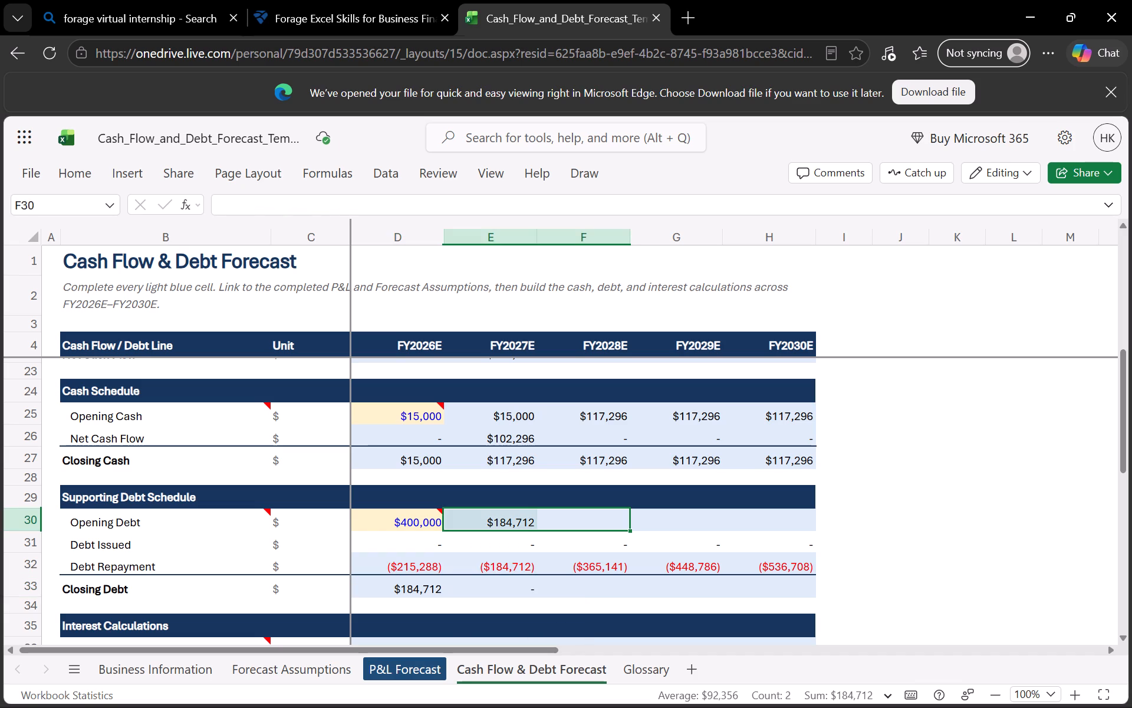
pyautogui.moveTo(535, 522); pyautogui.dragTo(528, 522)
pyautogui.moveTo(528, 522); pyautogui.dragTo(535, 529)
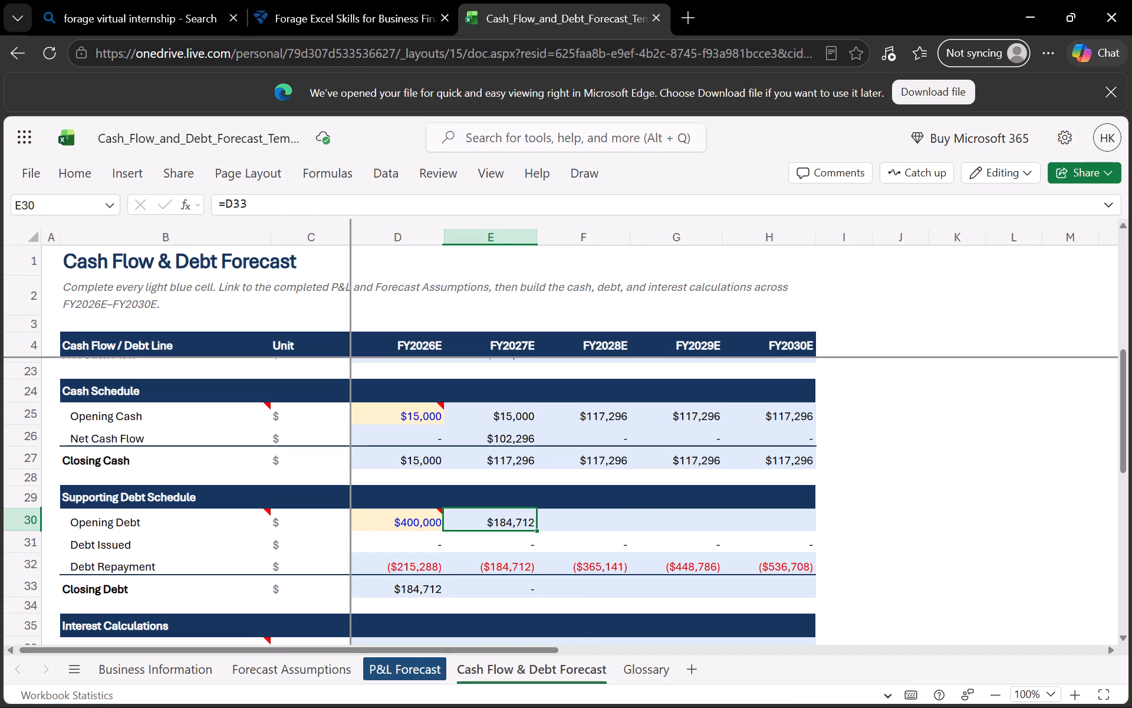
pyautogui.moveTo(535, 529); pyautogui.dragTo(535, 529)
pyautogui.moveTo(535, 529); pyautogui.dragTo(765, 526)
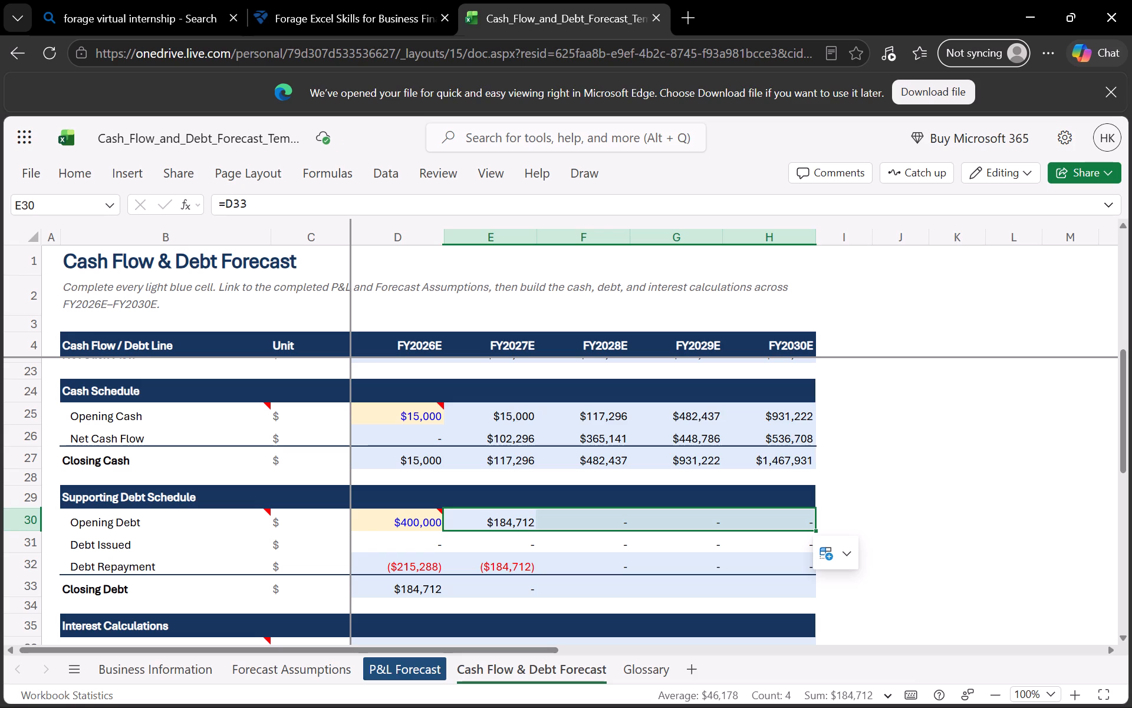
# Review the FY2027E Debt Repayment link, the Financing Cash Flow and Cash Schedule sections, and the empty Interest Calculations rows.
pyautogui.click(592, 582)
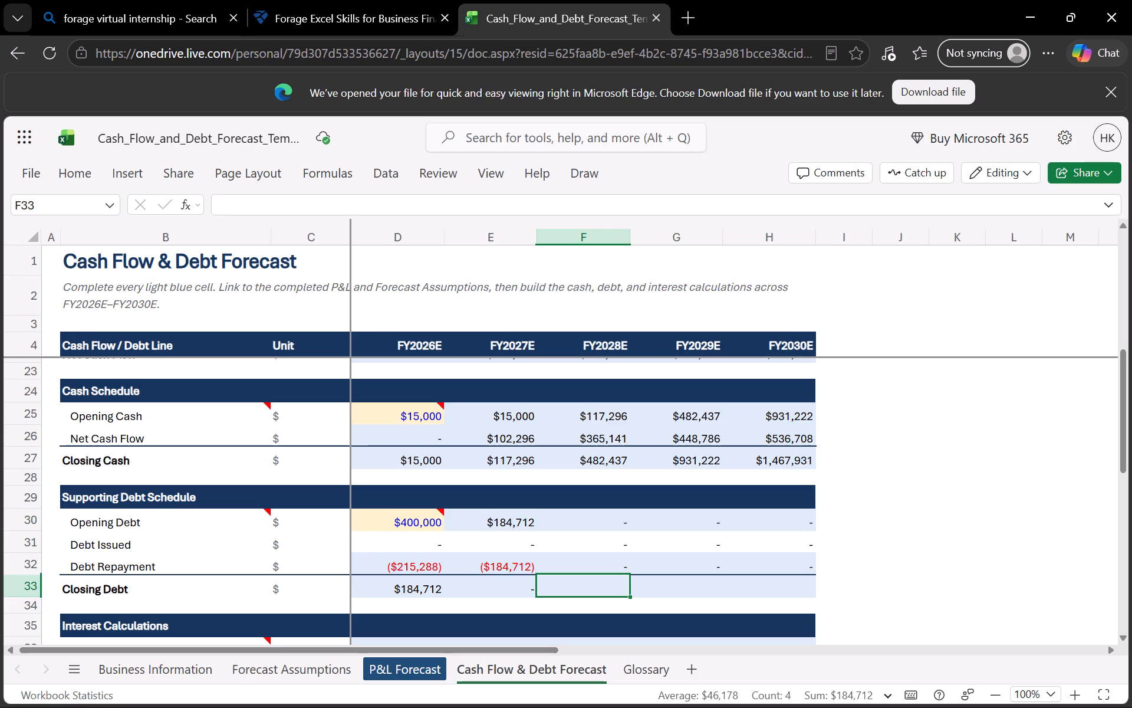
pyautogui.click(529, 566)
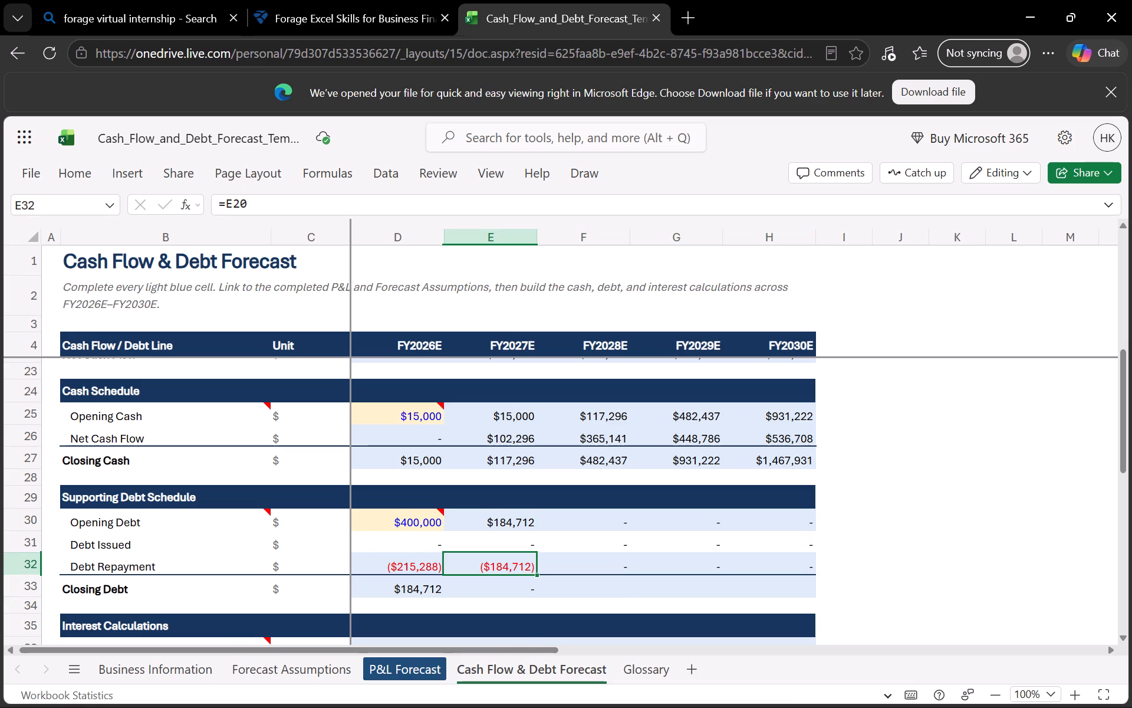
pyautogui.scroll(3, 612, 519)
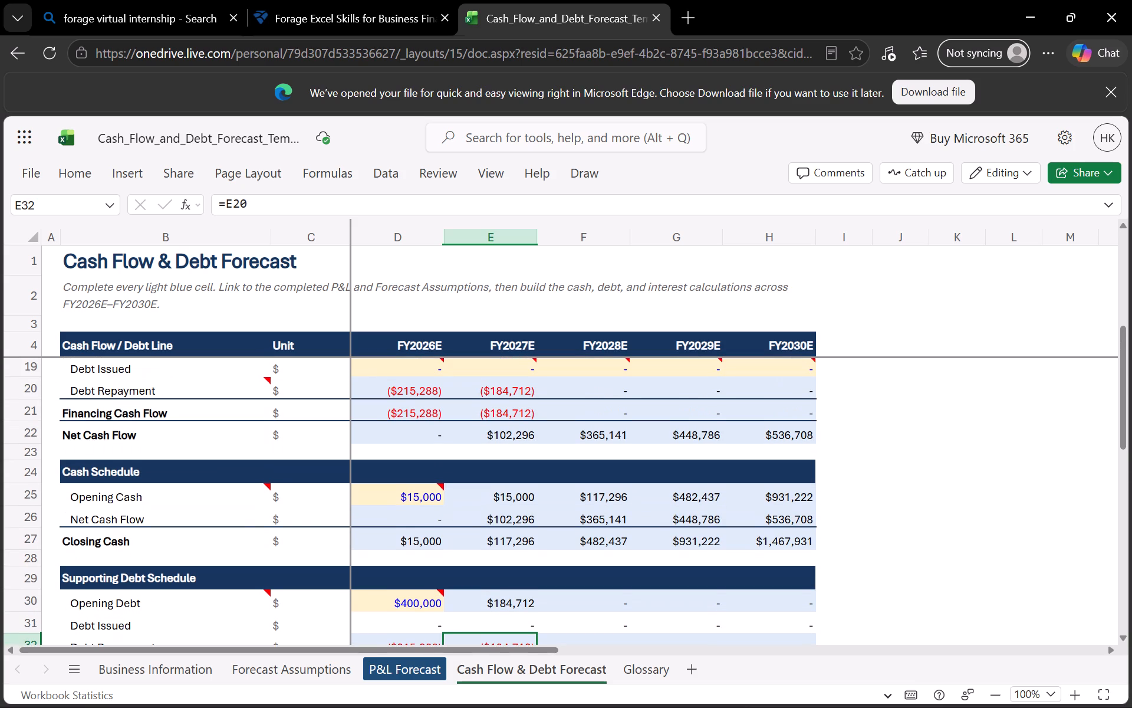
pyautogui.scroll(2, 612, 519)
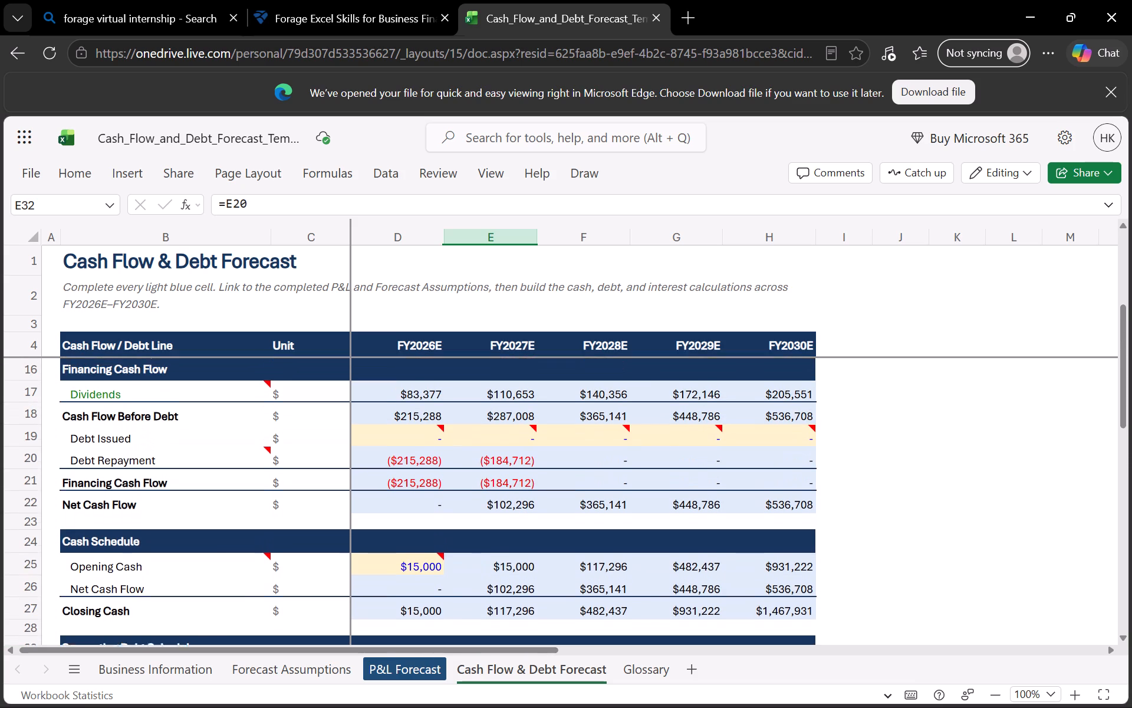
pyautogui.scroll(1, 612, 519)
pyautogui.scroll(-2, 612, 519)
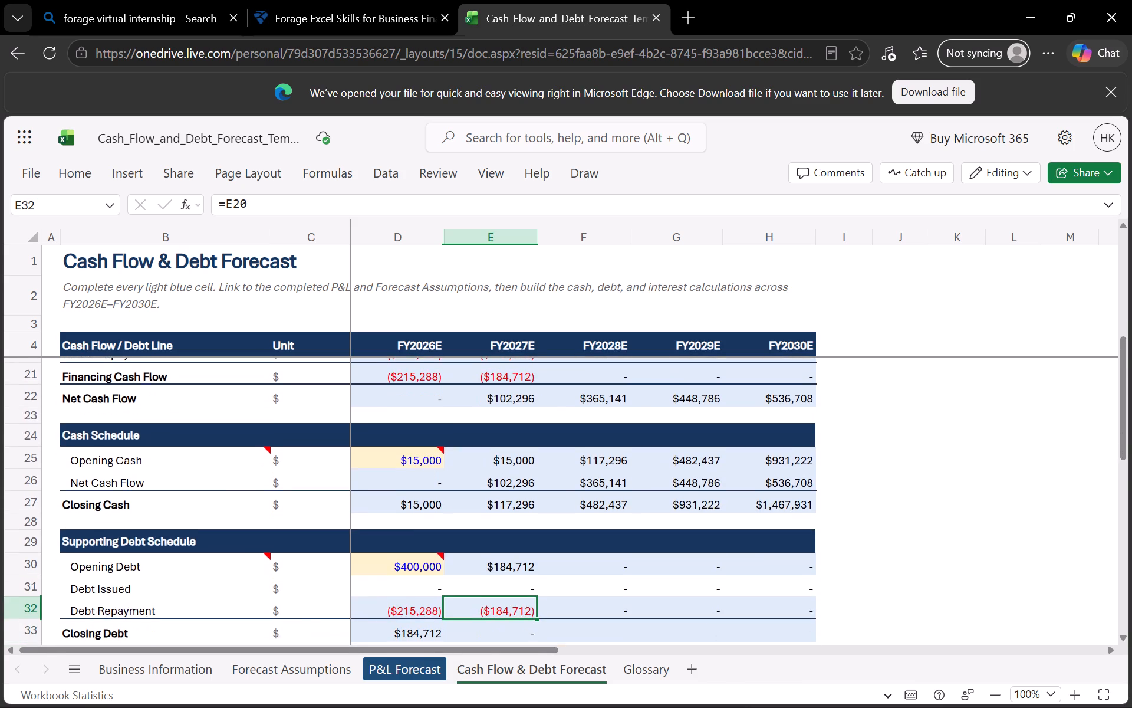
pyautogui.scroll(-2, 612, 519)
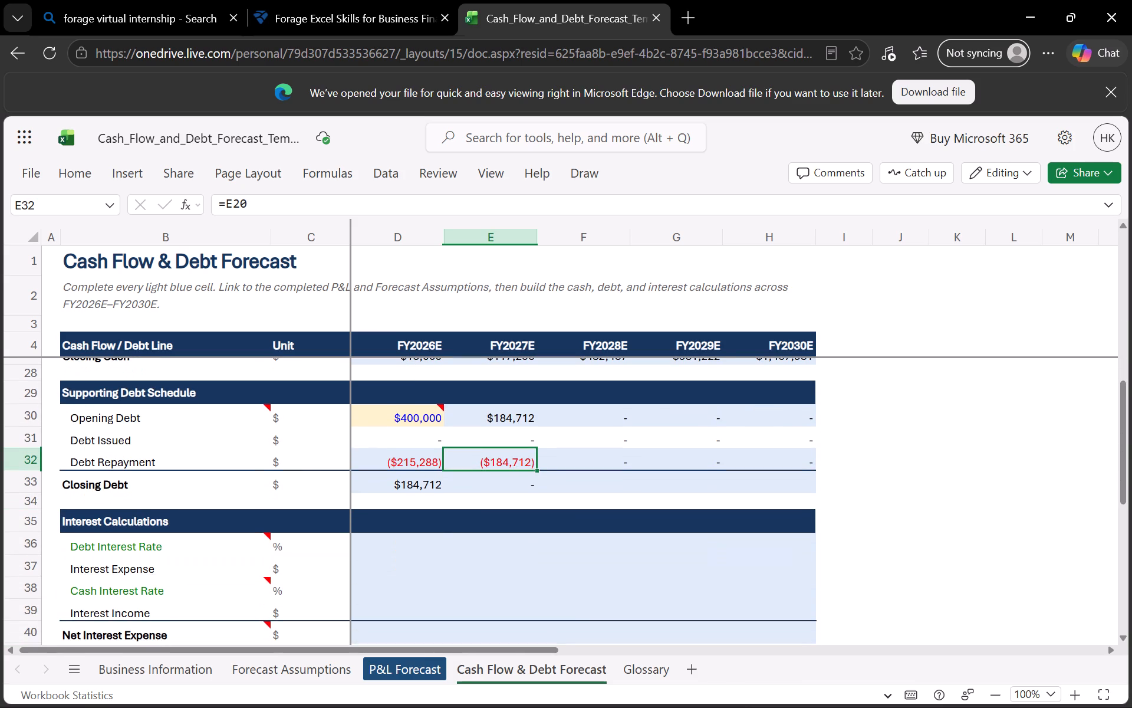
pyautogui.click(419, 543)
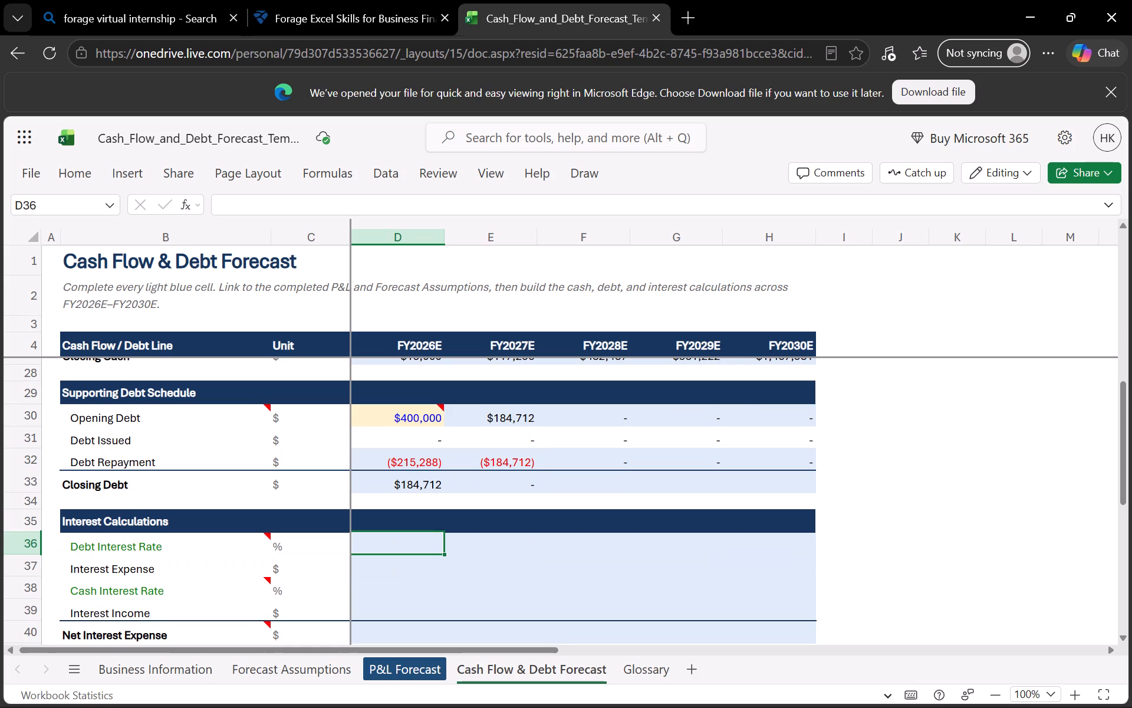
# Fill the Closing Debt formula from E33 across FY2028E–FY2030E to H33.
pyautogui.click(593, 486)
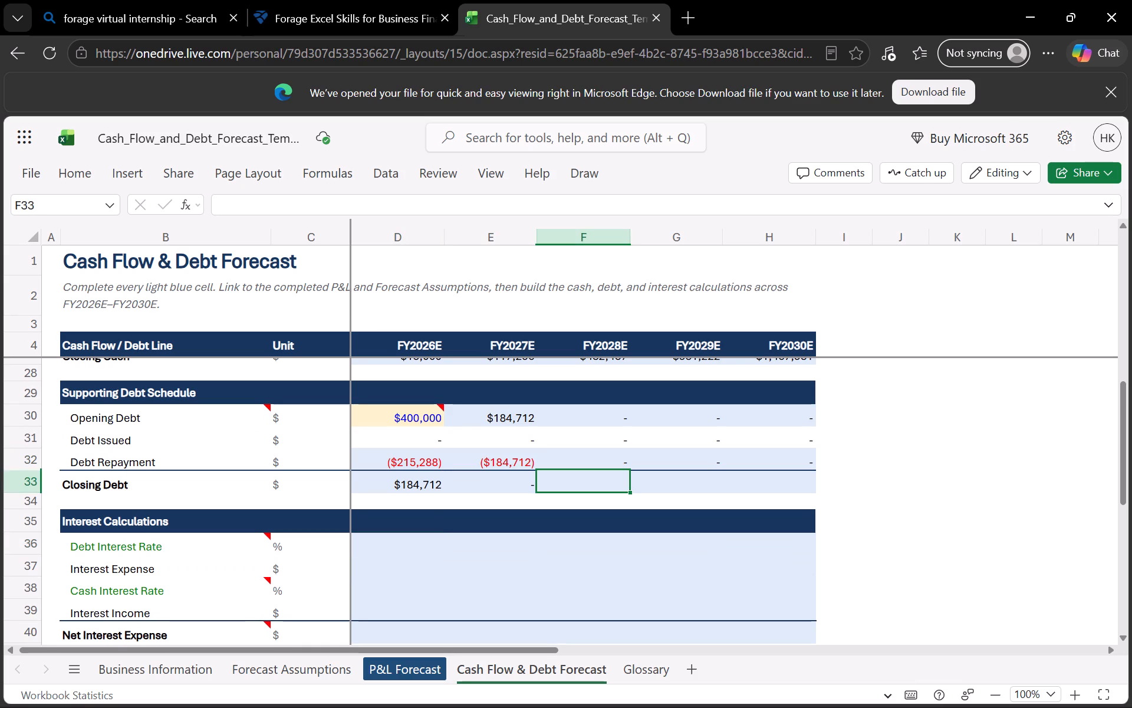
pyautogui.moveTo(528, 481); pyautogui.dragTo(538, 491)
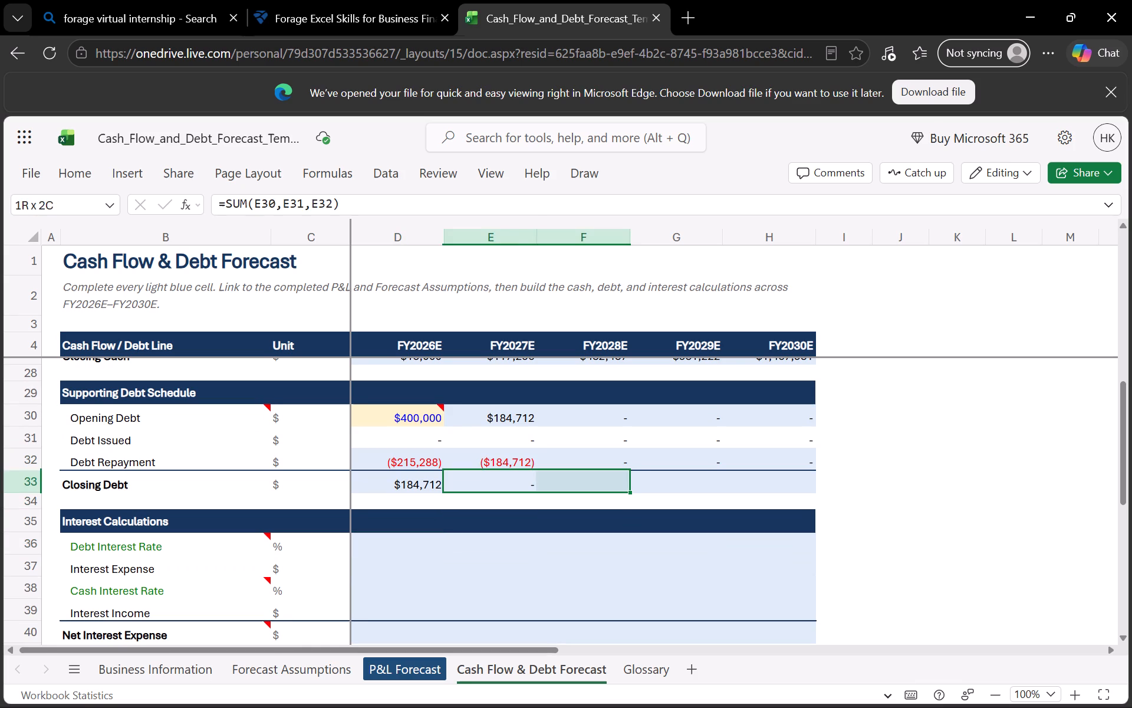
pyautogui.moveTo(538, 491); pyautogui.dragTo(535, 491)
pyautogui.moveTo(535, 491); pyautogui.dragTo(783, 480)
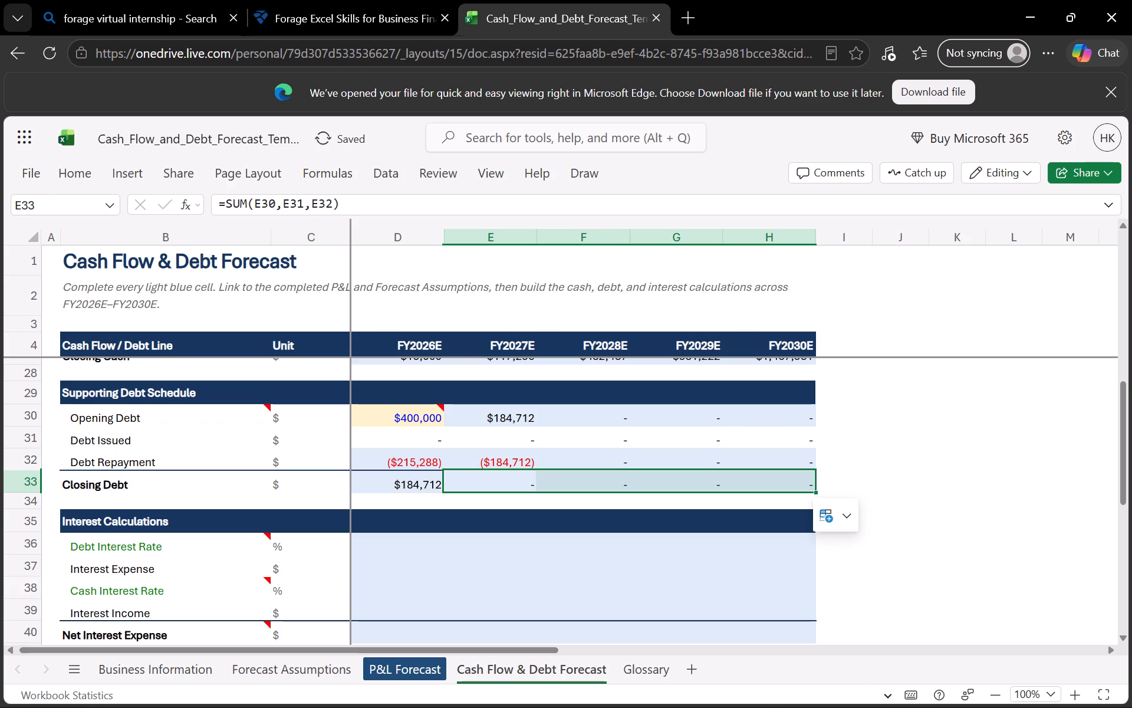
# Check the FY2028E–FY2030E Opening Debt, Debt Repayment and Closing Debt formulas against the Financing Cash Flow and Cash Schedule sections.
pyautogui.scroll(2, 594, 486)
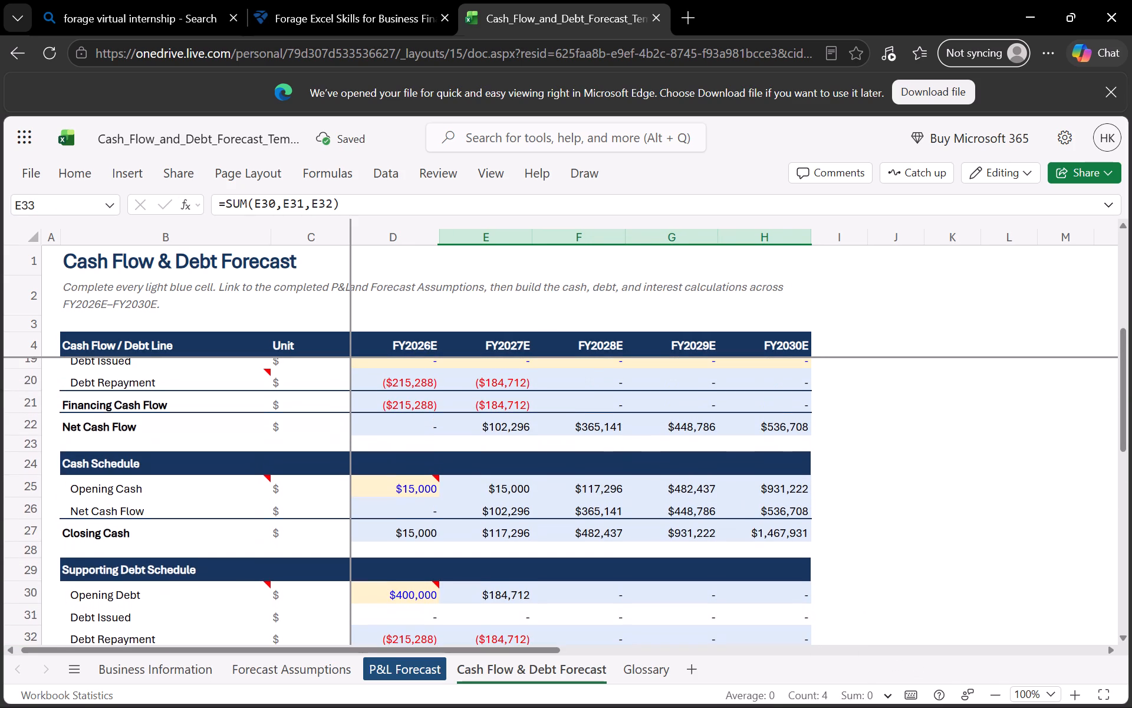
pyautogui.scroll(1, 594, 486)
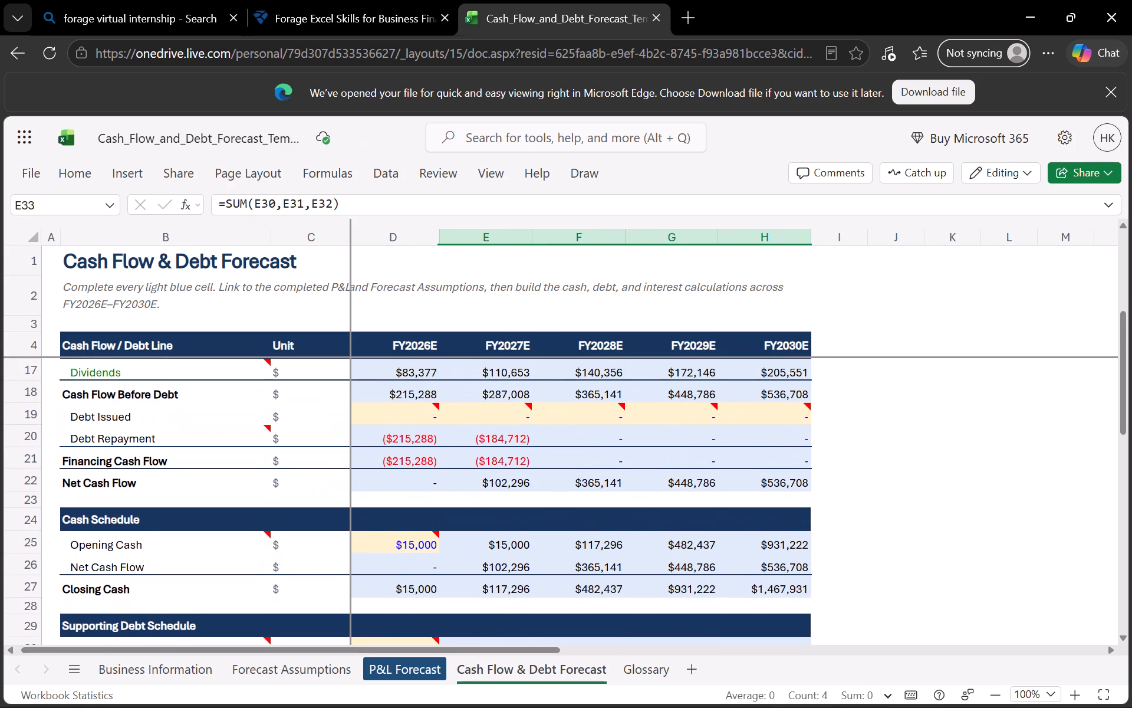
pyautogui.scroll(1, 594, 486)
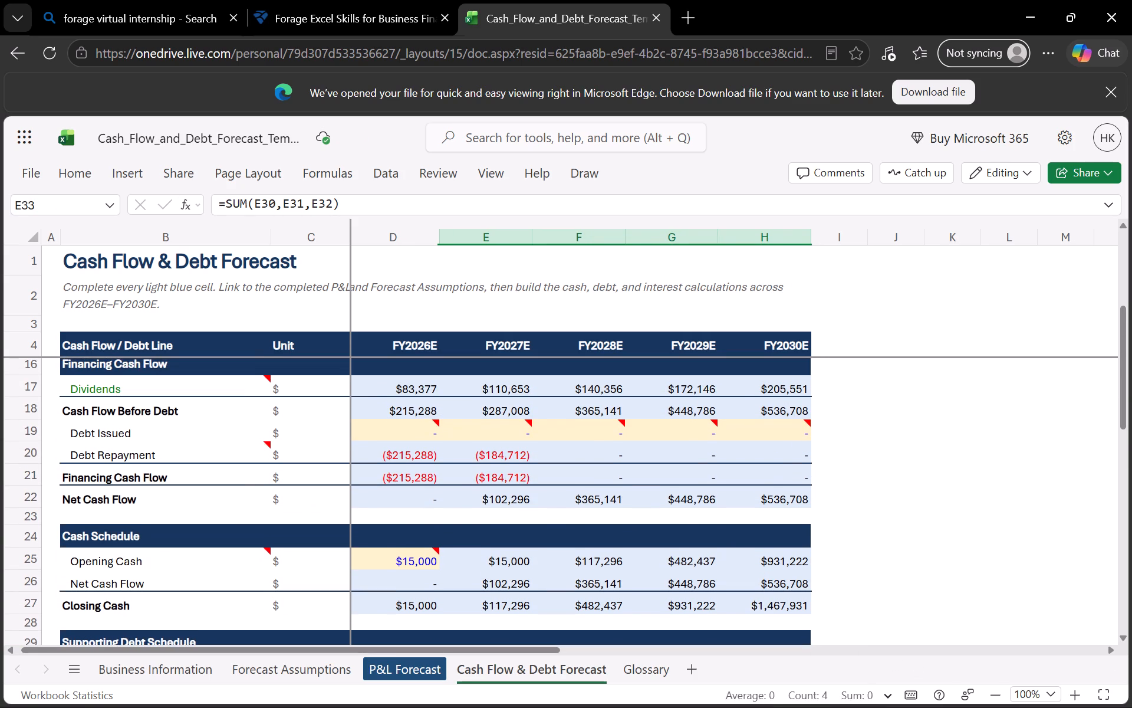
pyautogui.scroll(-1, 594, 486)
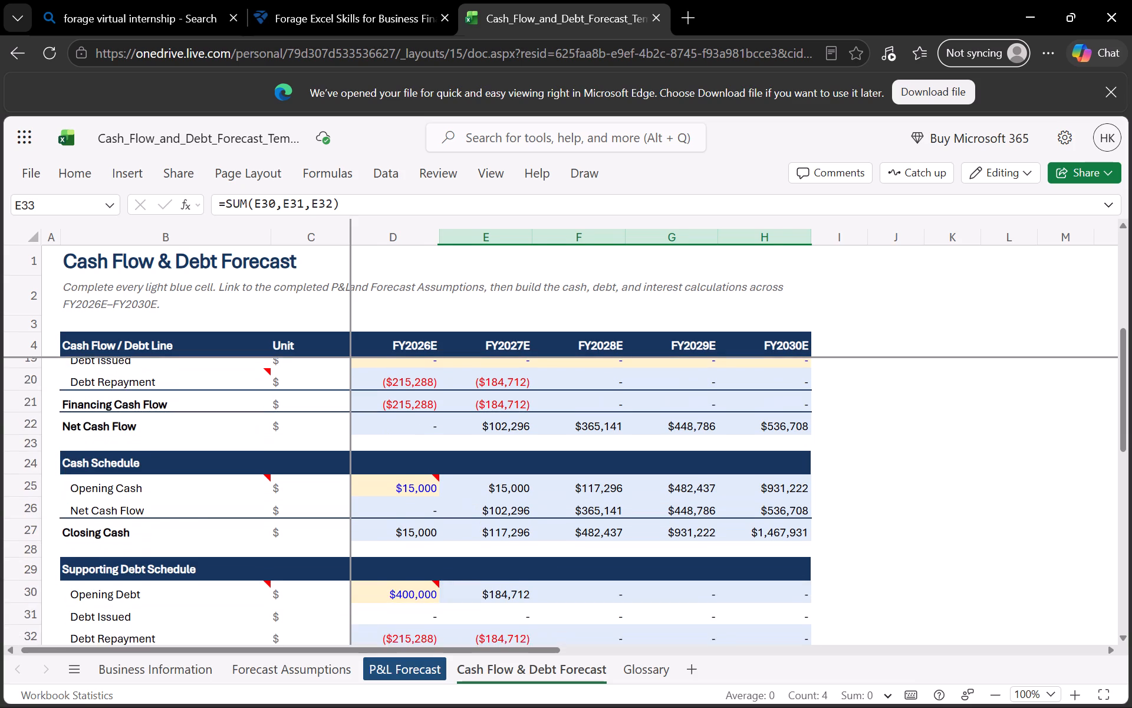
pyautogui.scroll(-1, 594, 486)
pyautogui.click(594, 533)
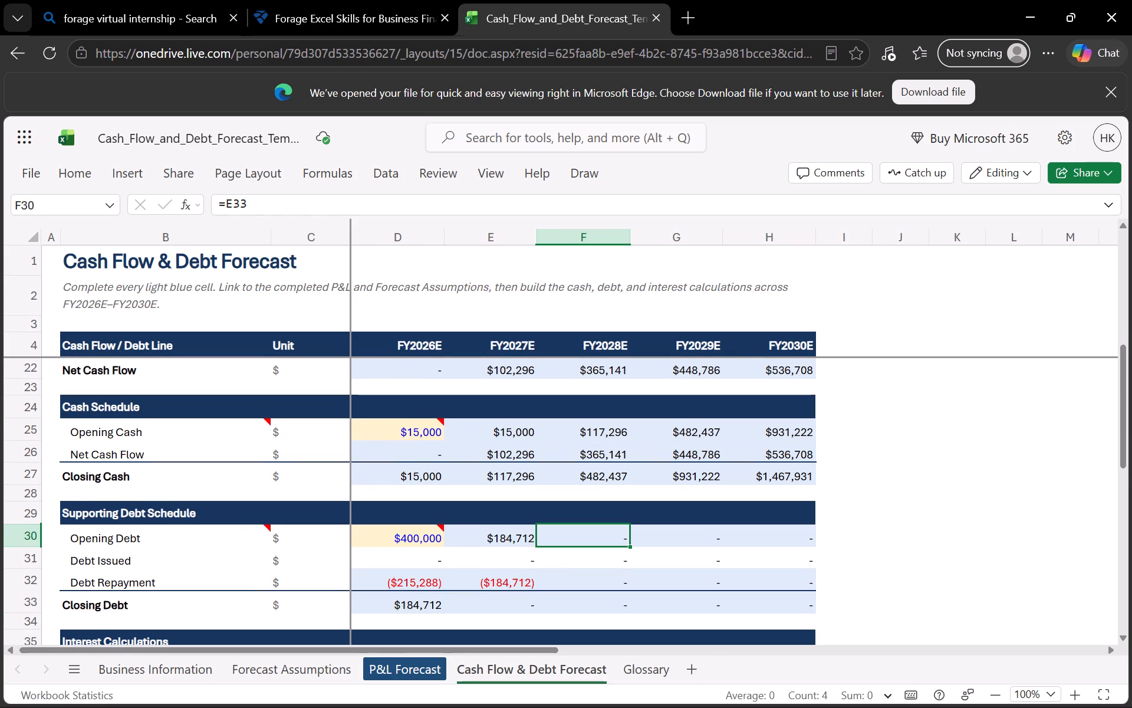
pyautogui.click(676, 533)
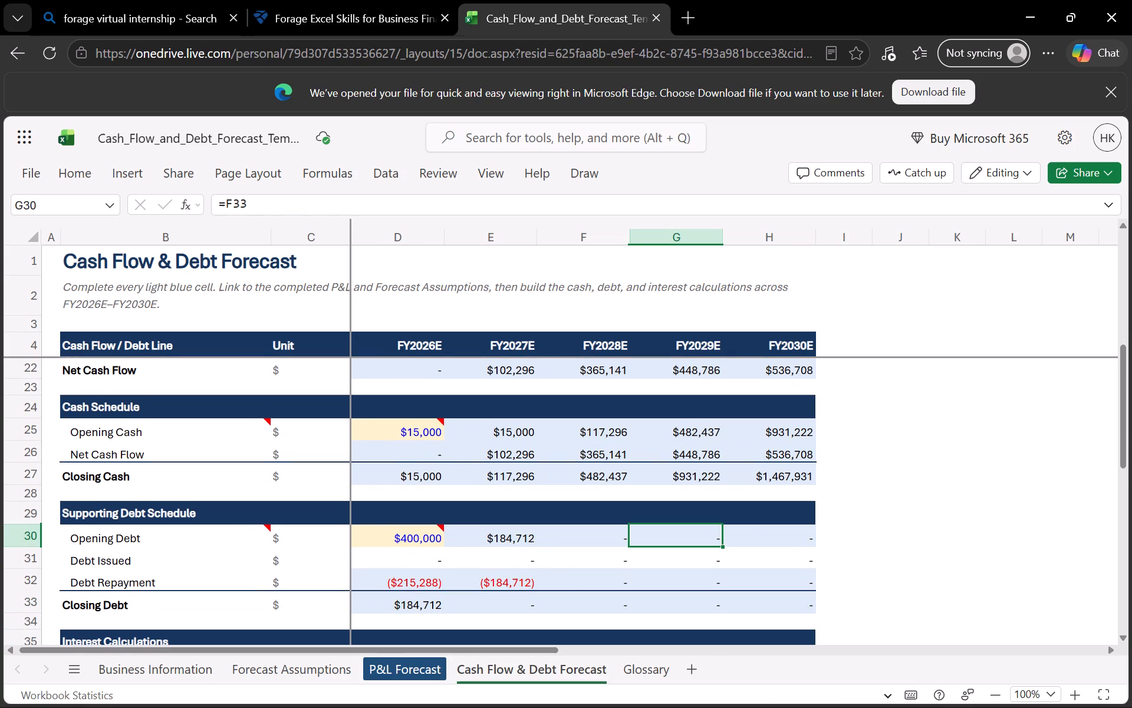
pyautogui.click(762, 533)
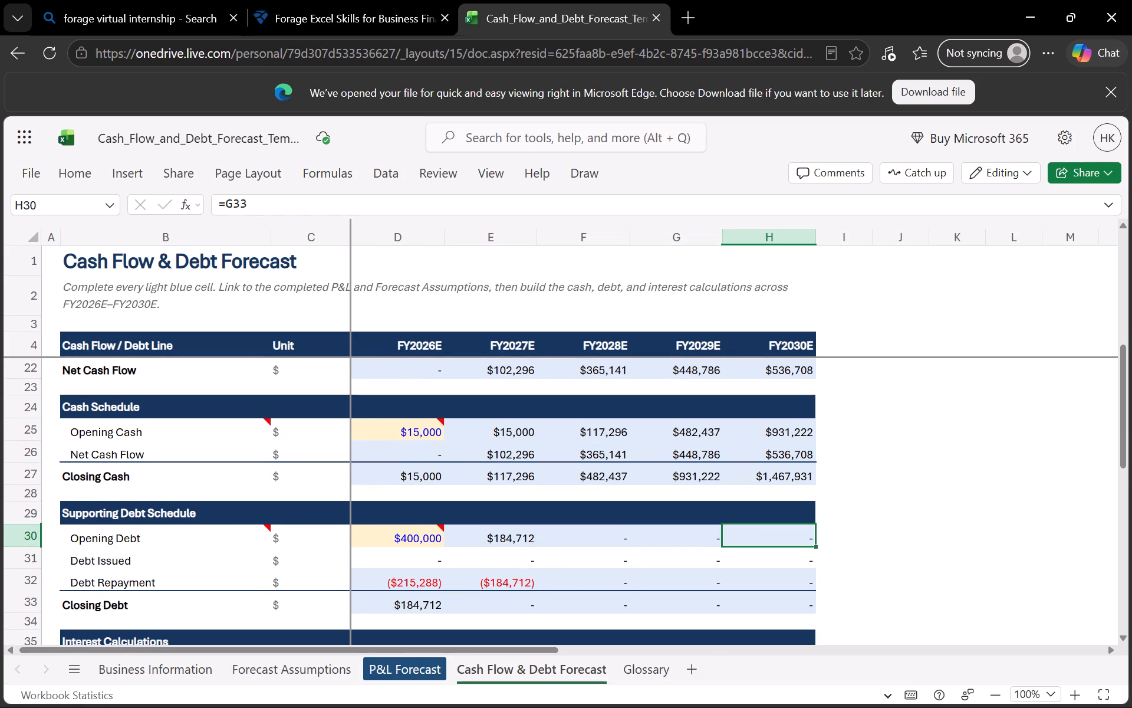
pyautogui.click(597, 581)
pyautogui.click(667, 591)
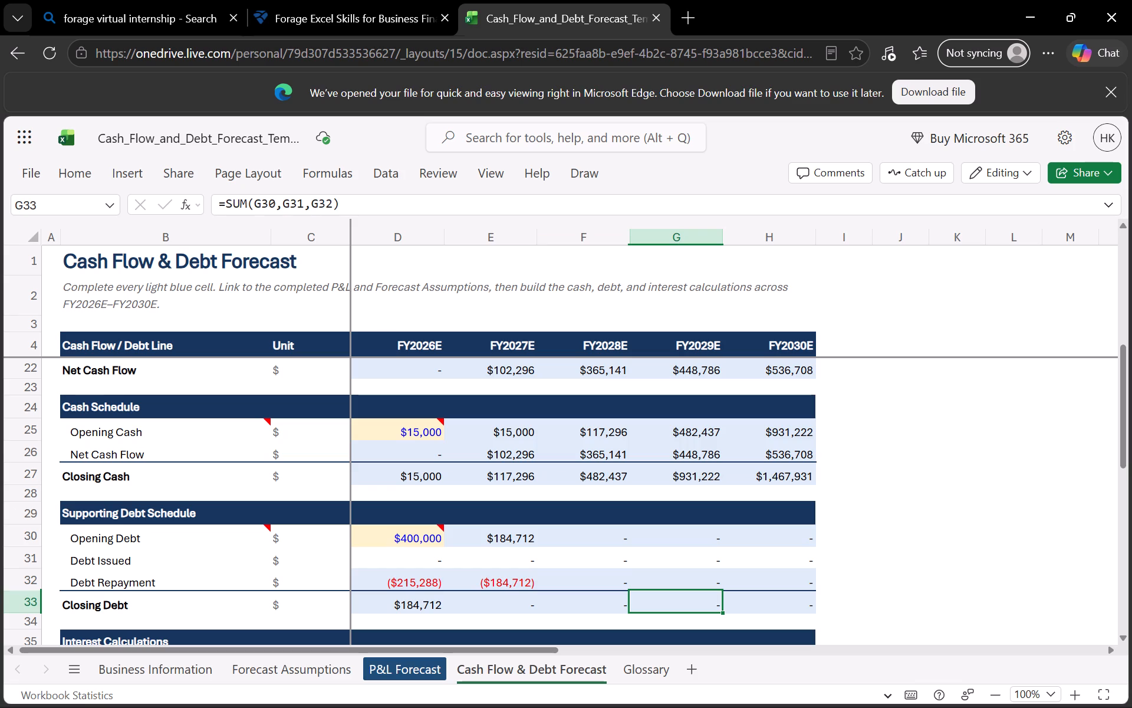
pyautogui.click(692, 585)
pyautogui.click(761, 589)
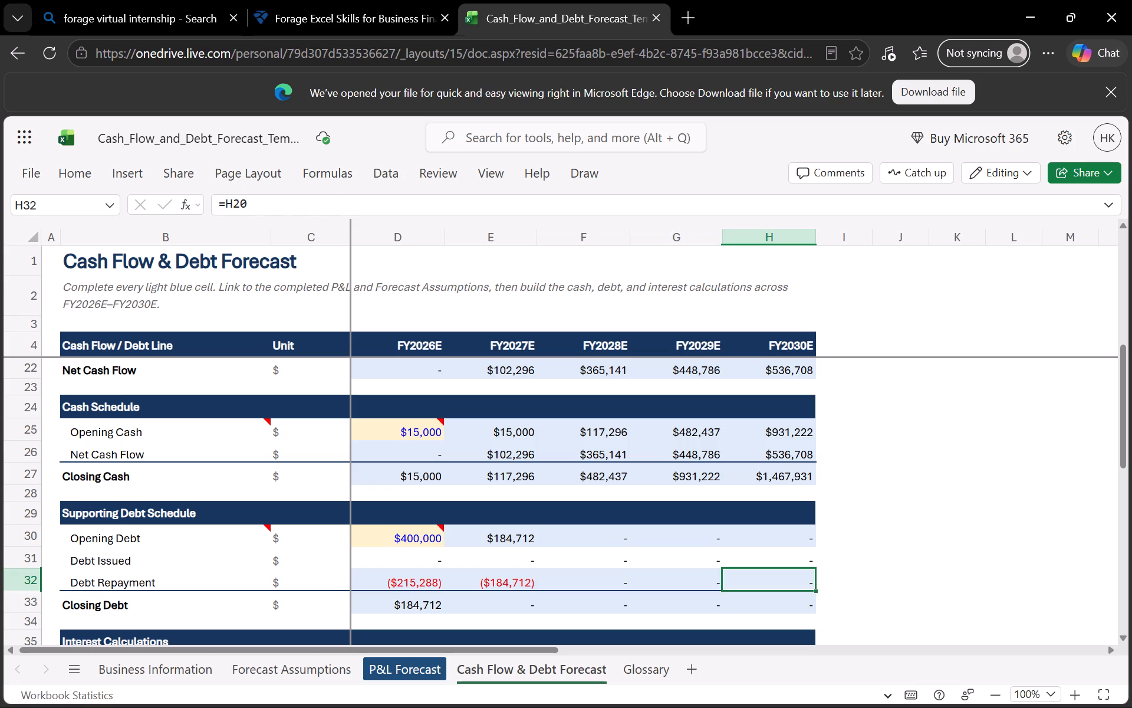
pyautogui.scroll(-1, 700, 585)
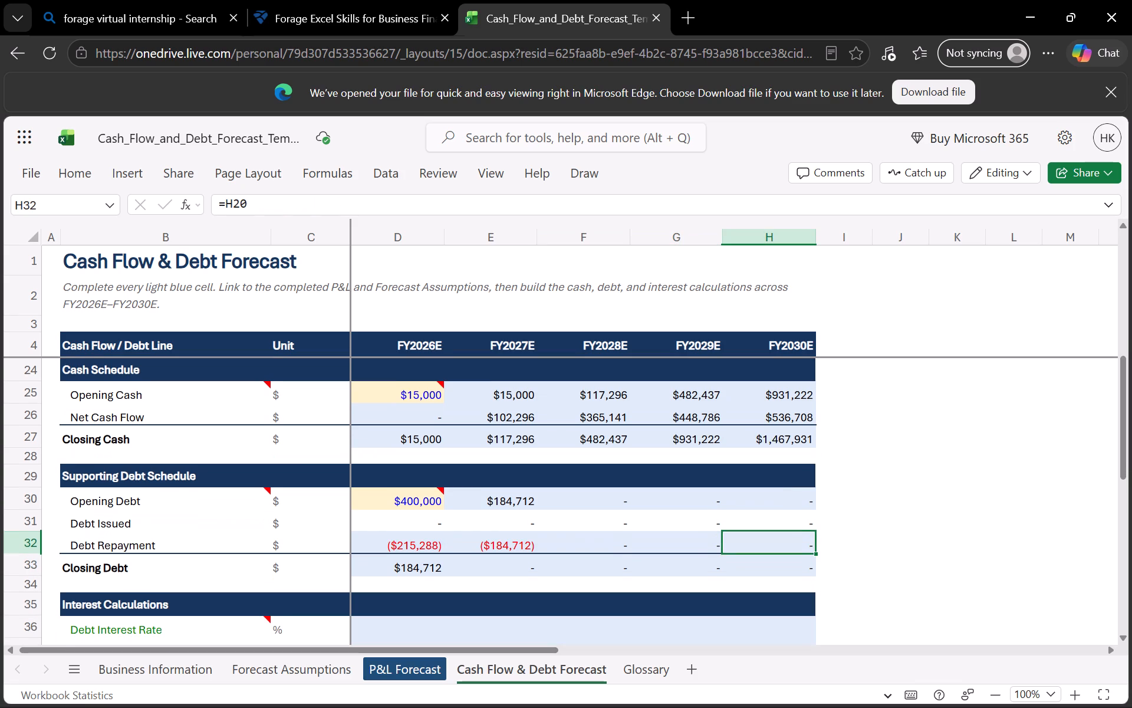
pyautogui.scroll(-1, 650, 578)
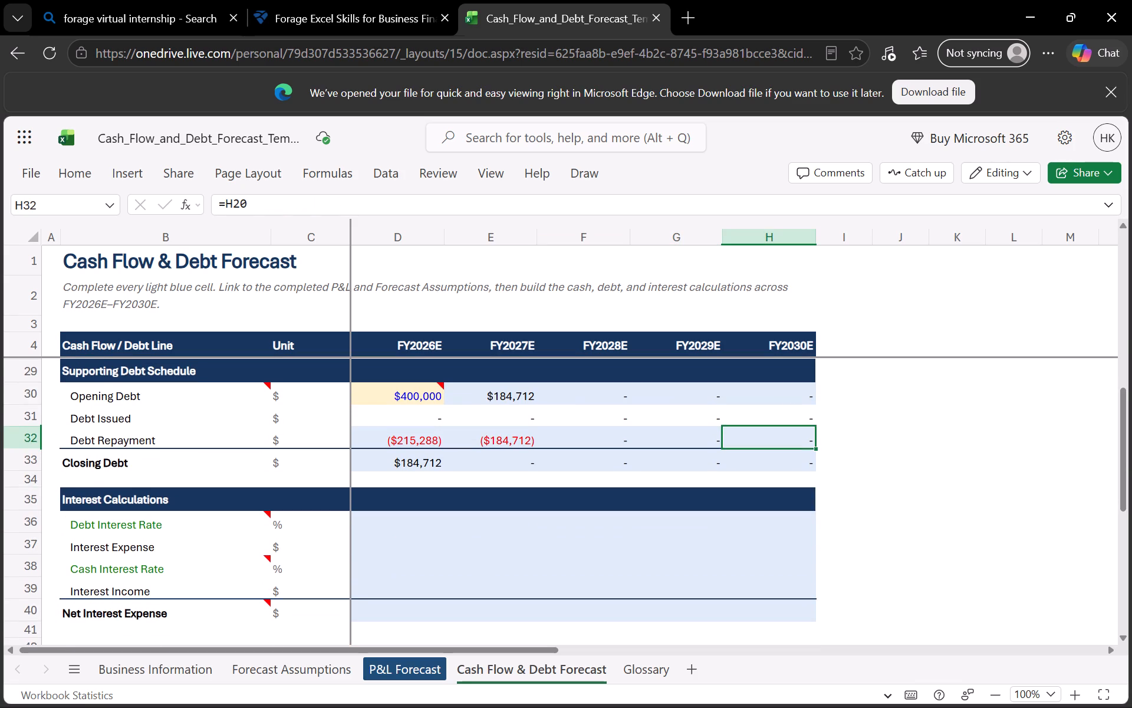
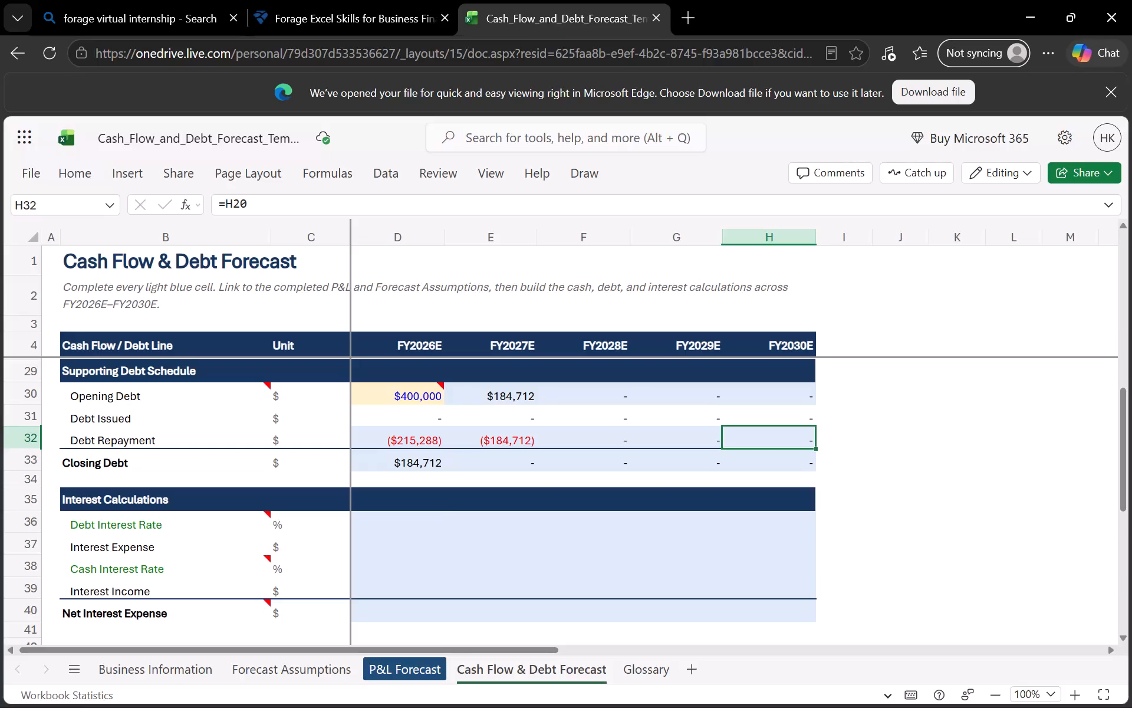
# Link the FY2026E Debt Interest Rate in D36 to 'Forecast Assumptions'!D37 and fill it across to FY2030E (H36).
pyautogui.click(427, 528)
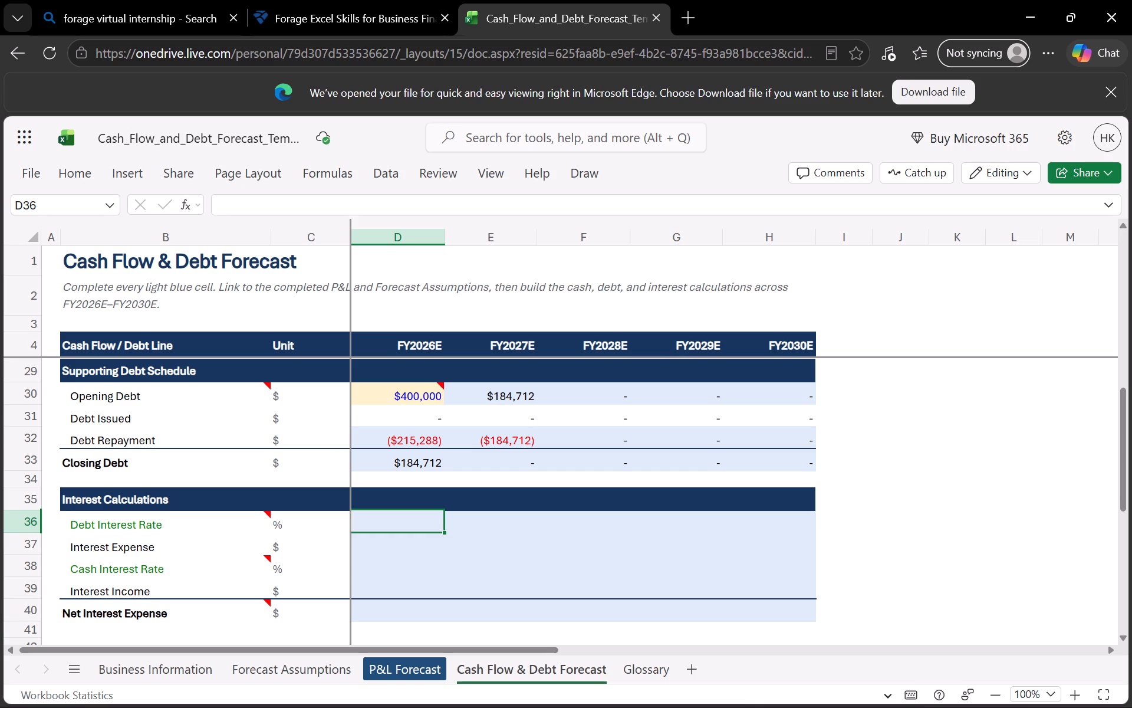
pyautogui.press('=')
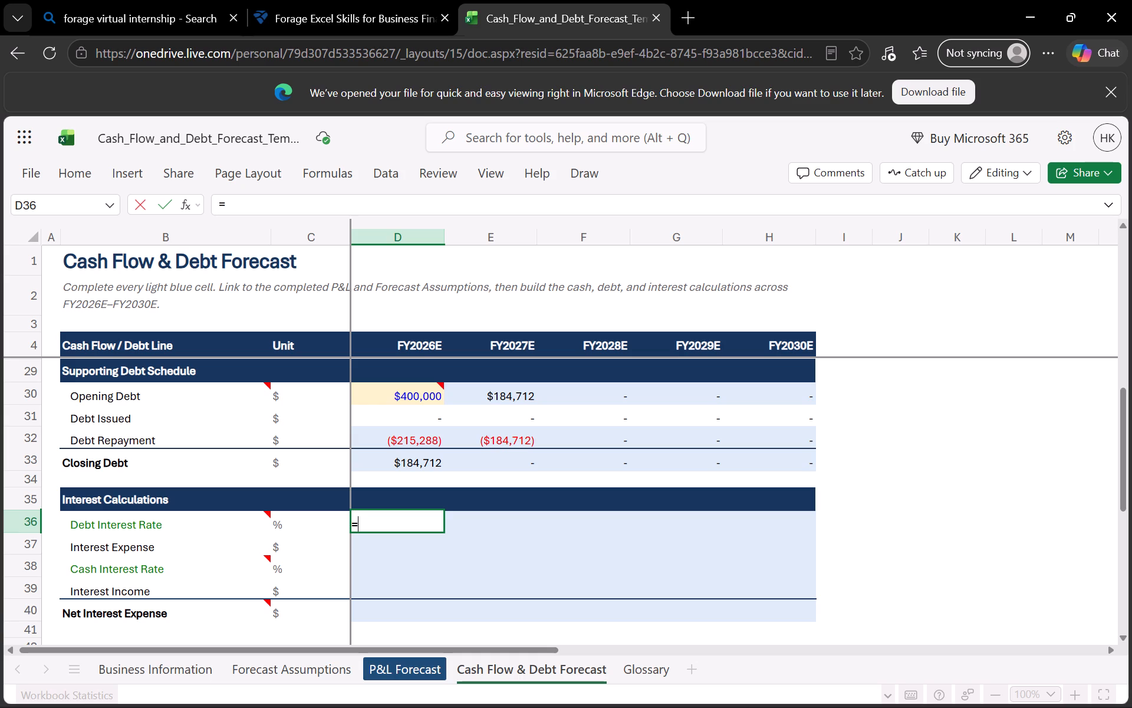
pyautogui.click(337, 672)
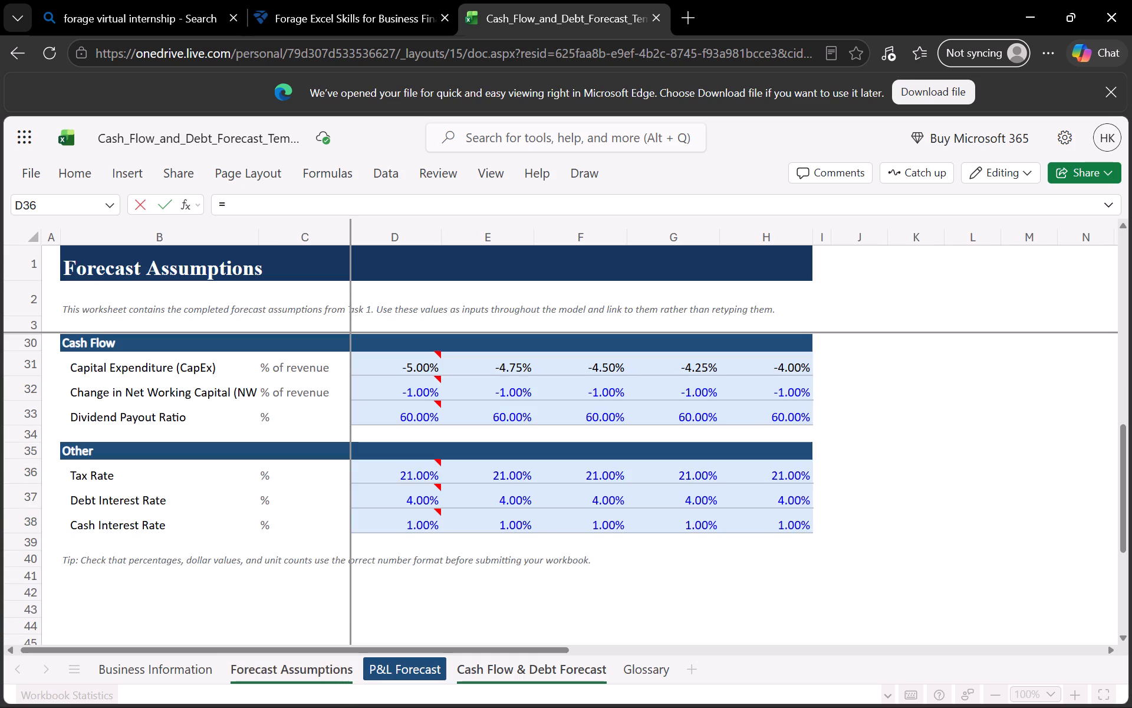
pyautogui.click(427, 497)
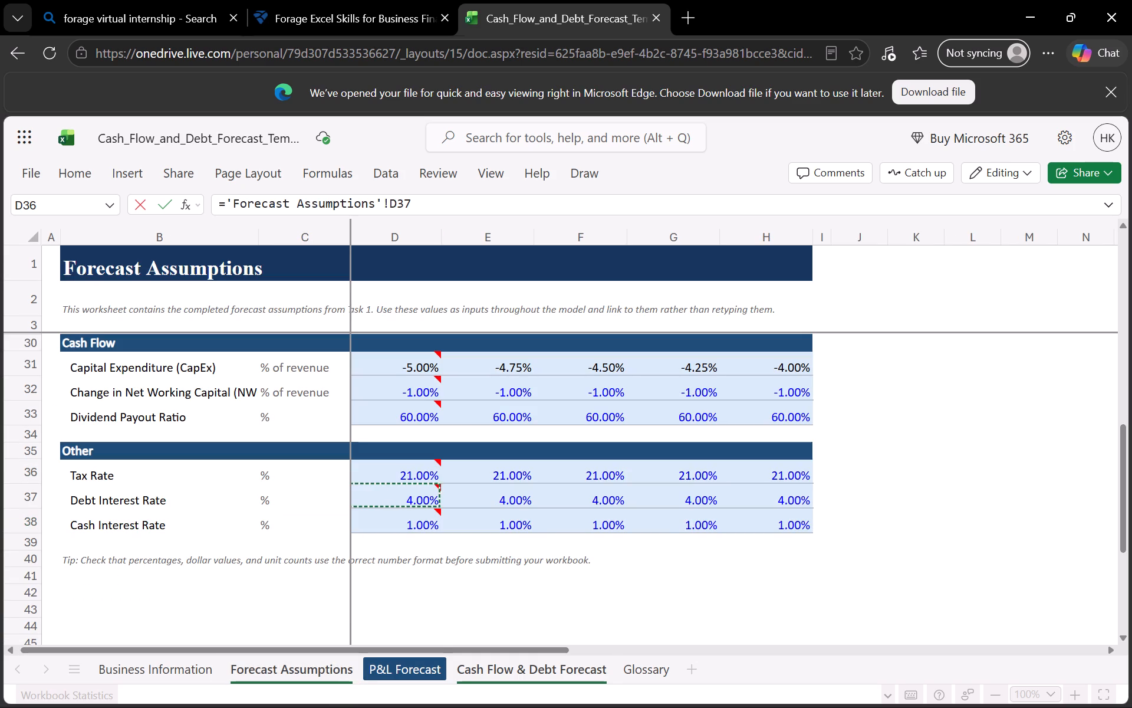
pyautogui.press('Return')
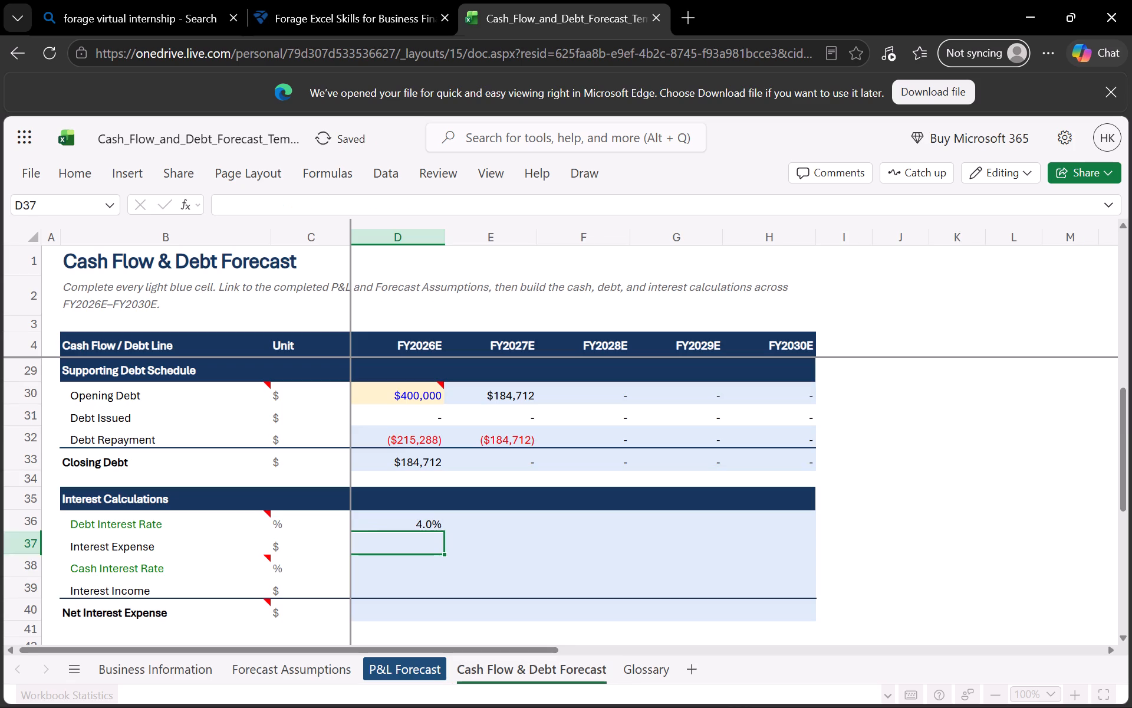
pyautogui.click(433, 525)
pyautogui.moveTo(444, 531); pyautogui.dragTo(753, 511)
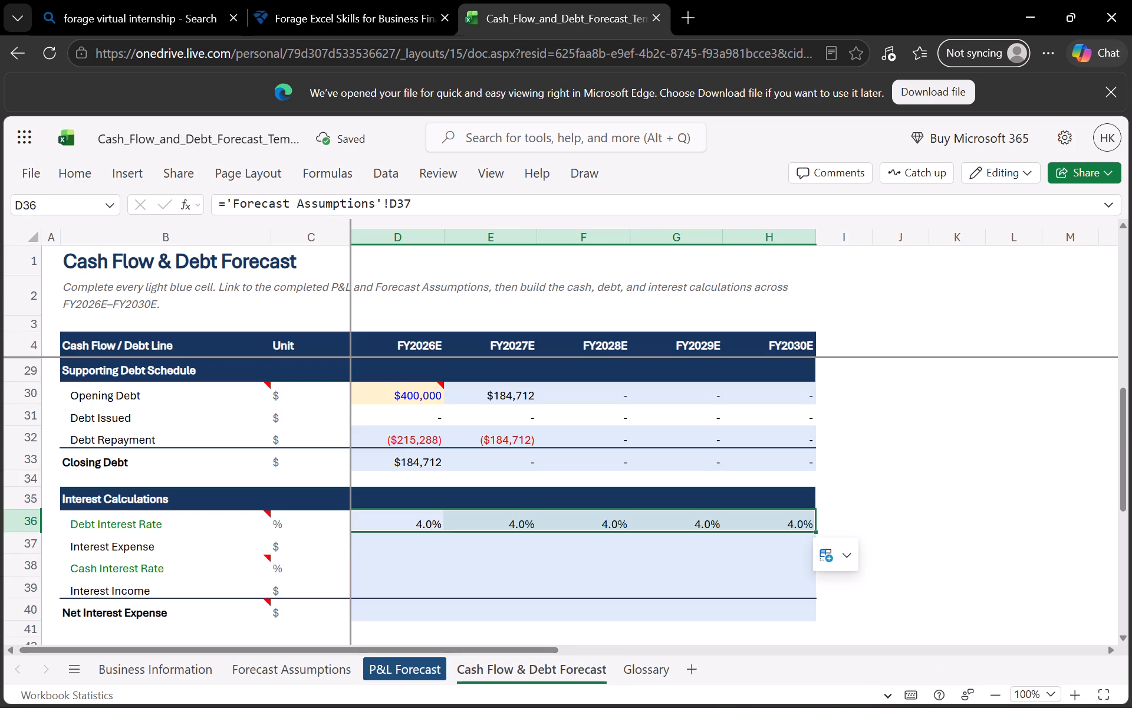
# Calculate FY2026E Interest Expense in D37 as =D30*D36 and fill the formula across to FY2030E (H37).
pyautogui.click(398, 543)
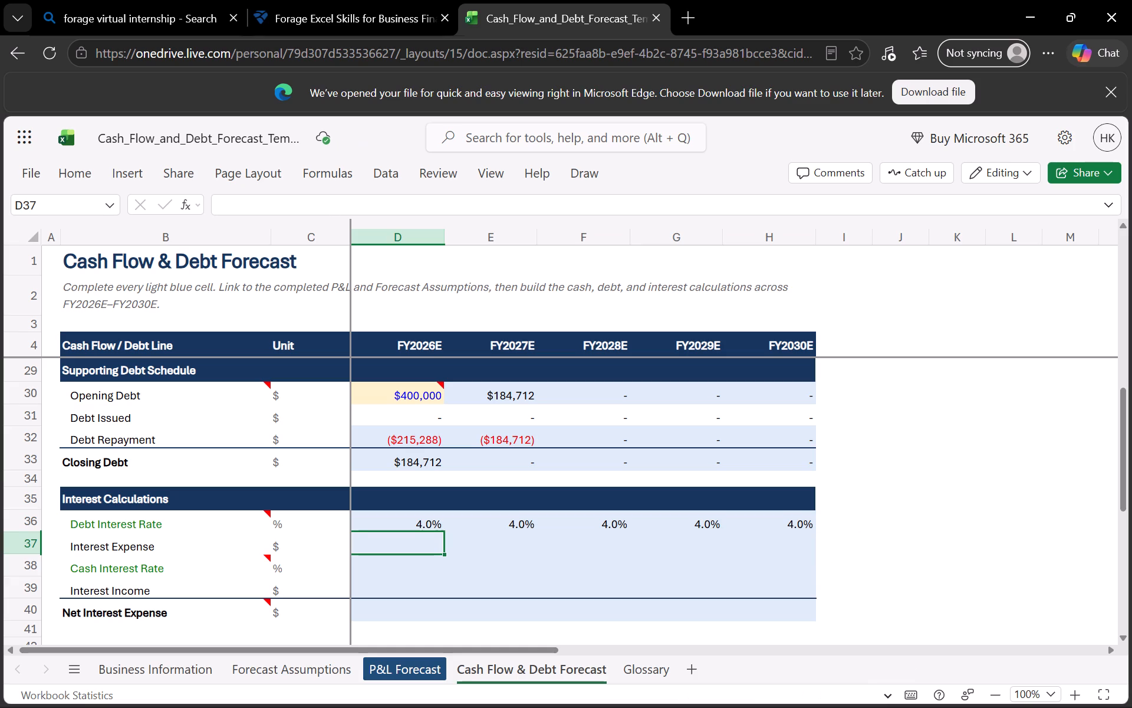
pyautogui.press('=')
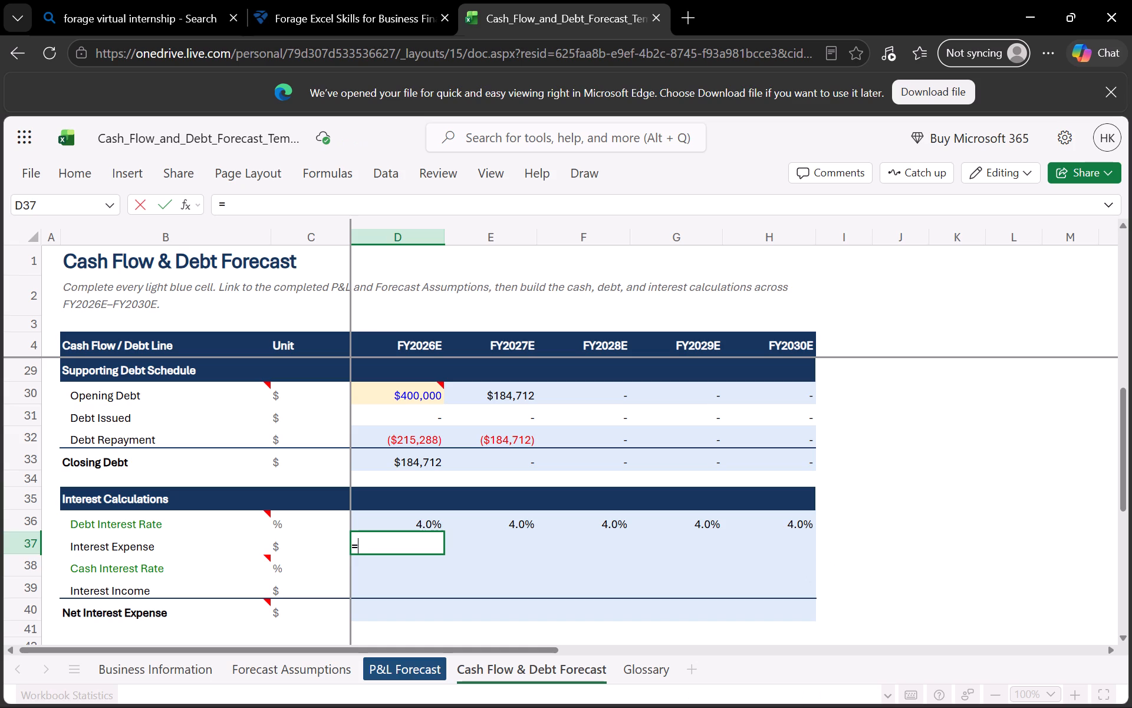
pyautogui.click(427, 396)
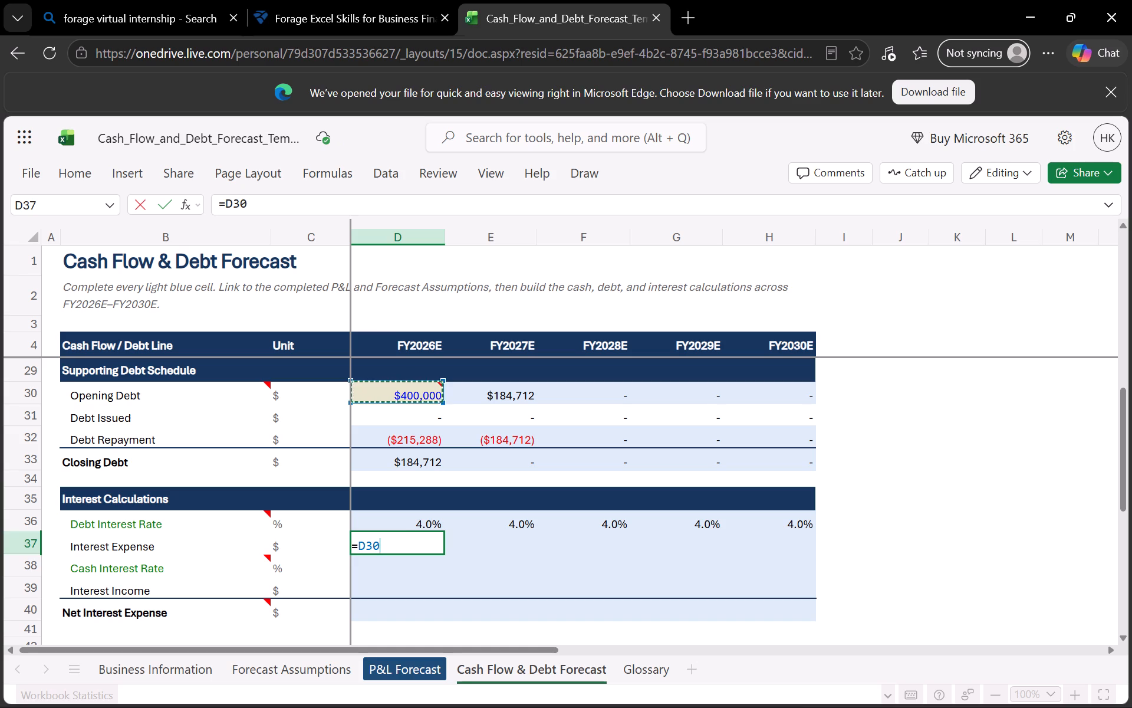
pyautogui.hotkey('shift', '*')
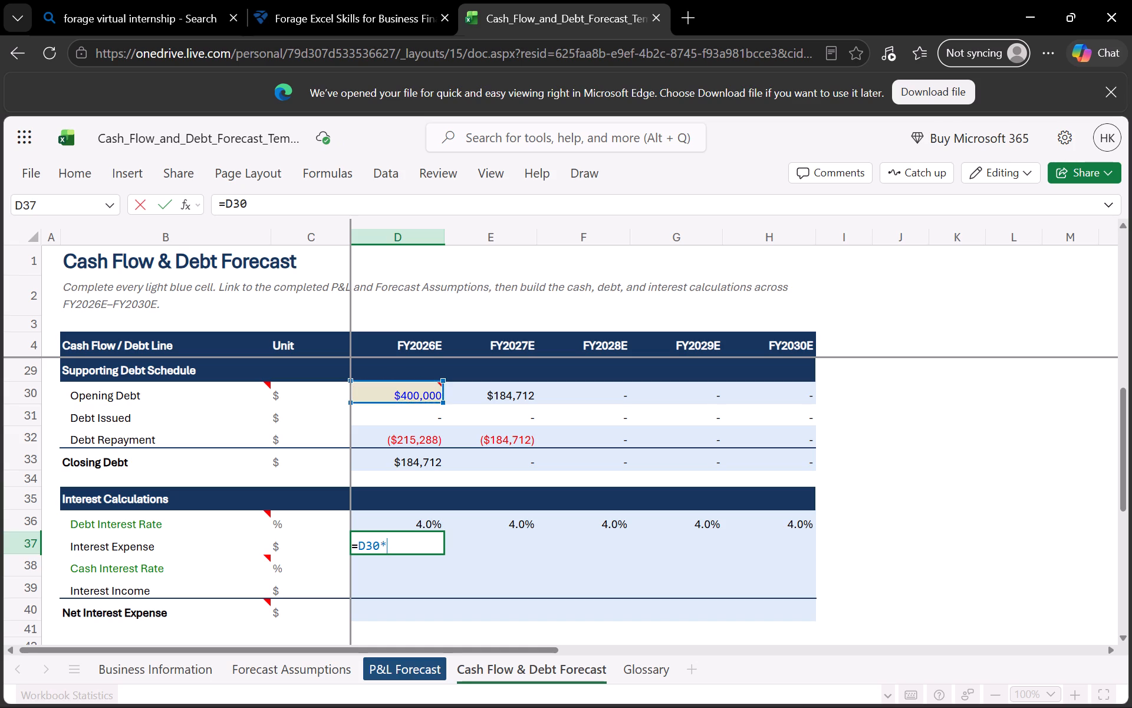
pyautogui.click(431, 519)
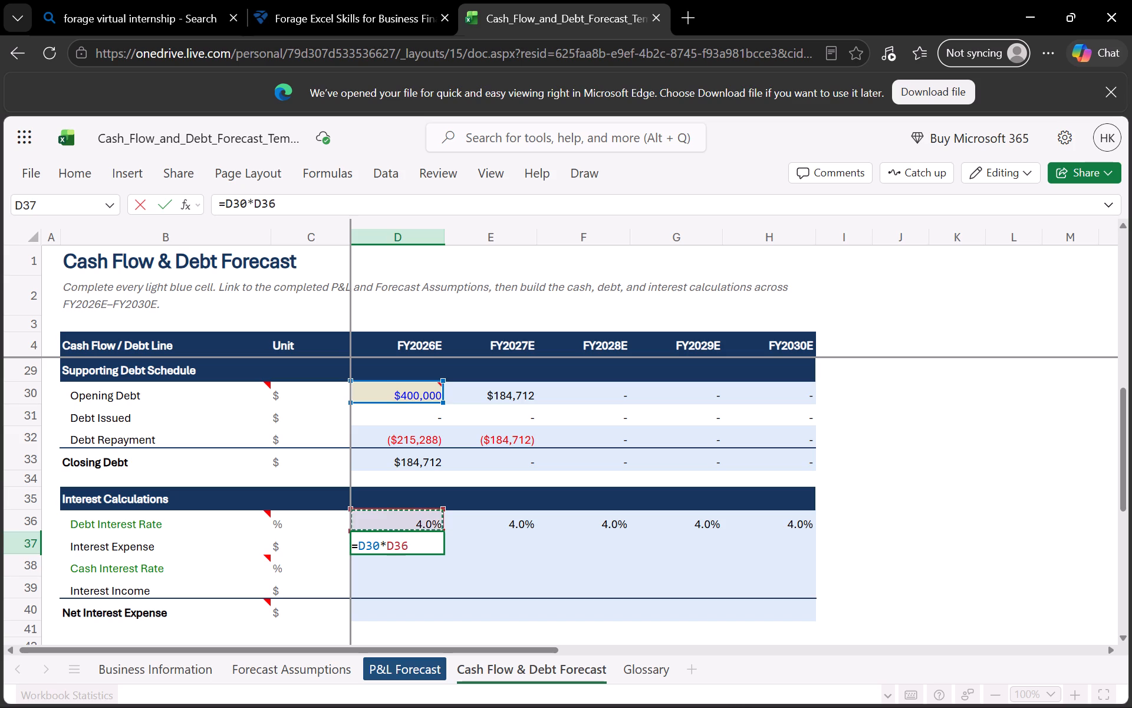
pyautogui.press('Return')
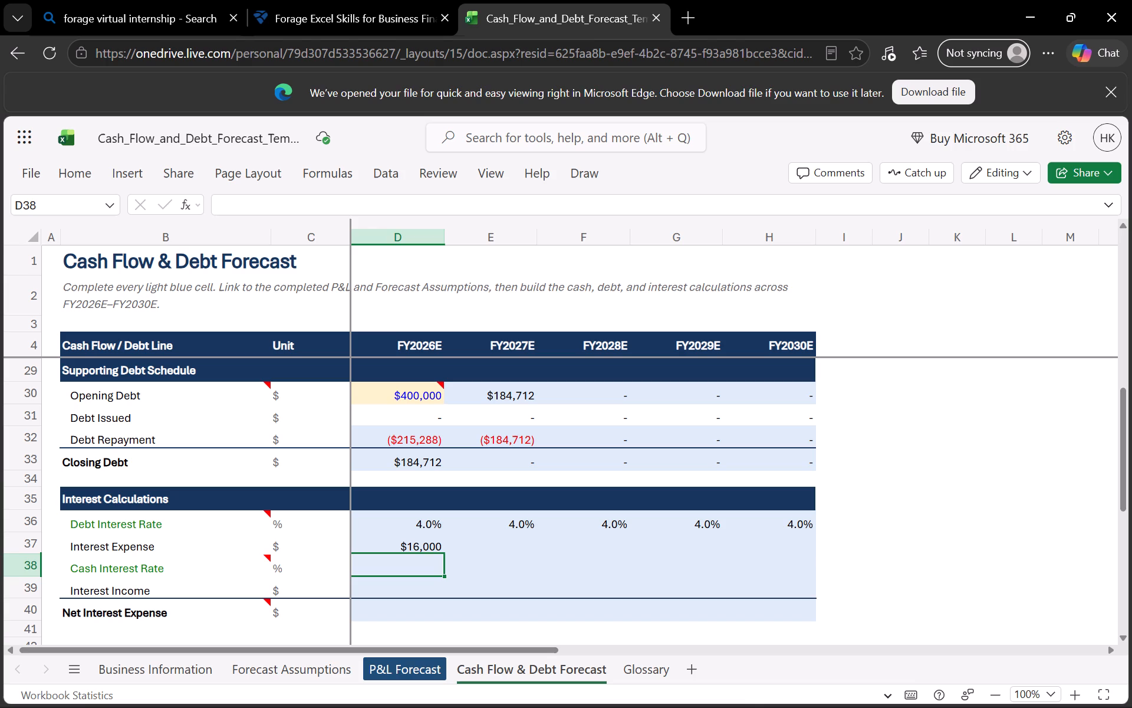
pyautogui.scroll(-1, 440, 608)
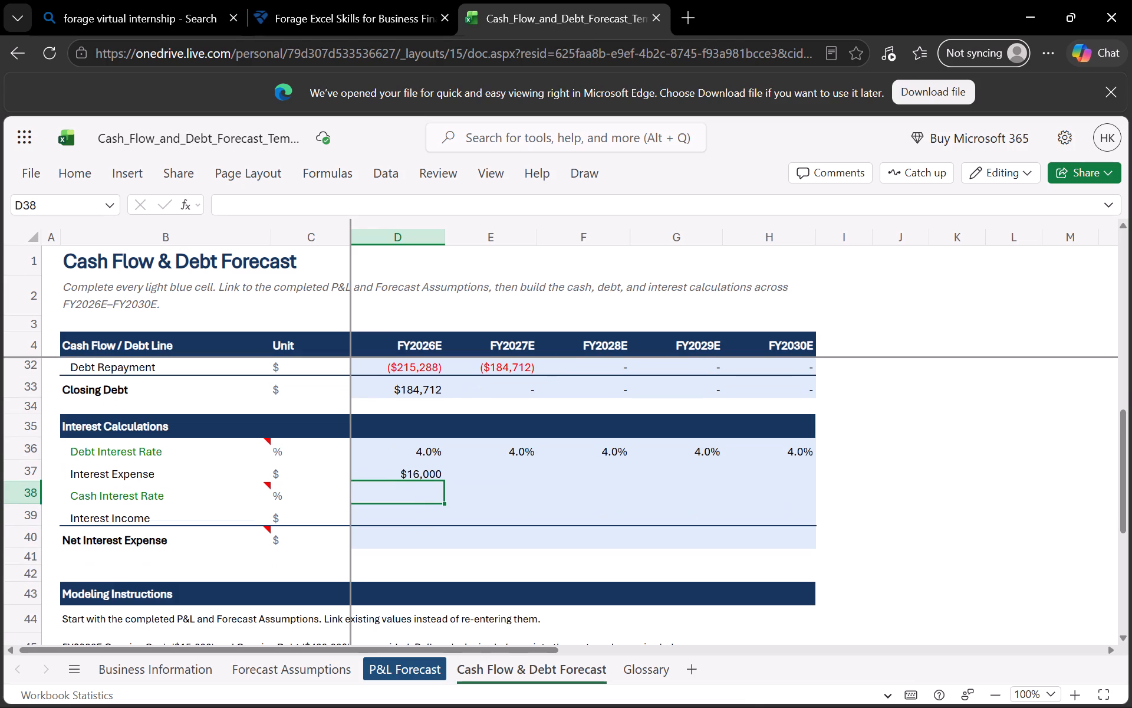
pyautogui.click(429, 515)
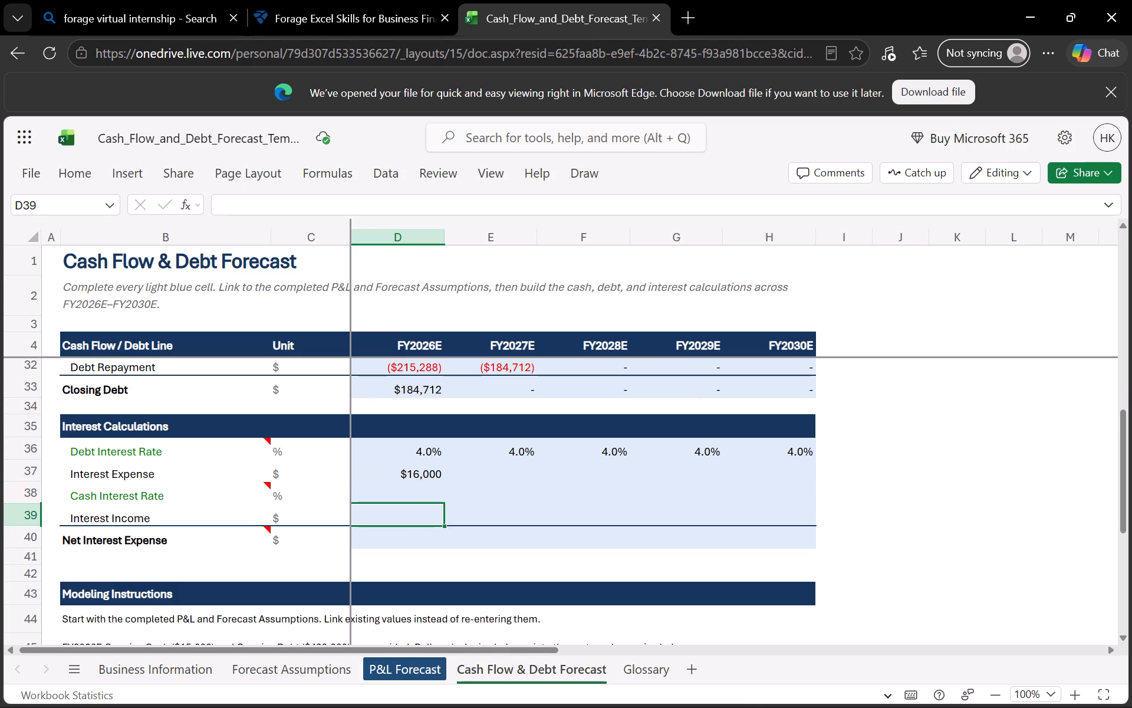
pyautogui.click(433, 473)
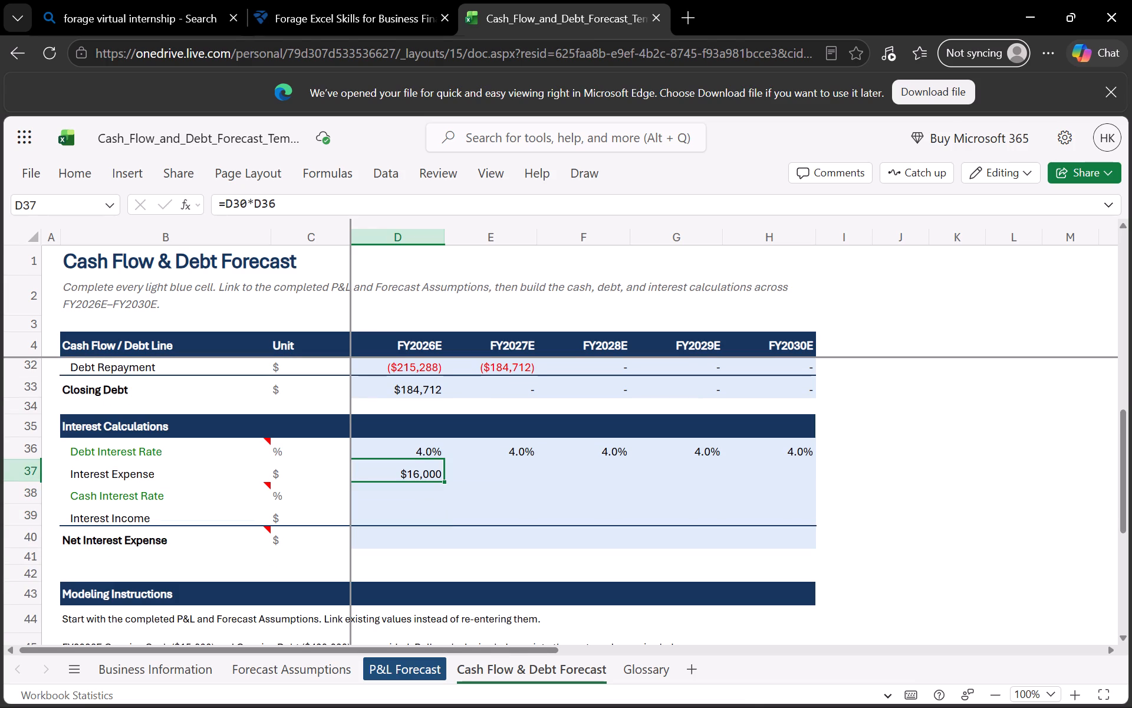
pyautogui.moveTo(443, 481); pyautogui.dragTo(753, 470)
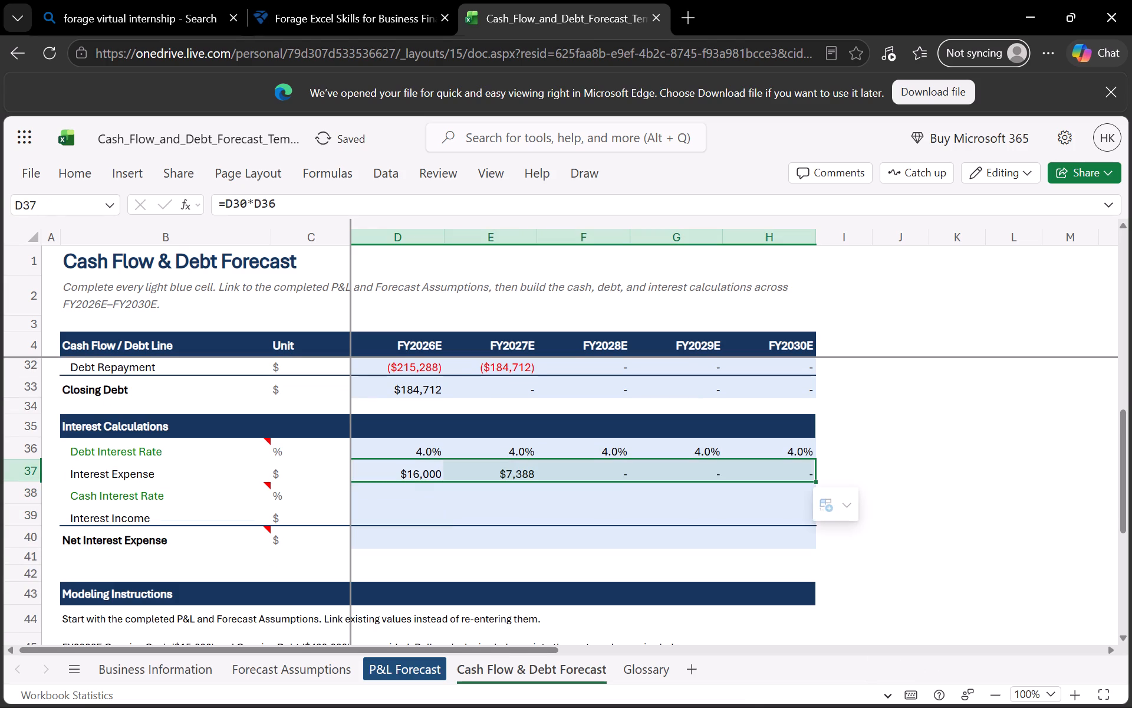
# Check the FY2027E Opening Debt and Debt Repayment links and trace them to the FY2027E–FY2028E Debt Repayment formulas under Financing Cash Flow.
pyautogui.scroll(1, 518, 444)
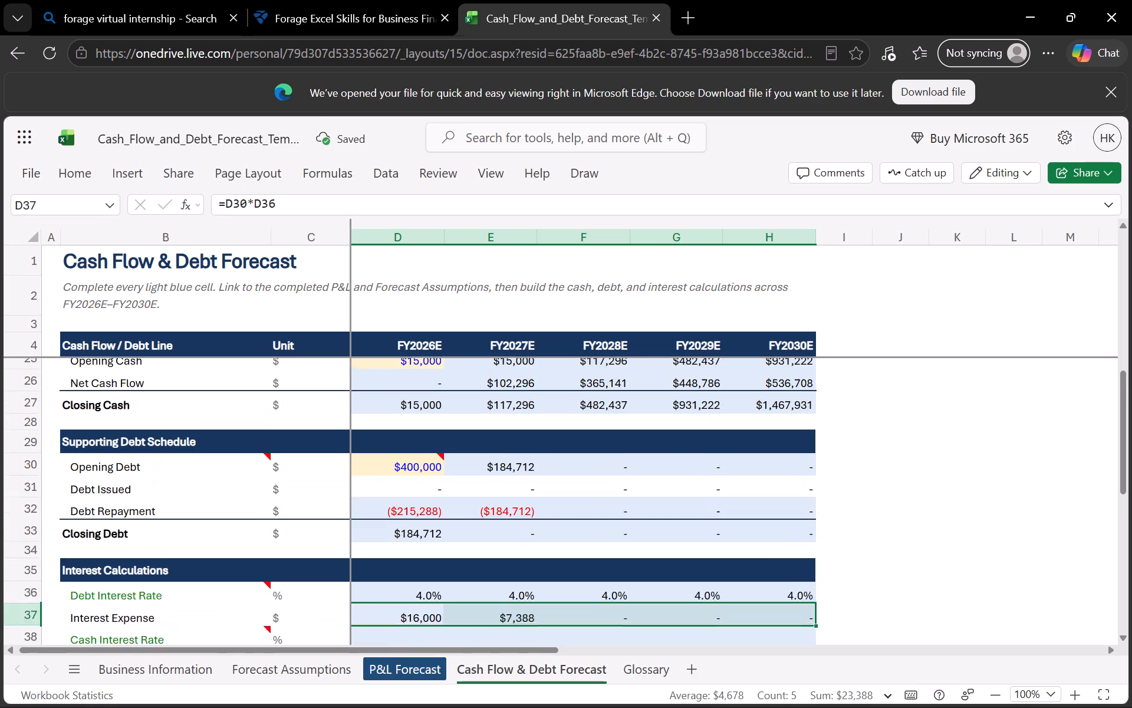
pyautogui.scroll(2, 518, 444)
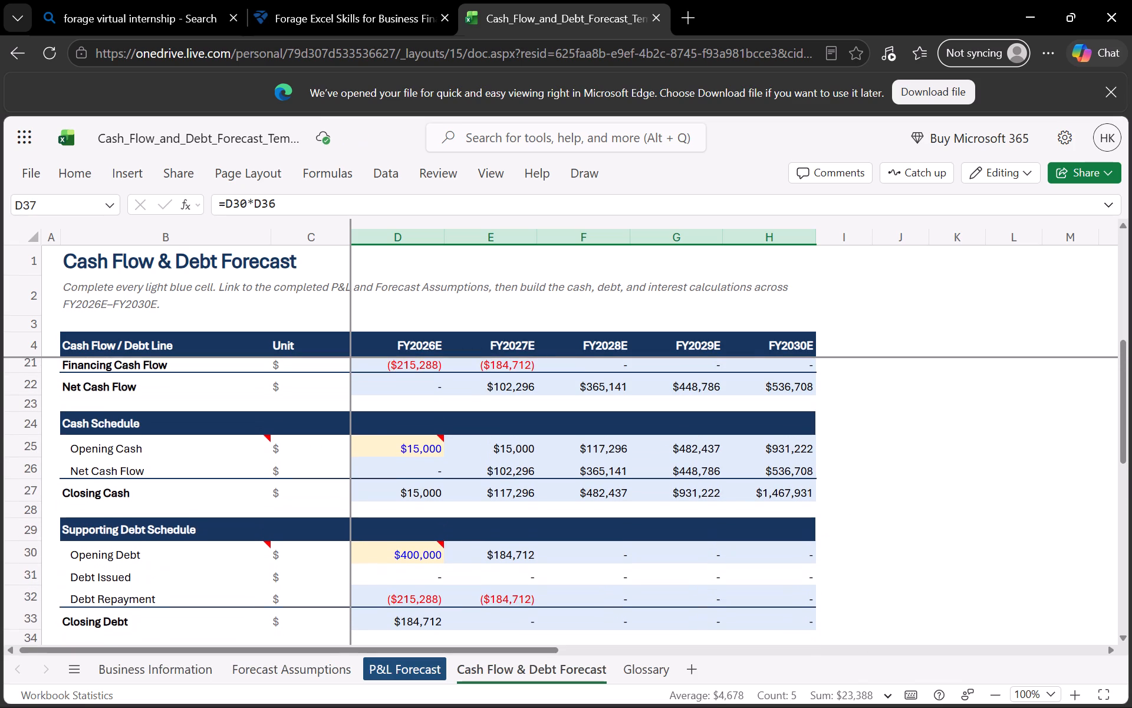
pyautogui.click(508, 550)
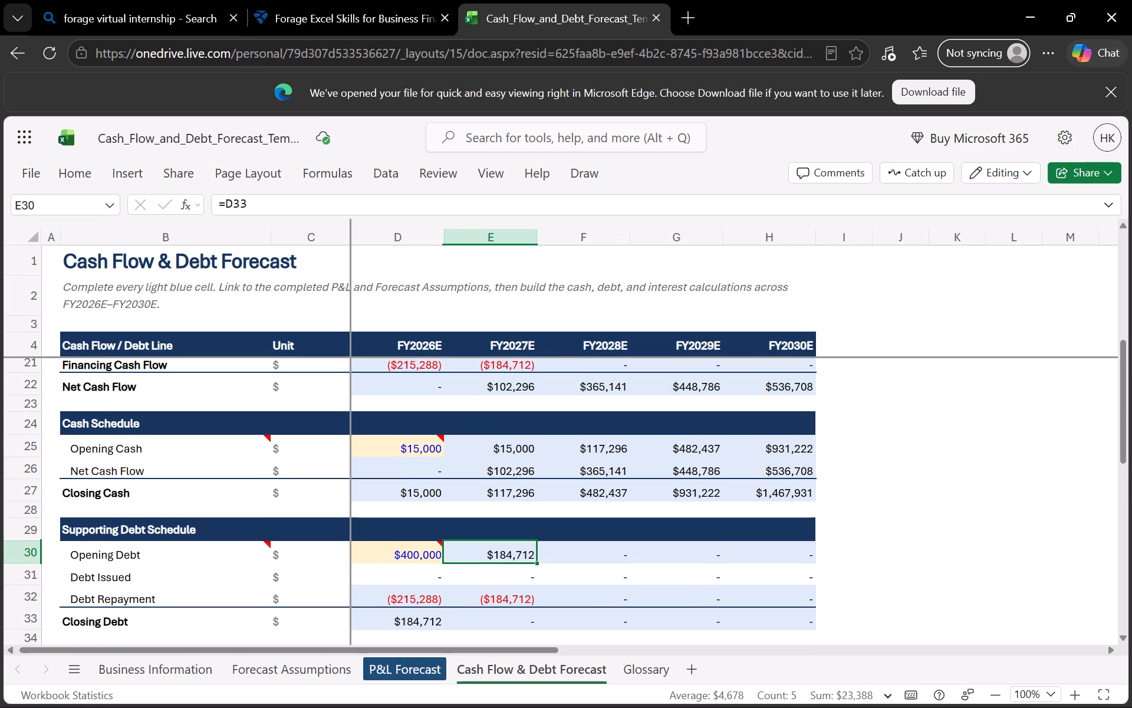
pyautogui.click(513, 604)
pyautogui.scroll(1, 513, 604)
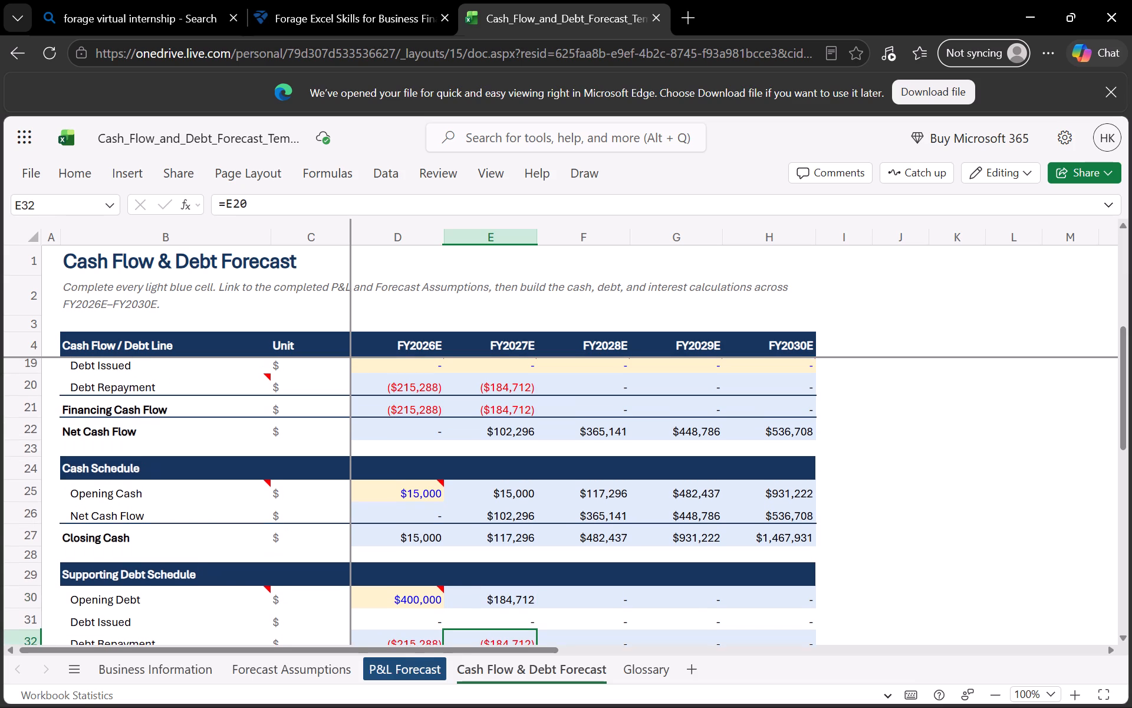
pyautogui.scroll(2, 513, 604)
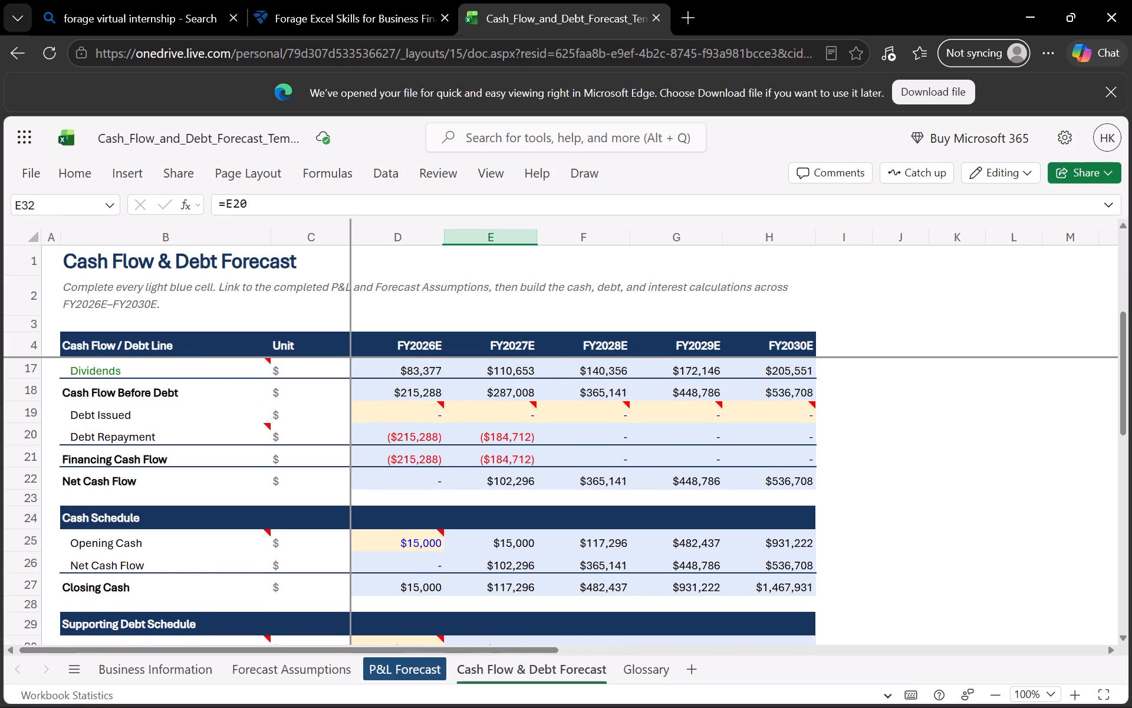
pyautogui.scroll(2, 513, 604)
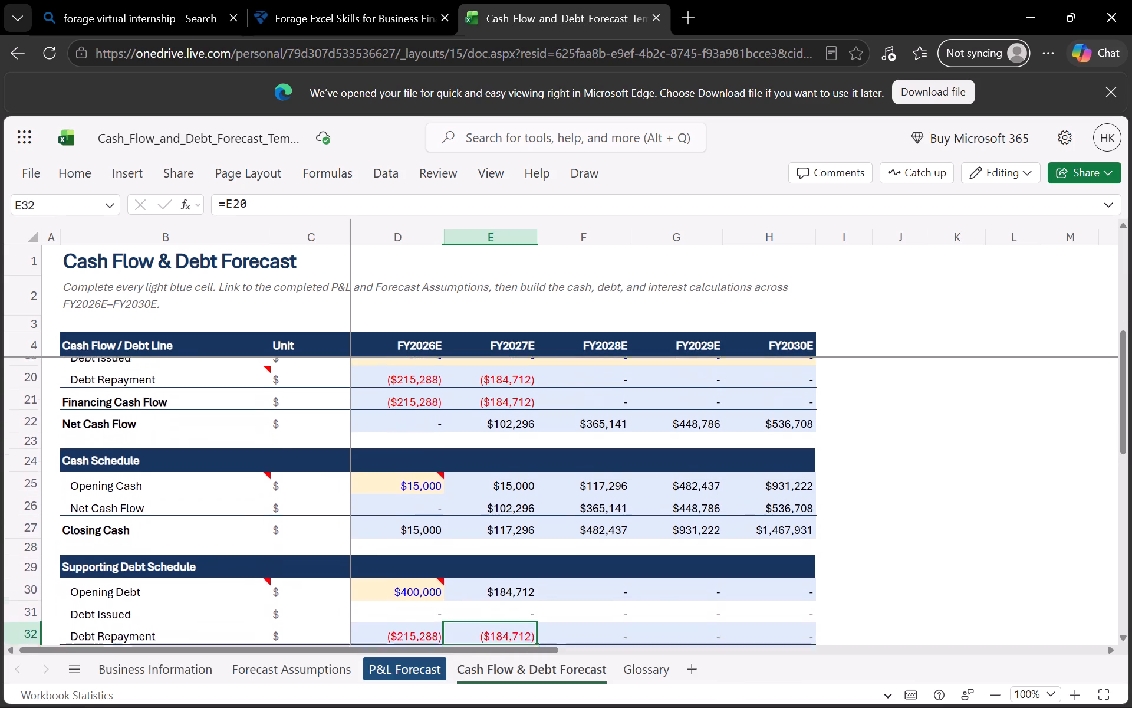
pyautogui.scroll(2, 513, 604)
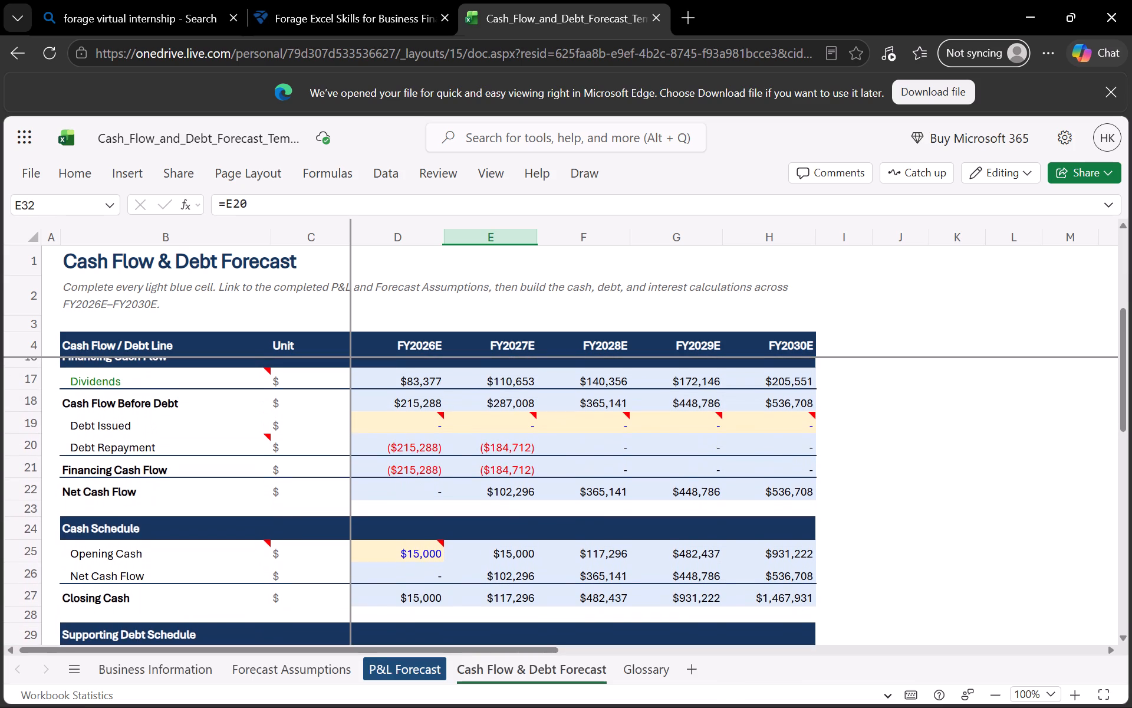
pyautogui.scroll(1, 513, 604)
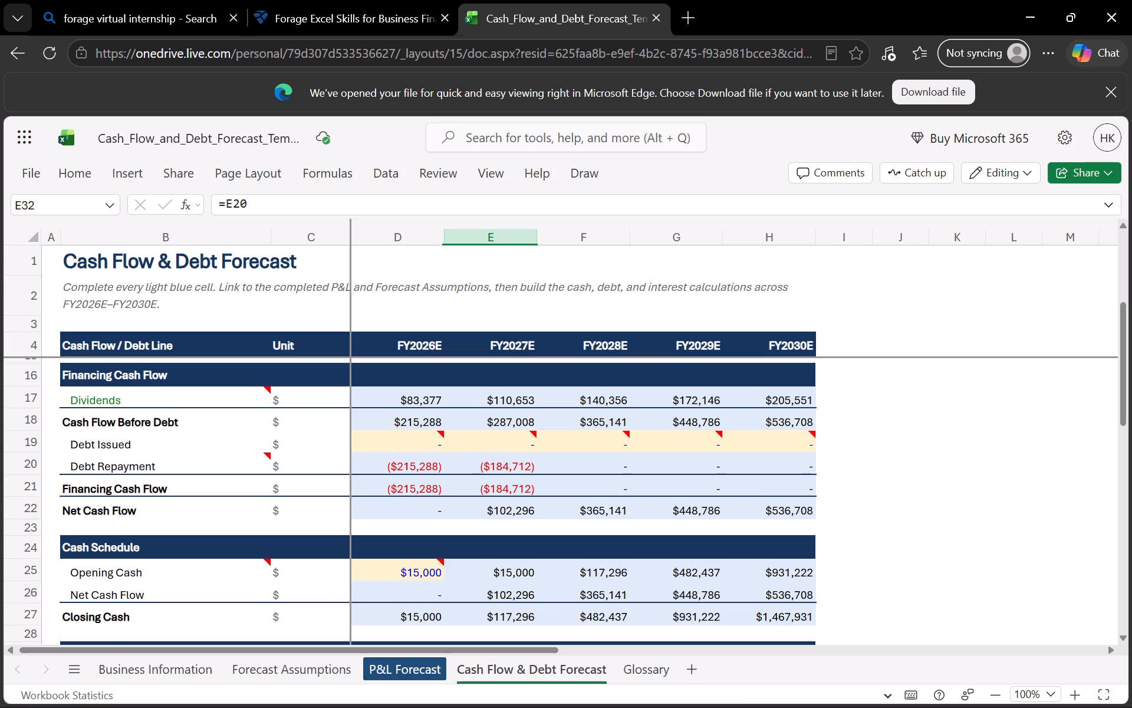
pyautogui.scroll(2, 513, 604)
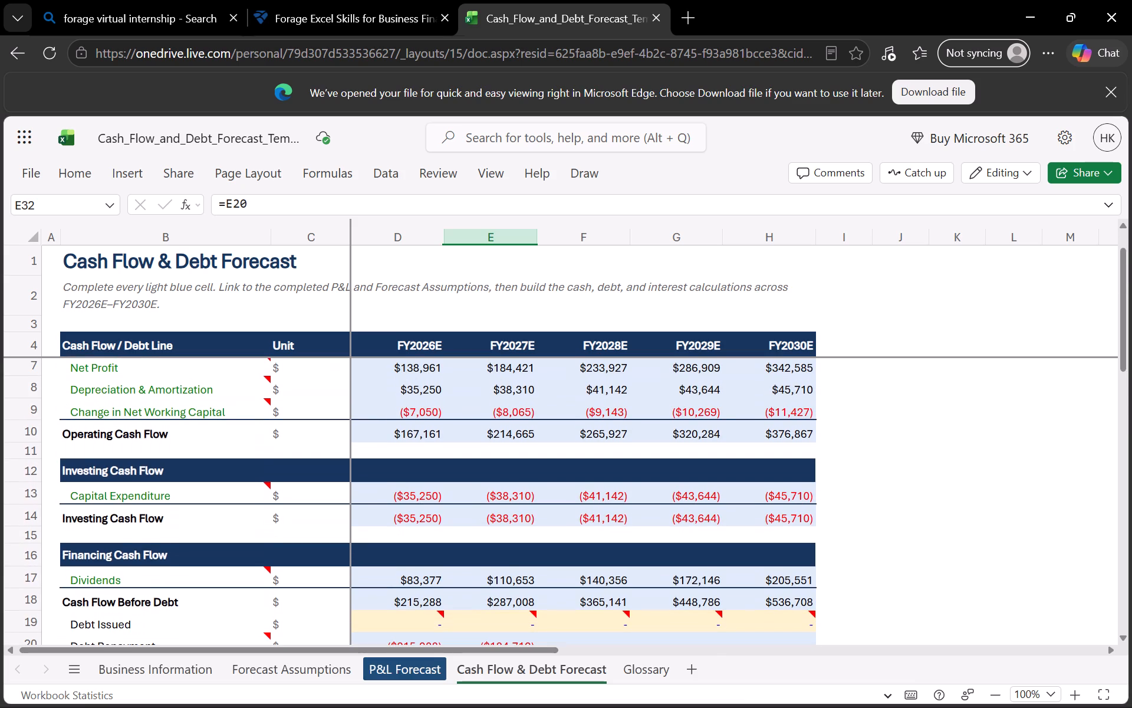
pyautogui.scroll(-2, 513, 604)
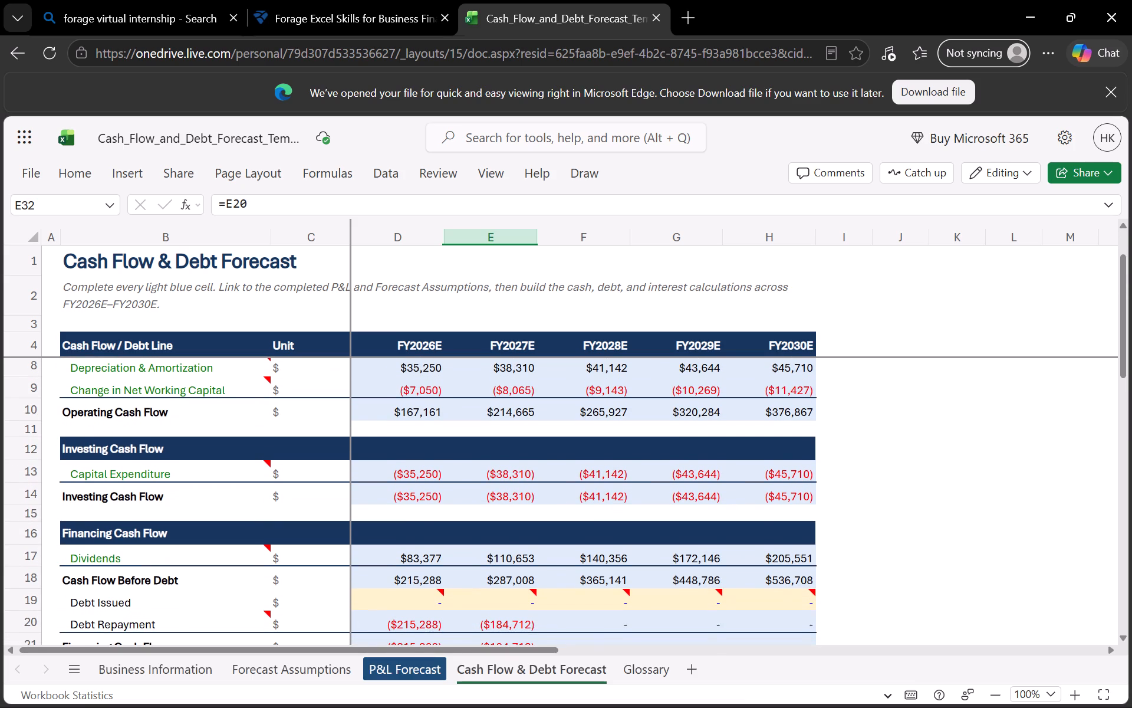
pyautogui.click(582, 617)
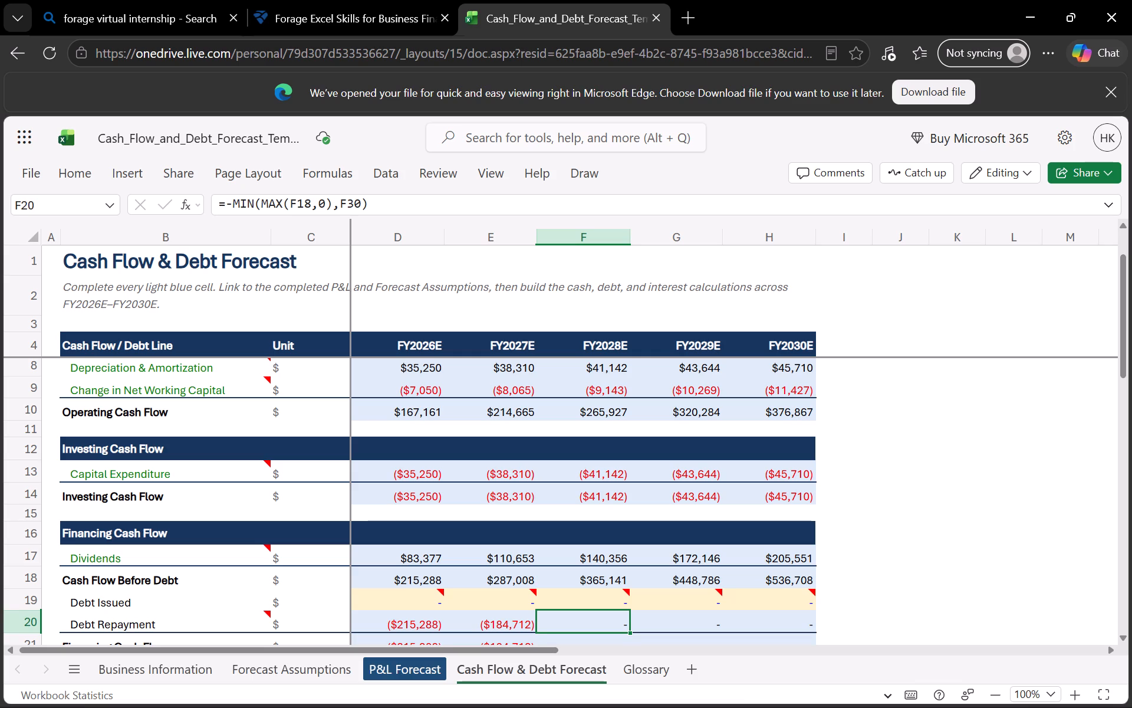
pyautogui.click(526, 632)
pyautogui.click(526, 628)
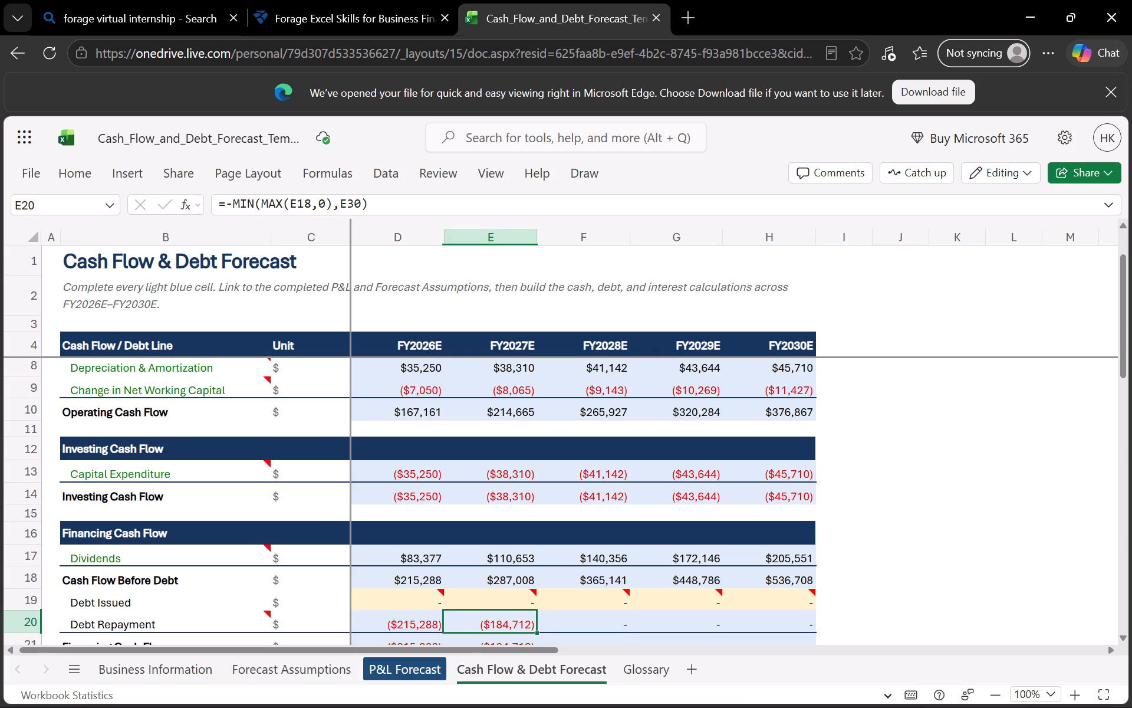
# Refill the Debt Repayment formula =-MIN(MAX(D18,0),D30) from D20 across FY2027E–FY2030E to H20.
pyautogui.scroll(-1, 526, 628)
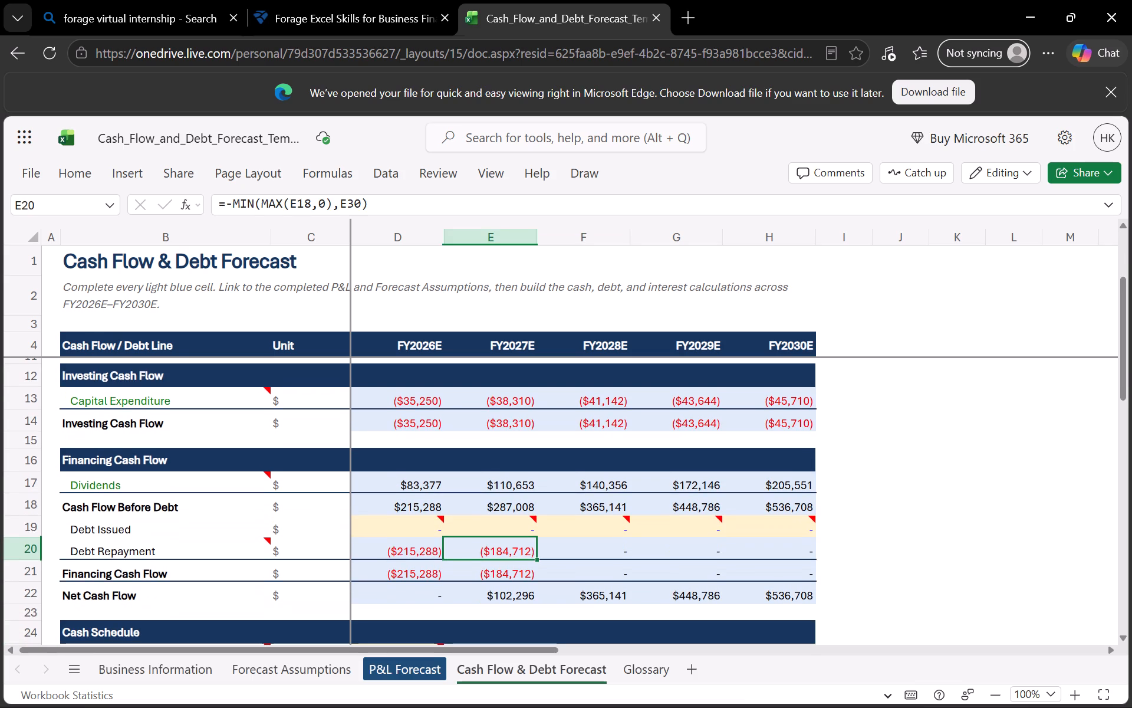
pyautogui.click(429, 546)
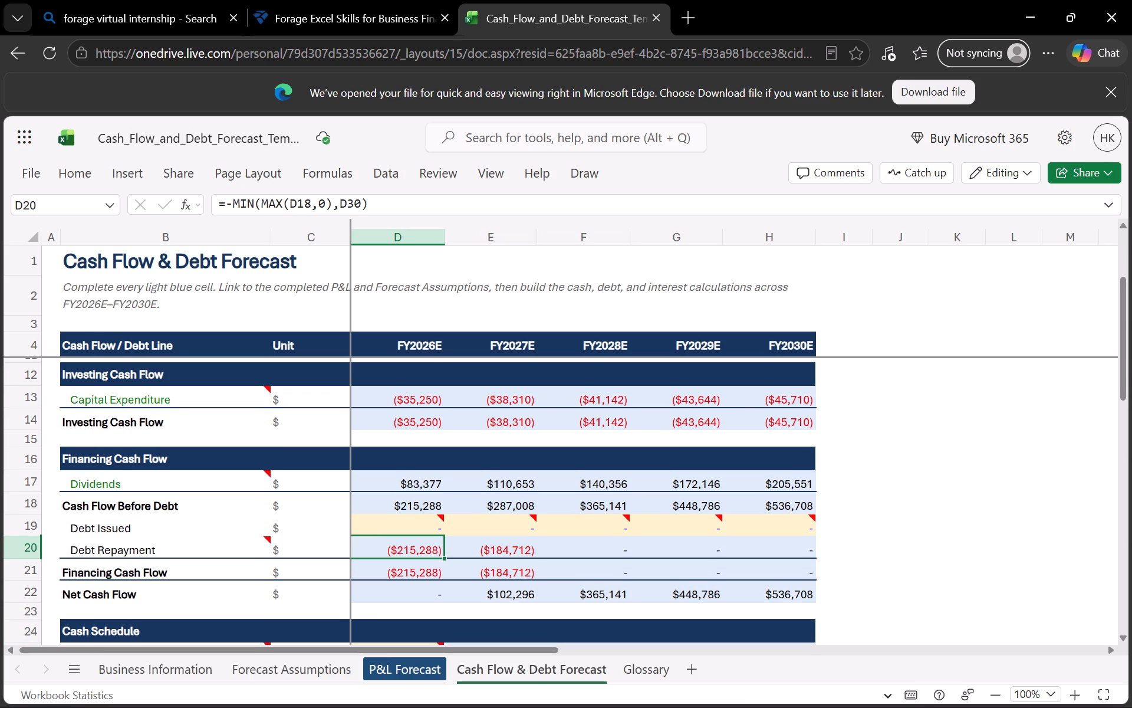
pyautogui.moveTo(443, 560); pyautogui.dragTo(737, 539)
# Review the Financing Cash Flow, Cash Schedule and Supporting Debt Schedule rows across FY2026E–FY2030E.
pyautogui.scroll(-1, 604, 526)
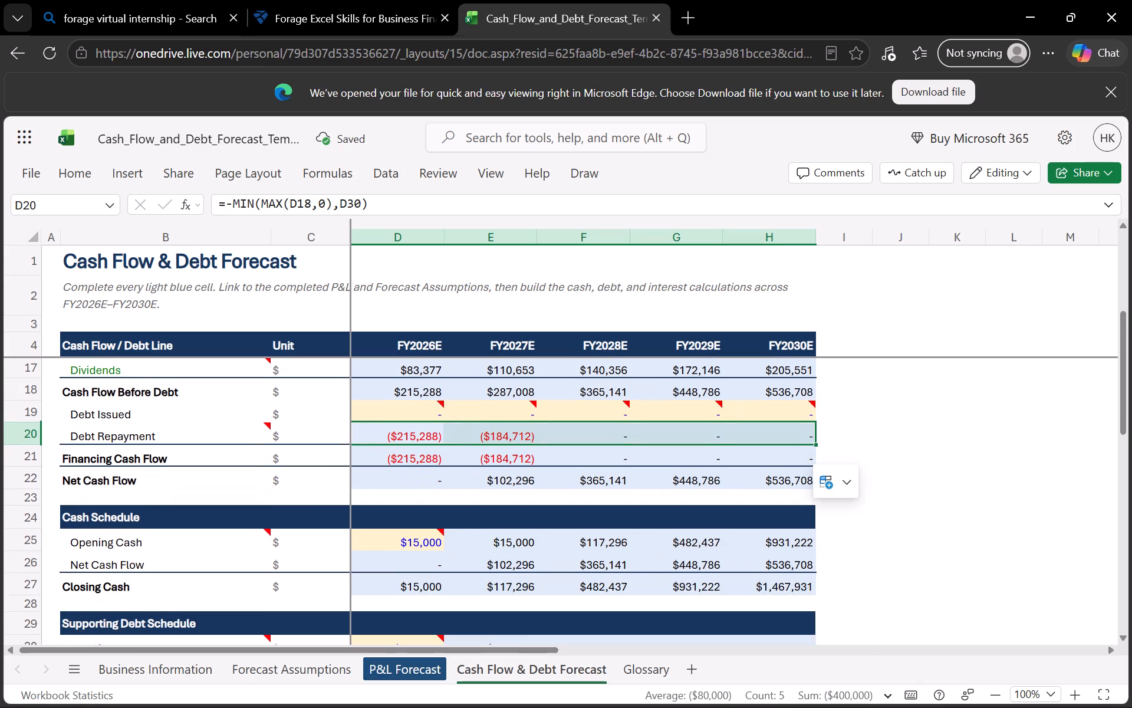
pyautogui.scroll(-2, 604, 526)
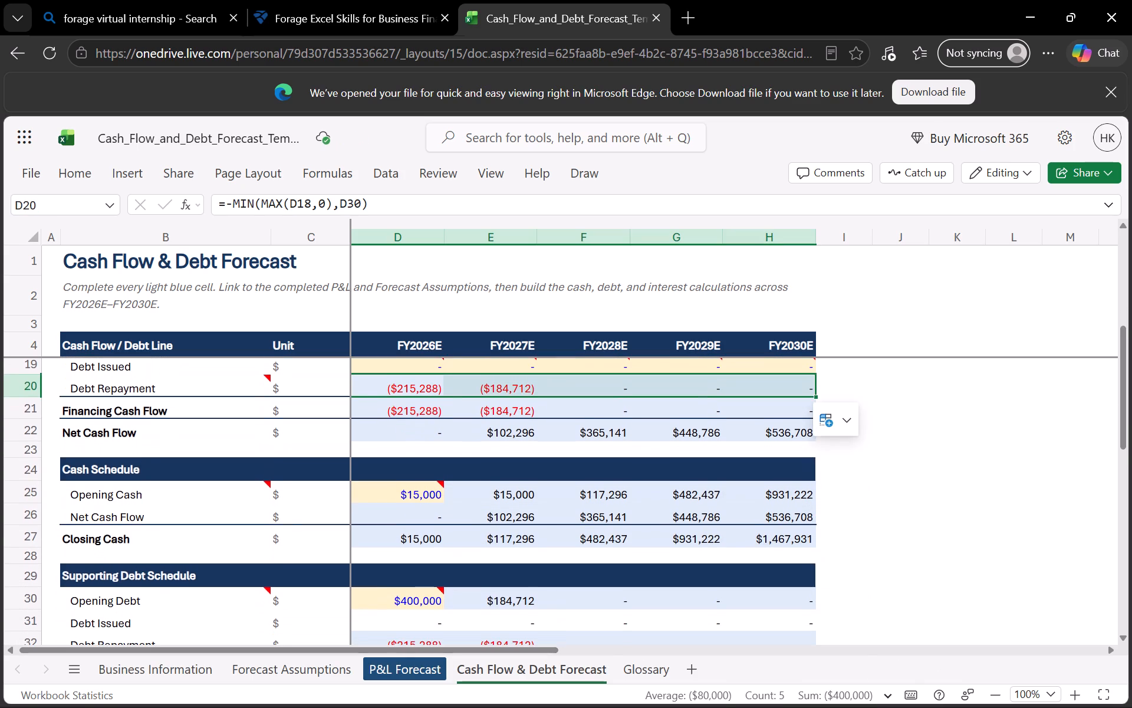
pyautogui.hscroll(1, 604, 526)
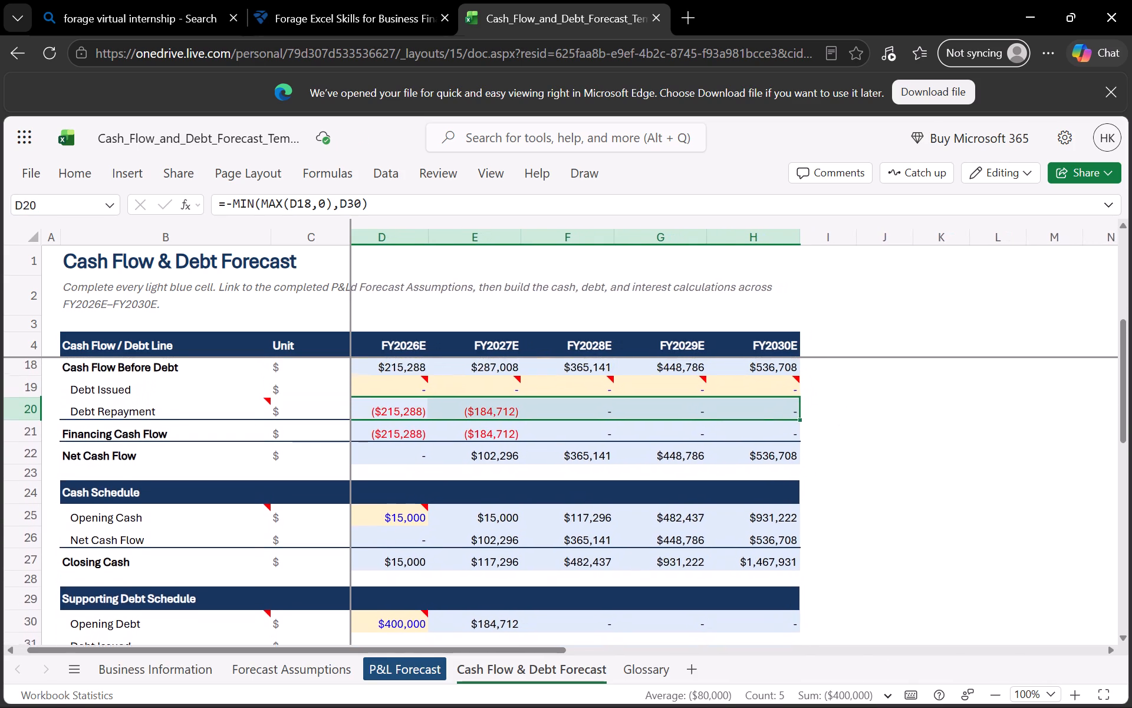
pyautogui.hscroll(1, 604, 526)
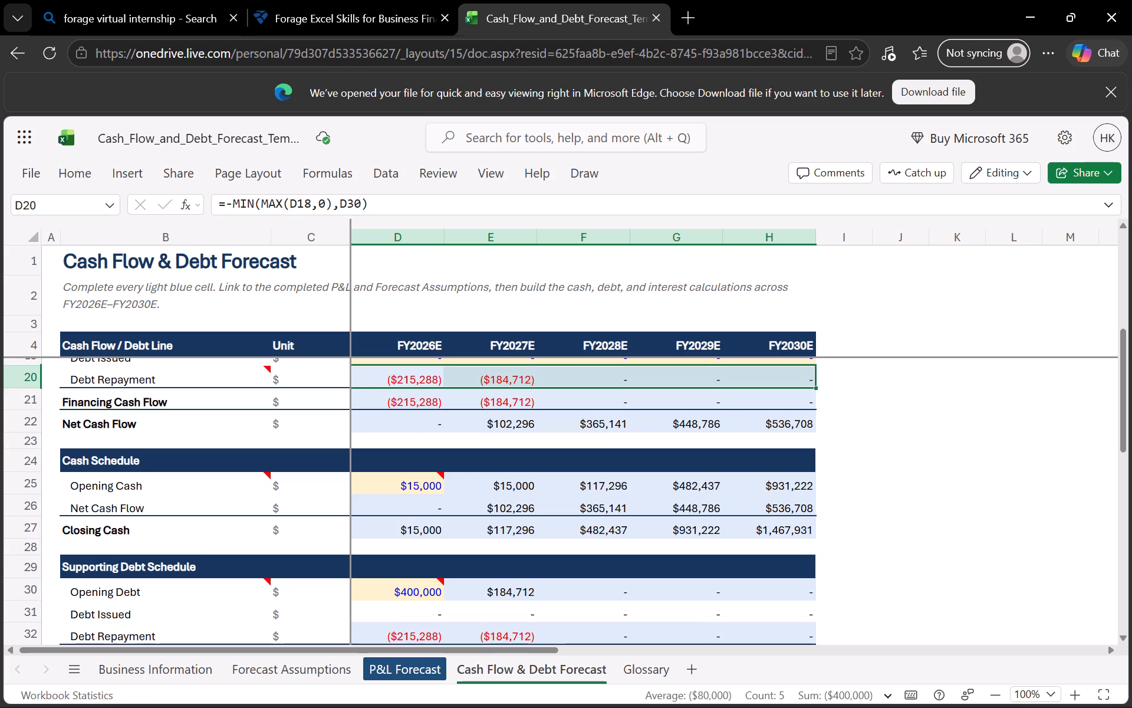
pyautogui.scroll(1, 515, 512)
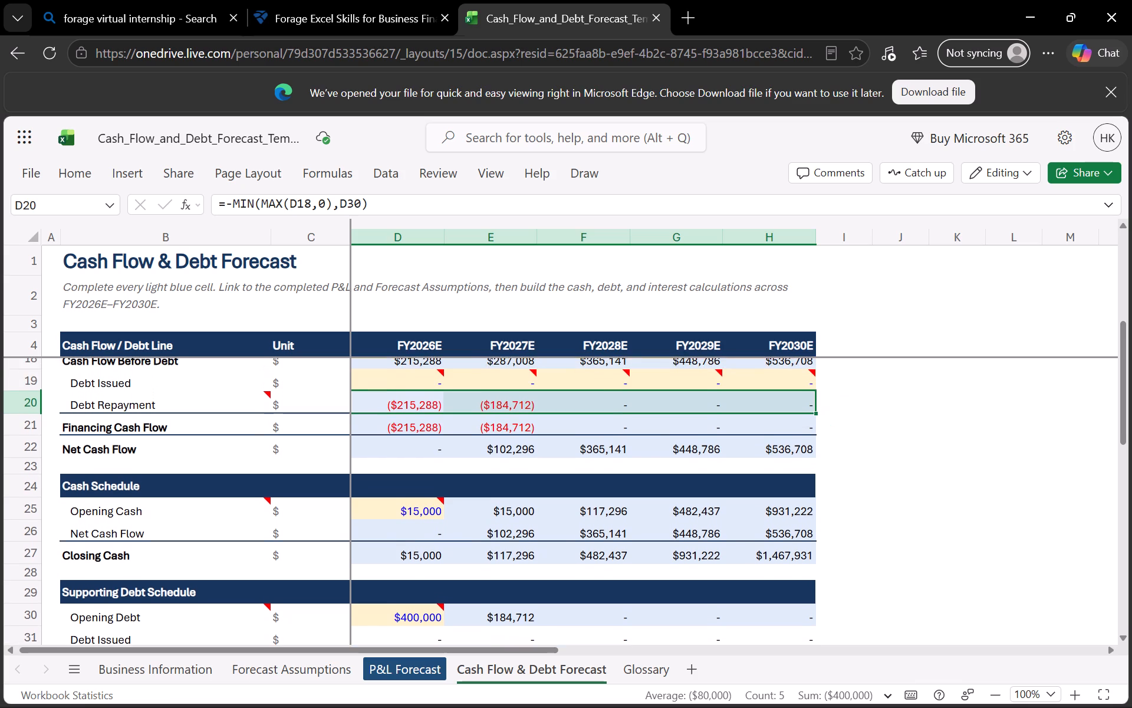
pyautogui.scroll(3, 515, 512)
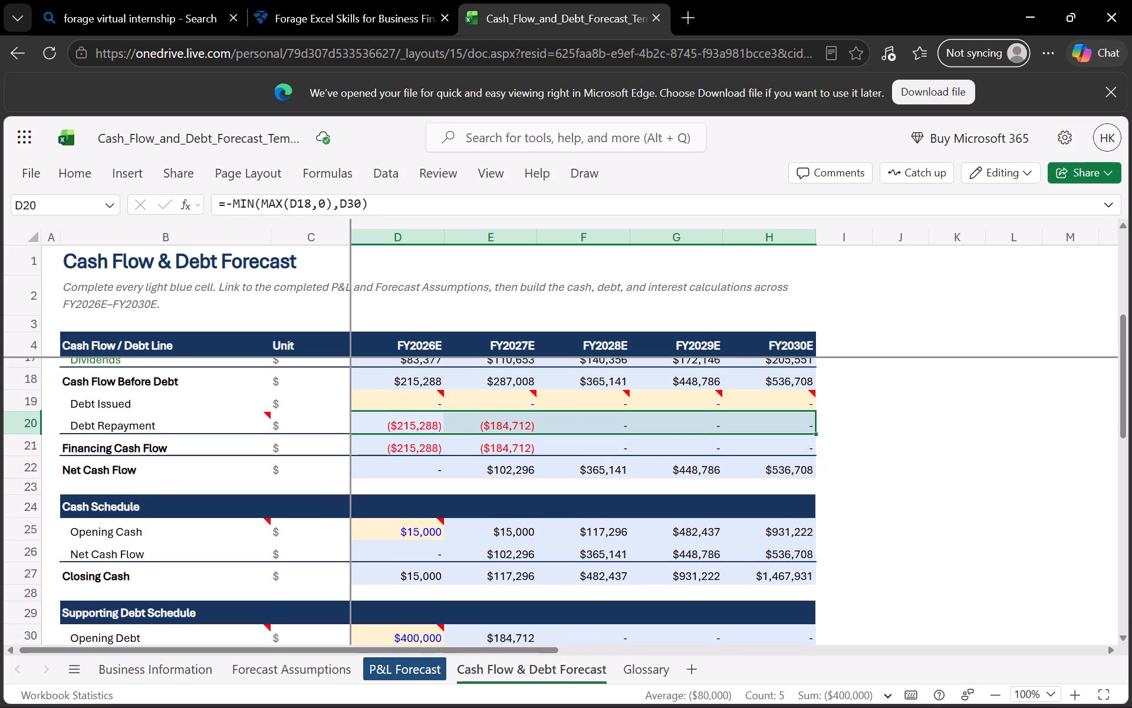
pyautogui.scroll(2, 515, 512)
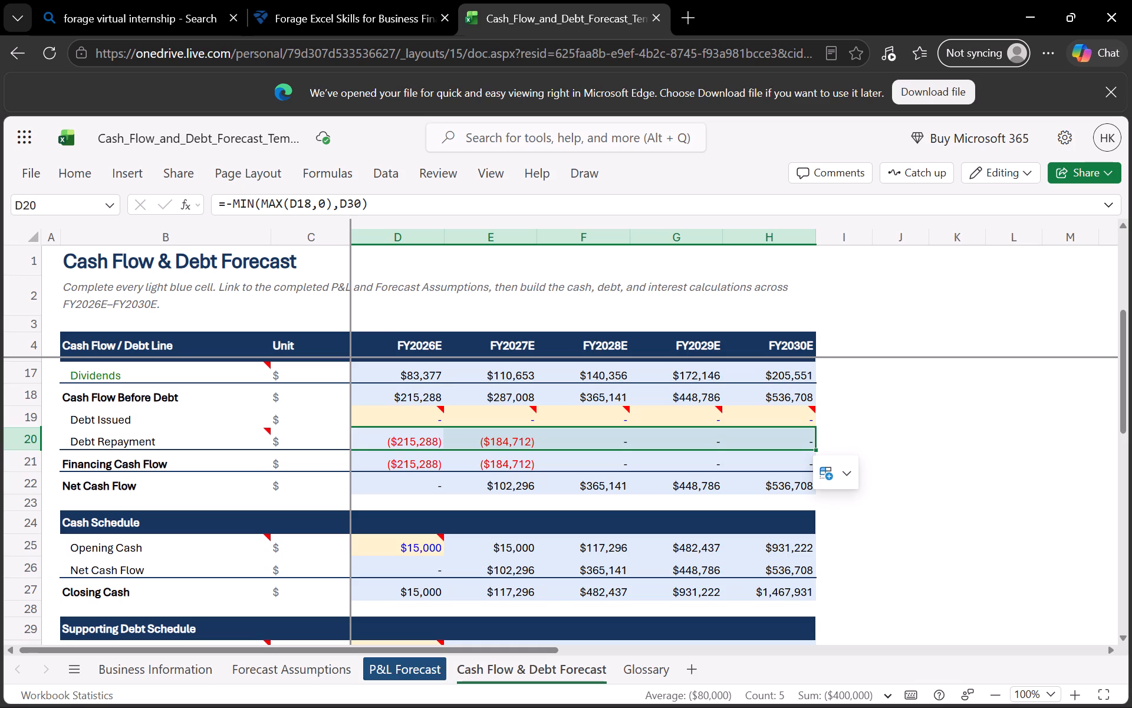
# Link the FY2026E Cash Interest Rate in D38 to 'Forecast Assumptions'!D38 and fill it across to FY2030E (H38).
pyautogui.scroll(-3, 515, 512)
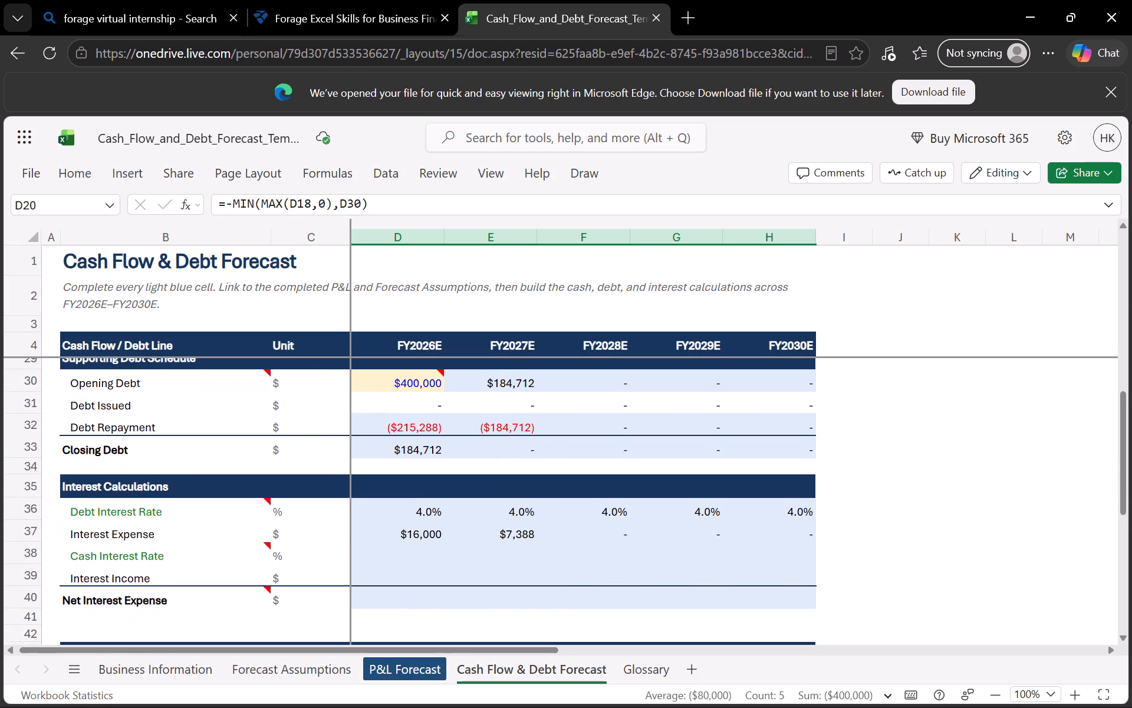
pyautogui.scroll(-1, 515, 512)
pyautogui.click(439, 551)
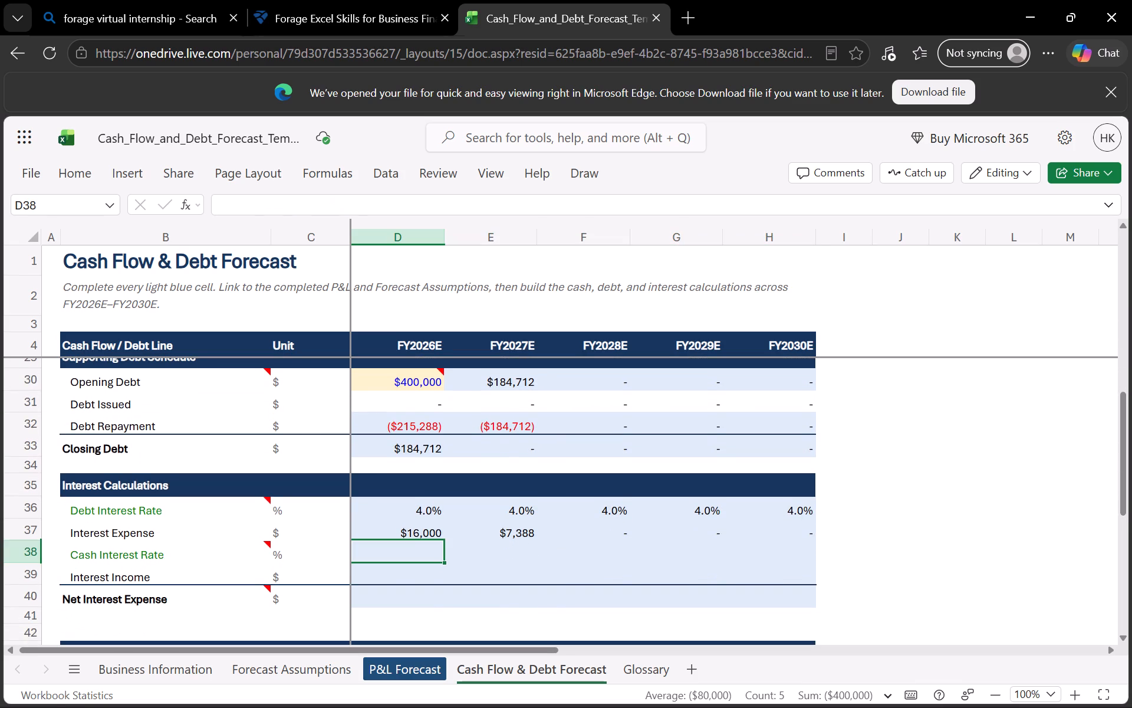
pyautogui.press('=')
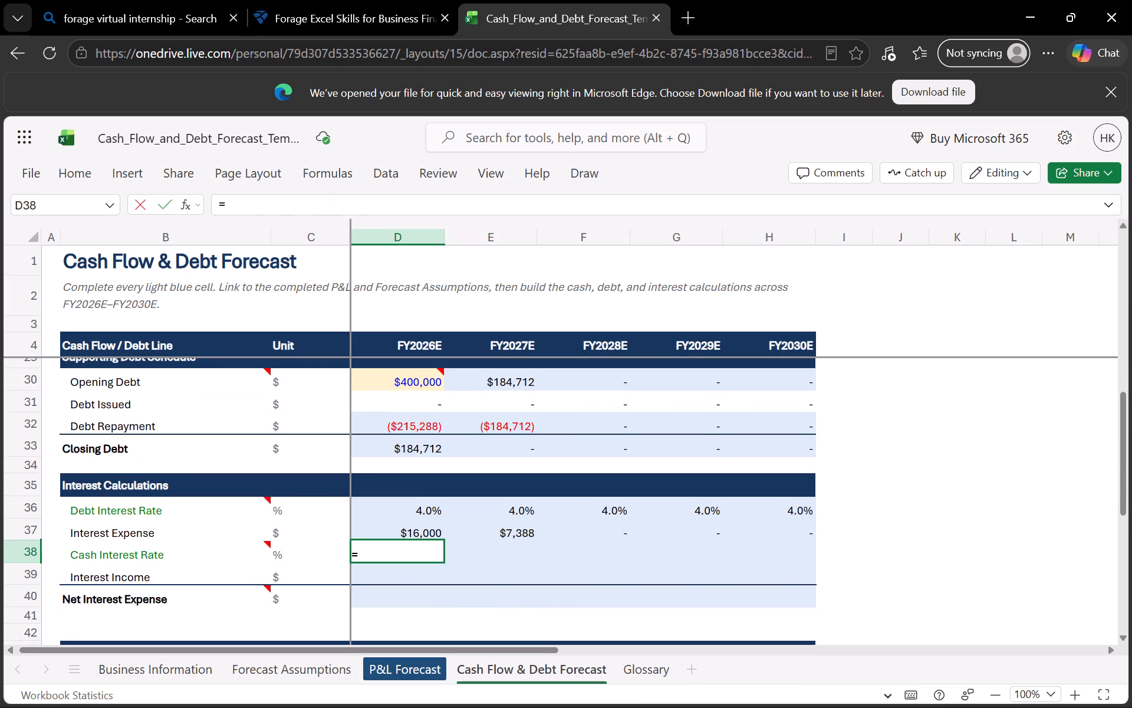
pyautogui.click(326, 667)
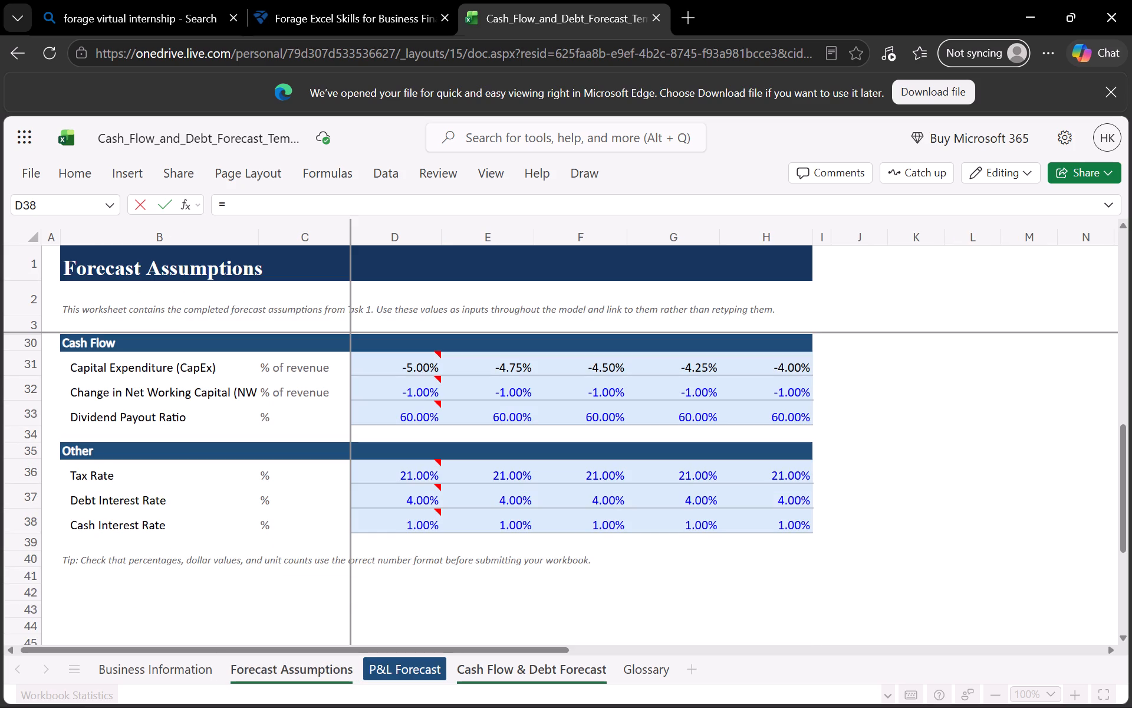
pyautogui.click(432, 527)
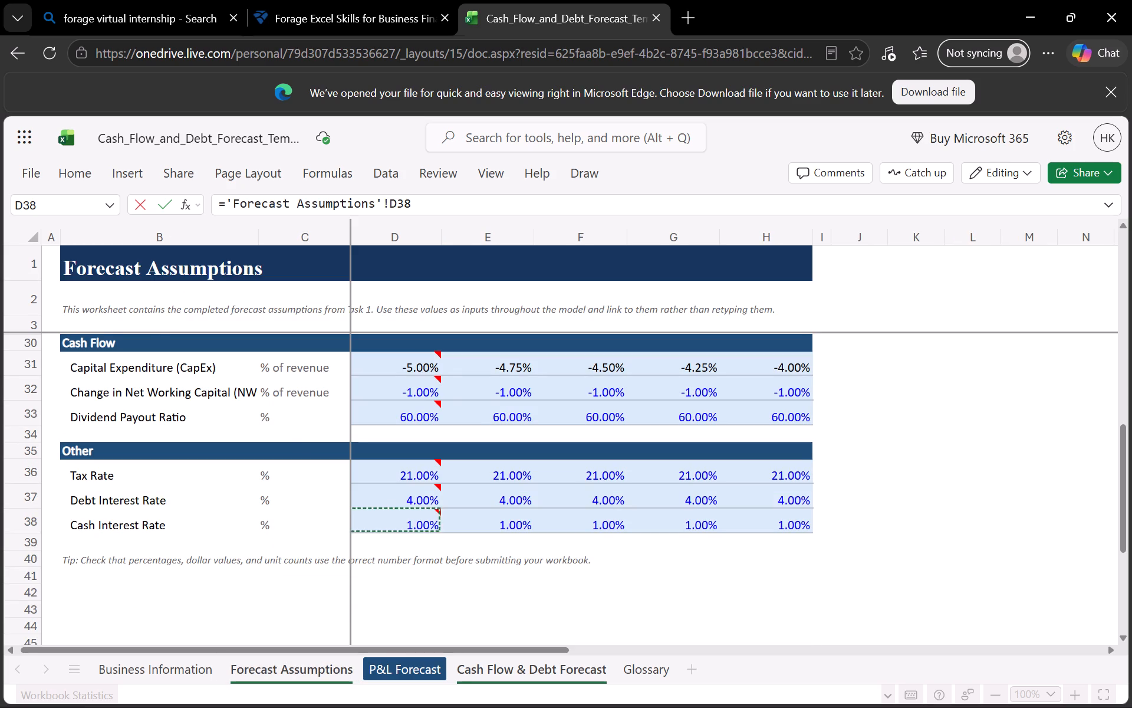
pyautogui.press('Return')
pyautogui.moveTo(438, 553); pyautogui.dragTo(442, 562)
pyautogui.moveTo(442, 562); pyautogui.dragTo(759, 545)
# Calculate FY2026E Interest Income in D39 as =D25*D38 and fill the formula across to FY2030E (H39).
pyautogui.click(422, 571)
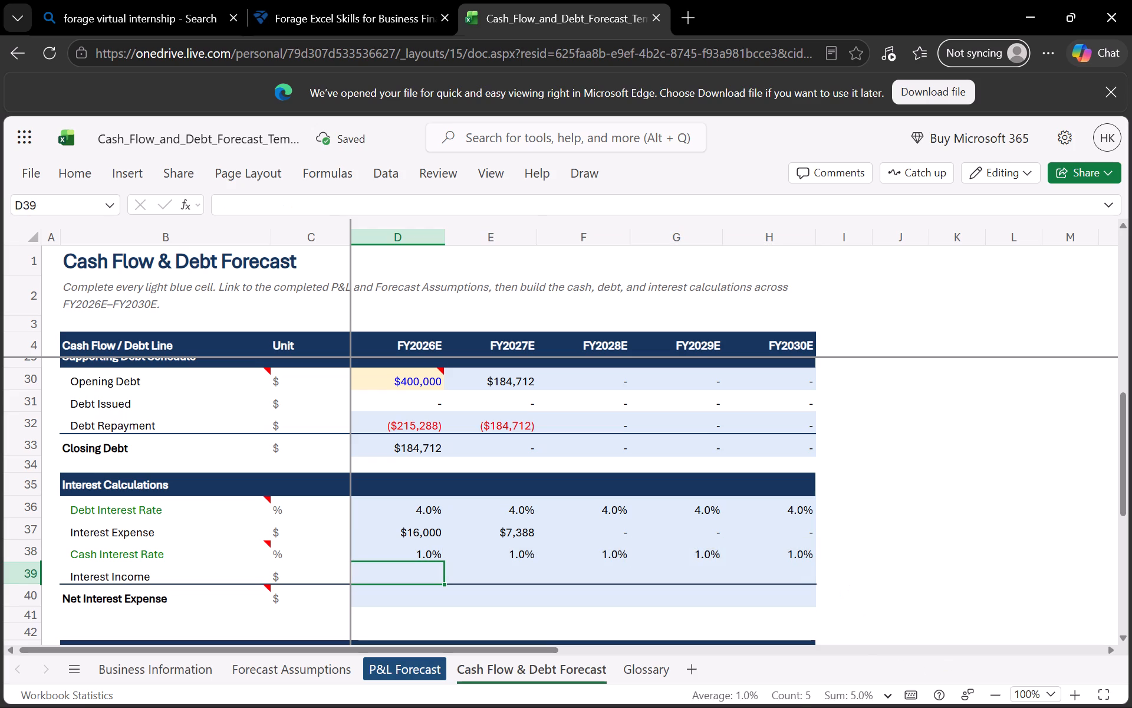
pyautogui.press('=')
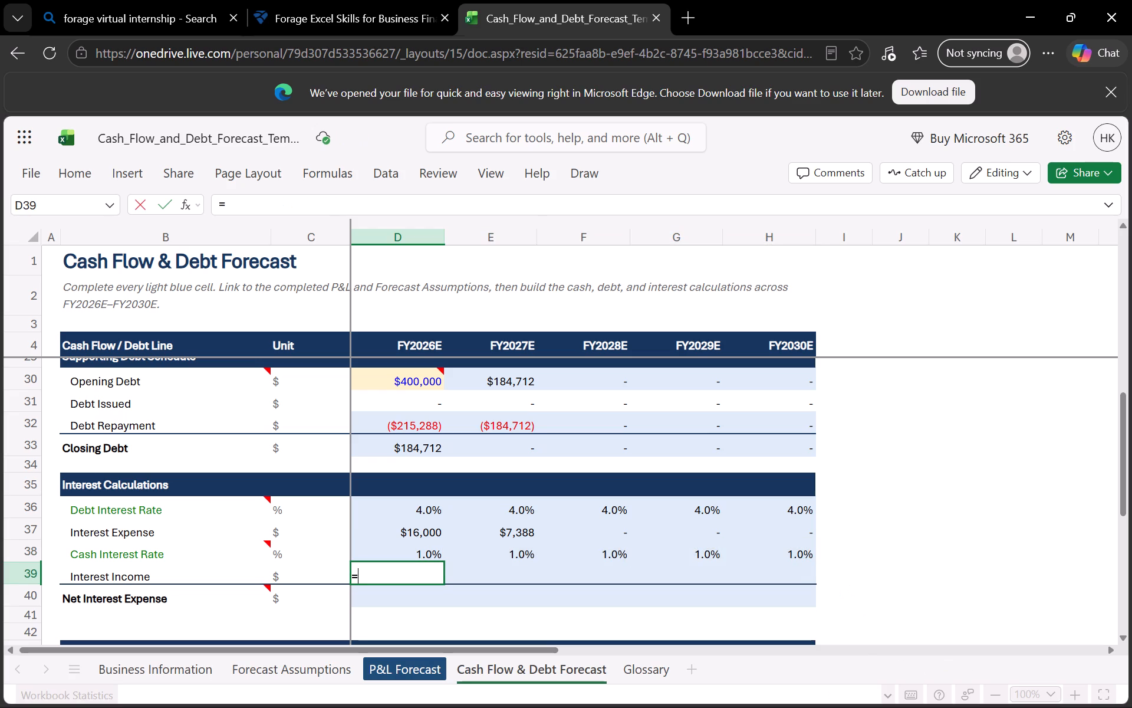
pyautogui.scroll(2, 469, 518)
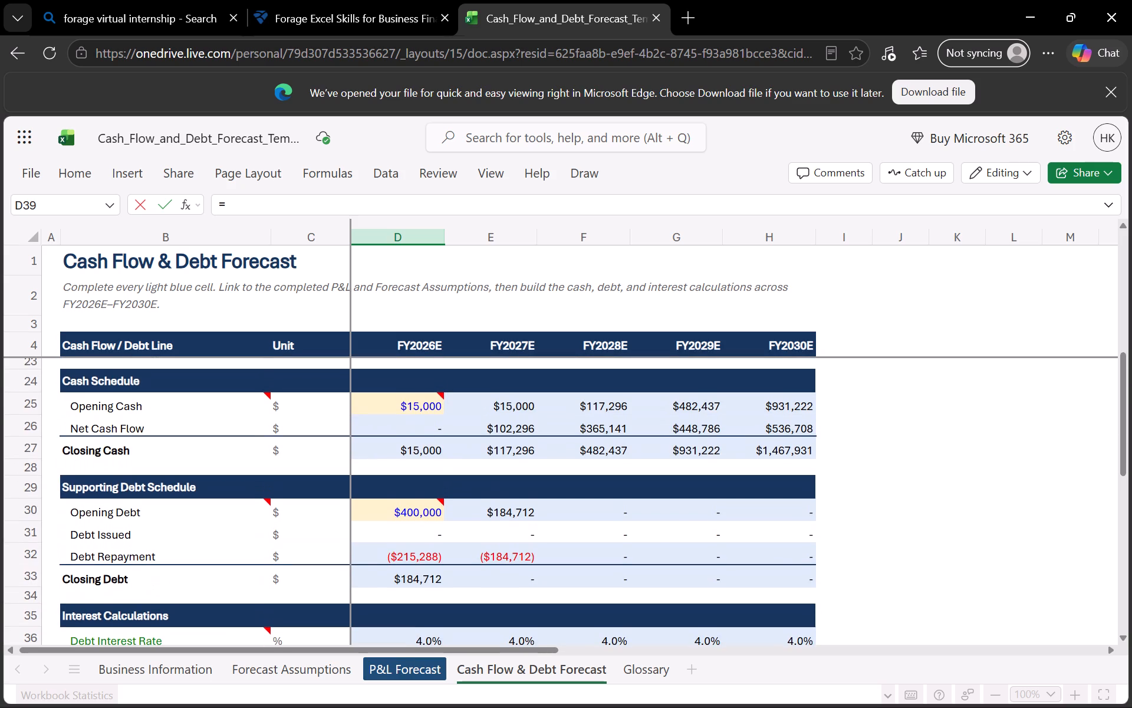
pyautogui.click(426, 402)
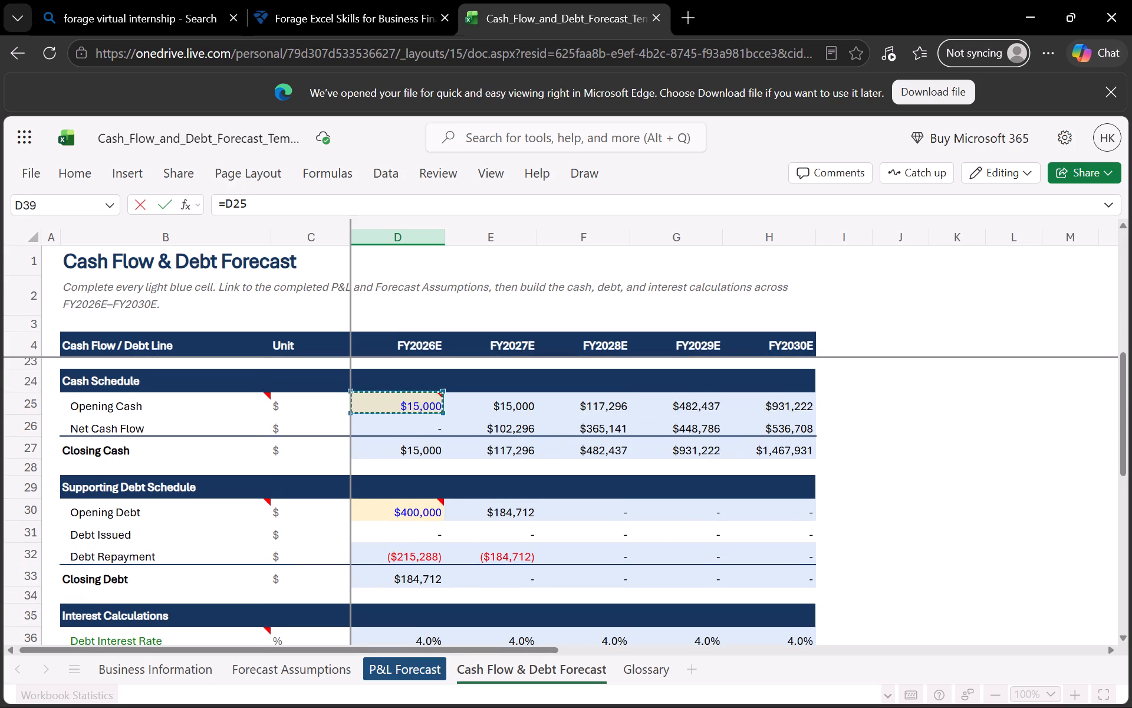
pyautogui.hotkey('shift', '*')
pyautogui.scroll(-1, 426, 402)
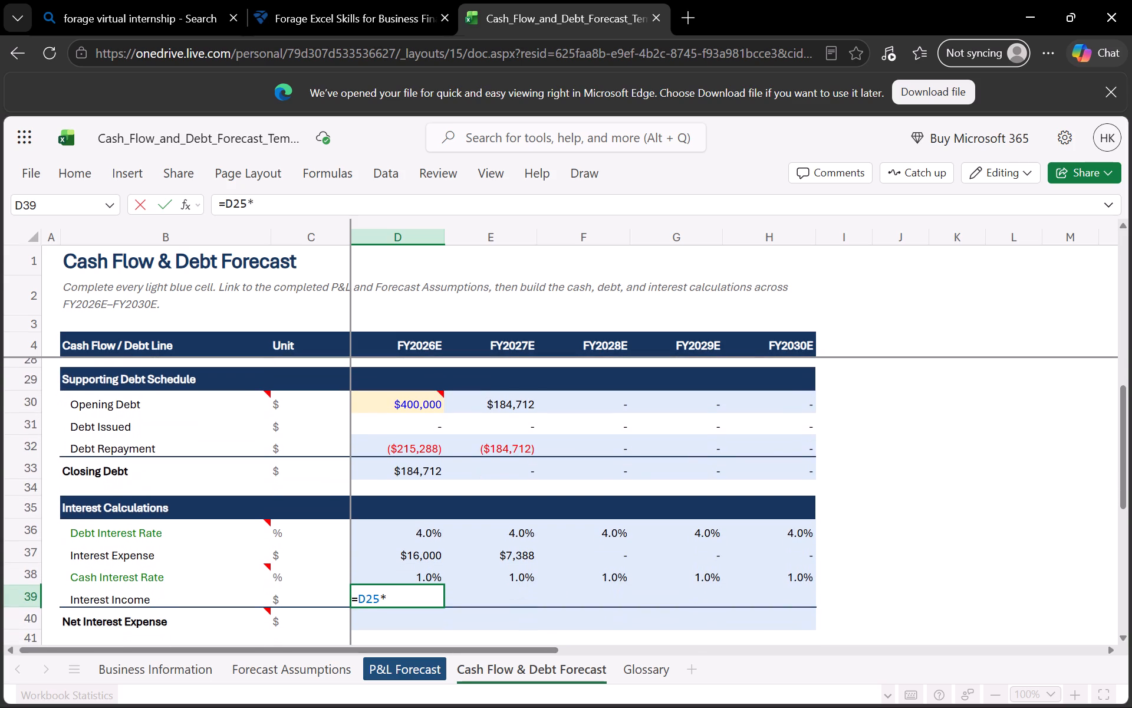
pyautogui.click(422, 573)
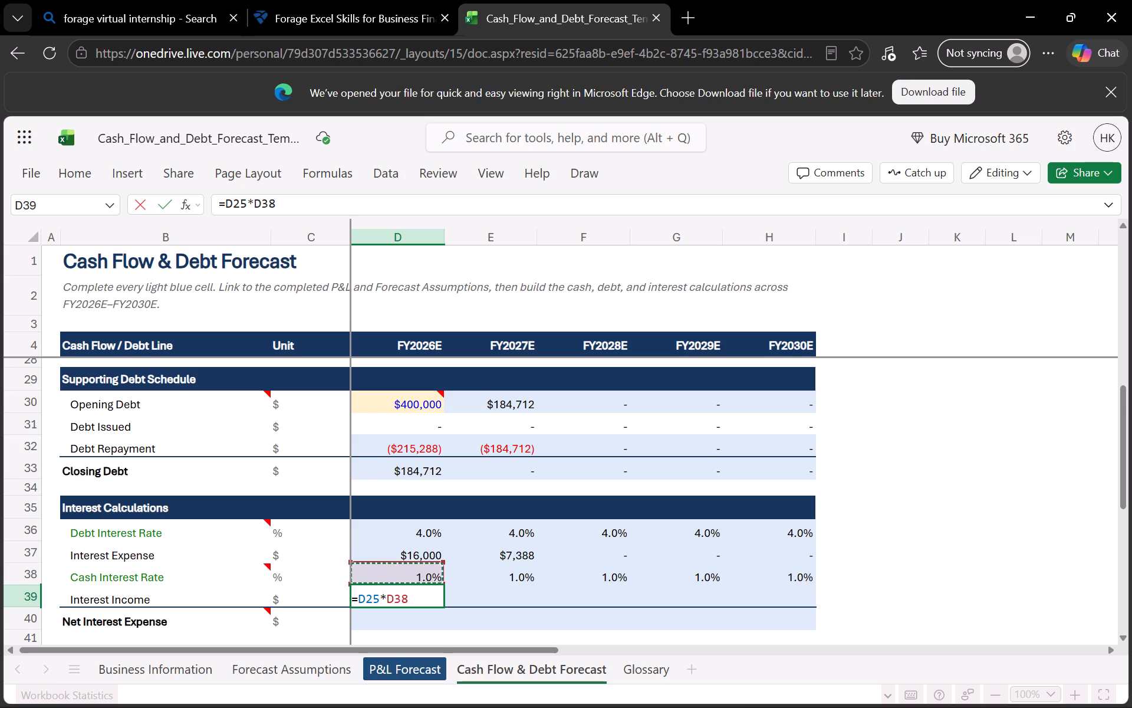
pyautogui.press('Return')
pyautogui.moveTo(432, 601); pyautogui.dragTo(443, 605)
pyautogui.moveTo(443, 605); pyautogui.dragTo(744, 601)
# Calculate FY2026E Net Interest Expense in D40 as =D37-D39 and fill the formula across to FY2030E (H40).
pyautogui.scroll(-1, 598, 540)
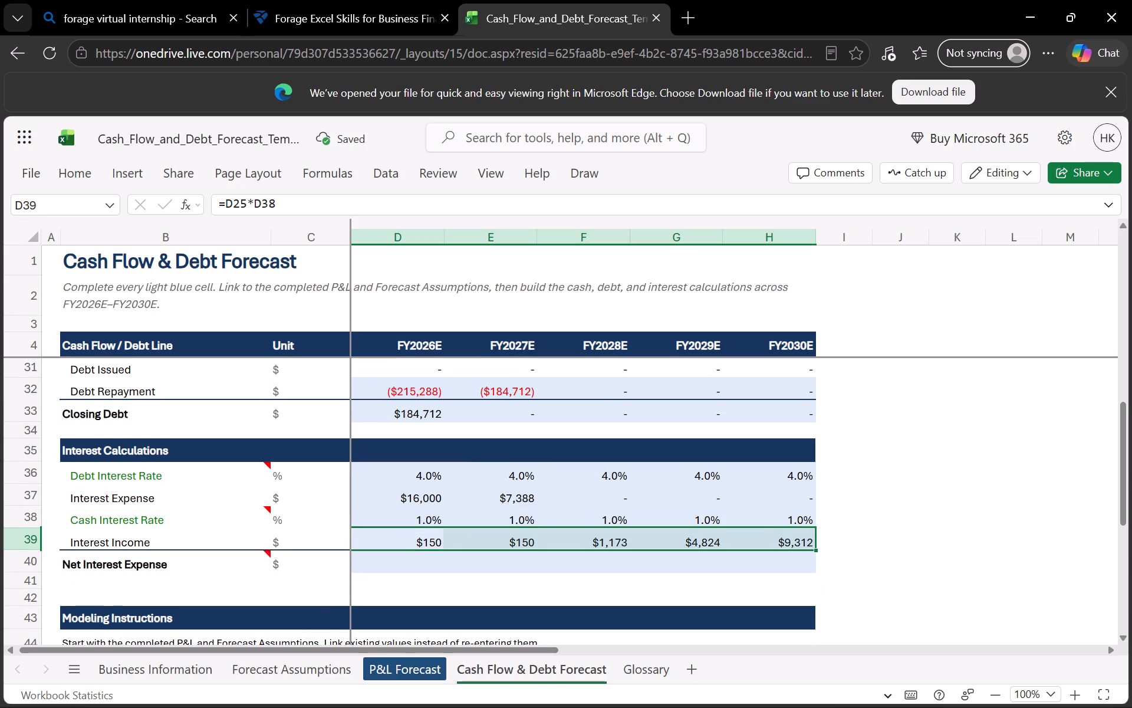
pyautogui.scroll(-1, 598, 540)
pyautogui.click(423, 555)
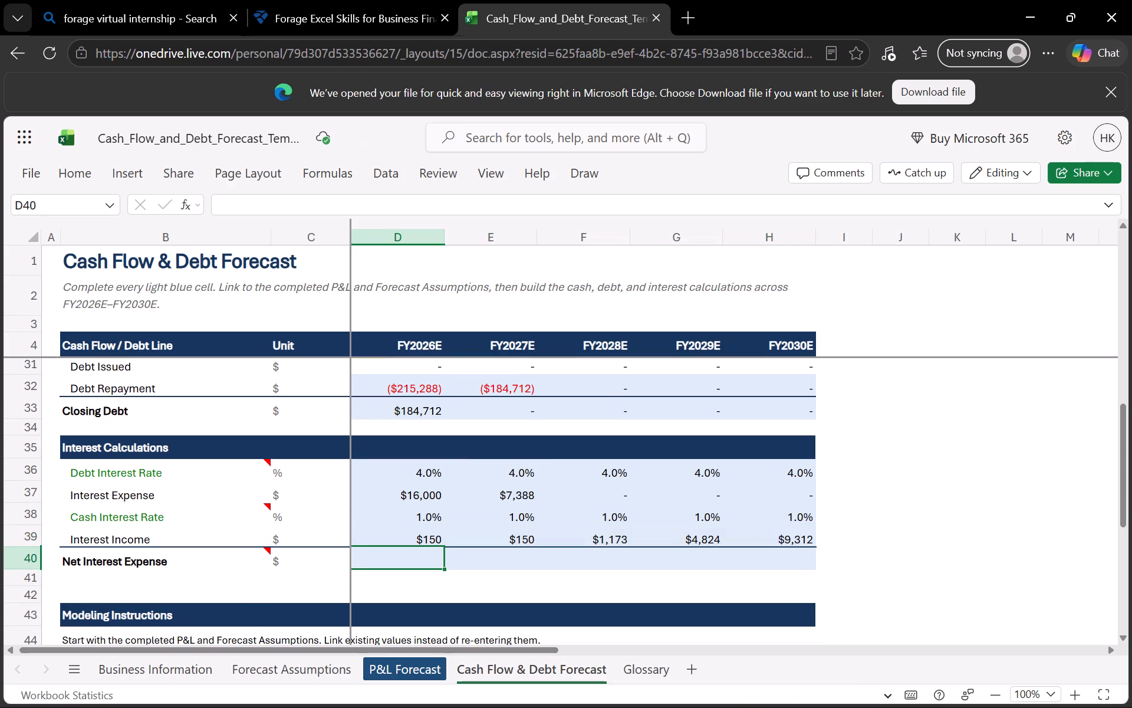
pyautogui.press('=')
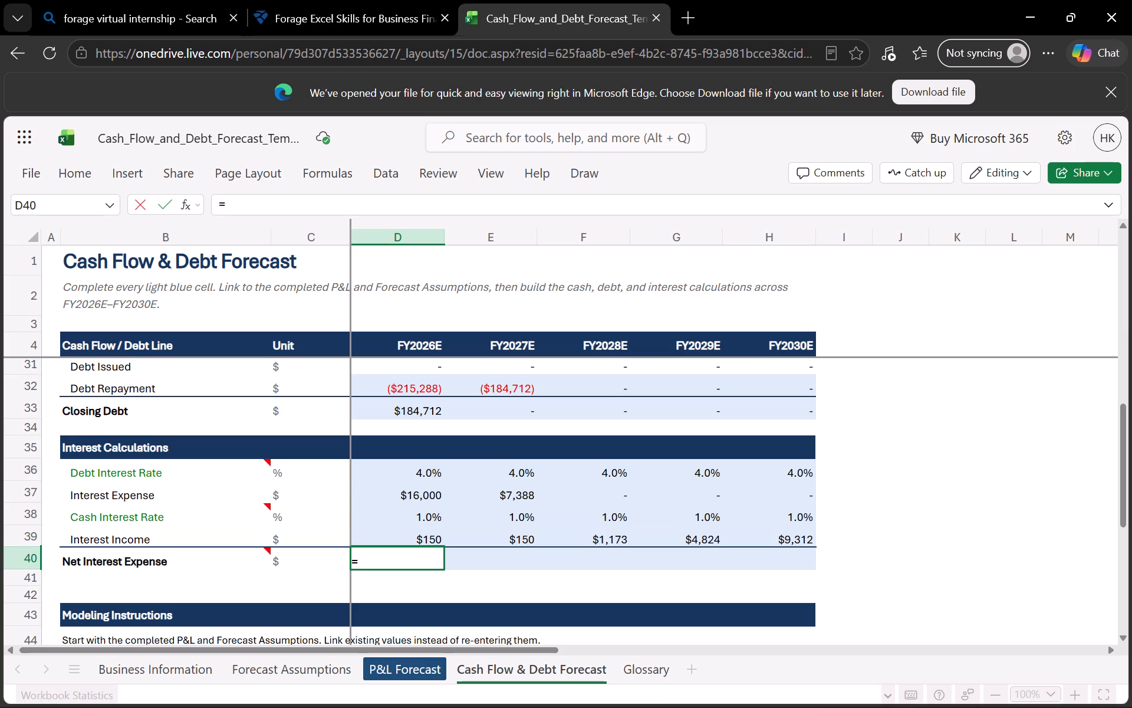
pyautogui.click(436, 496)
pyautogui.press('-')
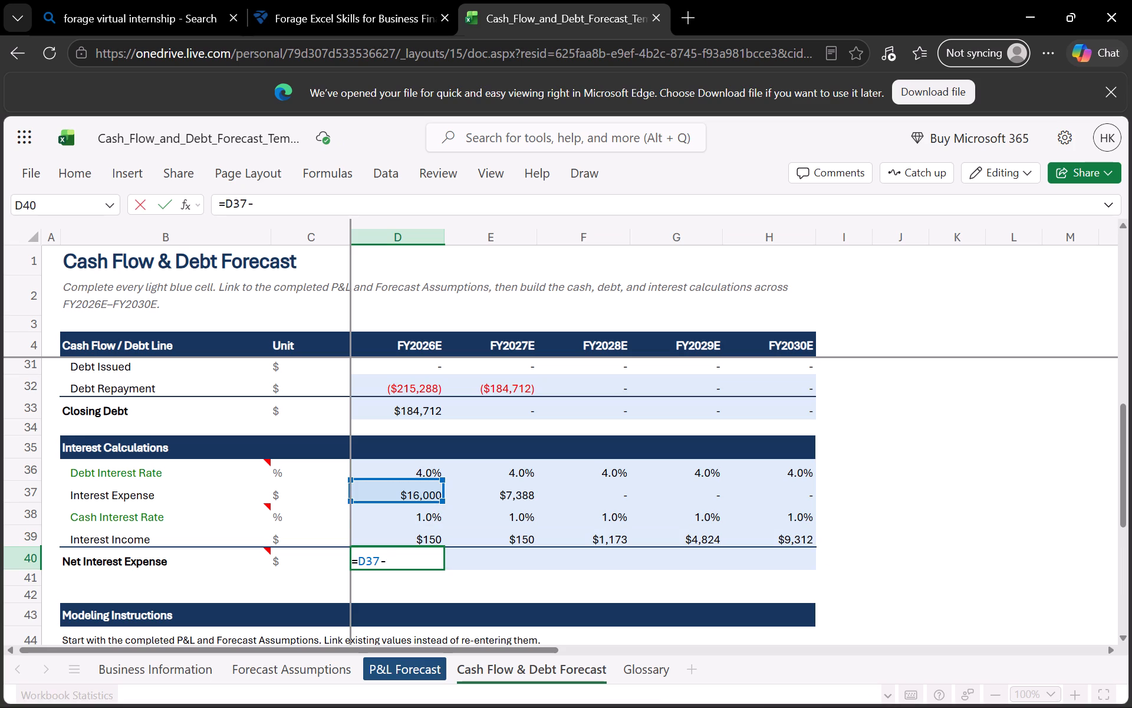
pyautogui.click(432, 536)
pyautogui.press('Return')
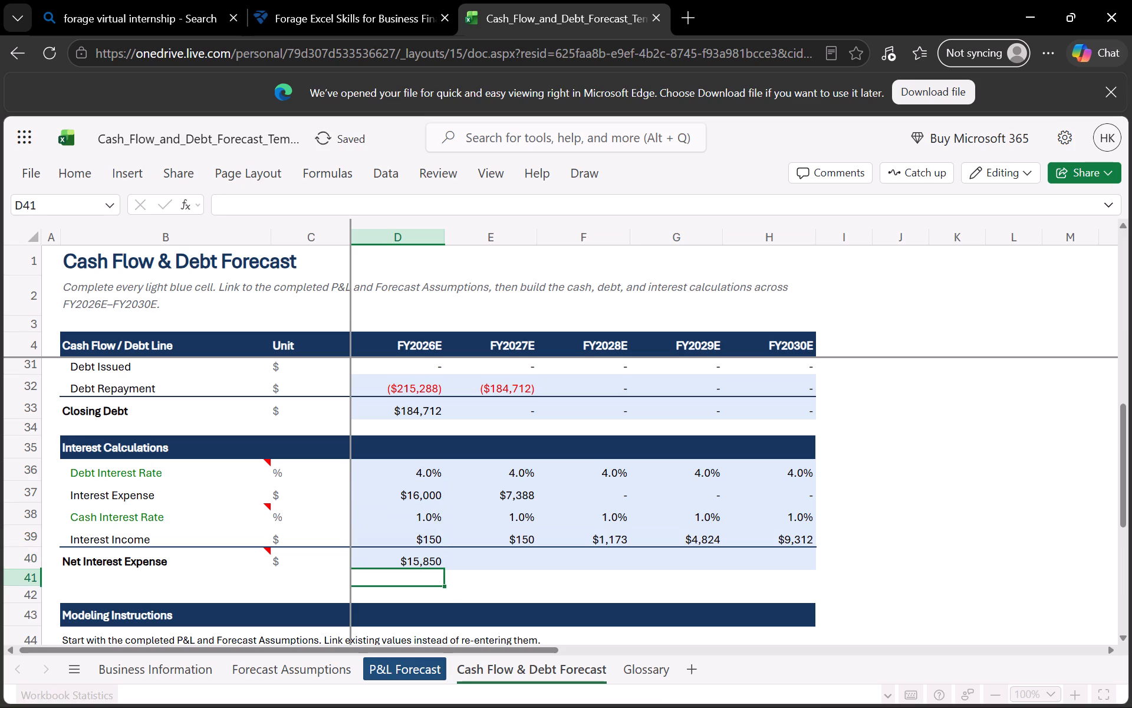
pyautogui.click(433, 569)
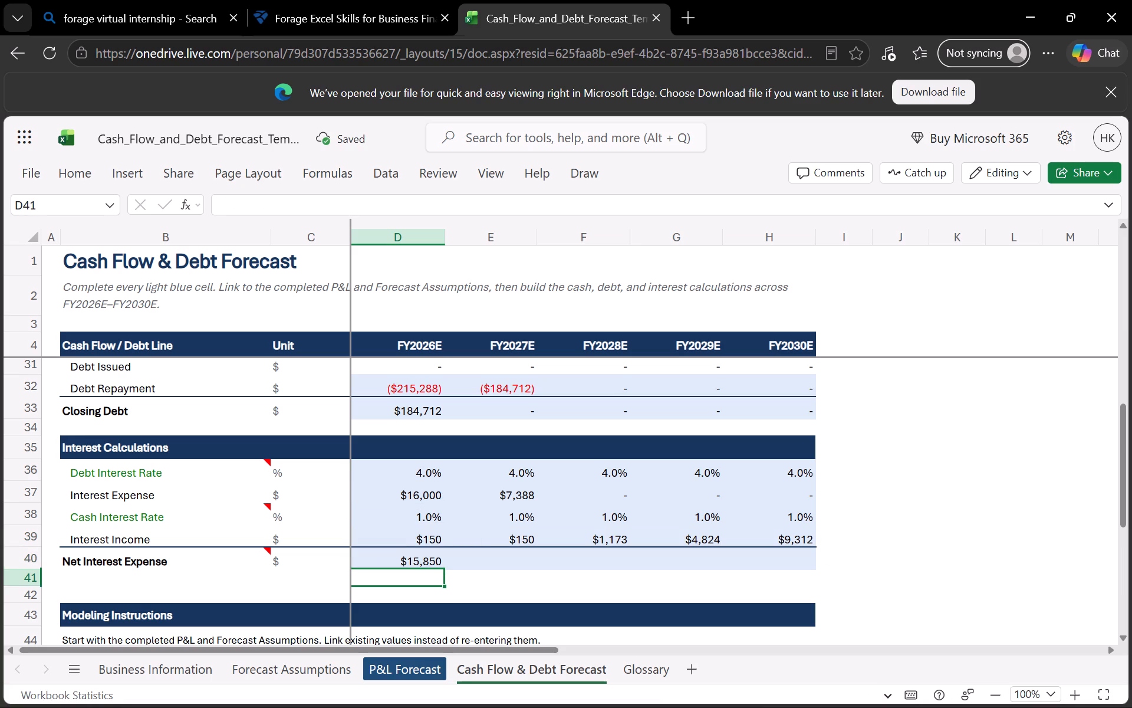
pyautogui.click(433, 564)
pyautogui.moveTo(445, 568); pyautogui.dragTo(581, 581)
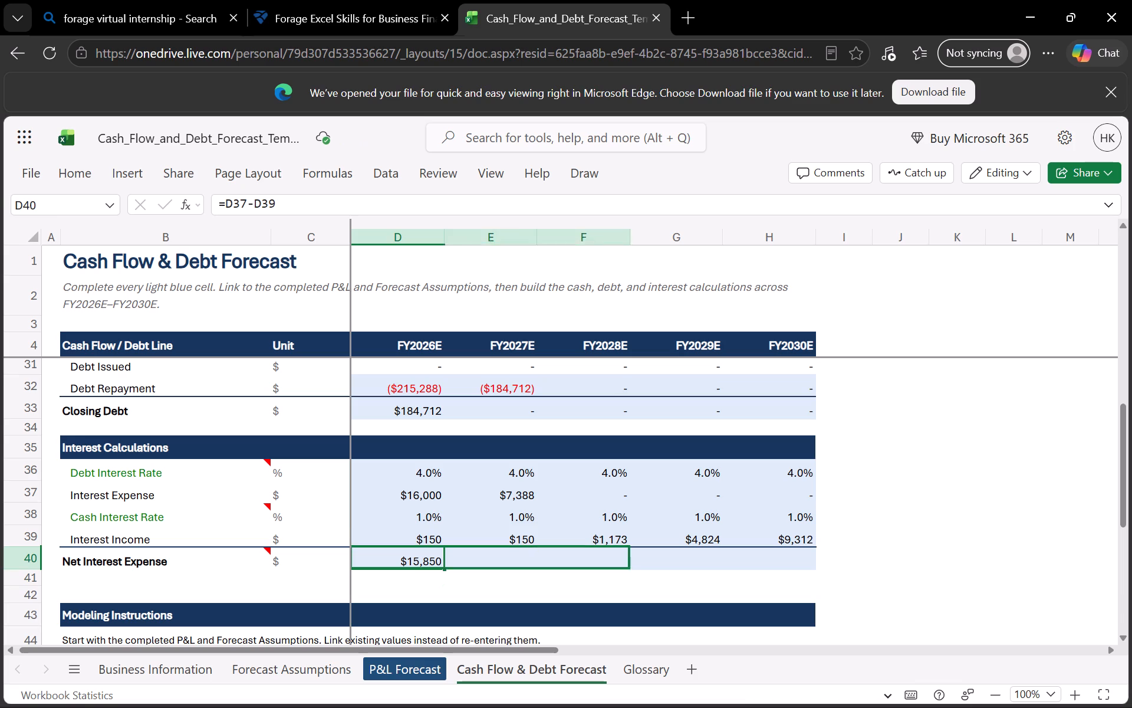
pyautogui.moveTo(581, 581); pyautogui.dragTo(738, 551)
# Look over the Modeling Instructions and the cash flow sections, and save the workbook.
pyautogui.scroll(-1, 616, 518)
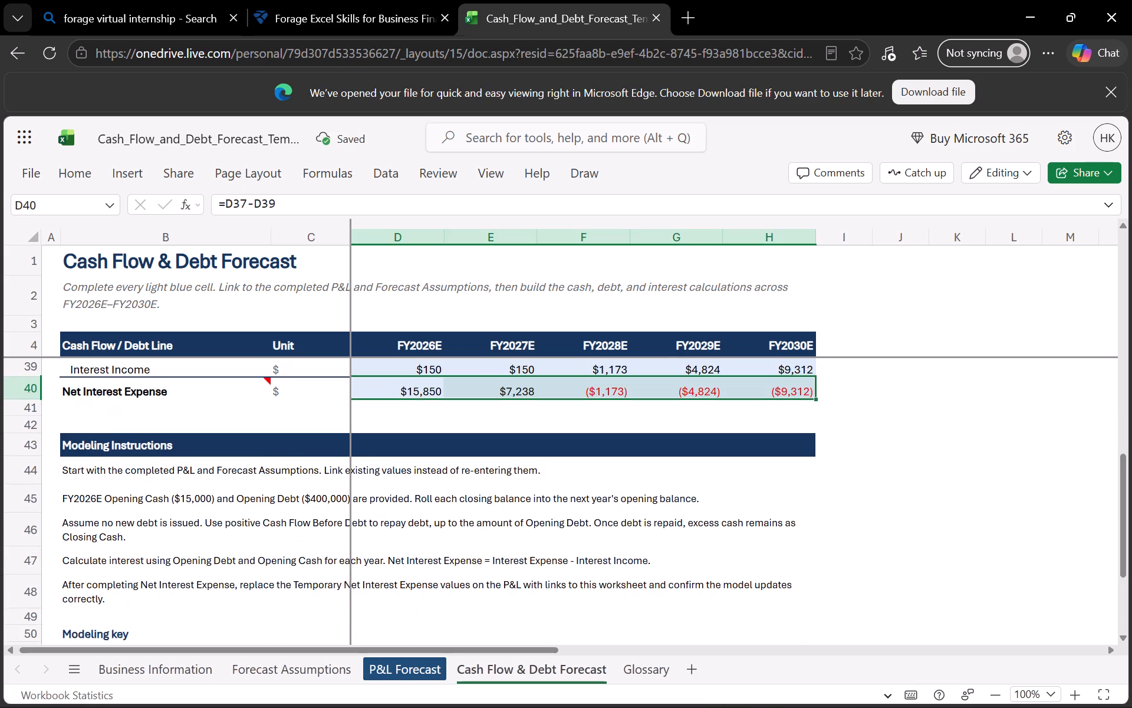
pyautogui.scroll(-1, 616, 518)
pyautogui.scroll(1, 616, 518)
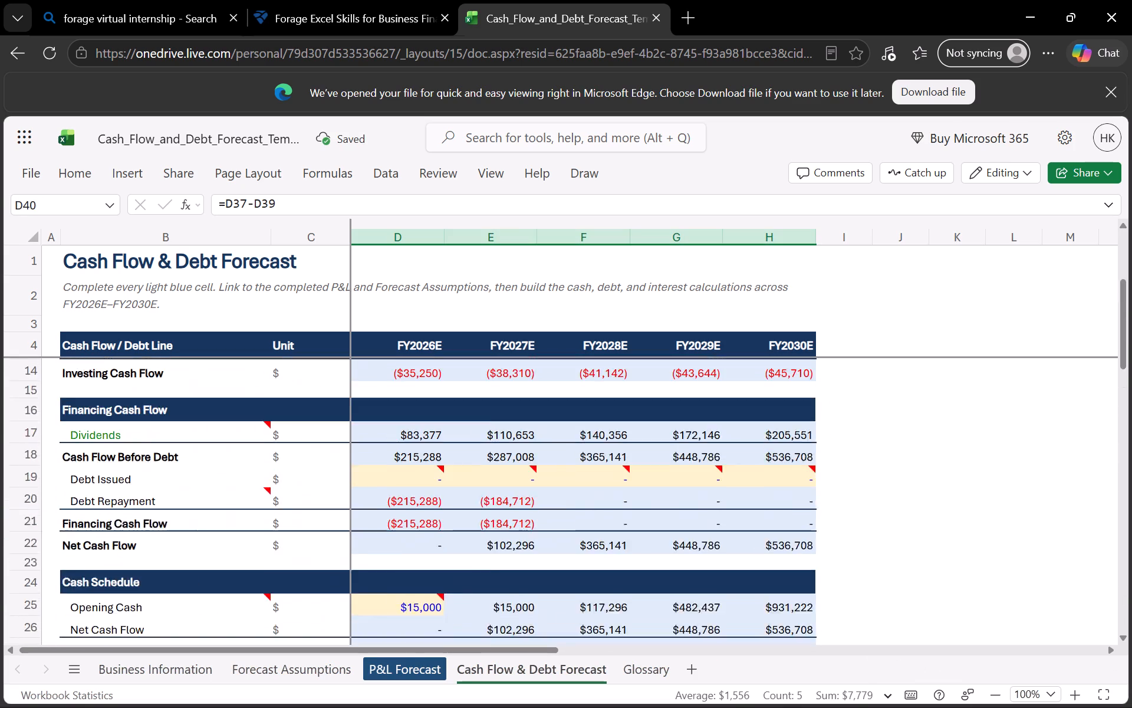
pyautogui.scroll(-3, 616, 518)
pyautogui.scroll(5, 616, 518)
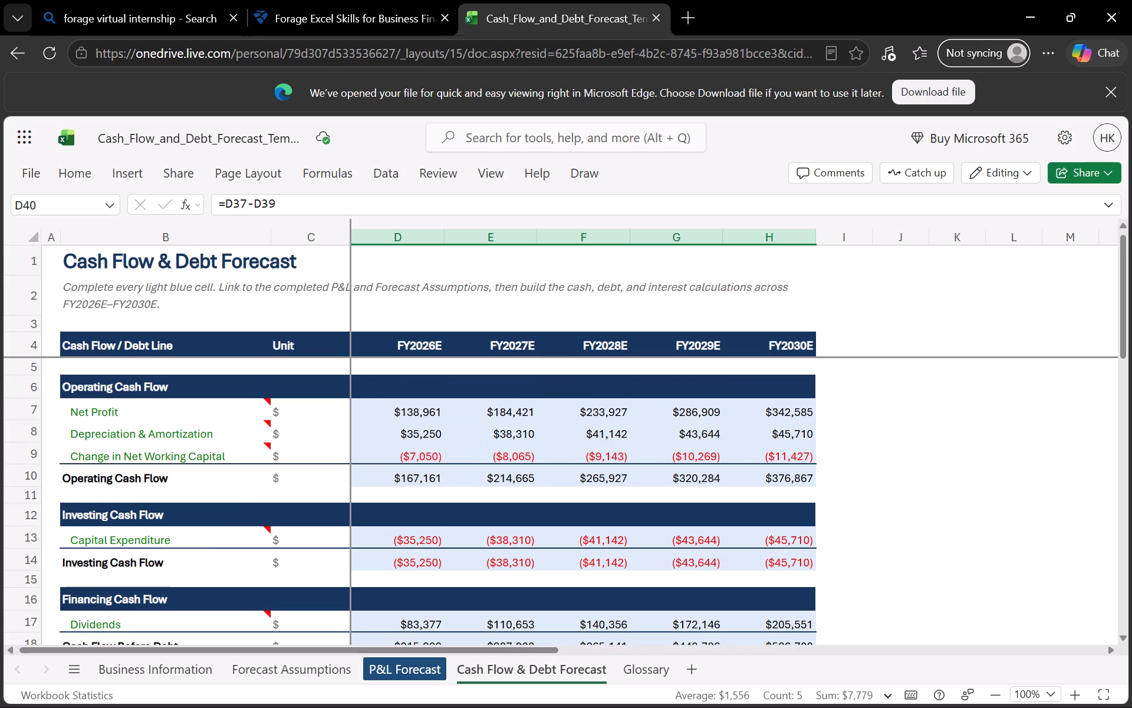
pyautogui.hotkey('ctrl', 's')
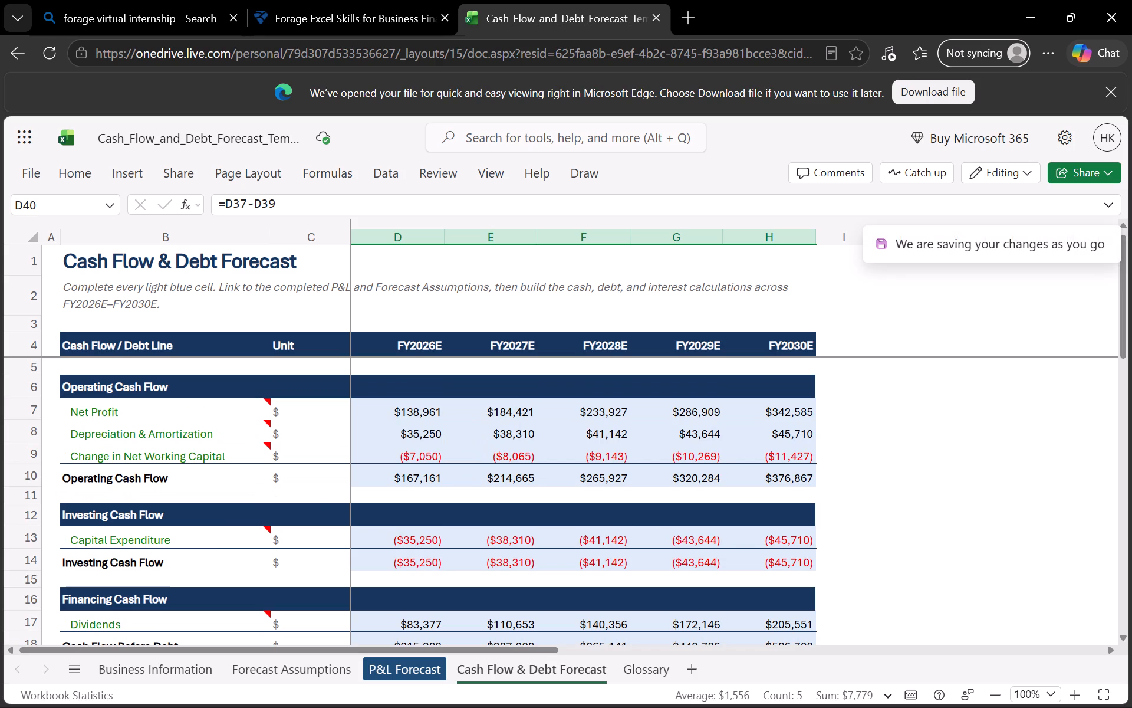
# Switch to desktop Excel, open the recent workbook Cash_Flow_and_Debt_Forecast_Template_Task_3 and maximise its window.
pyautogui.press('super+r')
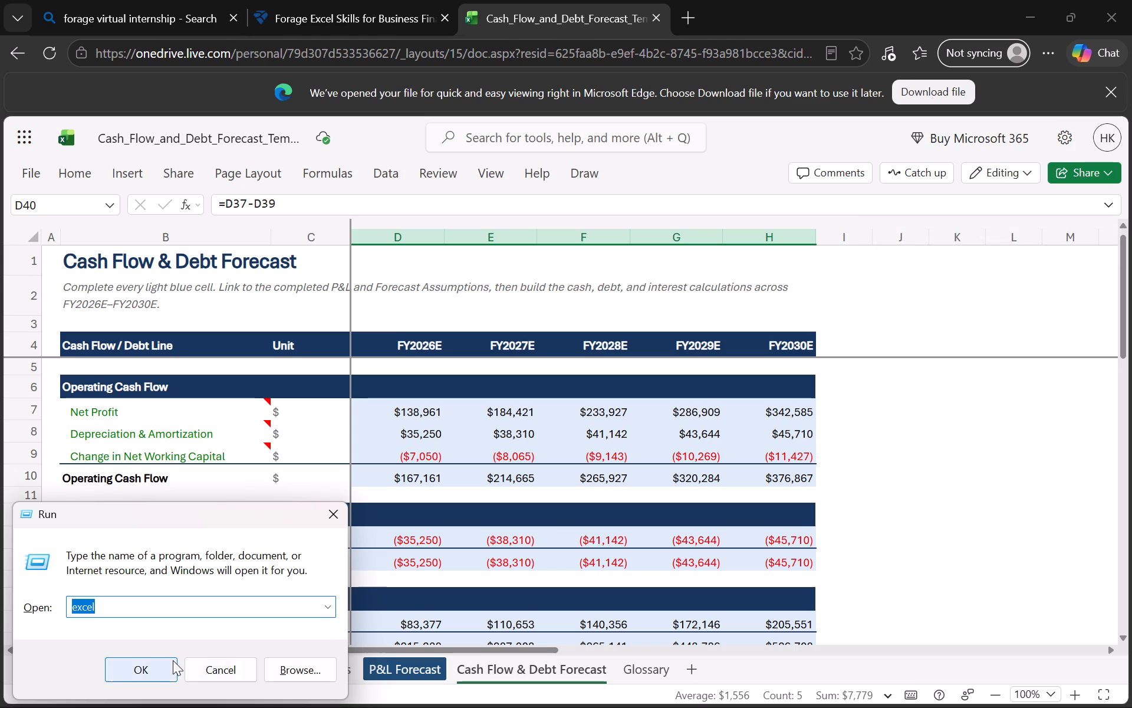
pyautogui.click(173, 660)
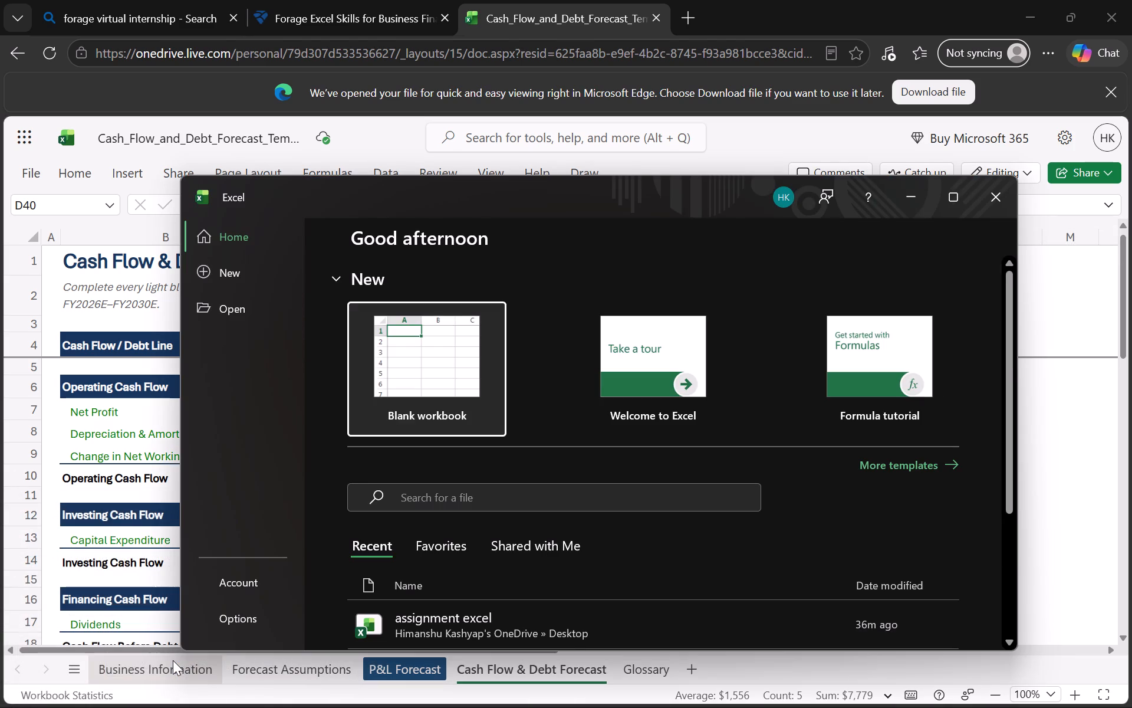
pyautogui.click(465, 622)
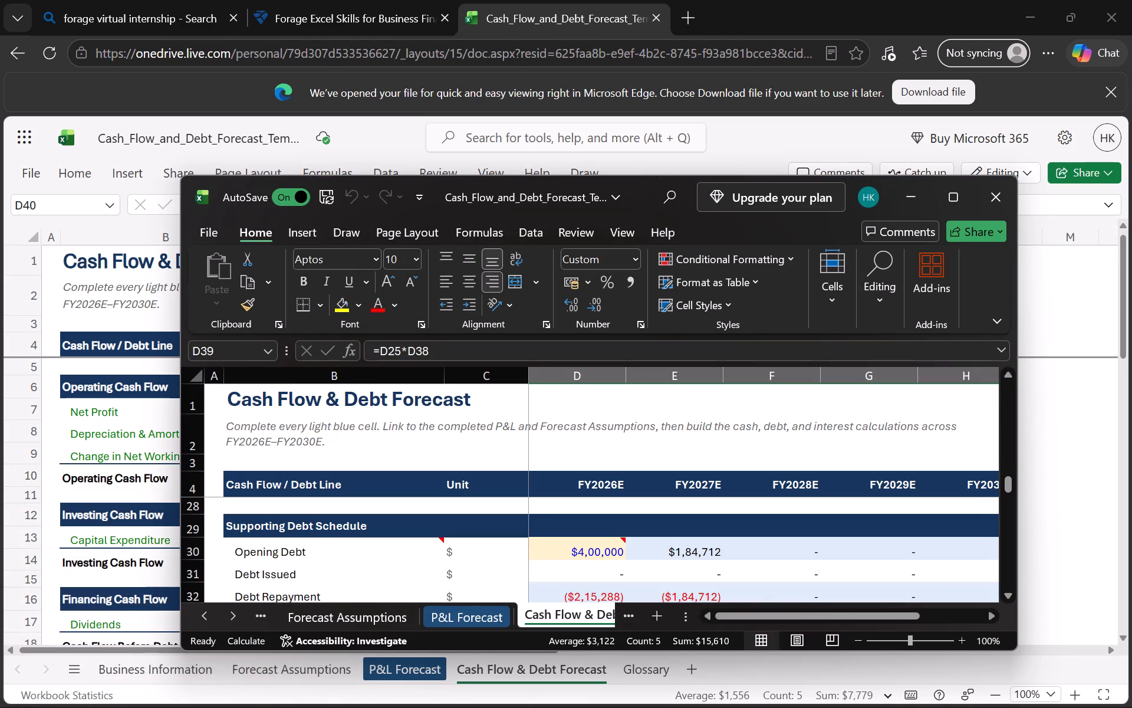
pyautogui.scroll(-1, 501, 490)
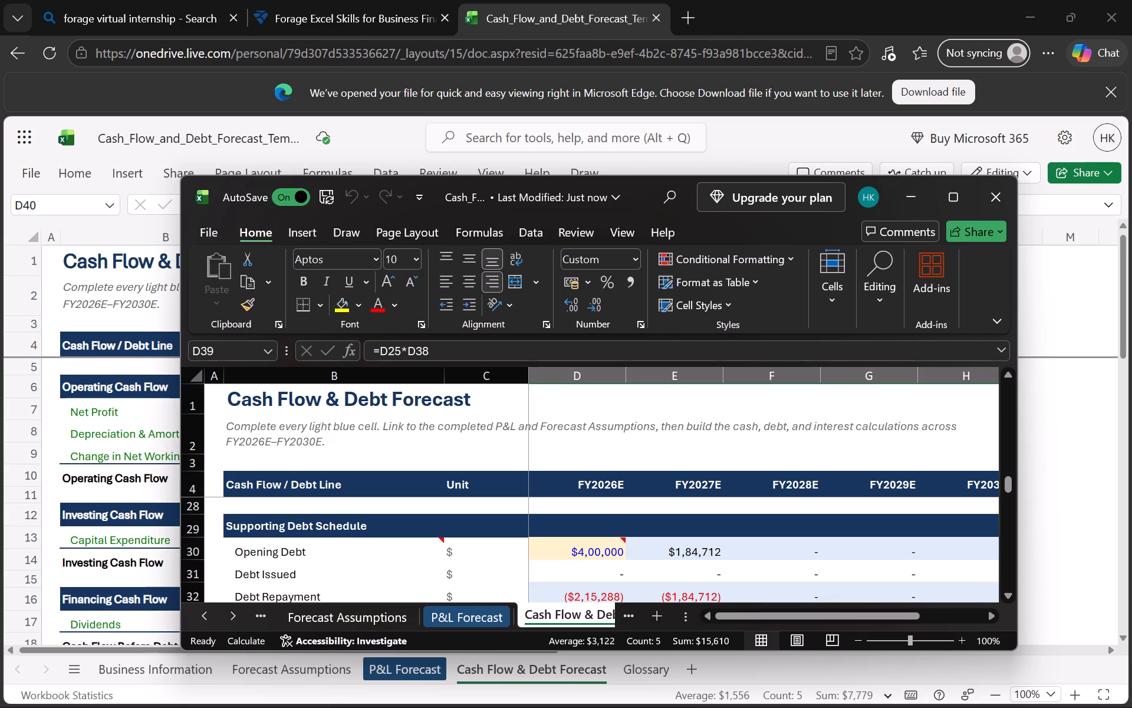
pyautogui.click(965, 192)
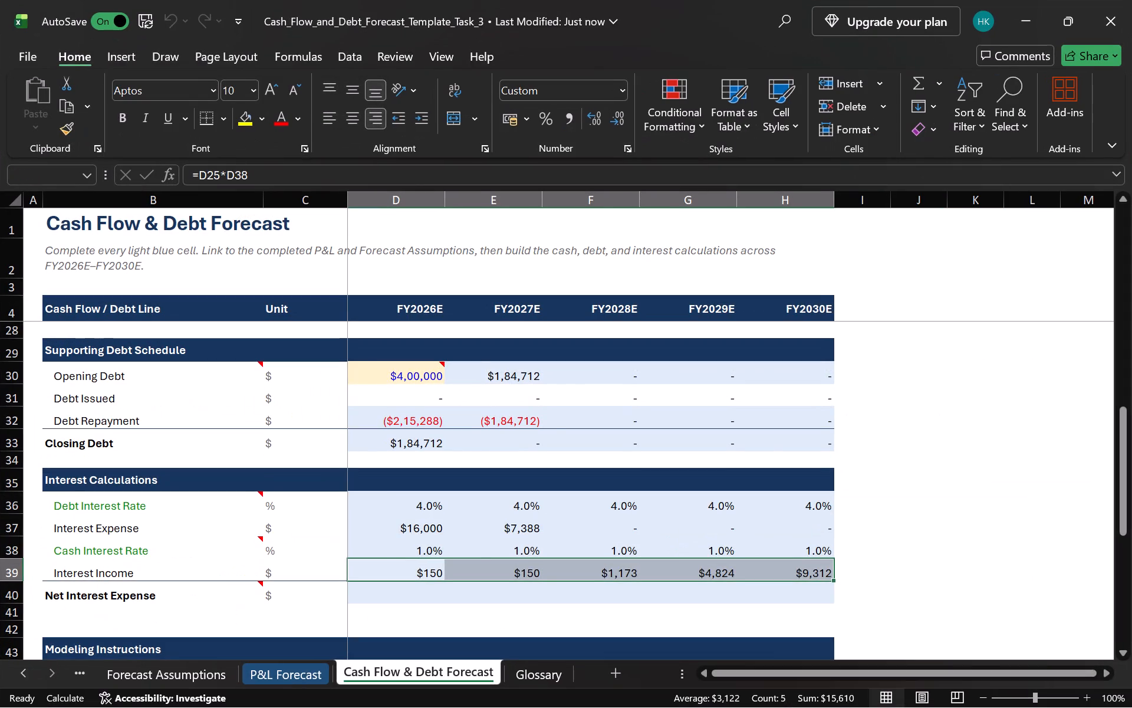
pyautogui.scroll(-1, 538, 304)
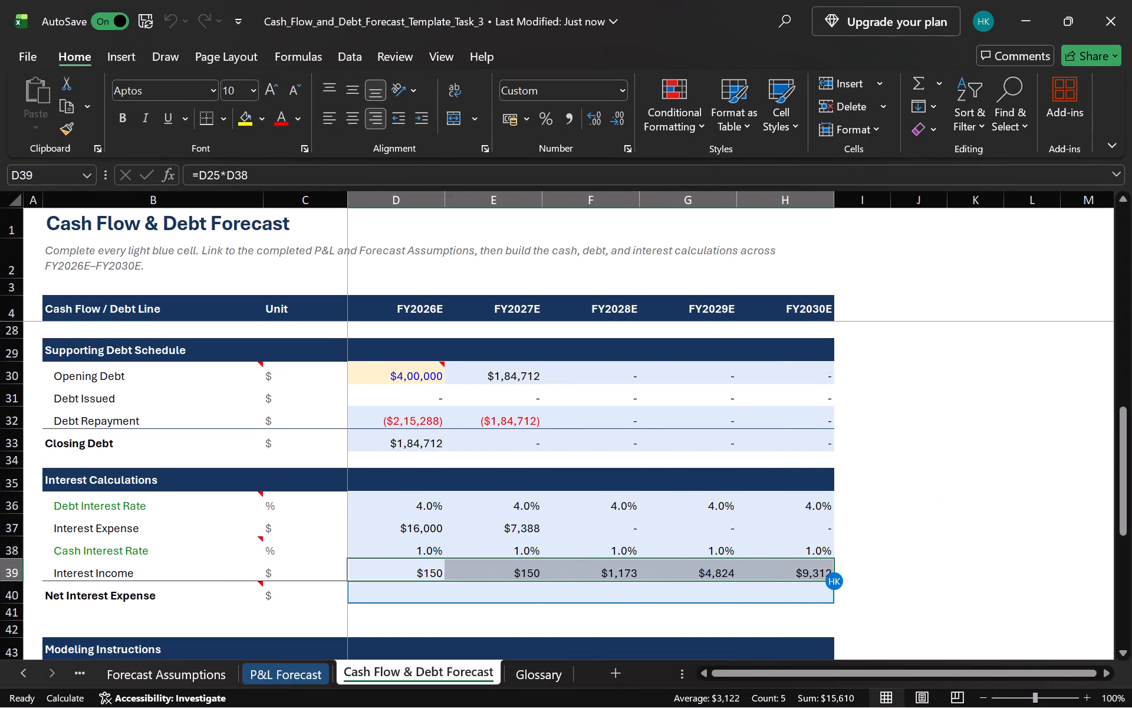
# Examine the cash flow, debt and interest sections and the Modeling Instructions on the Cash Flow & Debt Forecast worksheet.
pyautogui.hscroll(1, 644, 348)
pyautogui.scroll(-2, 644, 348)
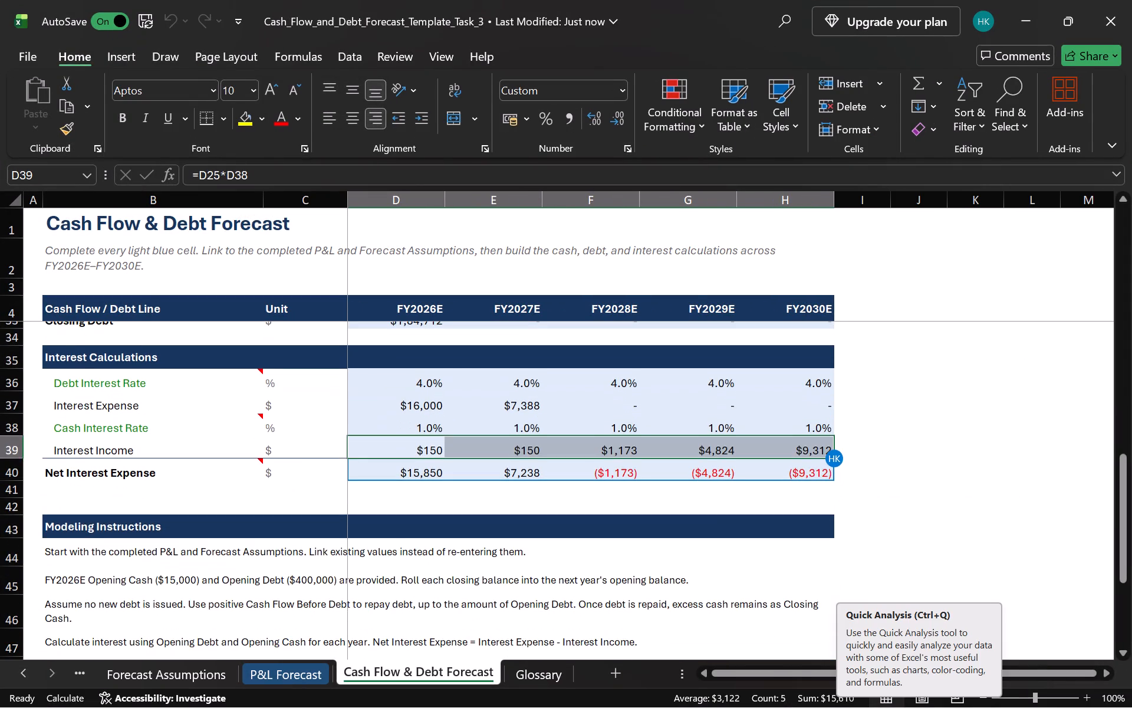
pyautogui.scroll(6, 644, 348)
pyautogui.scroll(-1, 644, 348)
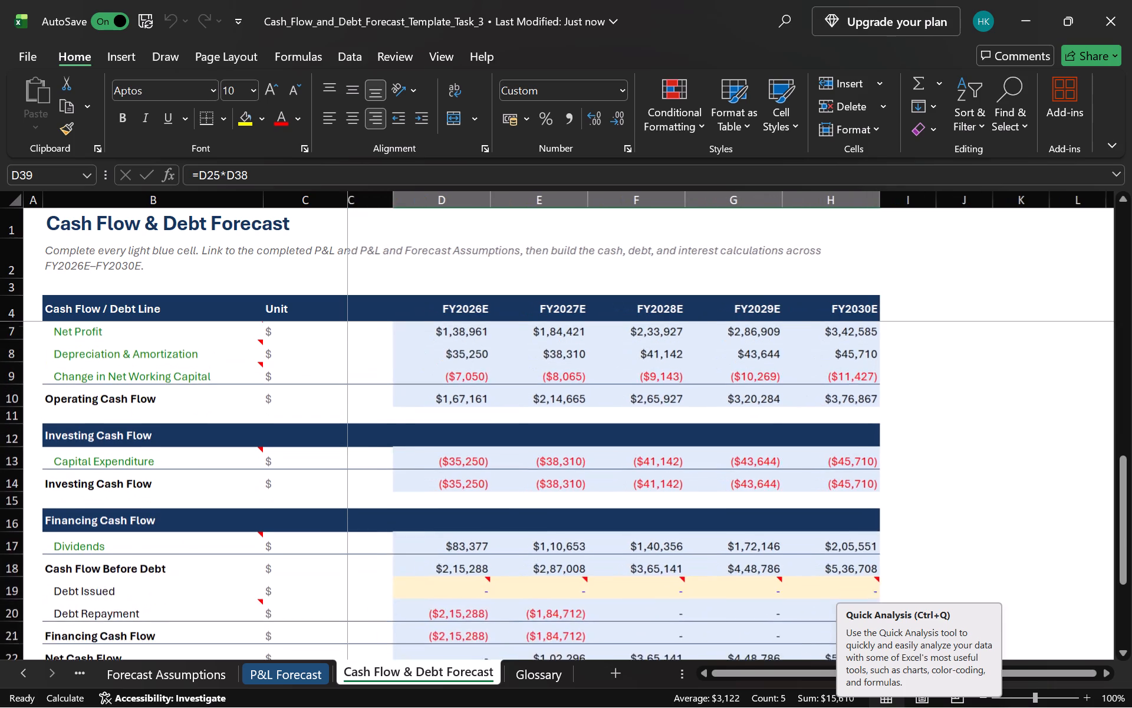
pyautogui.scroll(-1, 644, 348)
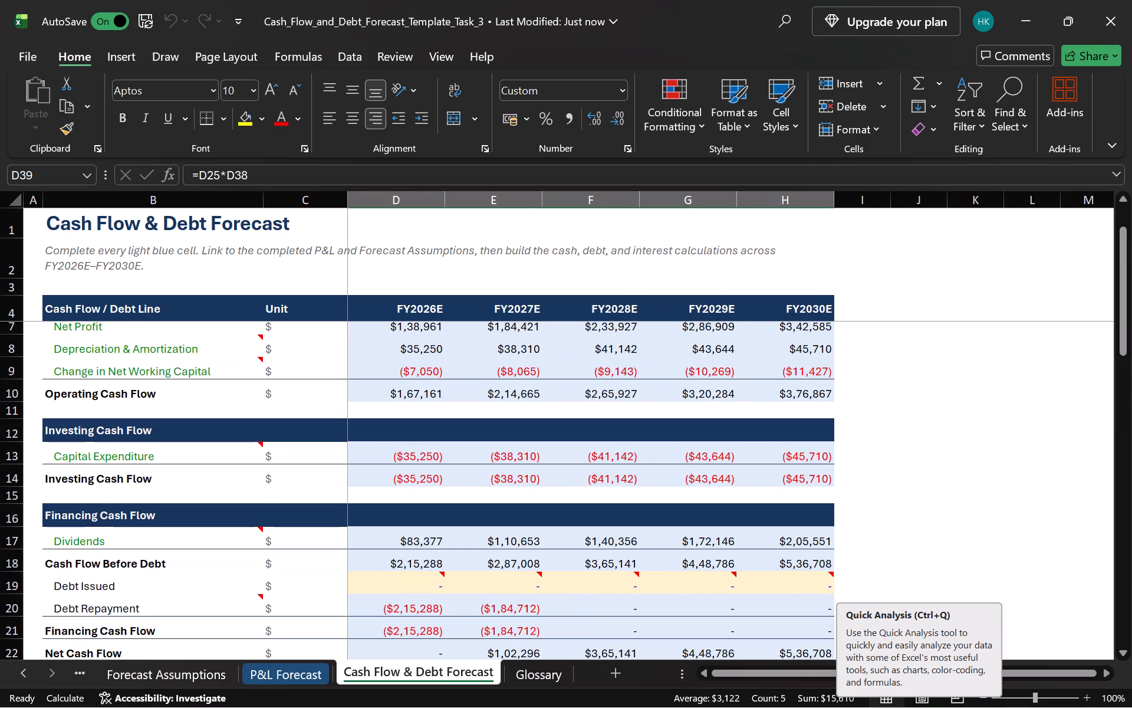
pyautogui.scroll(-1, 644, 348)
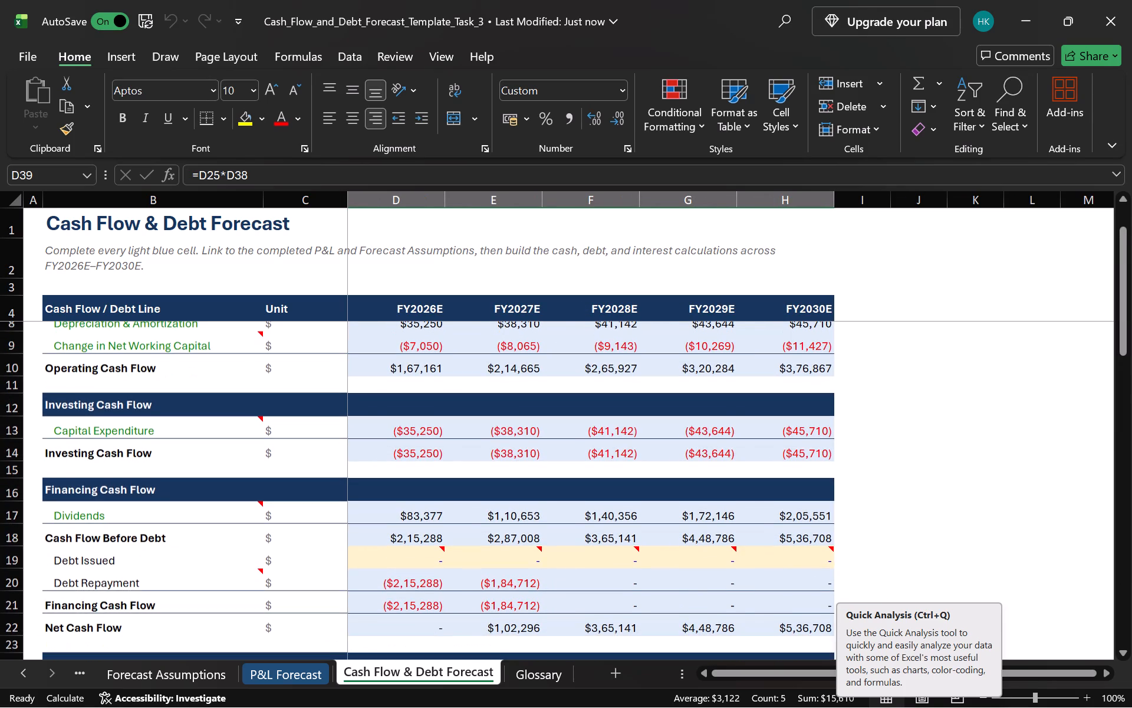
pyautogui.scroll(-3, 644, 348)
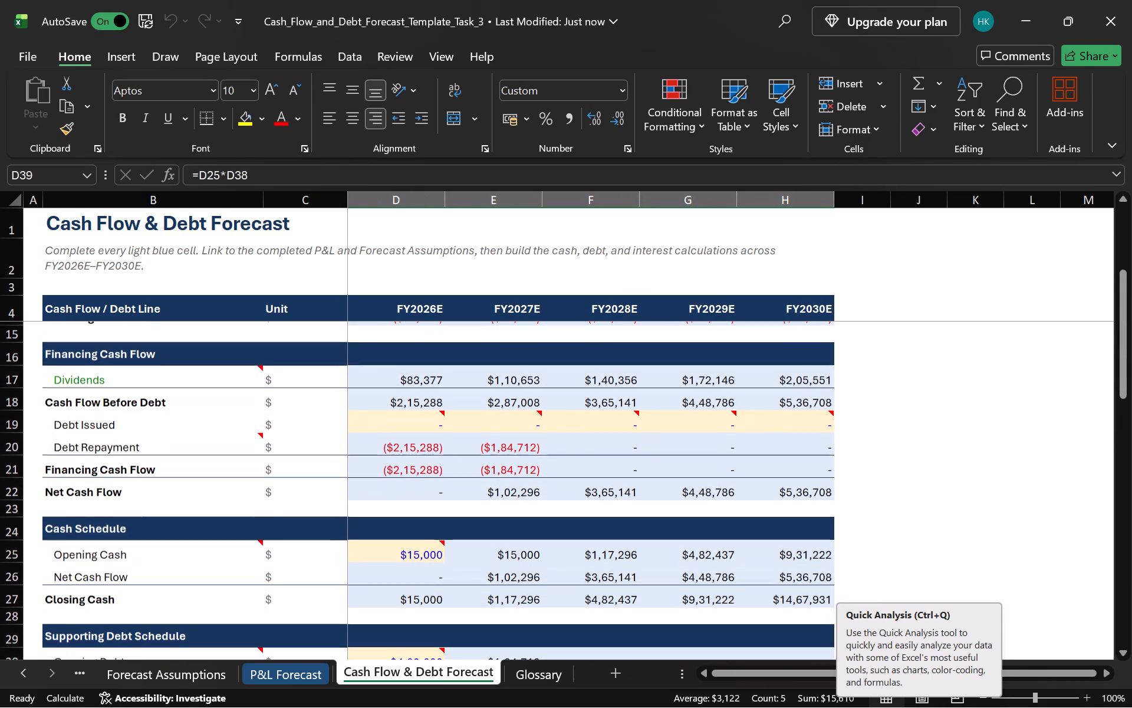
pyautogui.scroll(-1, 644, 348)
pyautogui.click(506, 489)
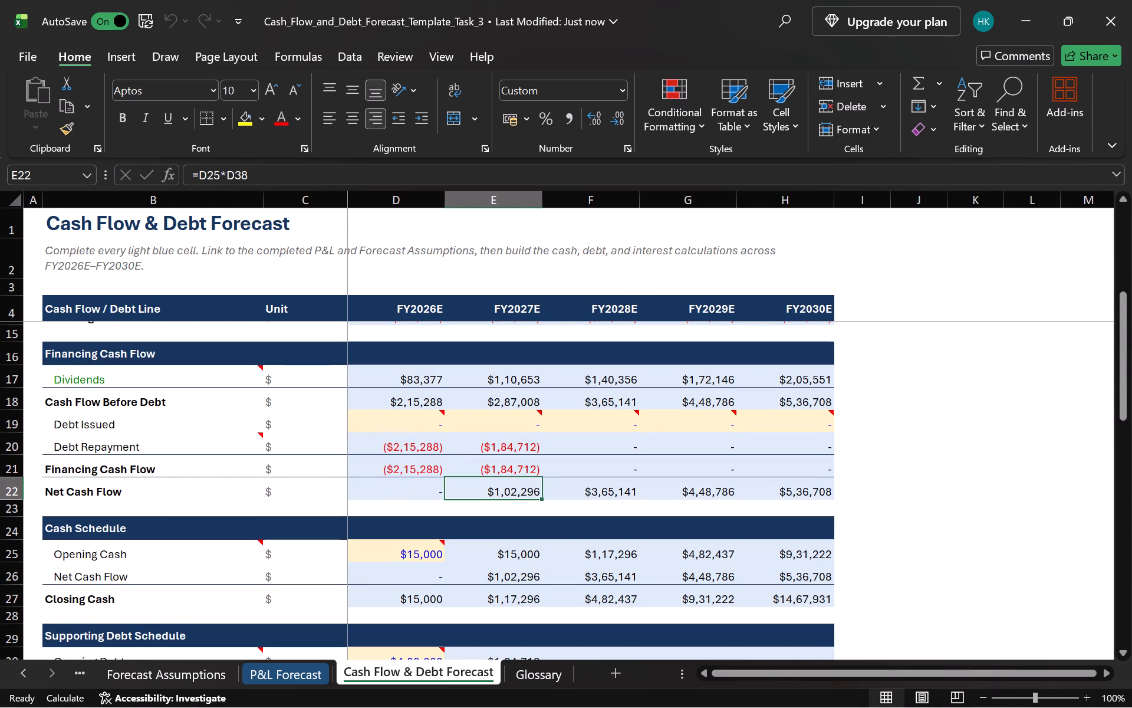
pyautogui.hscroll(1, 527, 457)
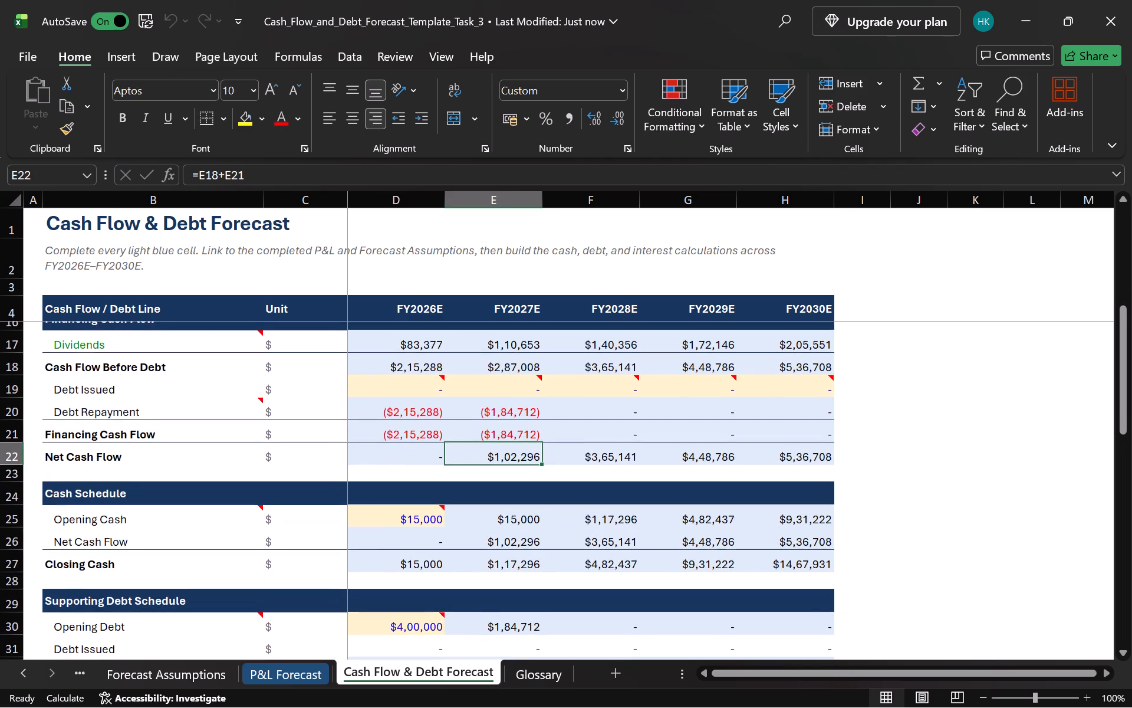
pyautogui.scroll(-2, 527, 457)
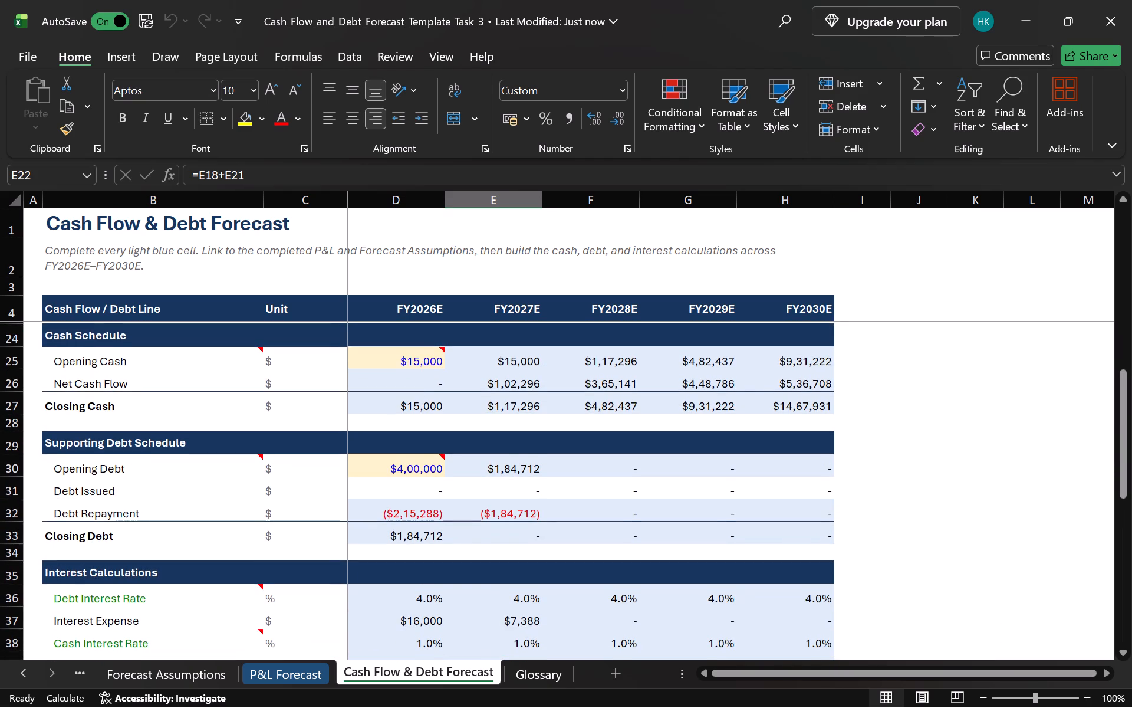
pyautogui.hscroll(2, 527, 457)
pyautogui.scroll(4, 527, 457)
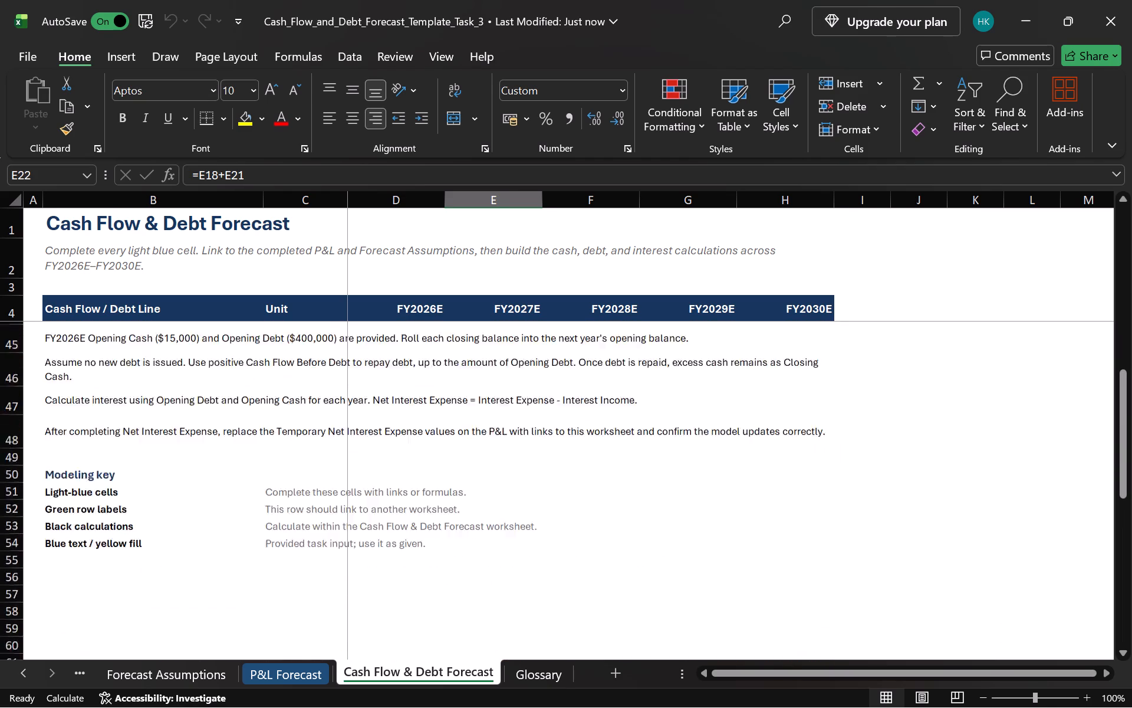
pyautogui.scroll(1, 527, 457)
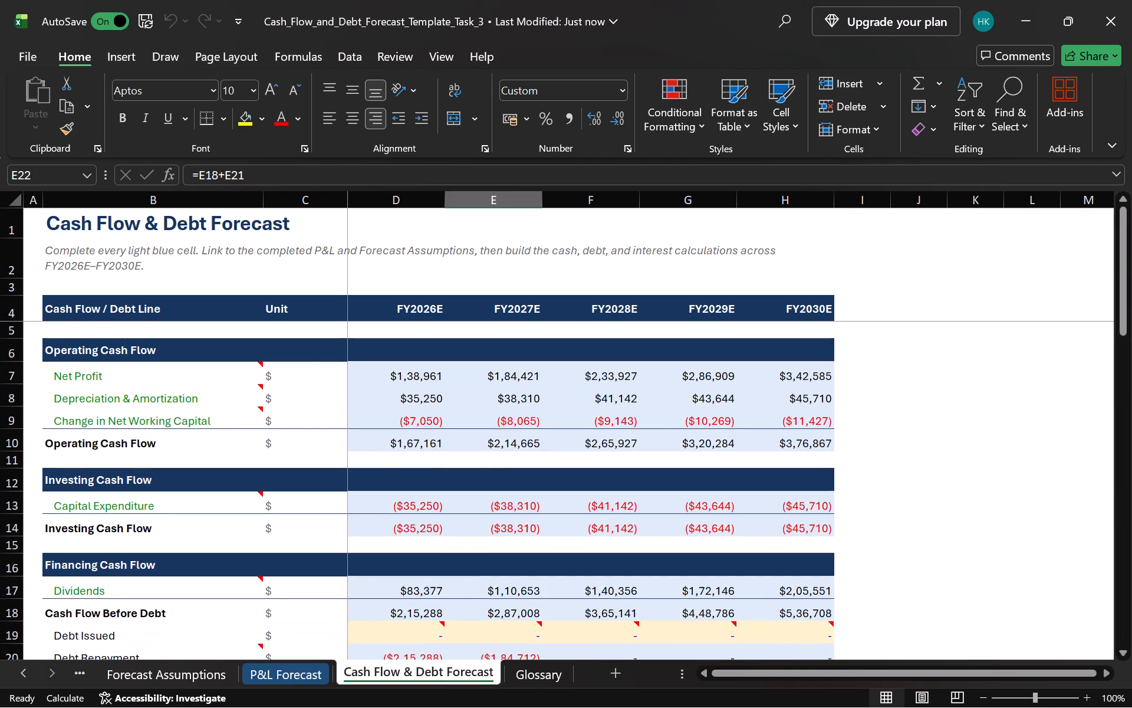
# Save a copy of the workbook to the Desktop folder under the name assignment excel 2.
pyautogui.click(28, 54)
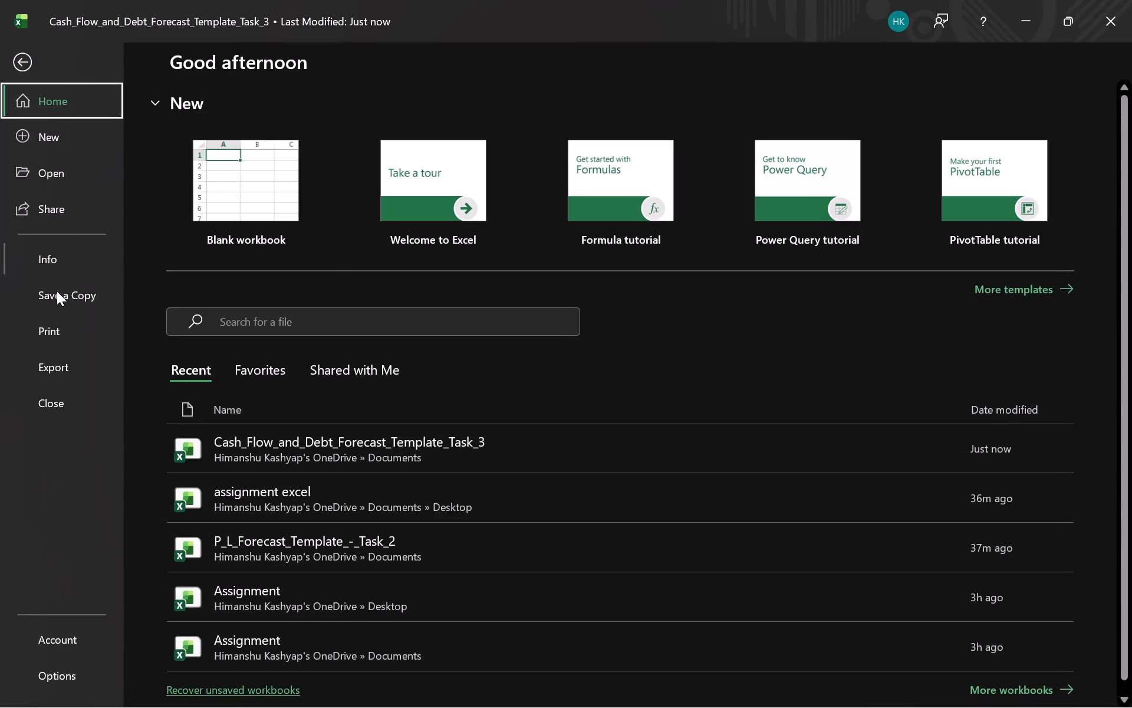
pyautogui.click(57, 291)
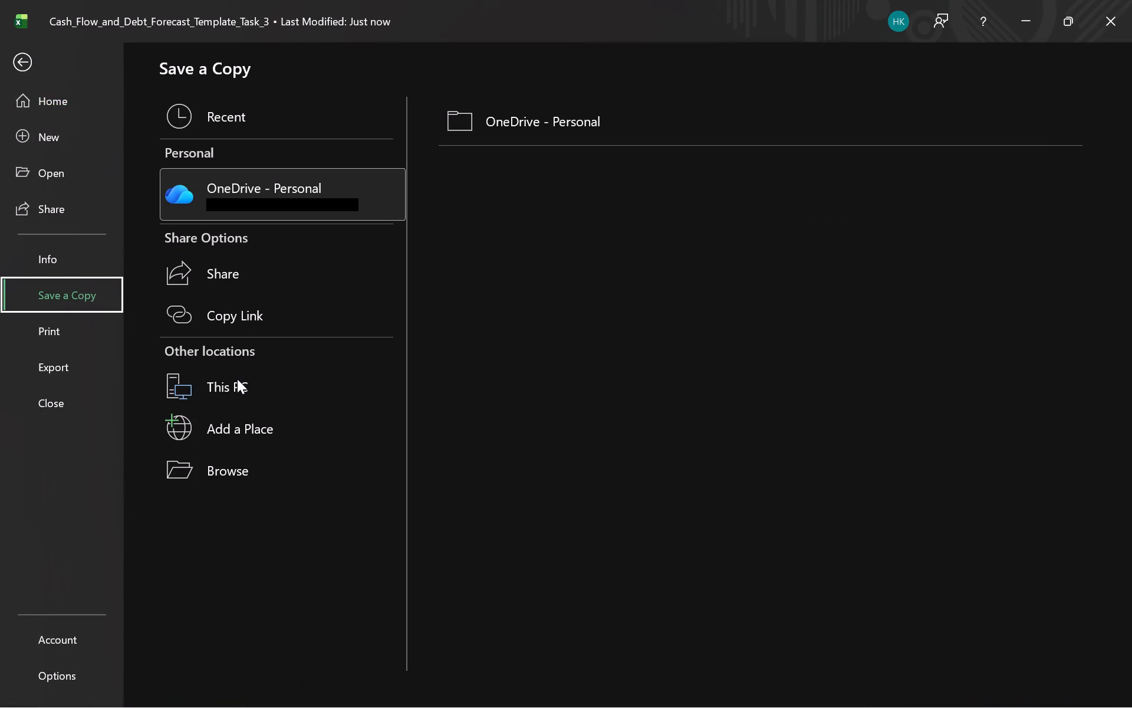
pyautogui.click(237, 379)
pyautogui.click(499, 183)
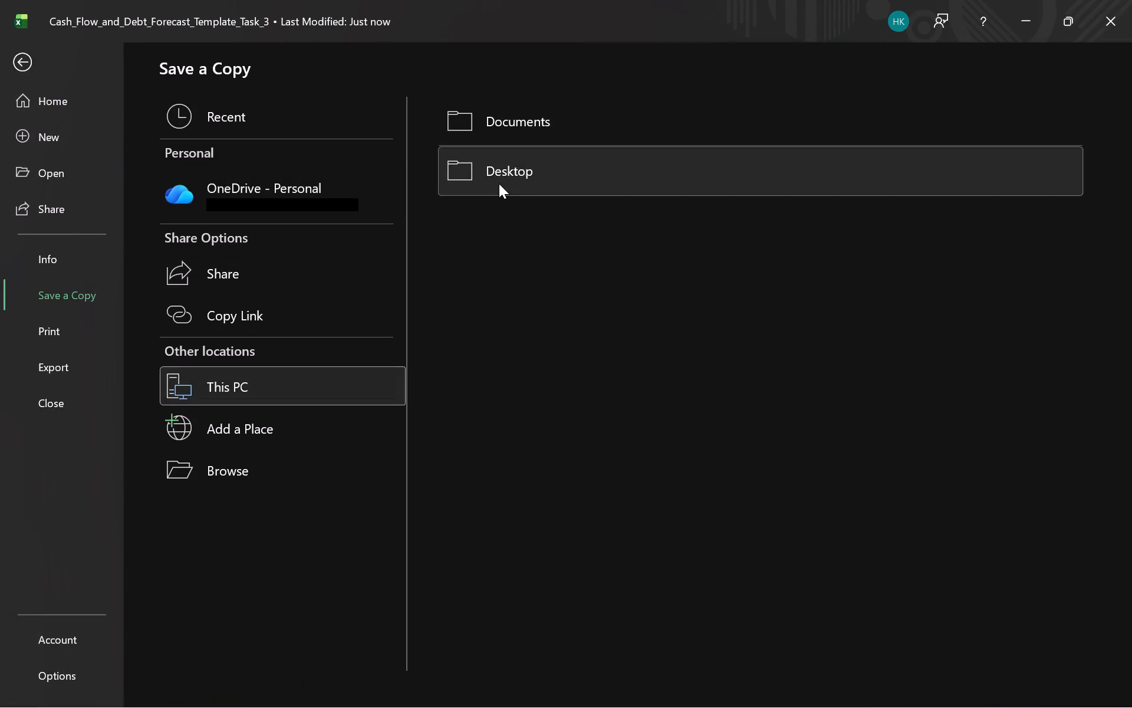
pyautogui.click(512, 356)
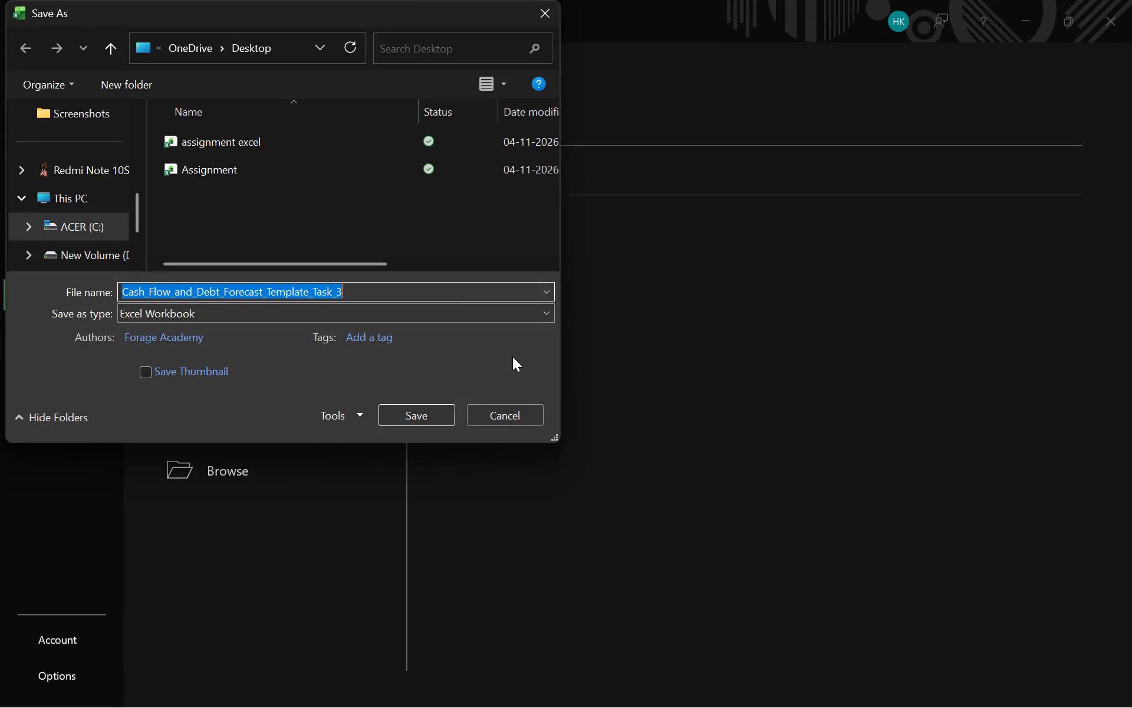
pyautogui.press('BackSpace')
pyautogui.write('ass')
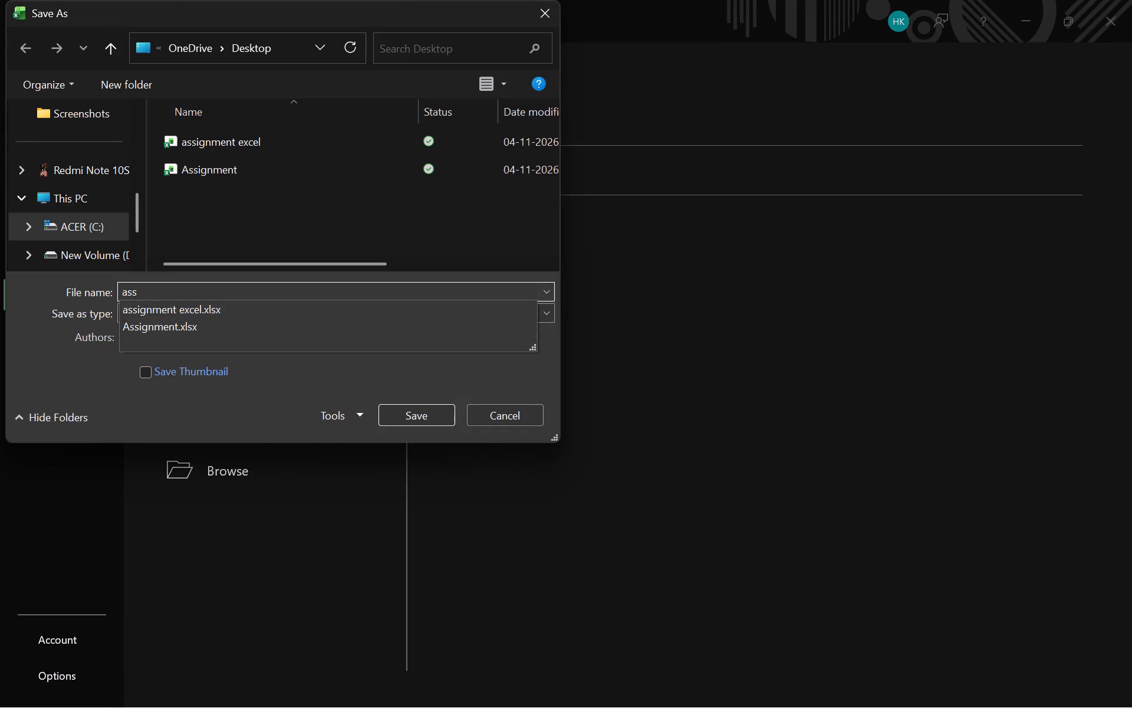
pyautogui.write('ignment exce')
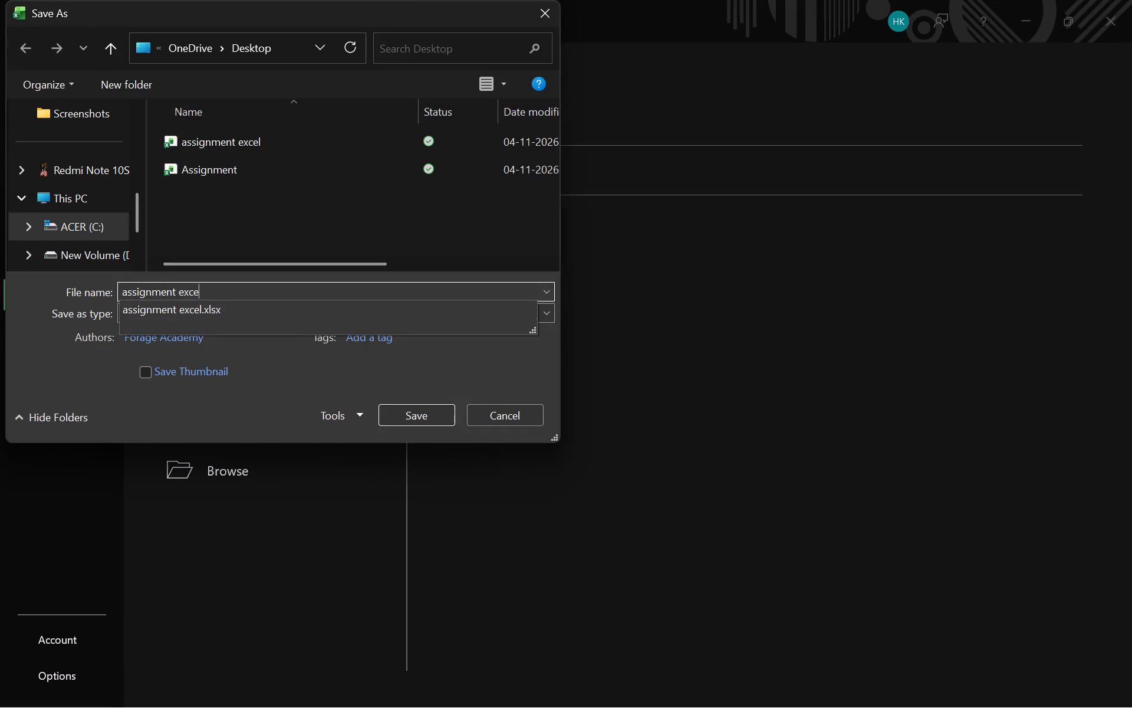
pyautogui.write('l 2')
pyautogui.press('Return')
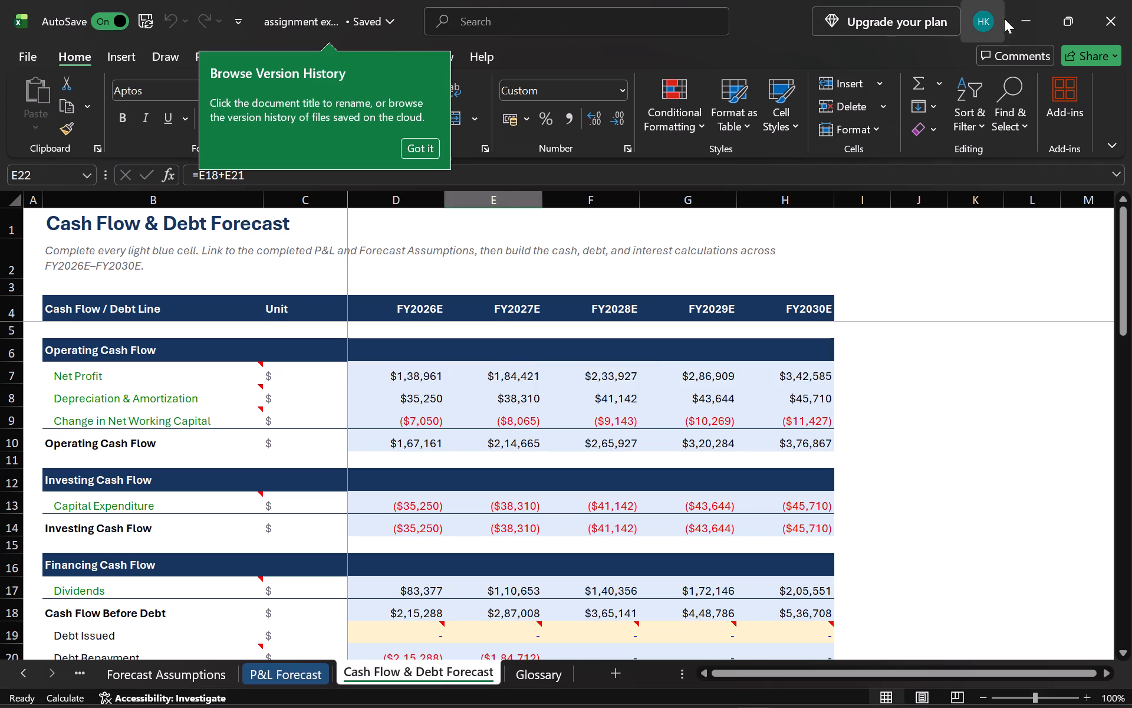
# Close the workbook in desktop Excel and its online version in Edge, returning to the Forage task page.
pyautogui.click(1105, 10)
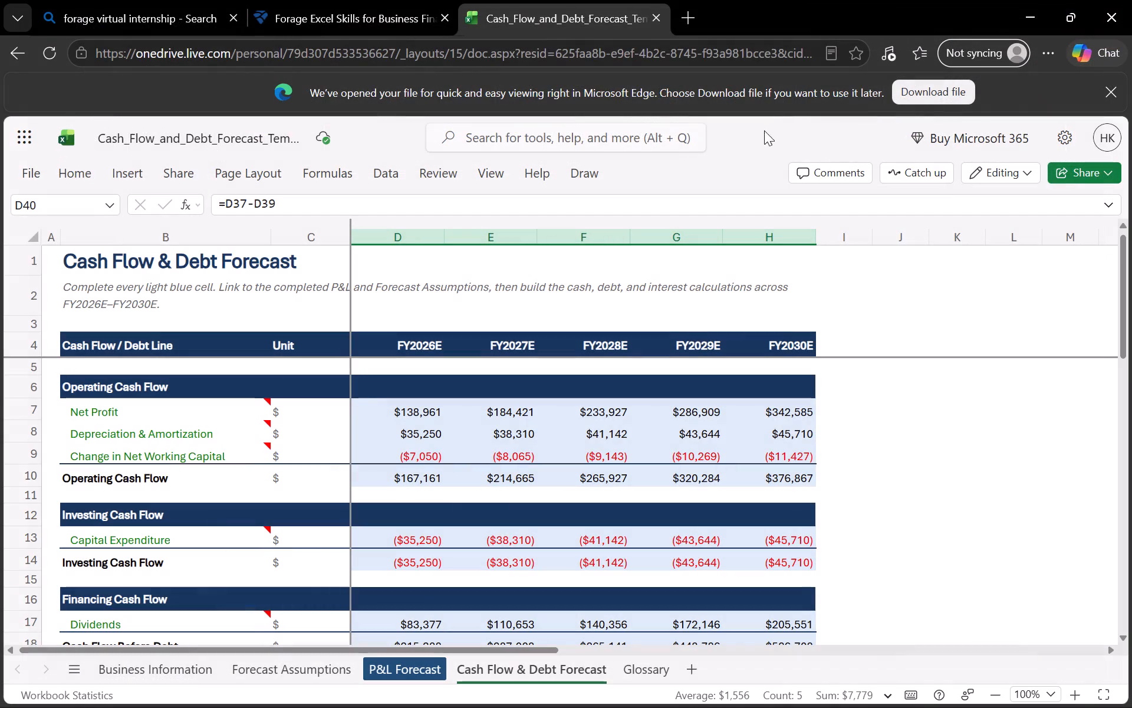
pyautogui.click(658, 19)
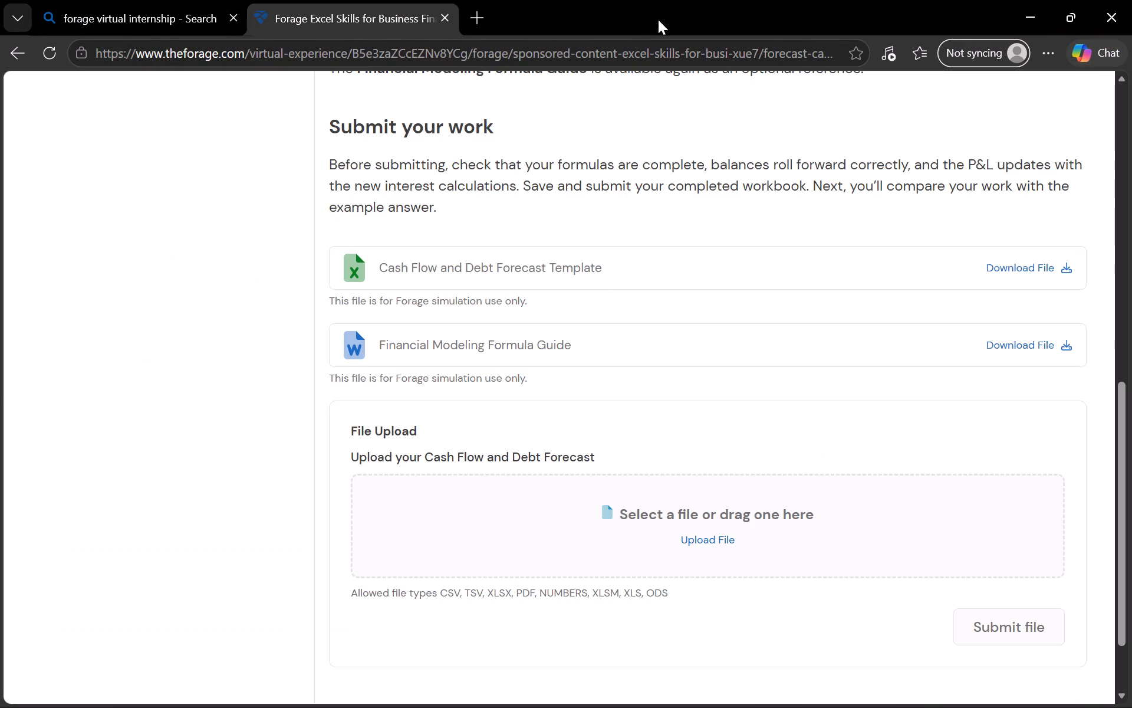
# Upload assignment excel 2 from the Desktop as the Cash Flow and Debt Forecast and submit it.
pyautogui.click(732, 538)
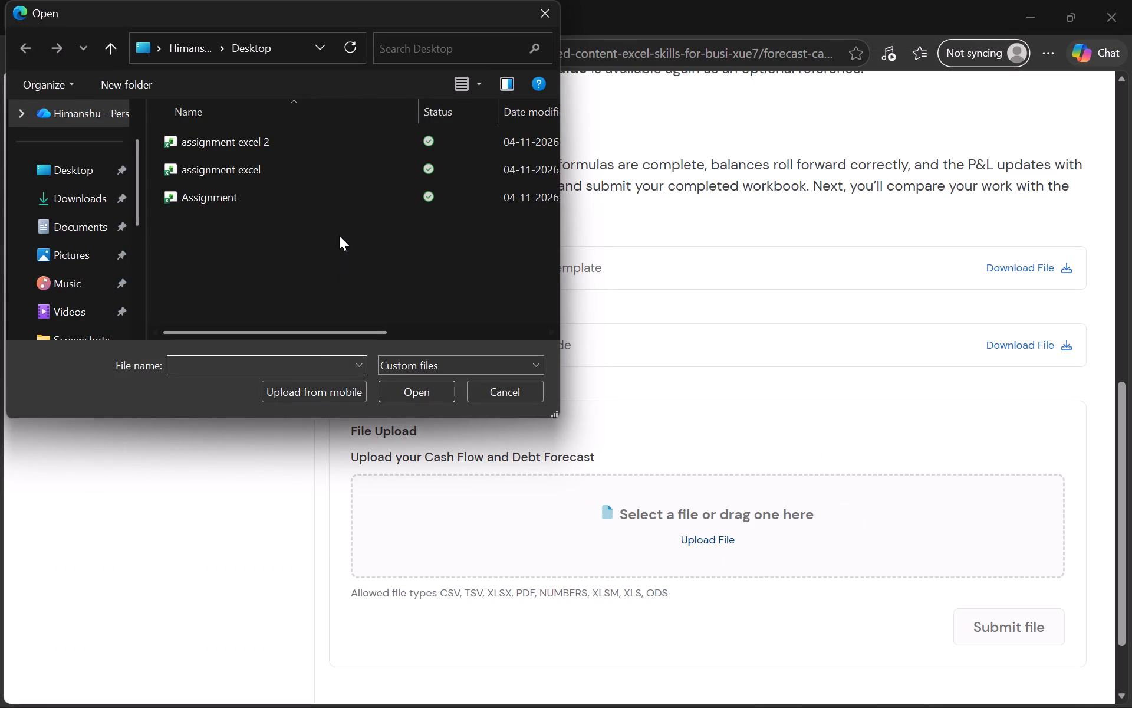
pyautogui.click(387, 138)
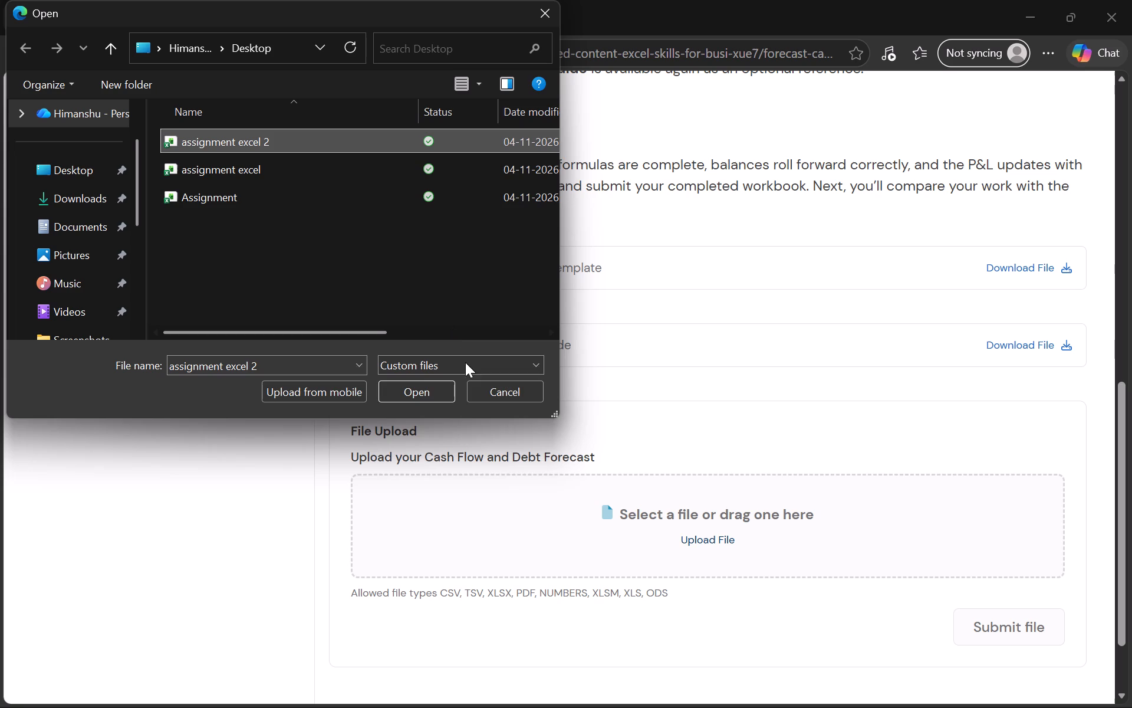
pyautogui.click(425, 386)
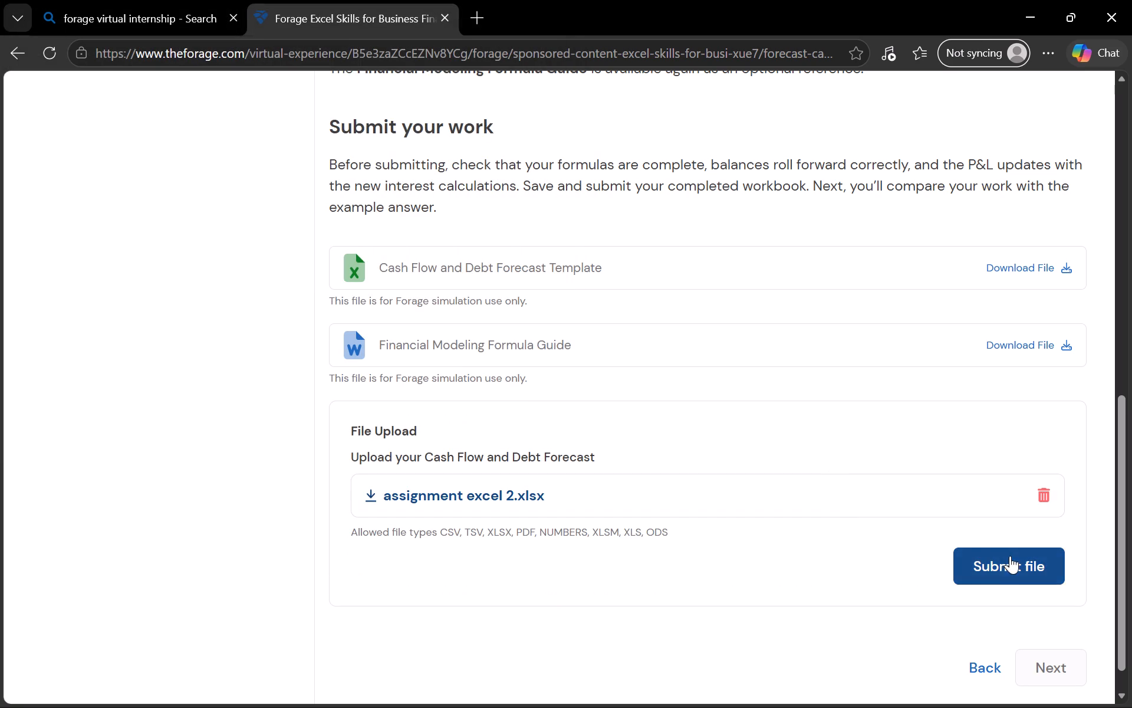
pyautogui.click(1010, 559)
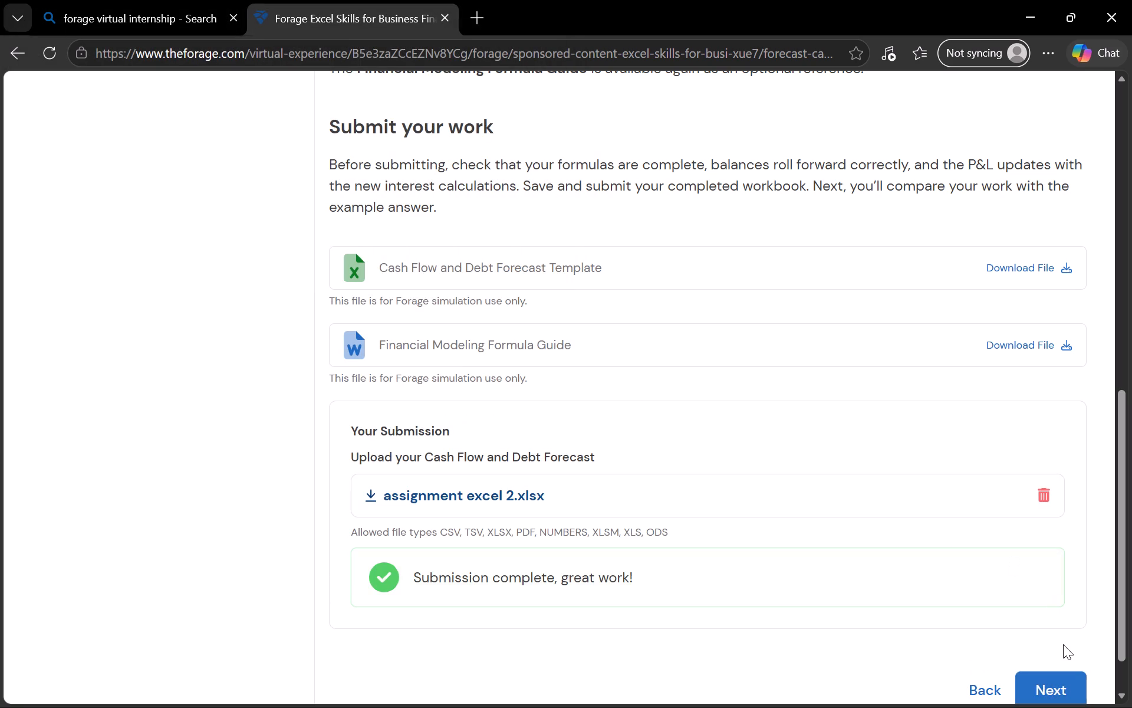
# Continue to the task's example answer and examine its cash flow, debt and interest schedules.
pyautogui.click(1051, 678)
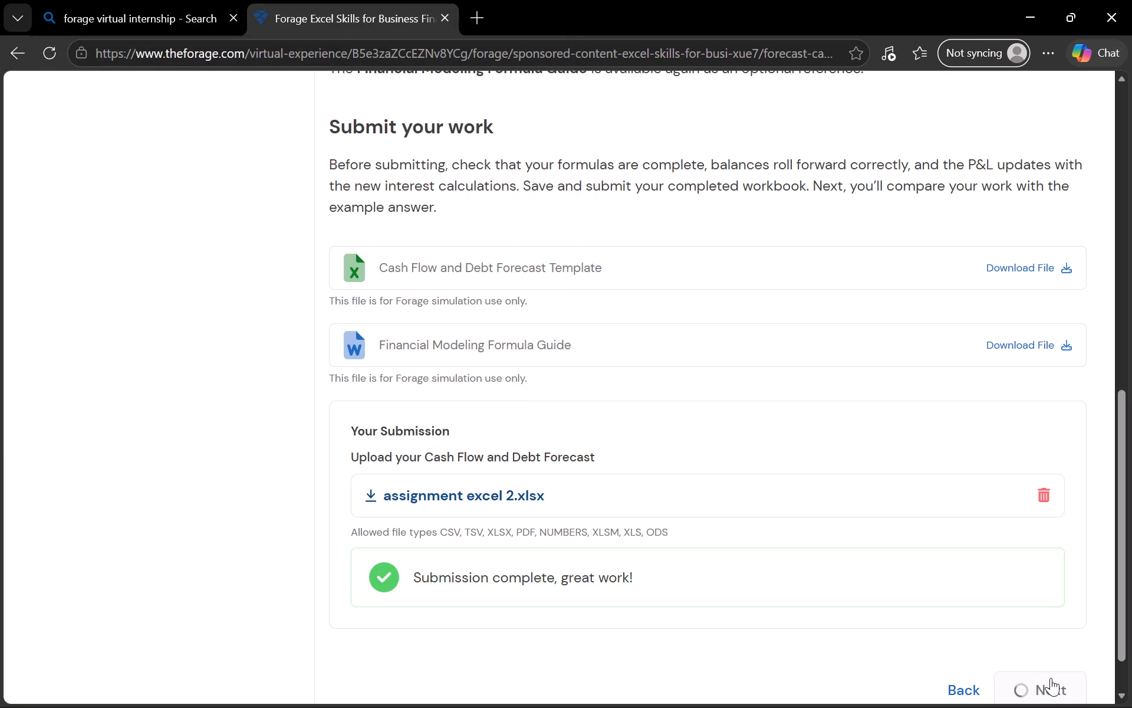
pyautogui.scroll(-1, 682, 457)
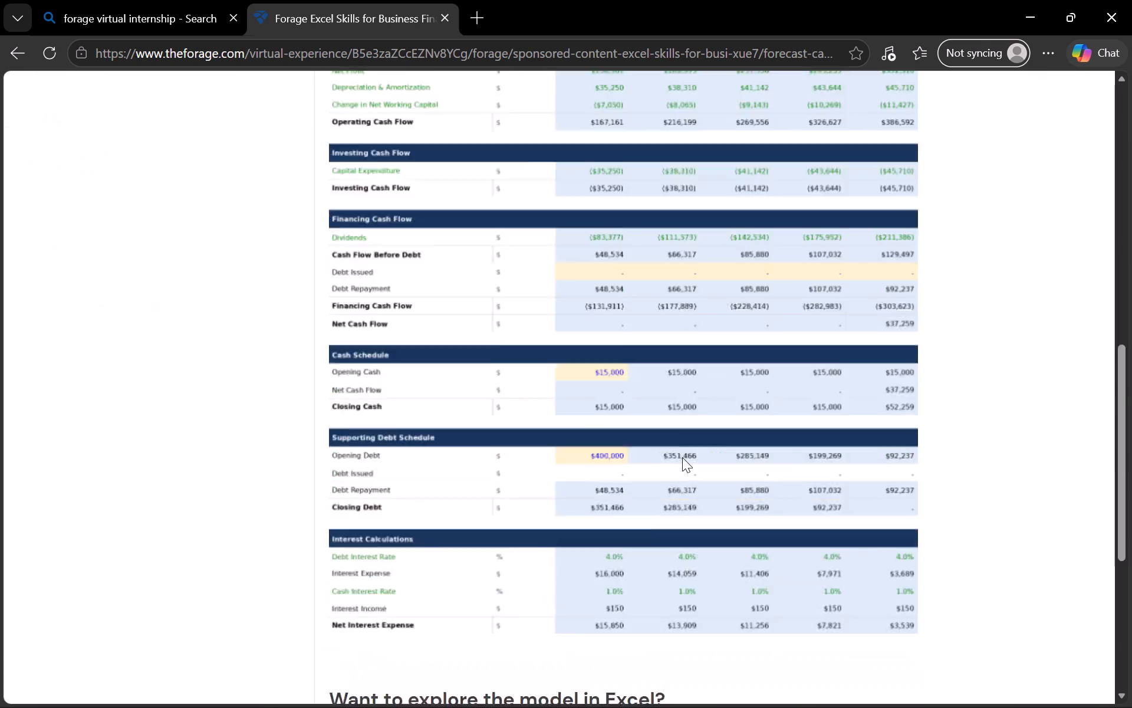
pyautogui.scroll(-1, 682, 457)
pyautogui.scroll(1, 682, 457)
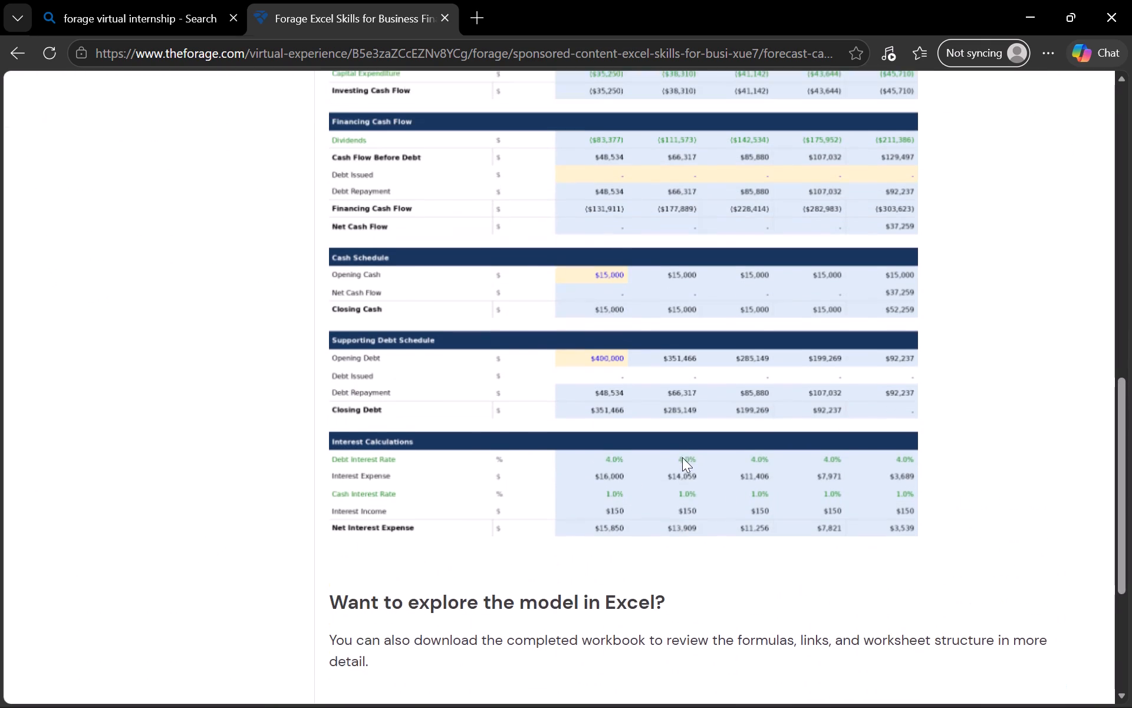
pyautogui.scroll(1, 682, 457)
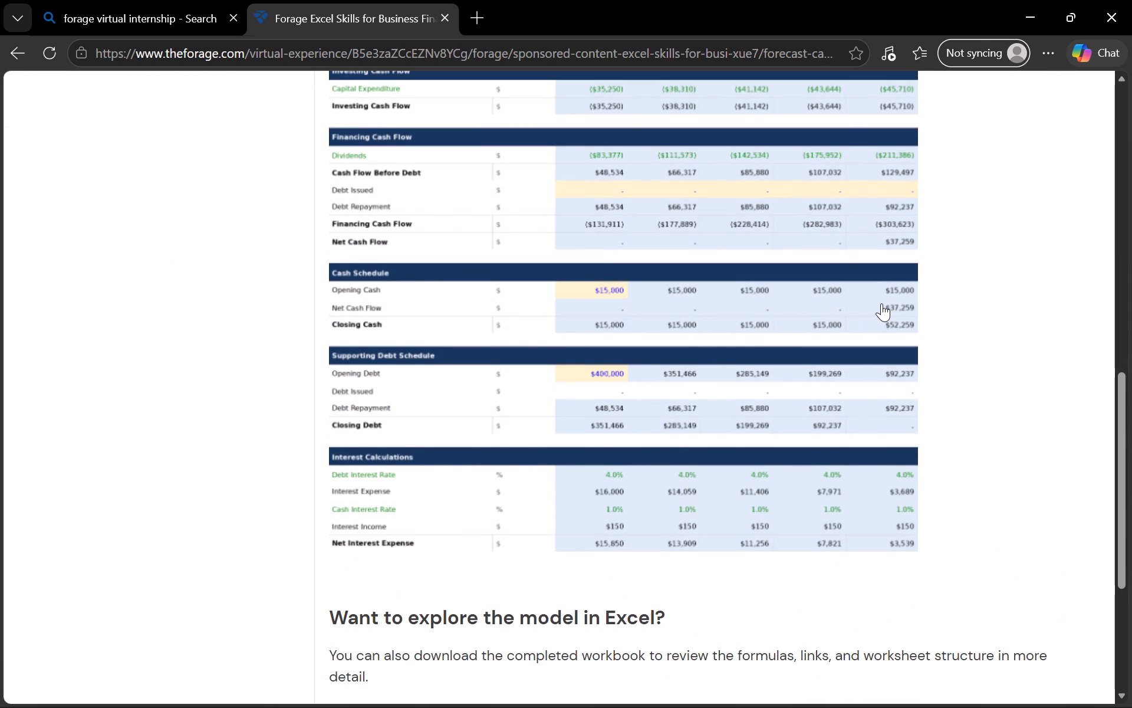
pyautogui.scroll(-1, 870, 334)
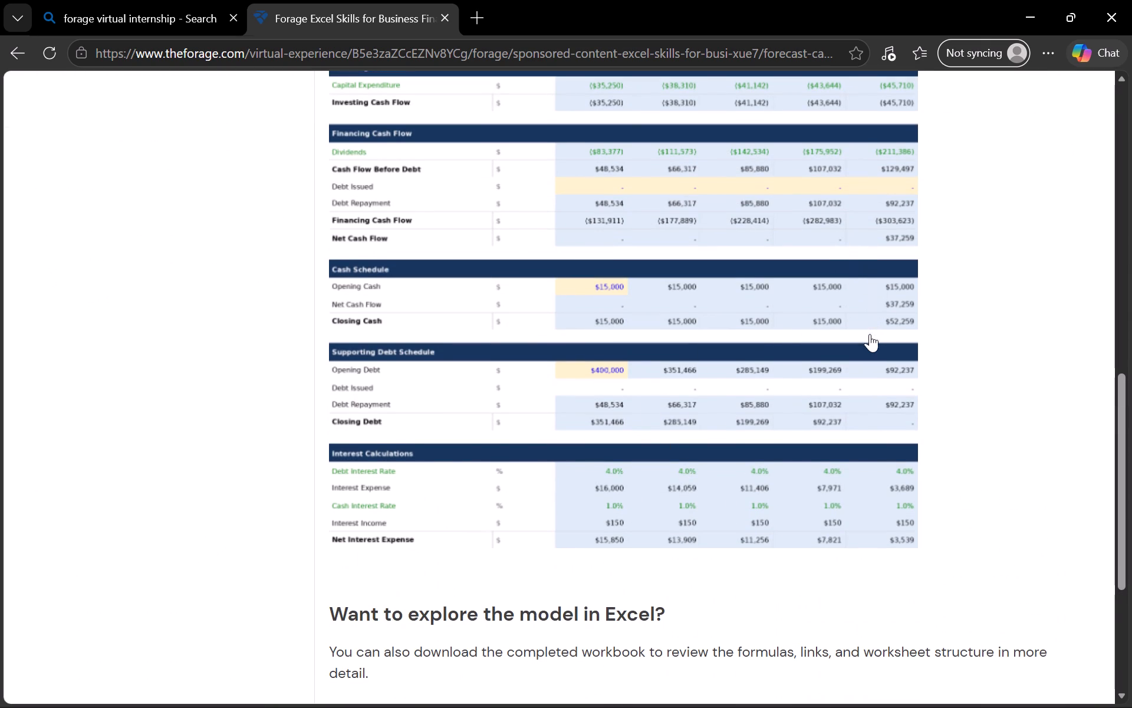
pyautogui.scroll(-1, 870, 334)
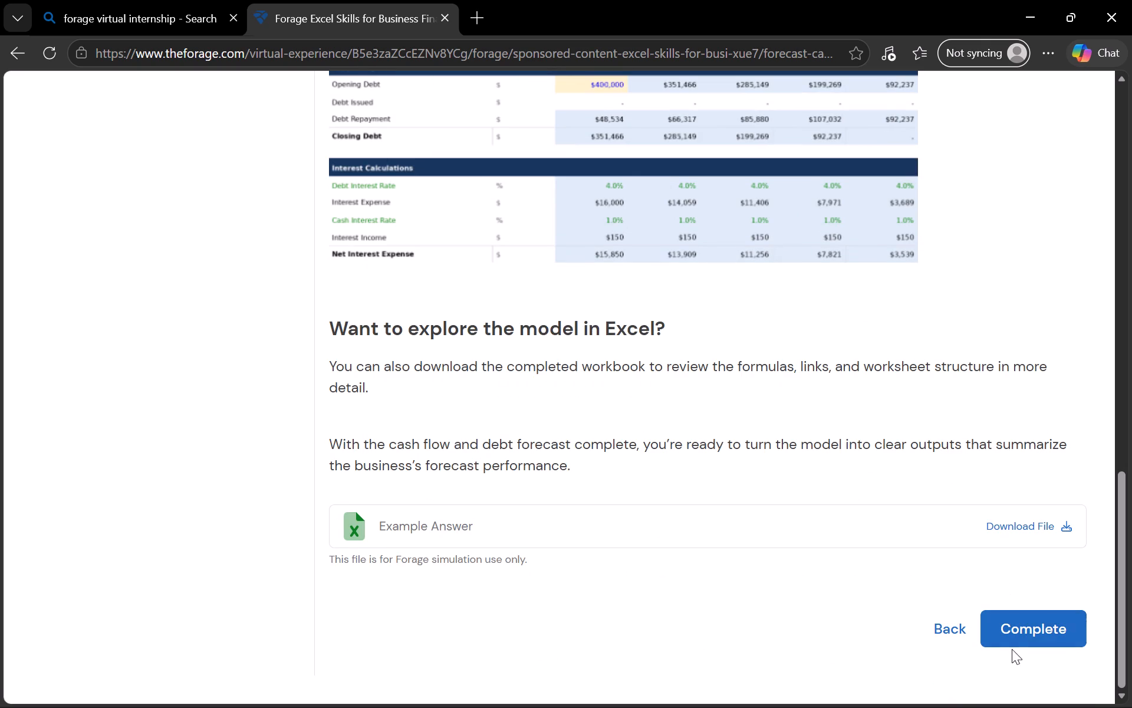
# Complete the Forecast Cash Flow and Debt task and rate its content as "It was great!".
pyautogui.click(1014, 638)
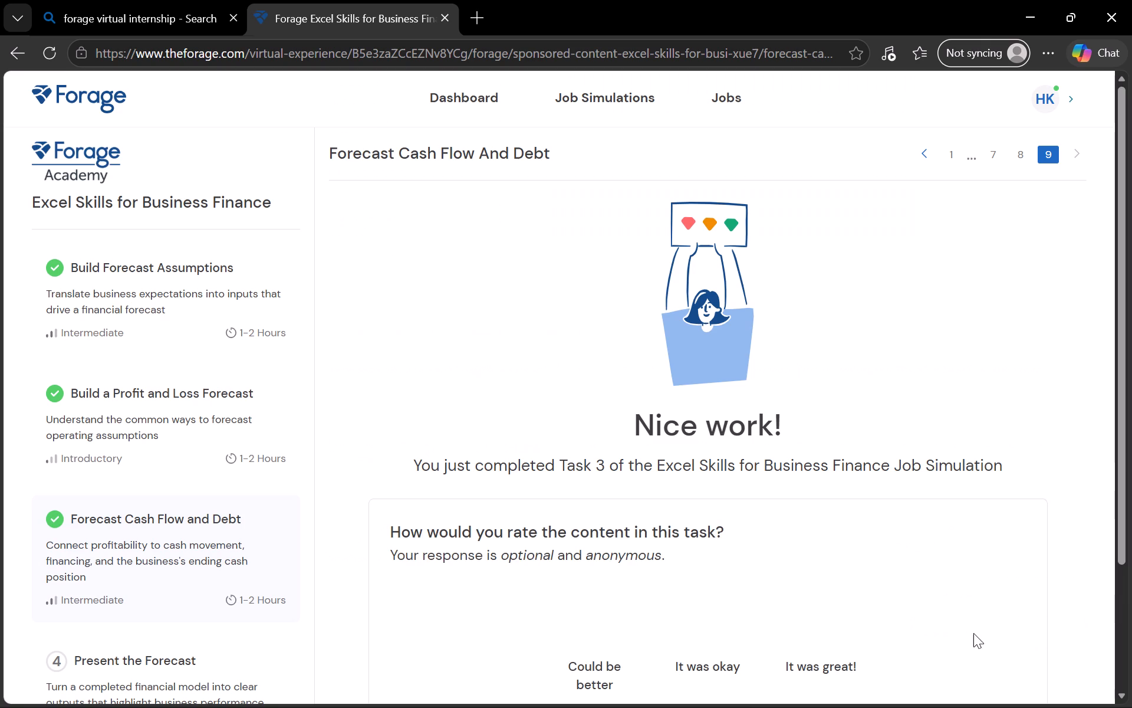
pyautogui.click(821, 628)
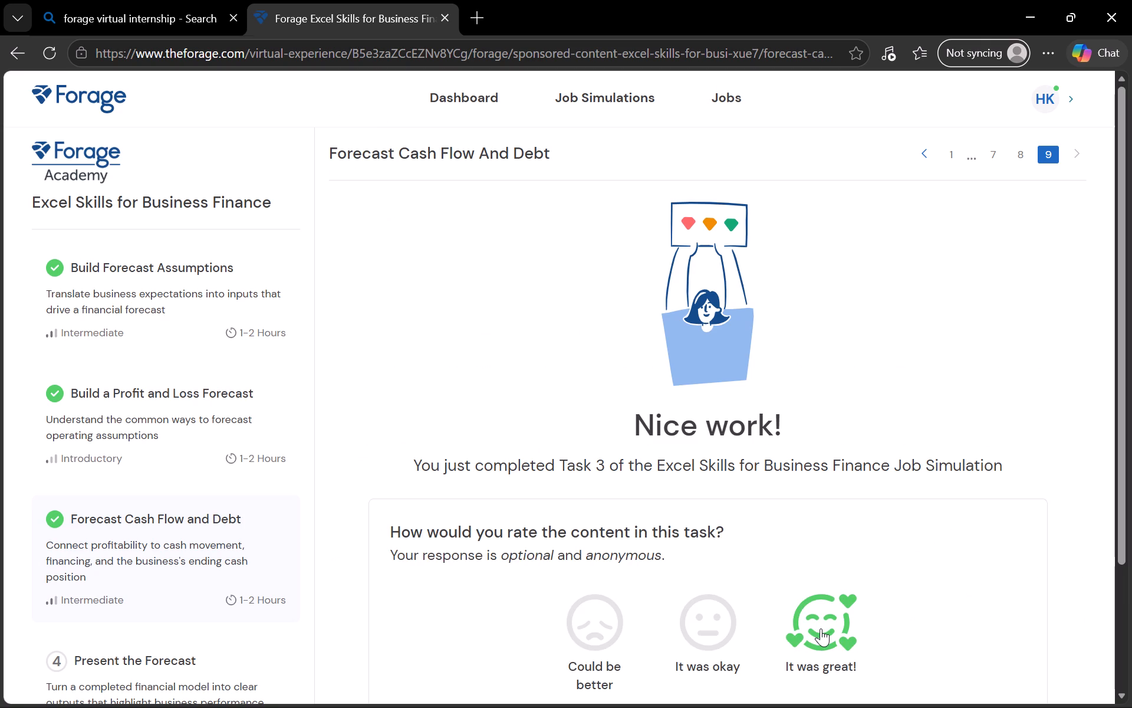
# Return to the example answer page and examine the review checklist and the completed Cash Flow & Debt Forecast again.
pyautogui.scroll(-1, 739, 535)
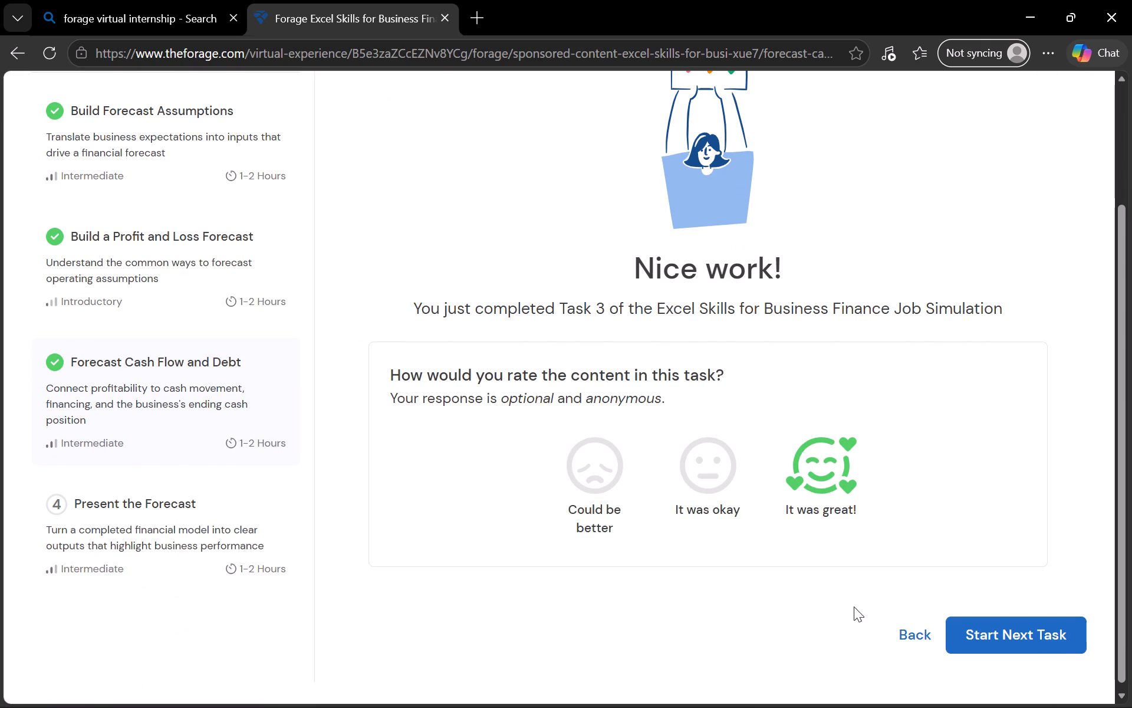
pyautogui.click(909, 622)
pyautogui.scroll(-2, 873, 526)
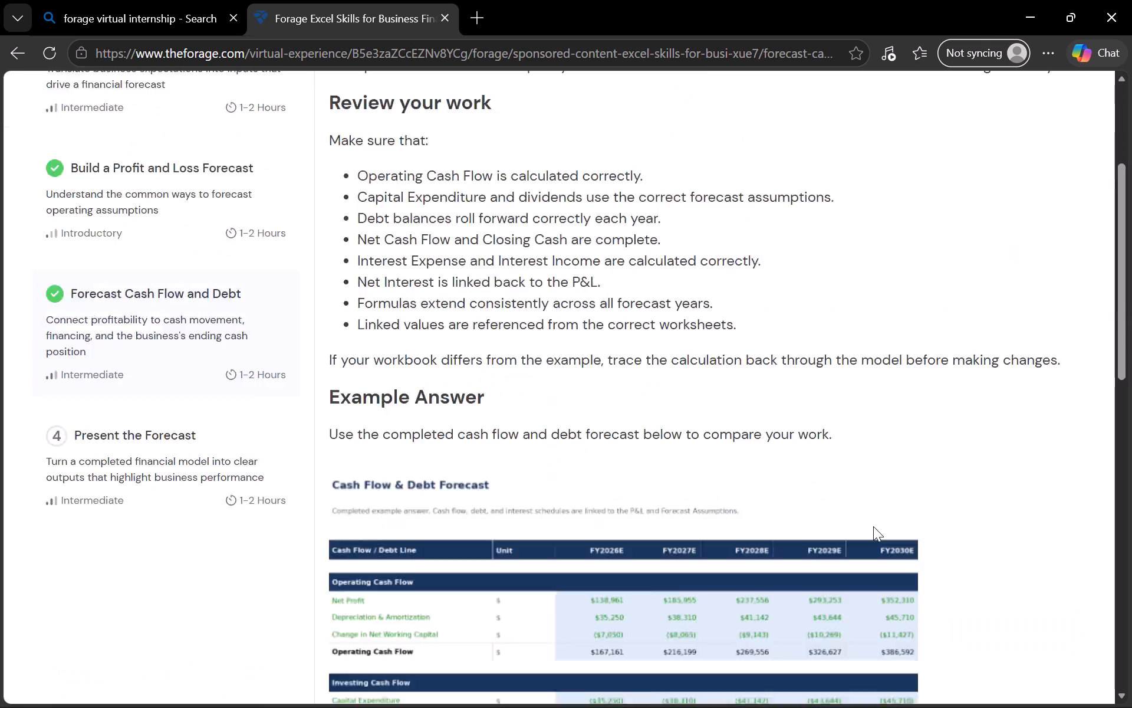
pyautogui.scroll(-1, 873, 526)
pyautogui.scroll(1, 861, 421)
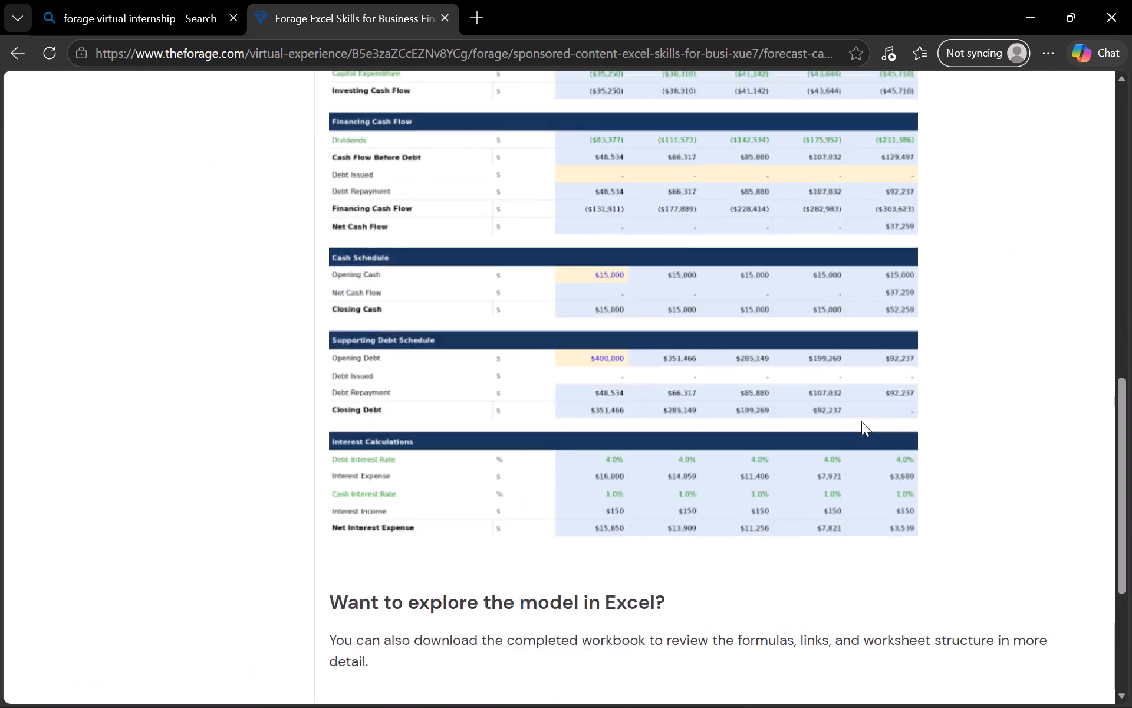
pyautogui.scroll(1, 861, 421)
pyautogui.scroll(-2, 861, 421)
pyautogui.scroll(-1, 995, 466)
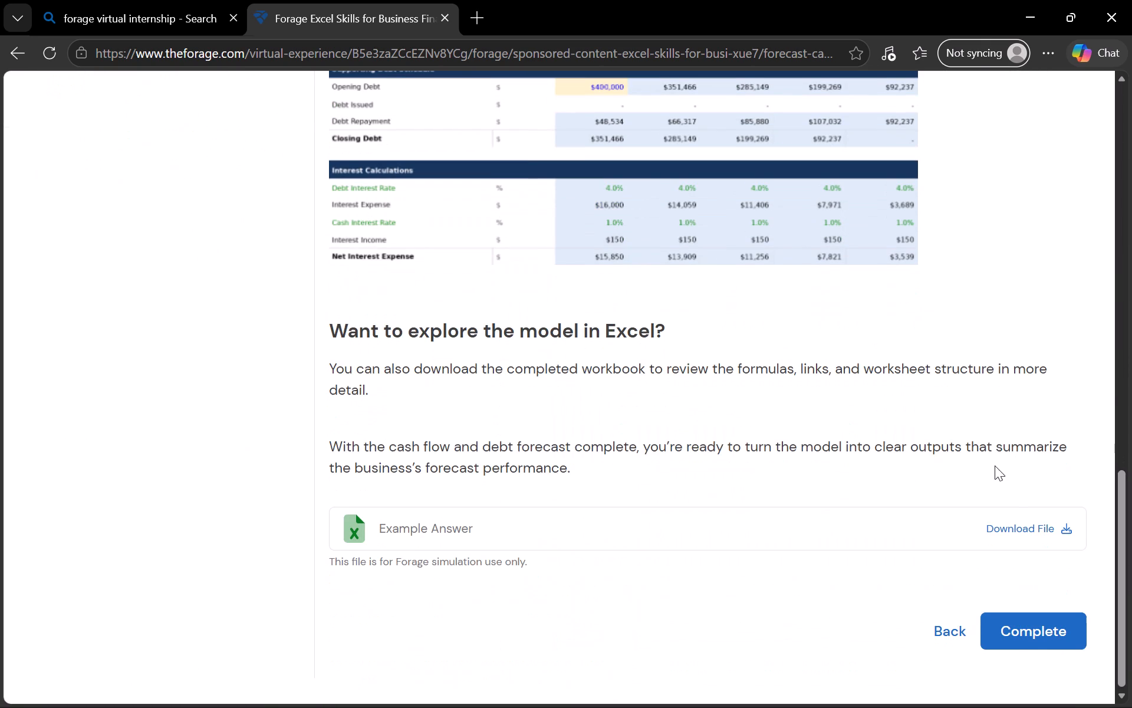
# Open the Task 3 Example Answer workbook and examine its Cash Flow & Debt Forecast sheet, including the FY2030E Debt Repayment formula.
pyautogui.click(1031, 523)
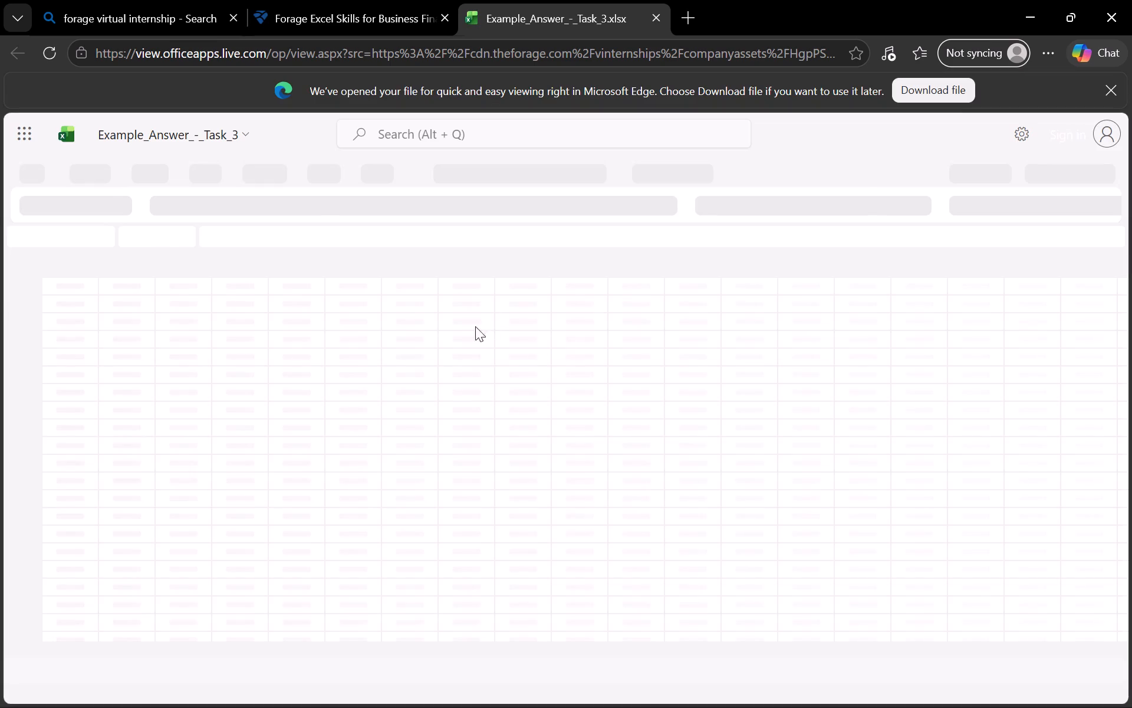
pyautogui.scroll(-1, 519, 314)
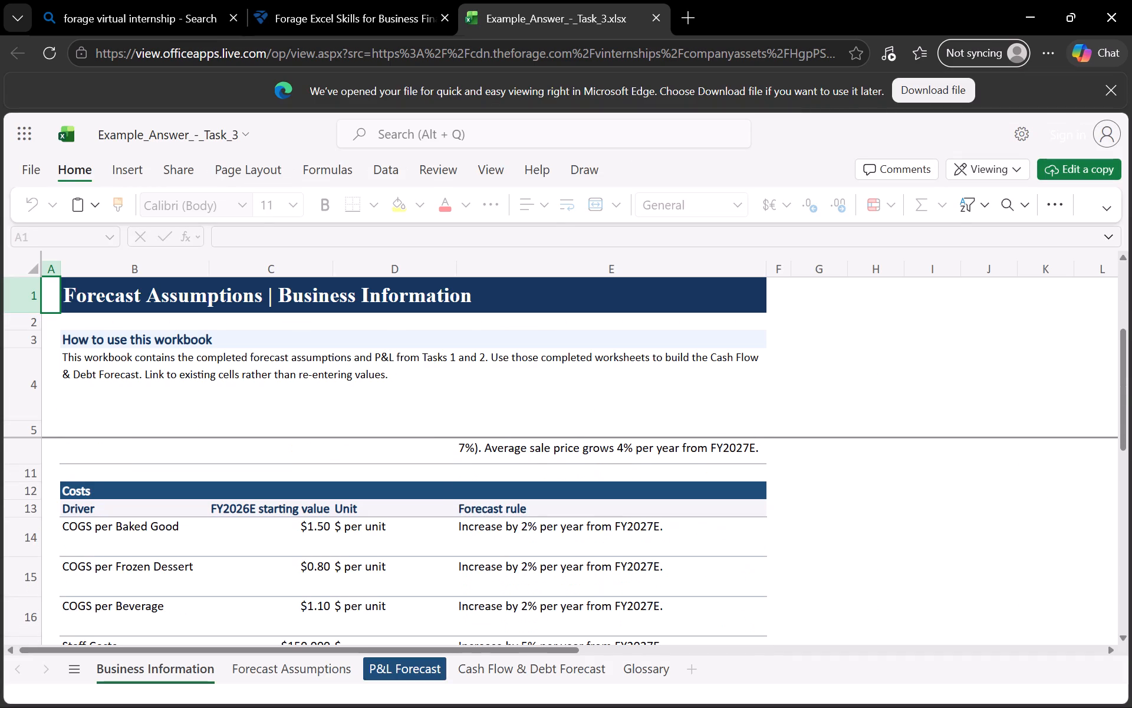
pyautogui.click(508, 667)
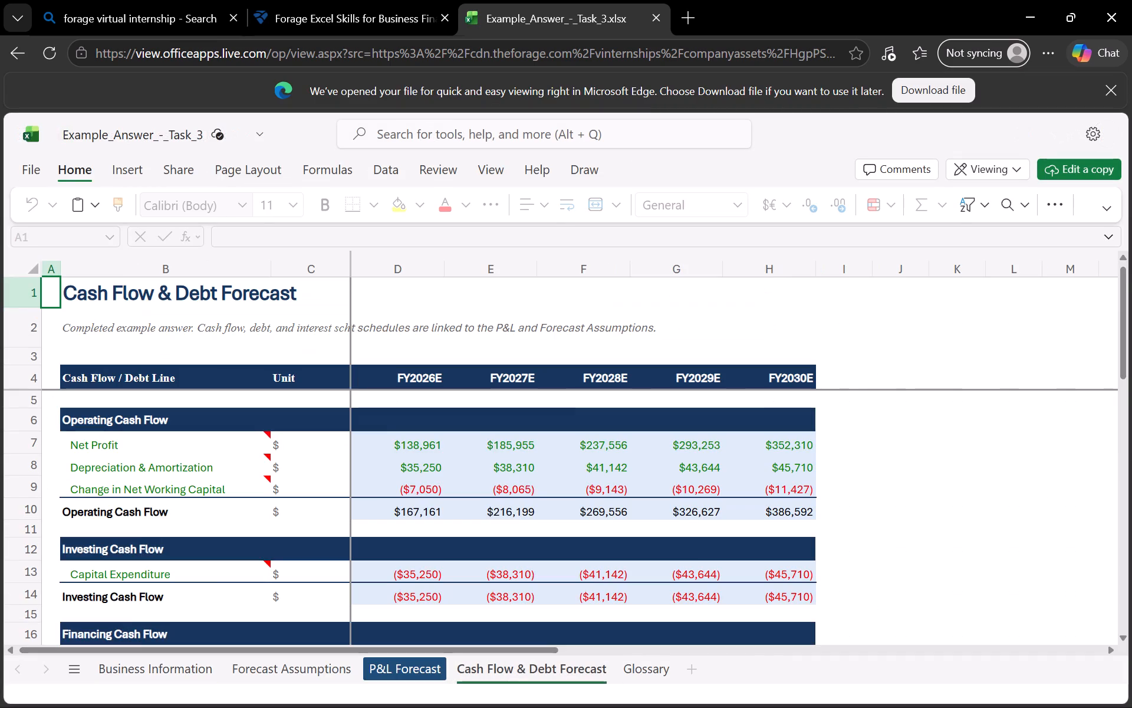
pyautogui.scroll(-2, 542, 486)
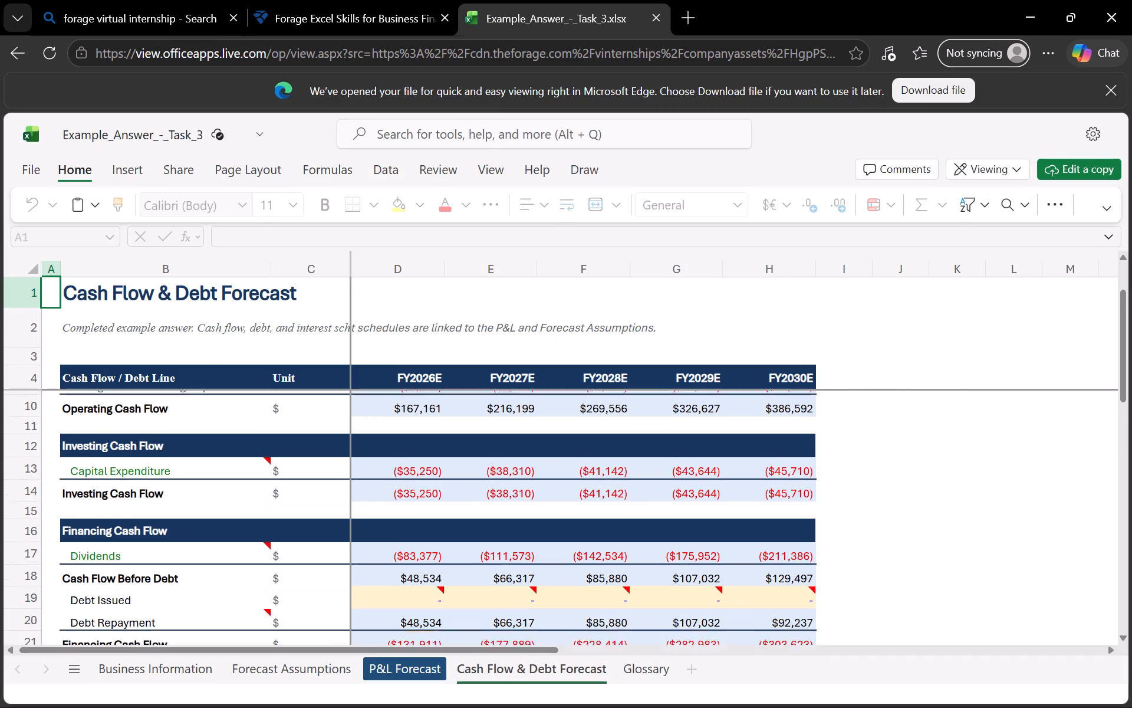
pyautogui.scroll(-1, 583, 483)
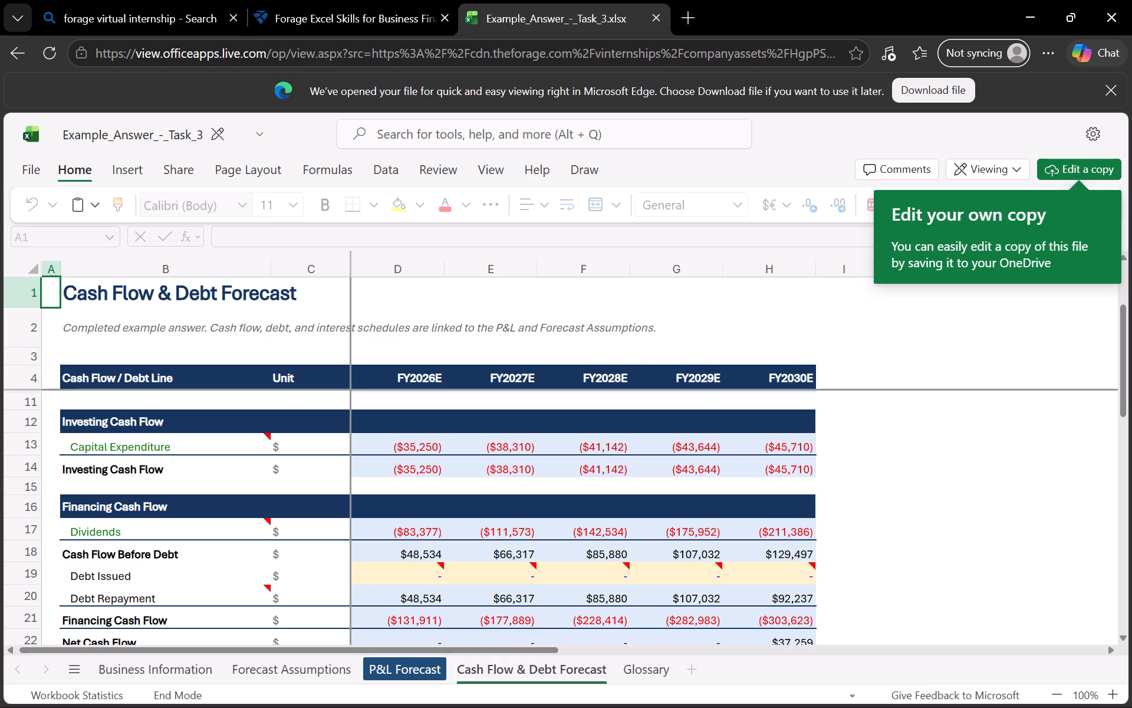
pyautogui.click(795, 596)
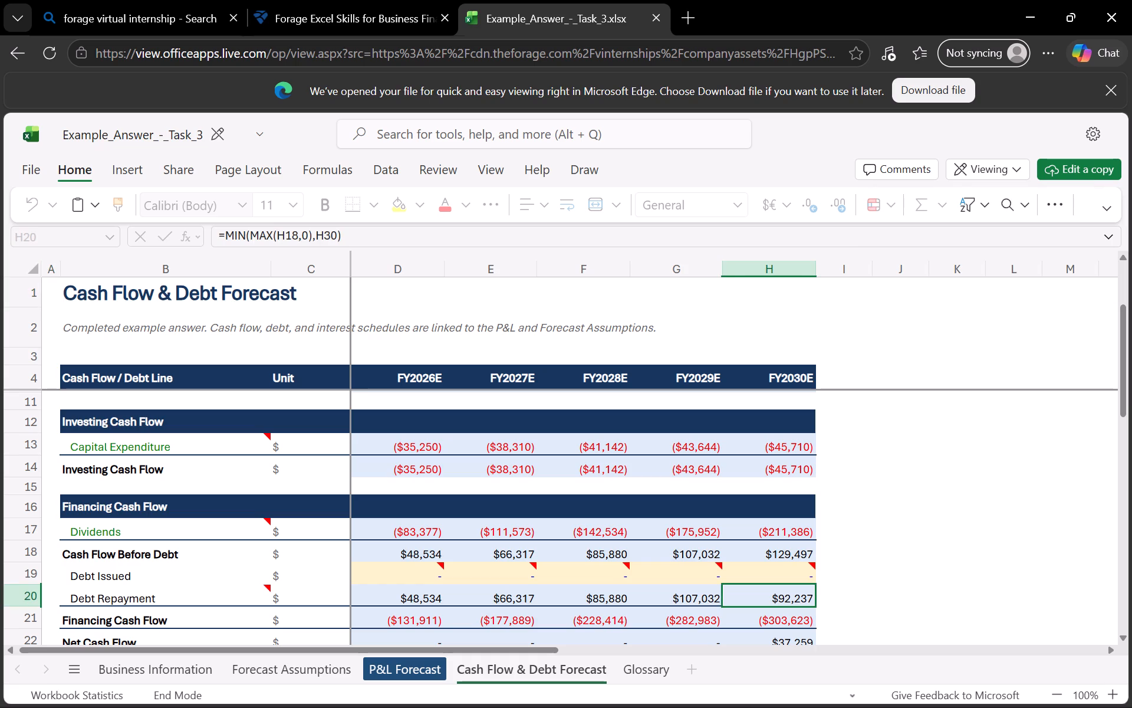
pyautogui.scroll(-2, 717, 602)
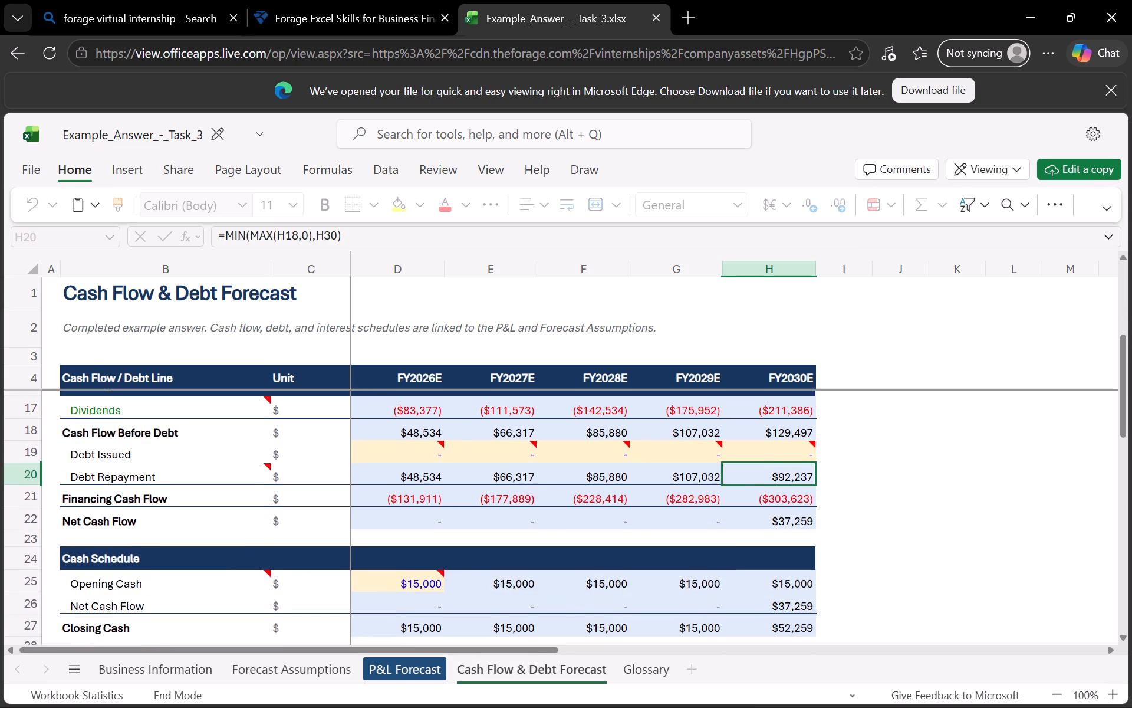
pyautogui.scroll(-1, 717, 602)
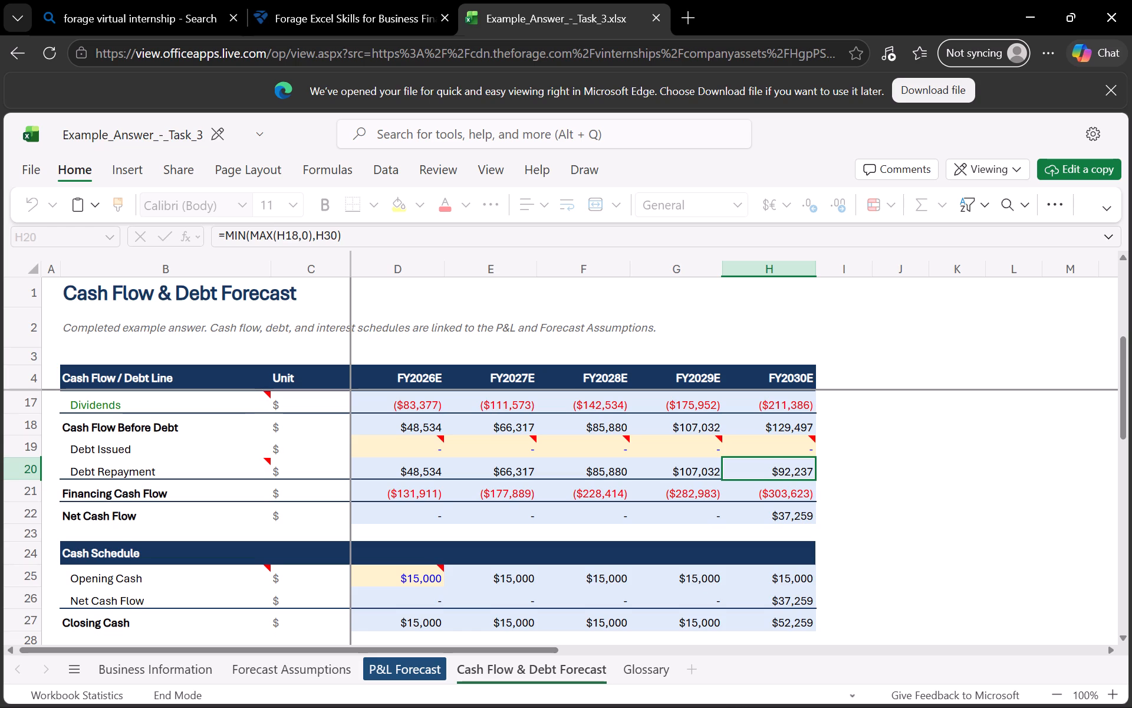
pyautogui.scroll(-1, 720, 543)
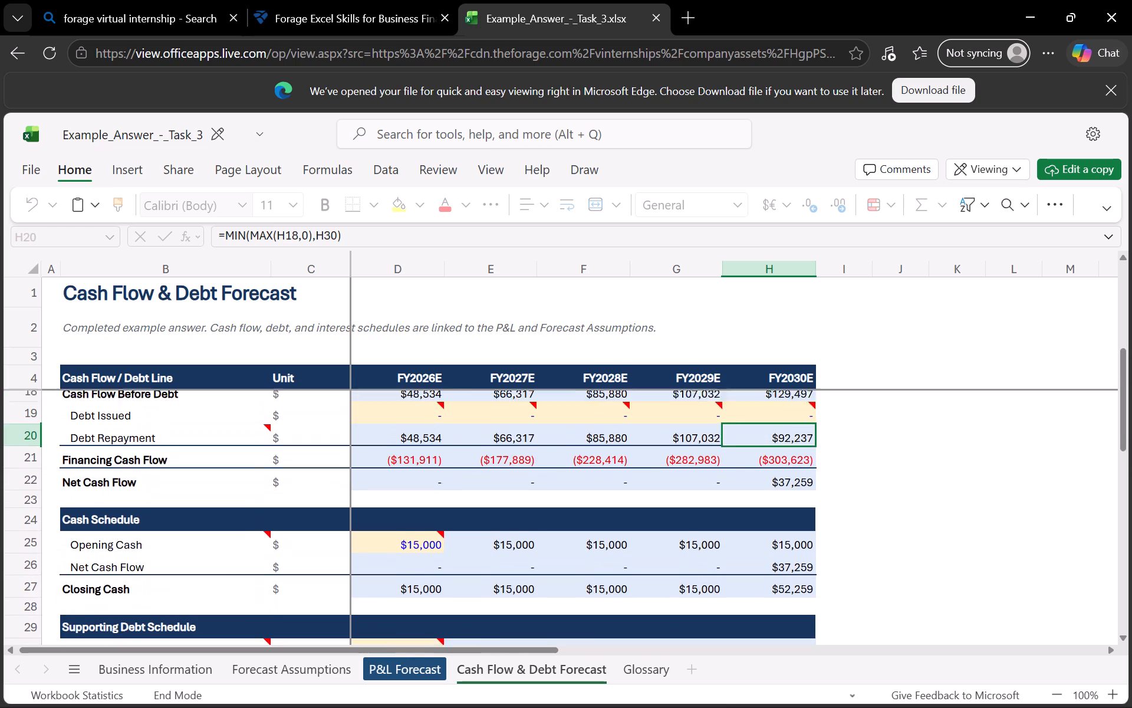
pyautogui.scroll(-1, 720, 543)
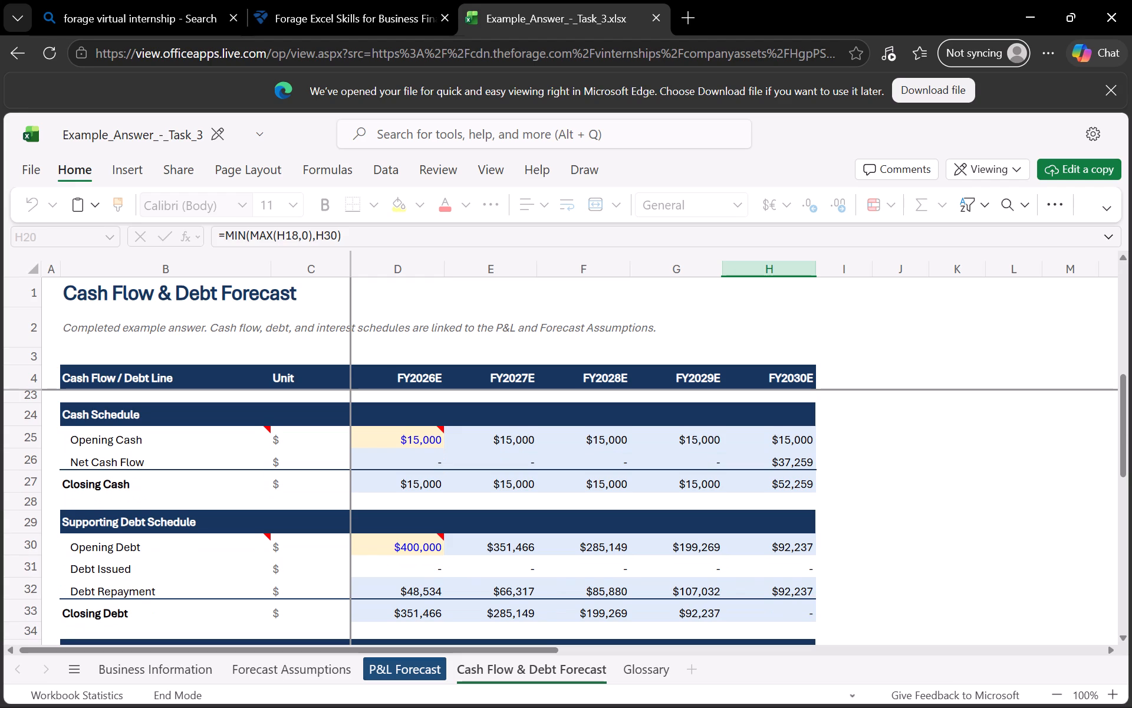
# Review the example answer's financing, investing and operating cash flow sections again, including the FY2026E Operating Cash Flow formula.
pyautogui.scroll(2, 720, 543)
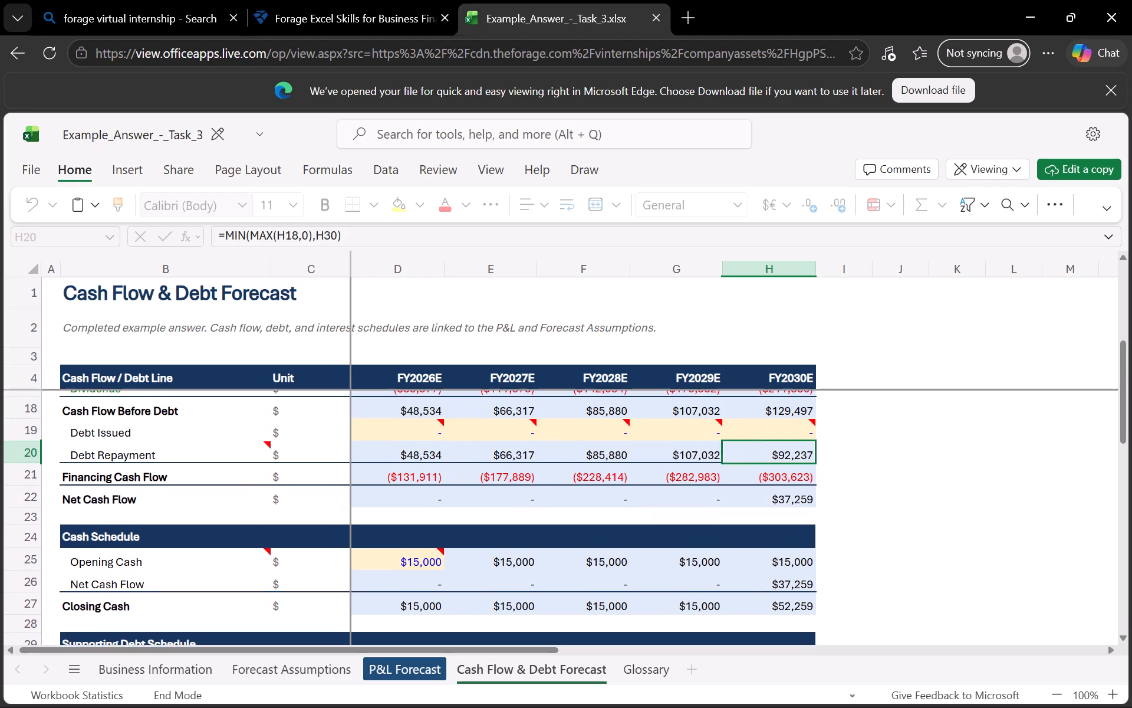
pyautogui.scroll(2, 720, 543)
pyautogui.hscroll(1, 720, 543)
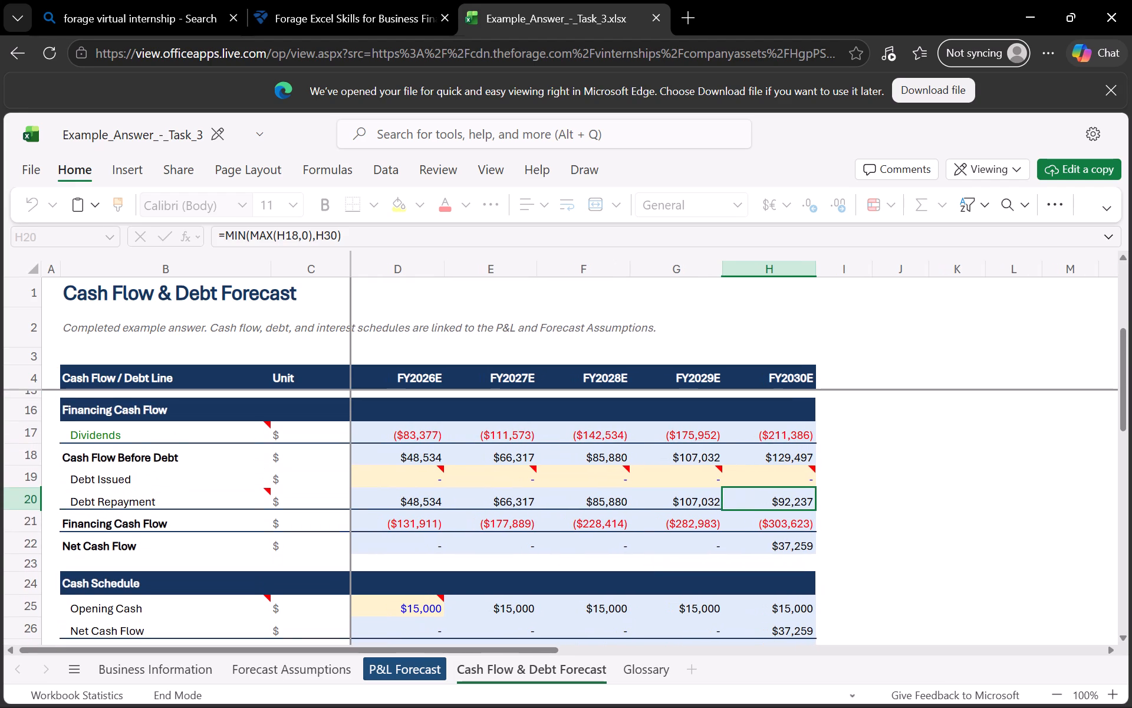
pyautogui.scroll(2, 593, 526)
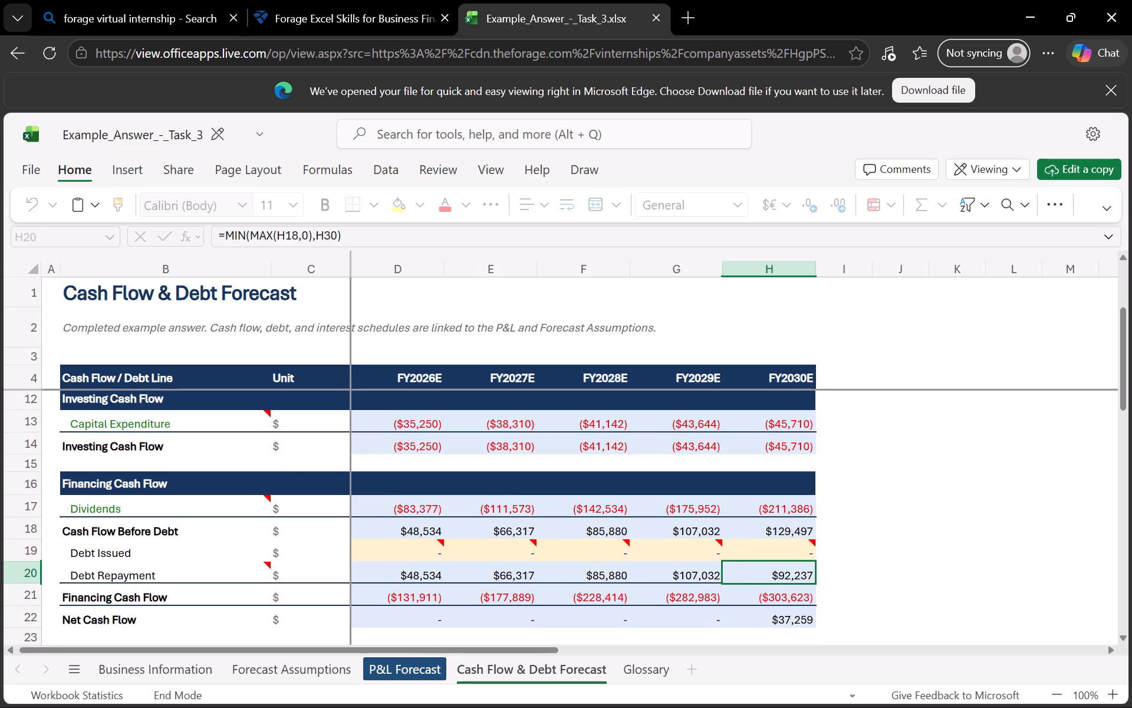
pyautogui.scroll(2, 493, 514)
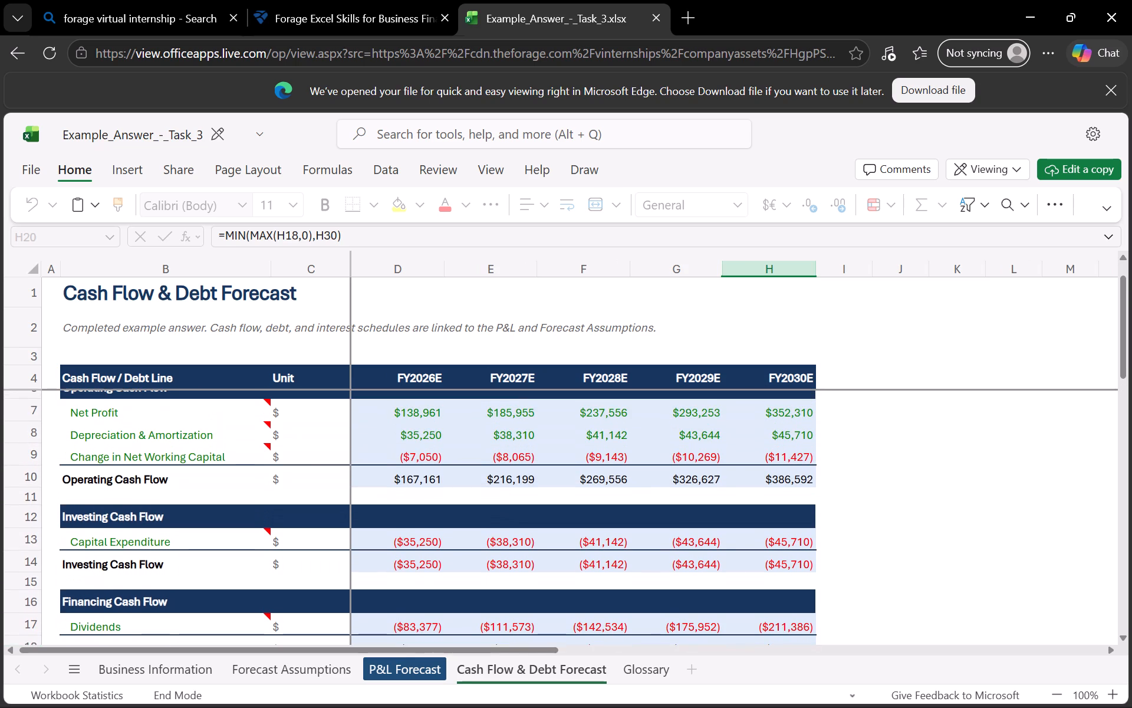
pyautogui.click(426, 481)
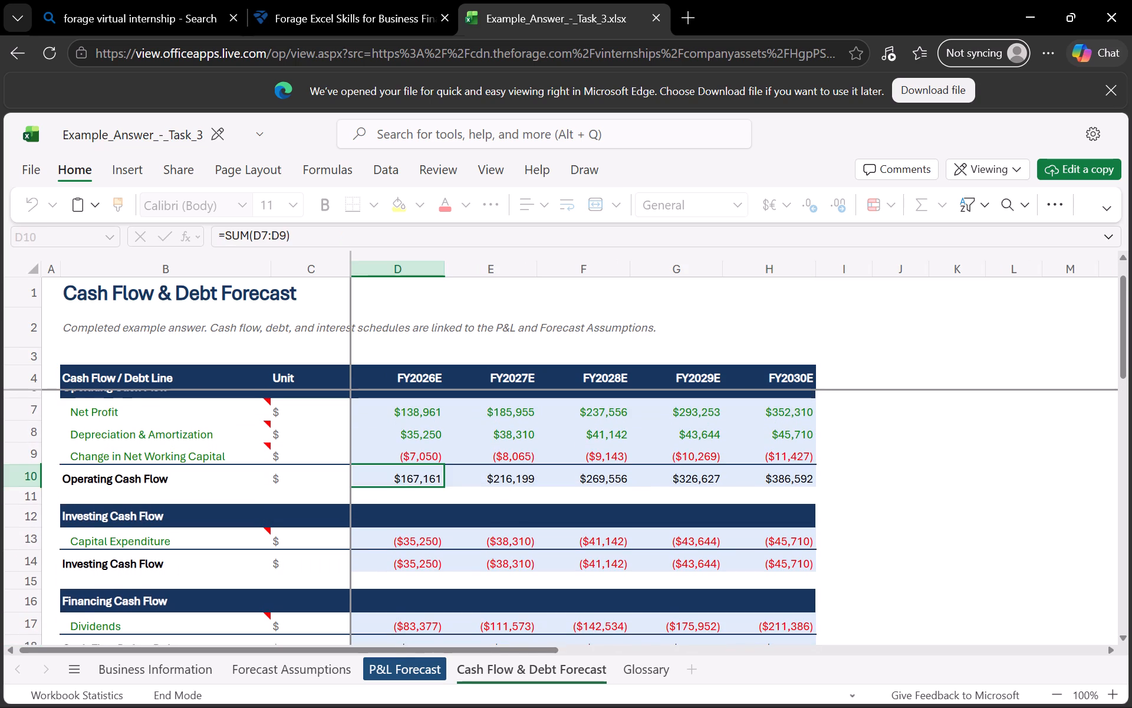
pyautogui.scroll(-2, 423, 578)
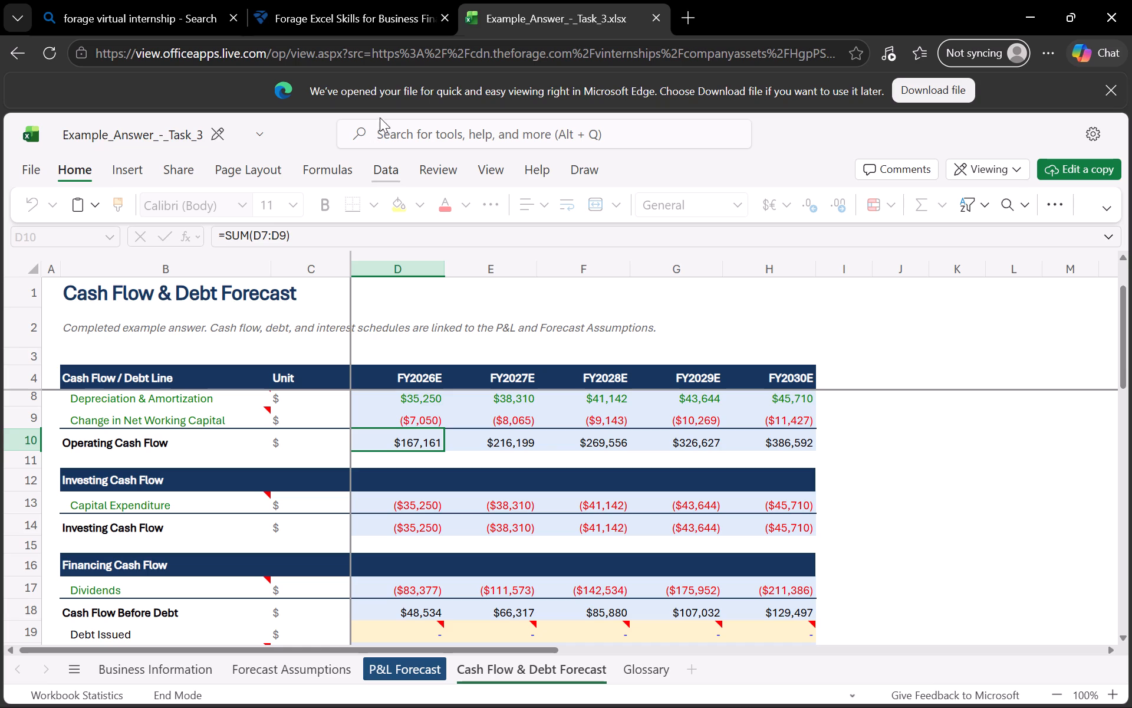
# Return to the Forage task's submission page and delete the submitted assignment excel 2.xlsx.
pyautogui.click(396, 24)
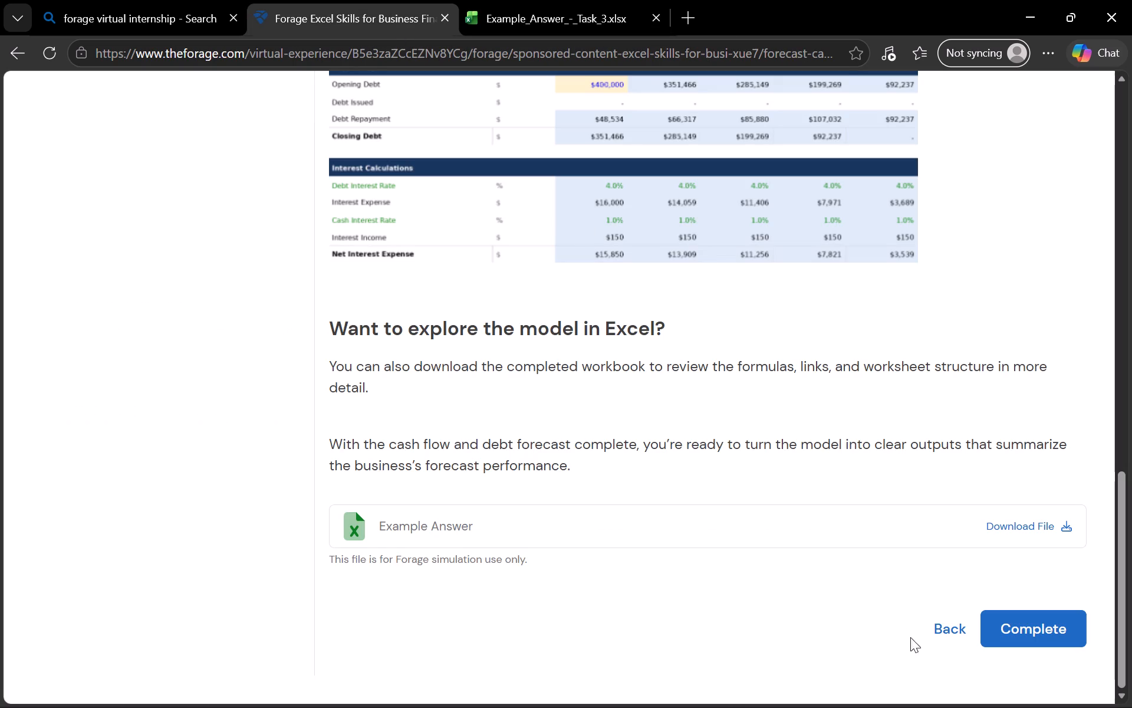
pyautogui.click(942, 629)
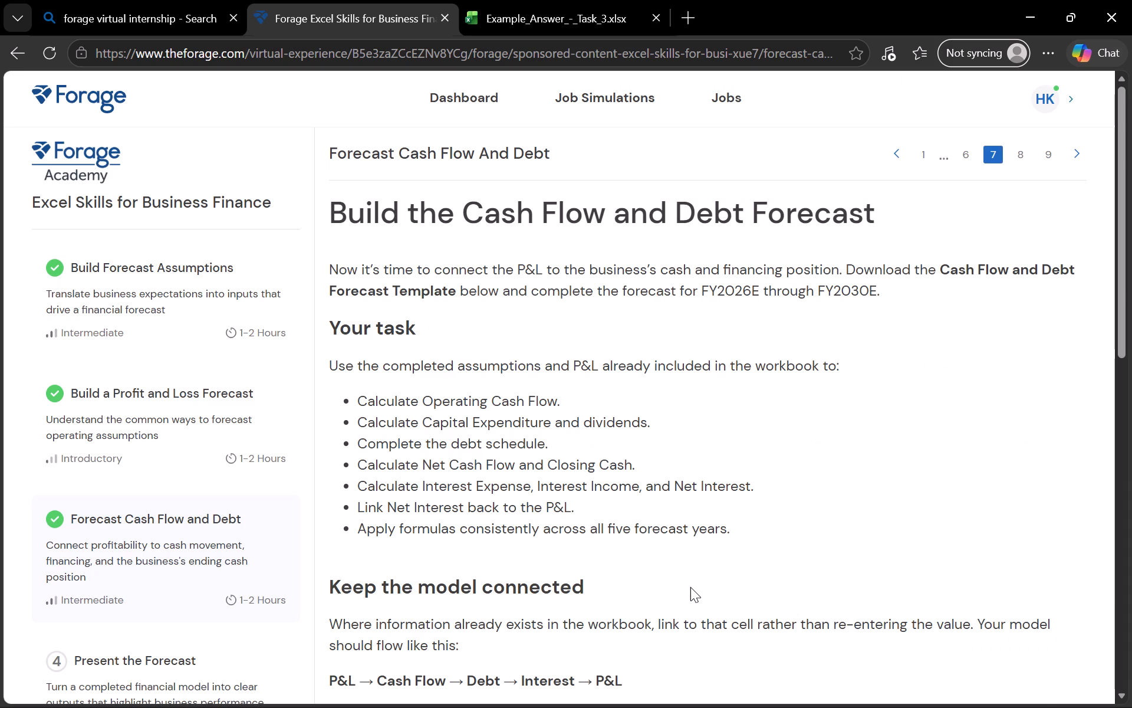
pyautogui.scroll(-1, 690, 587)
pyautogui.scroll(1, 690, 587)
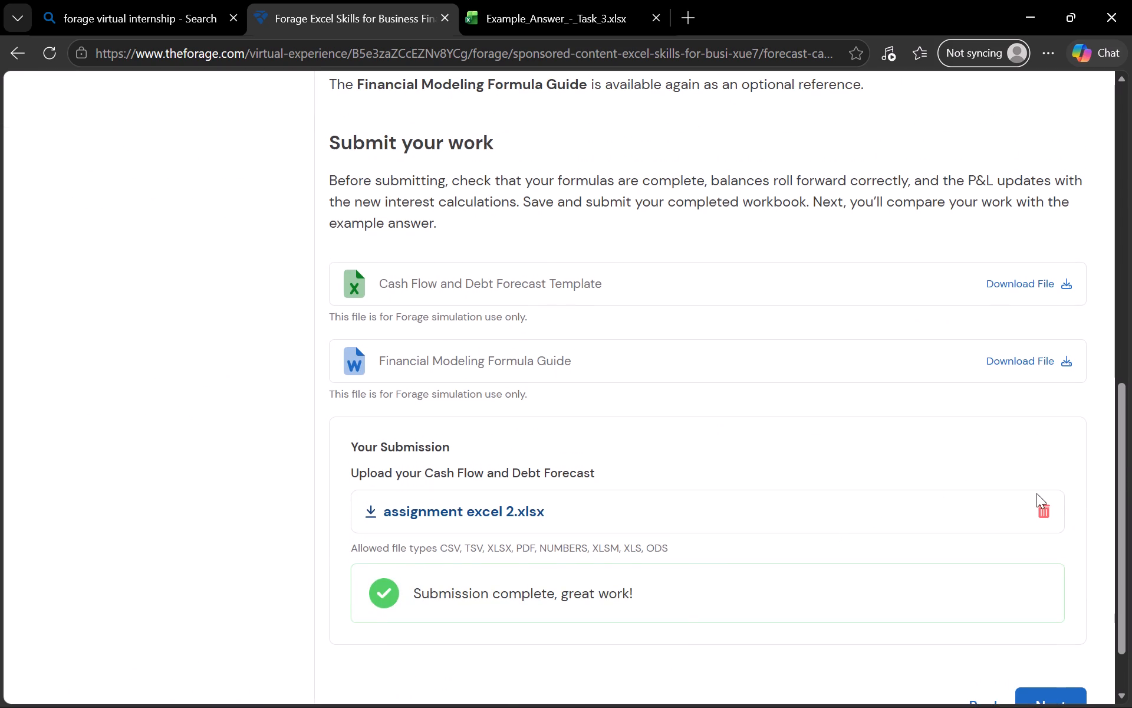
pyautogui.click(1039, 504)
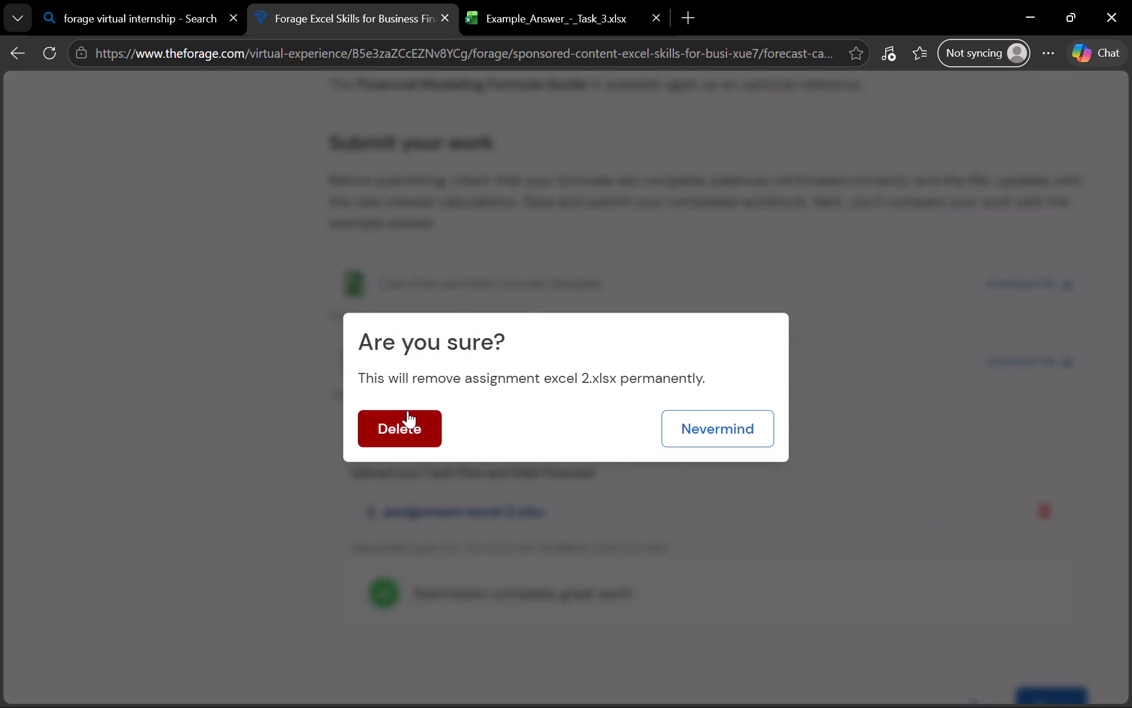
pyautogui.click(407, 425)
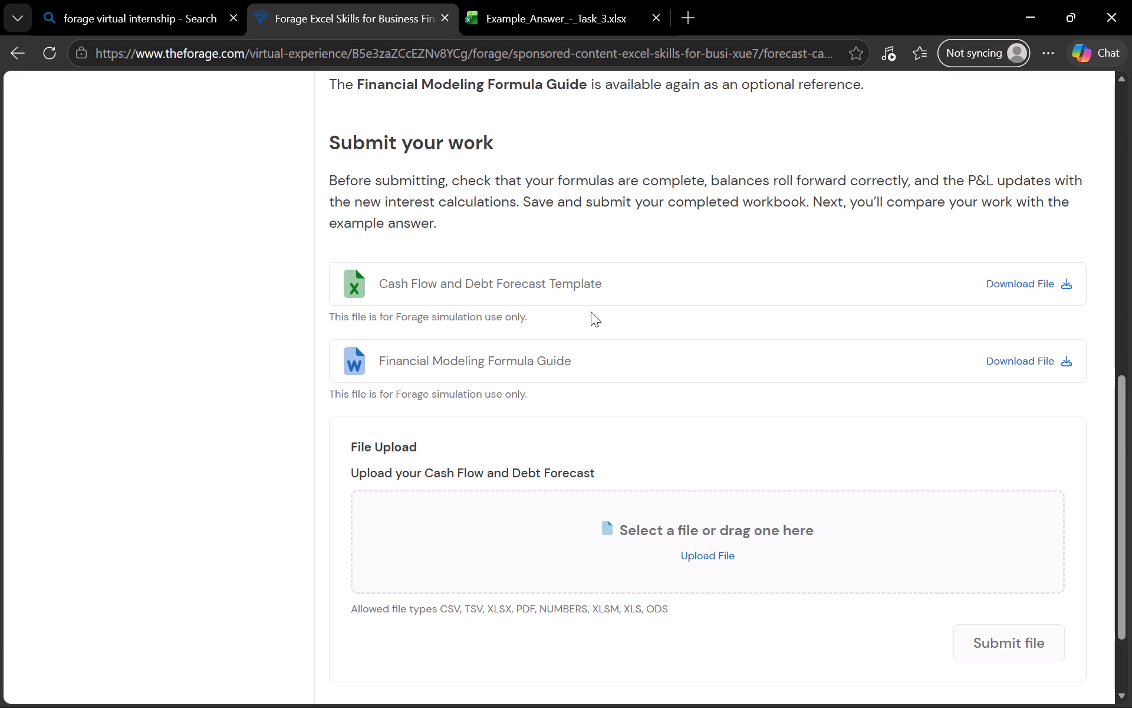
# Launch Excel and open the recent workbook assignment excel 2.
pyautogui.press('super+r')
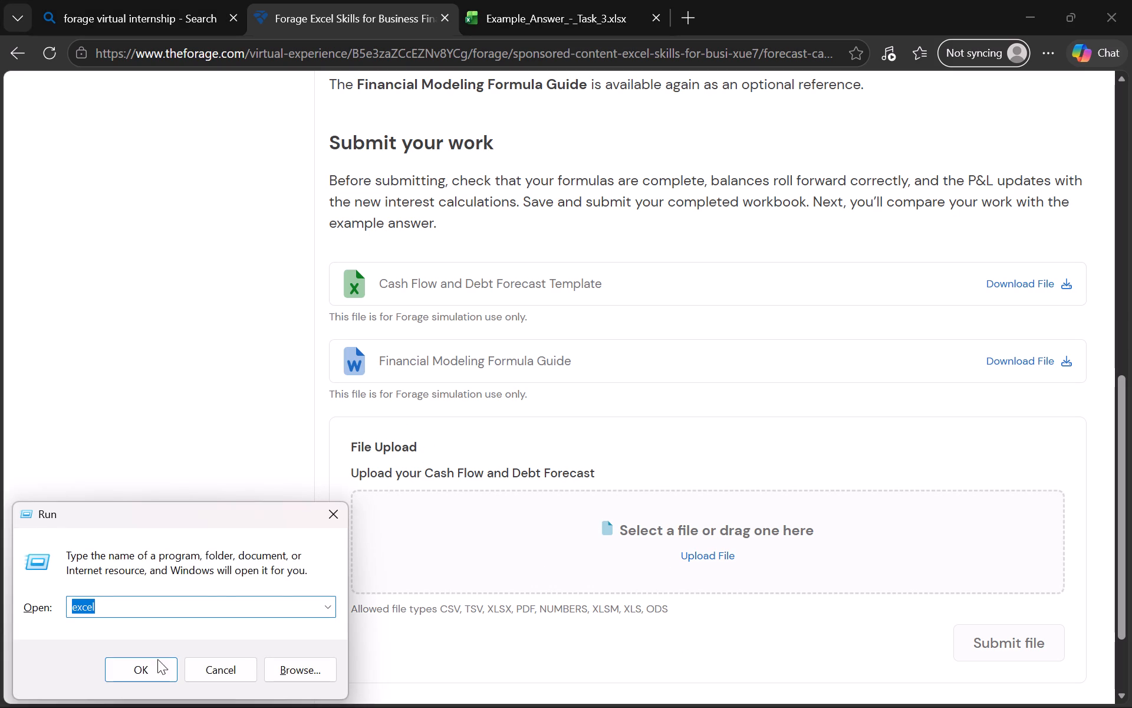
pyautogui.click(153, 669)
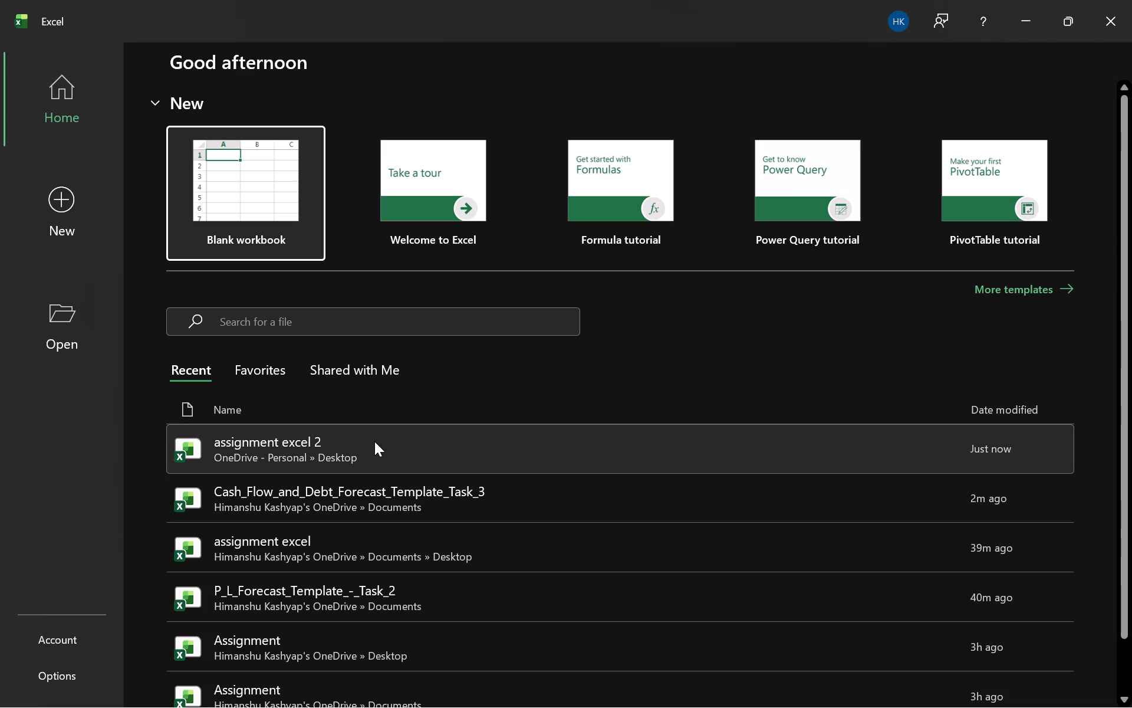
pyautogui.doubleClick(371, 443)
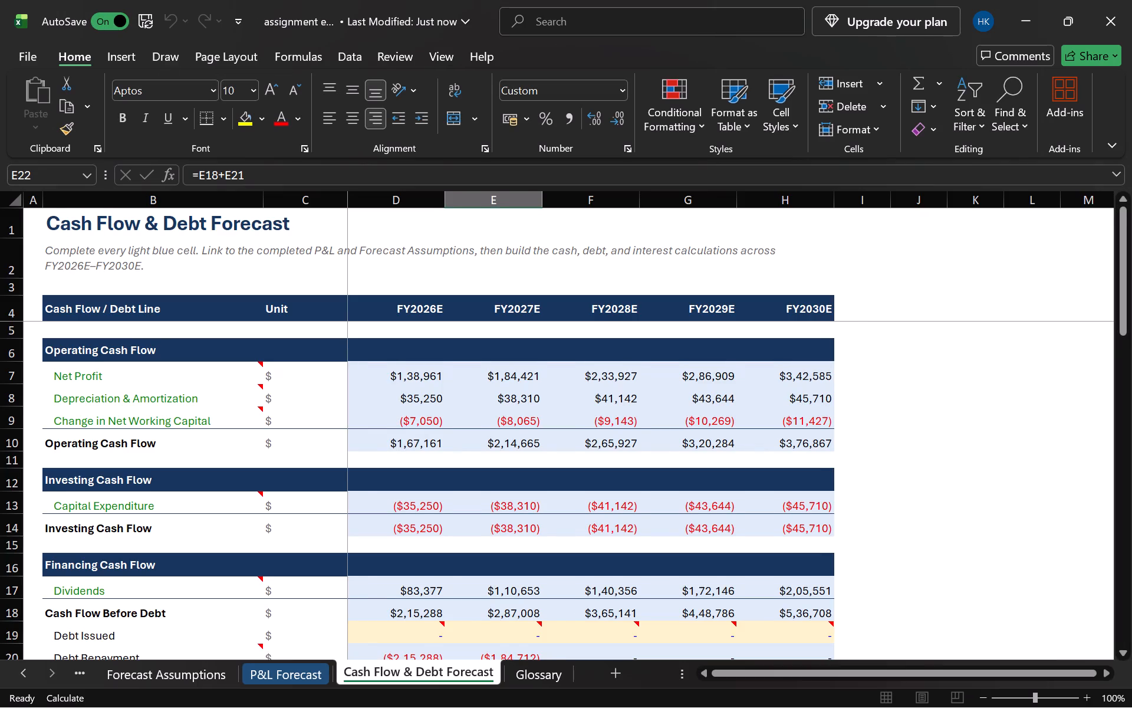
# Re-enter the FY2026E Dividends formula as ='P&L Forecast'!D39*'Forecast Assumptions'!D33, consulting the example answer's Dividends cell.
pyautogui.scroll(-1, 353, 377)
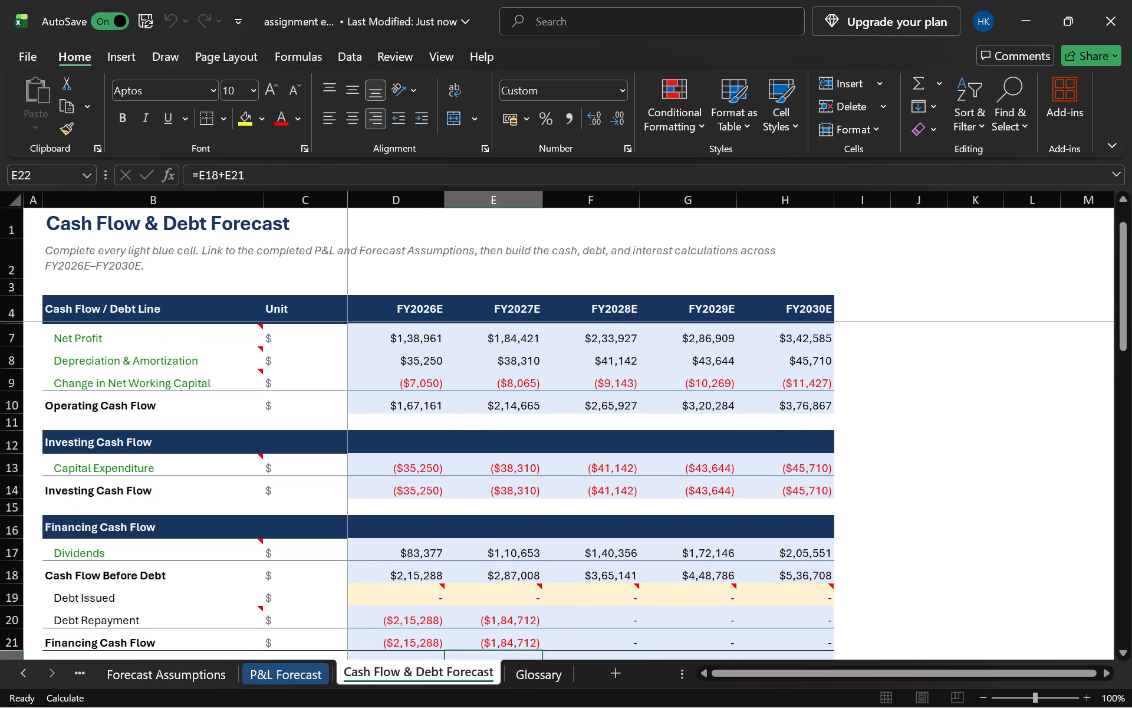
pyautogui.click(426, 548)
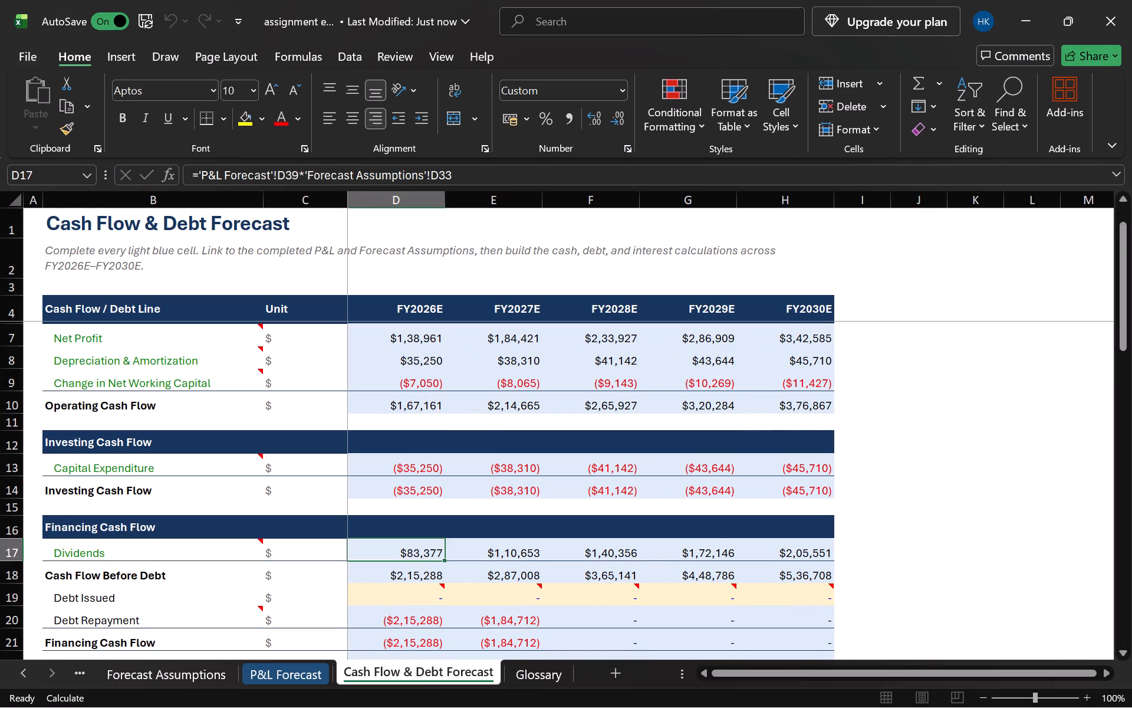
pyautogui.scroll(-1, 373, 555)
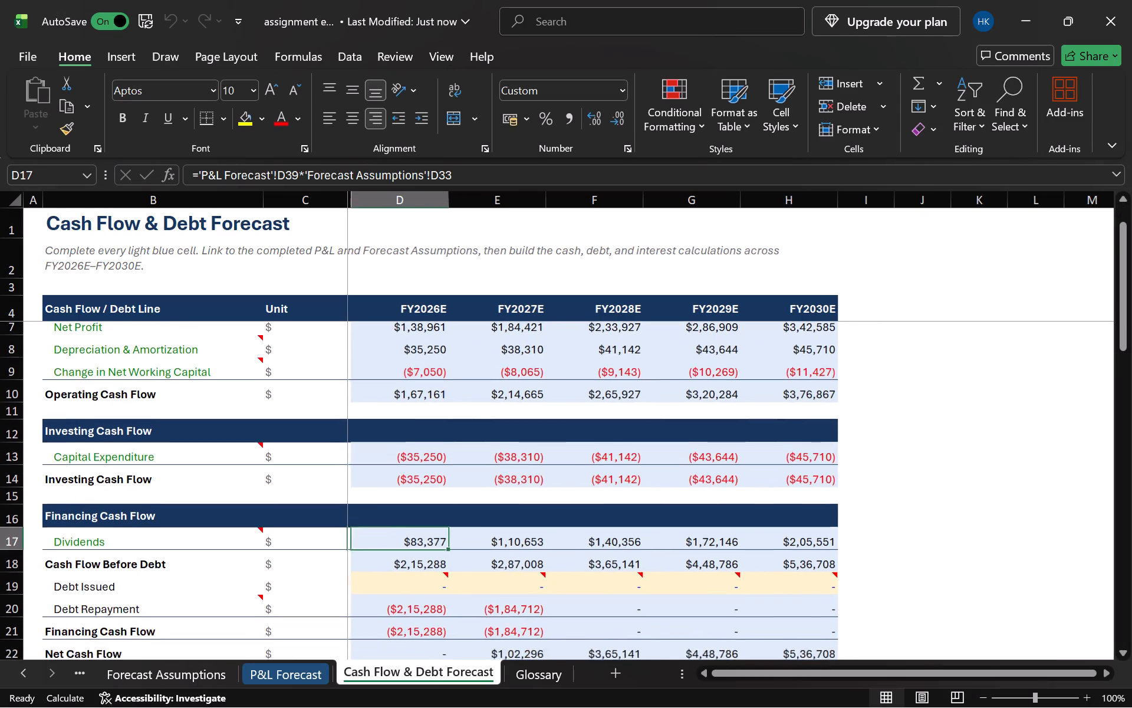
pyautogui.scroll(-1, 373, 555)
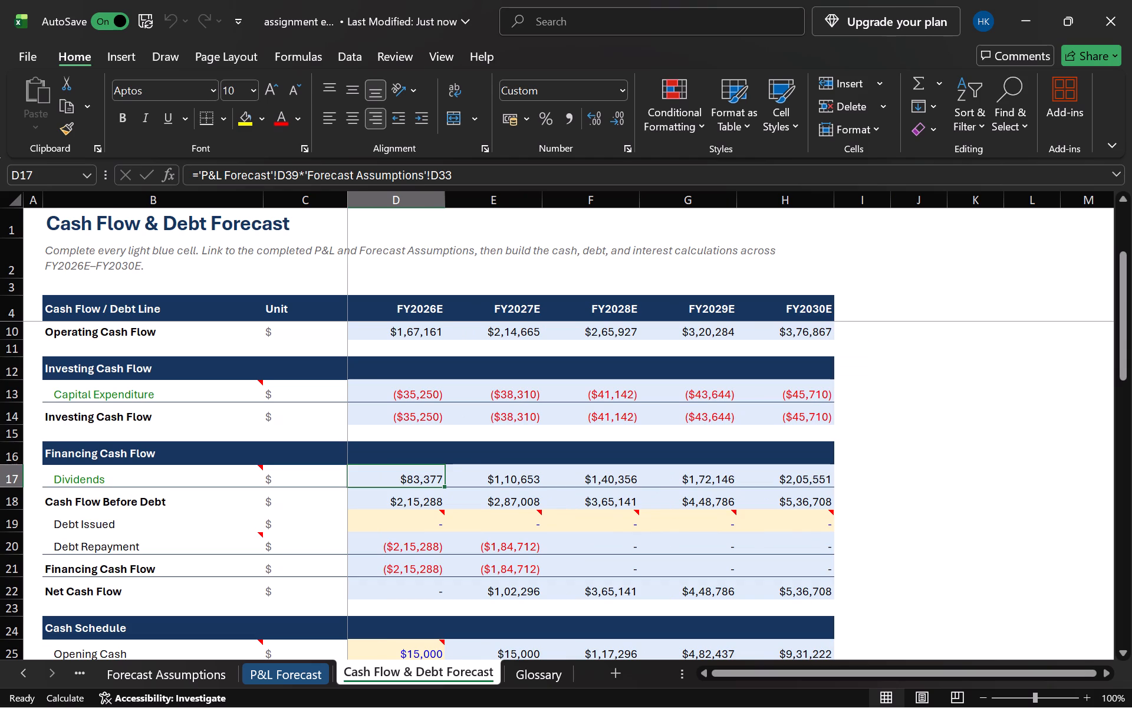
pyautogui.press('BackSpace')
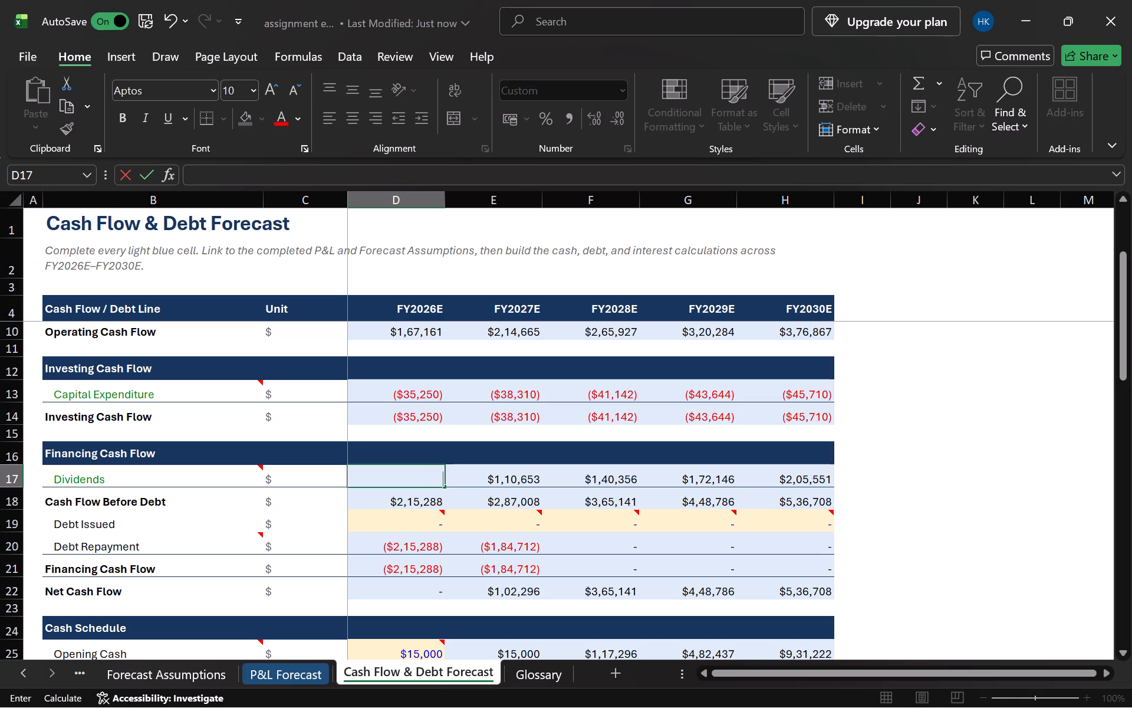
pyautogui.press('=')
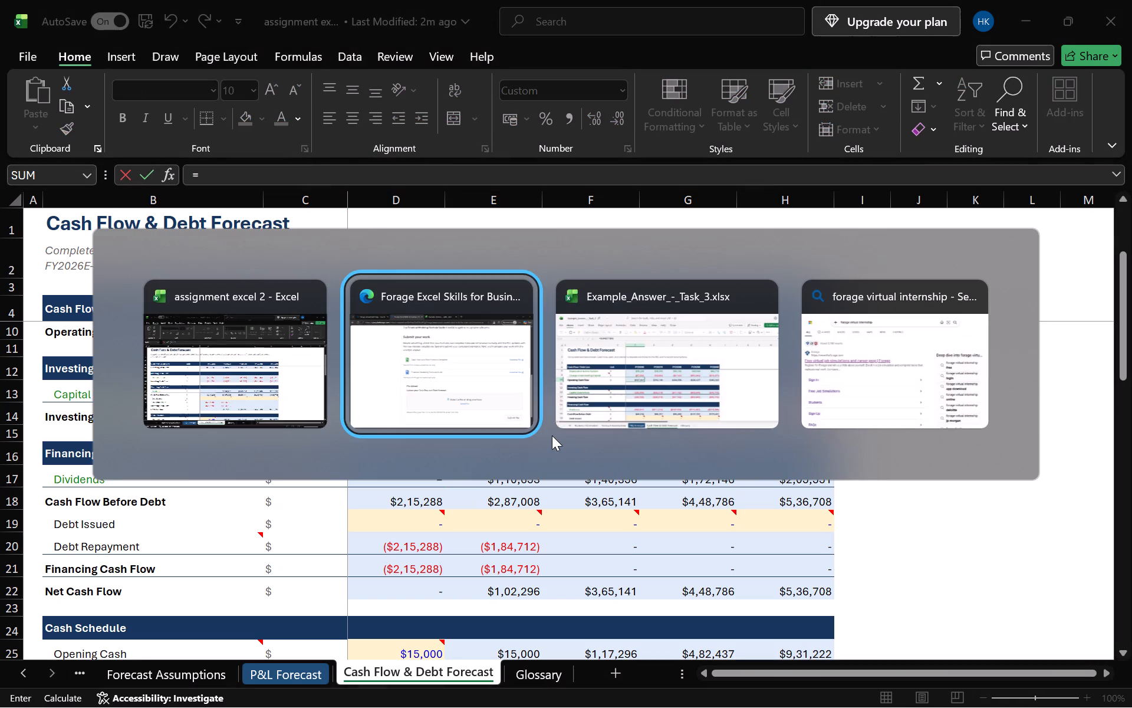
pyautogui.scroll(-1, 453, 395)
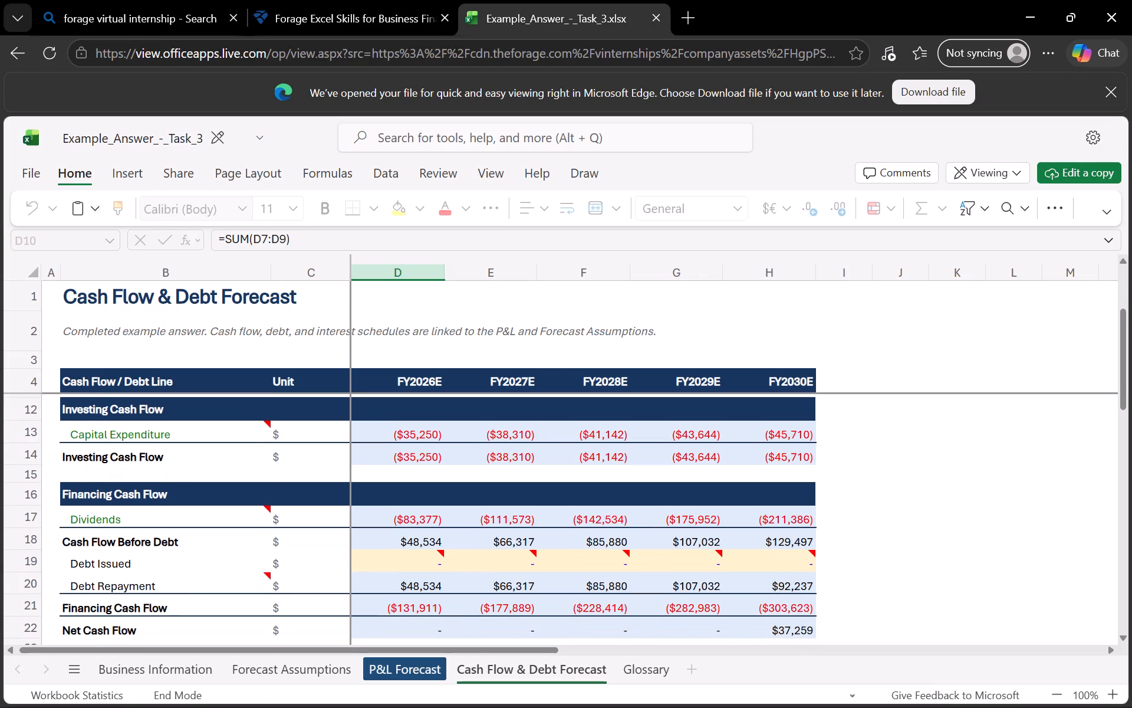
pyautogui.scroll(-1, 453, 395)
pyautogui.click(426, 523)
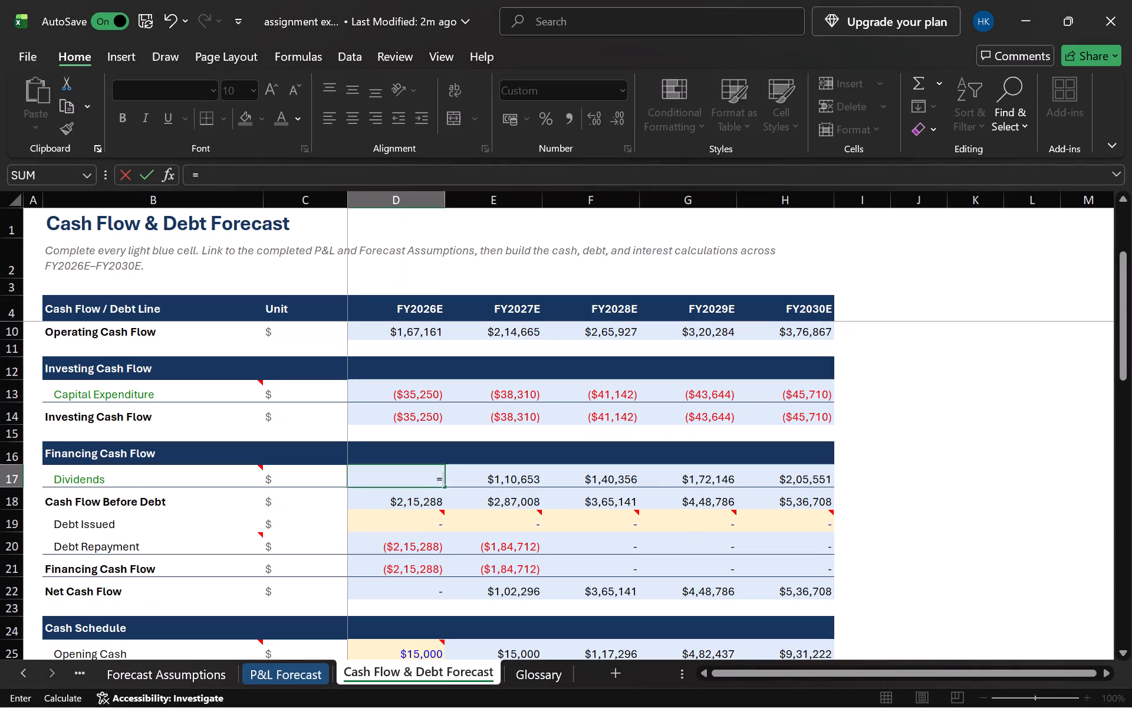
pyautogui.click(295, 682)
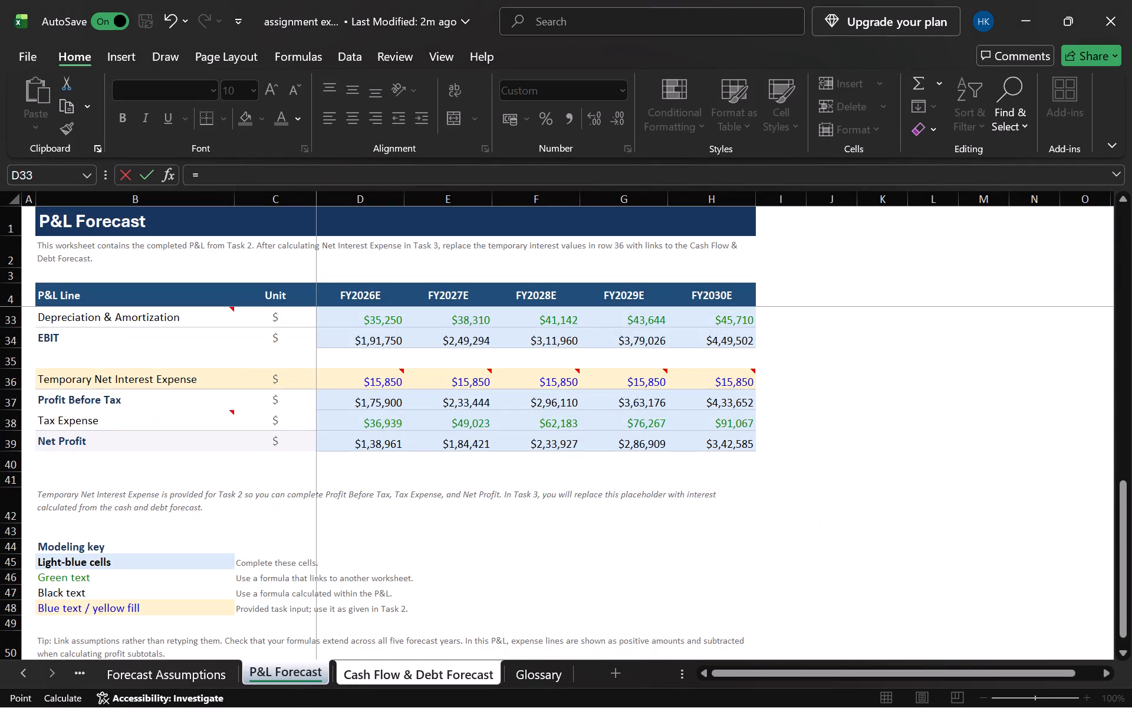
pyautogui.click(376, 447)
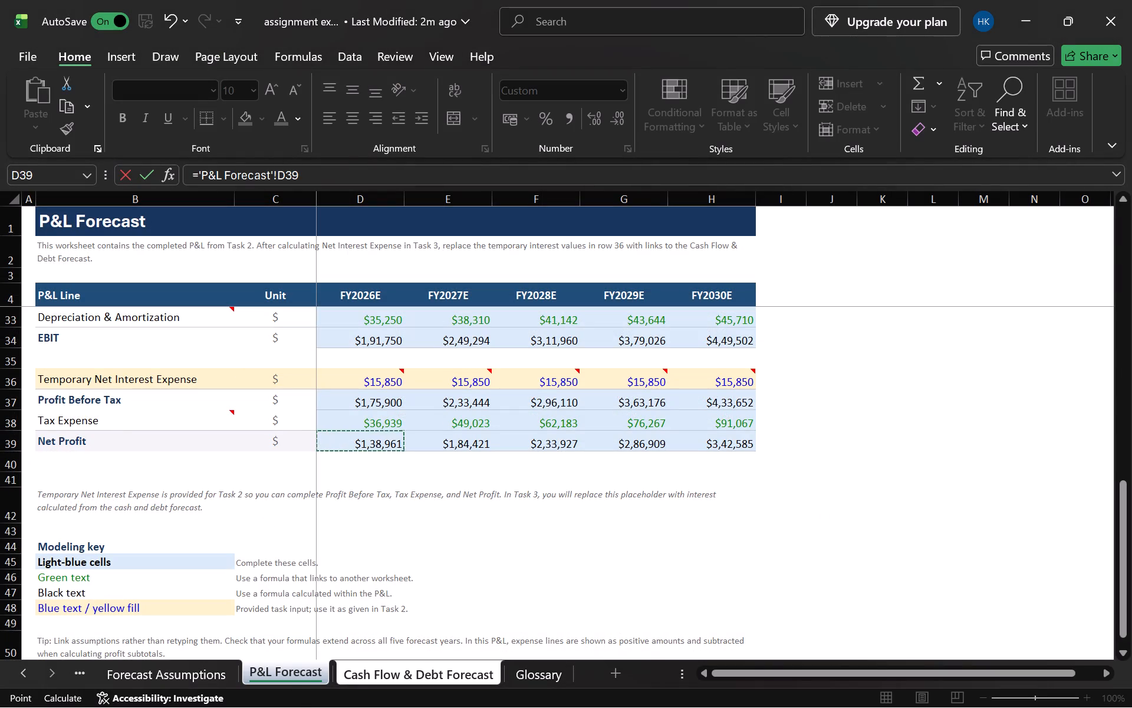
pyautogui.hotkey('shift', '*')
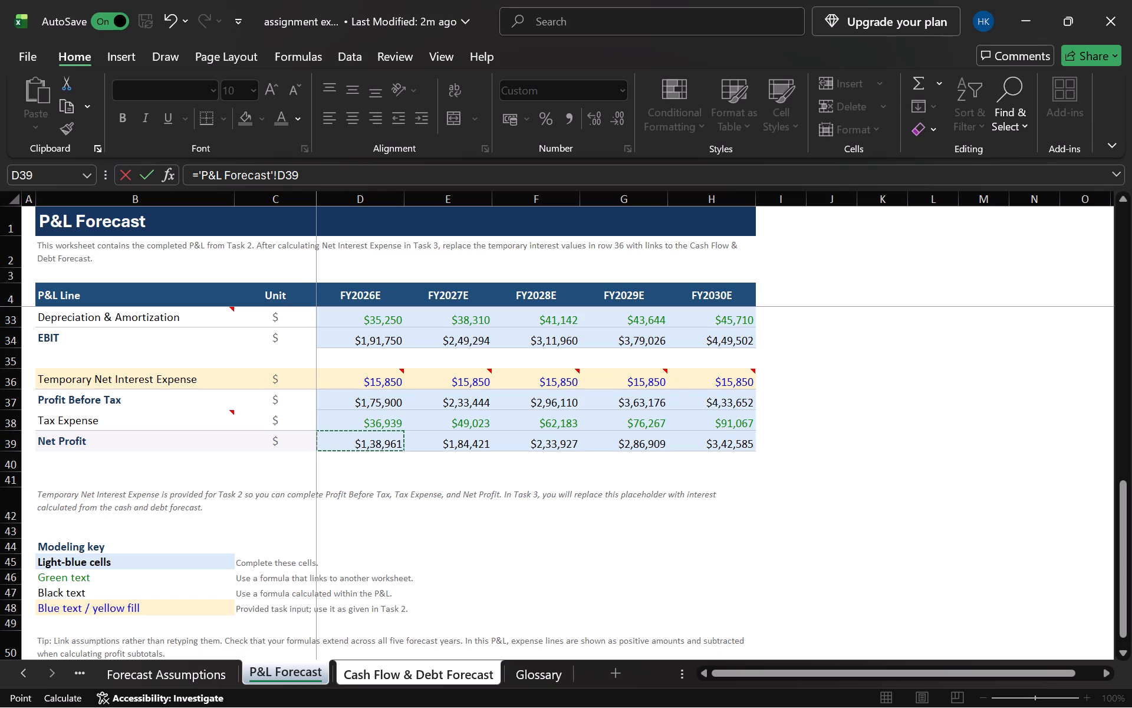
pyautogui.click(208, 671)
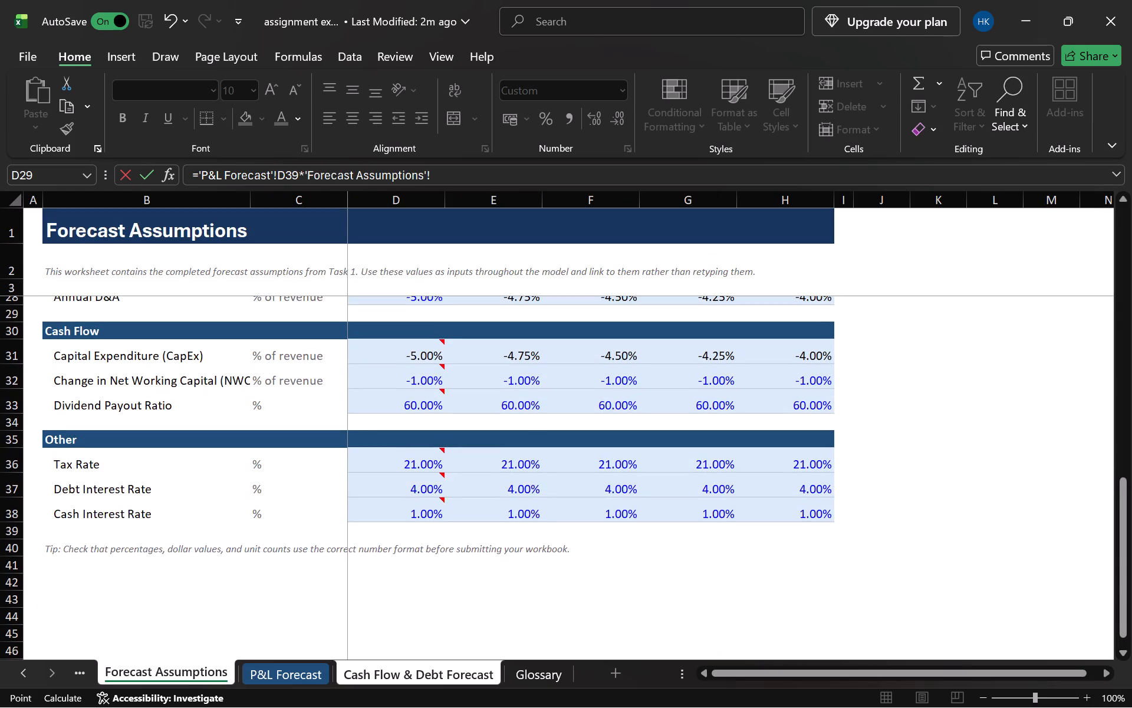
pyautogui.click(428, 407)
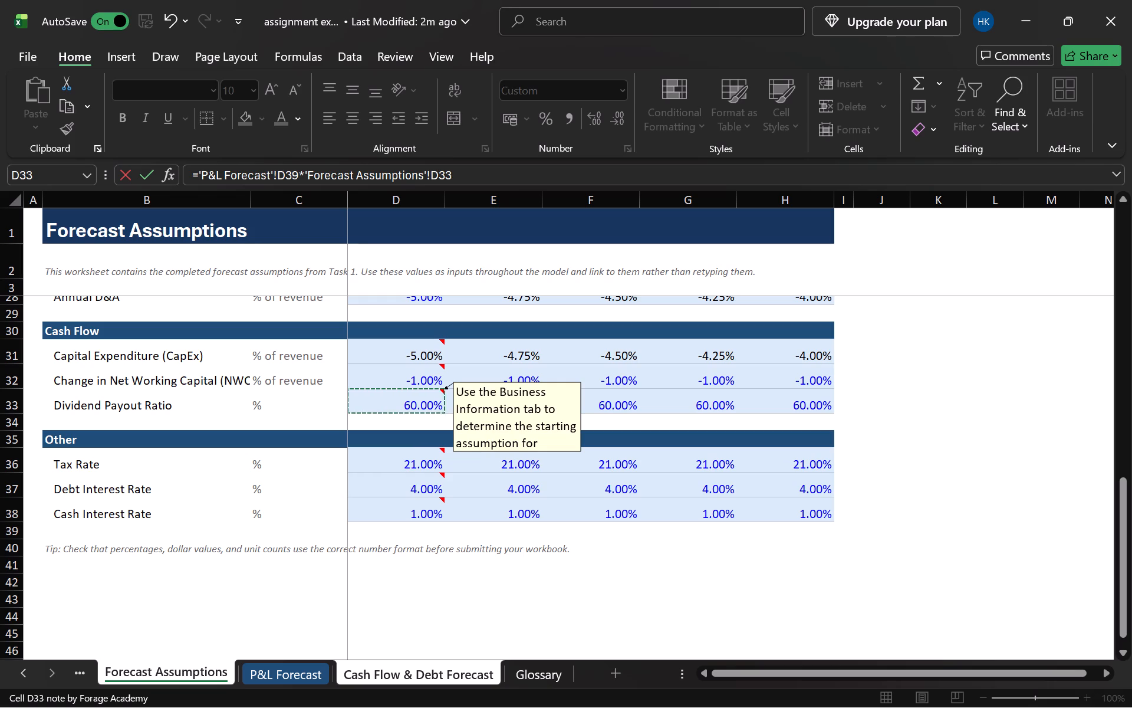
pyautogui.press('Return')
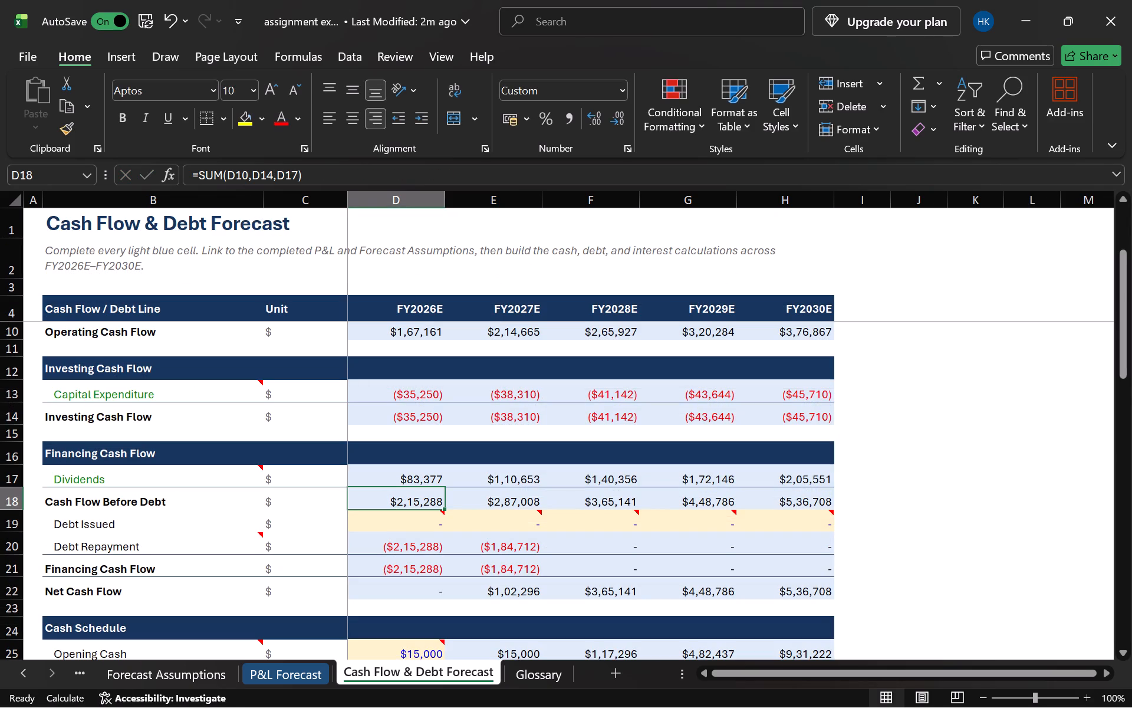
# Compare the Dividends formula and its Net Profit and Dividend Payout Ratio sources with the example answer's corresponding sheets.
pyautogui.click(427, 476)
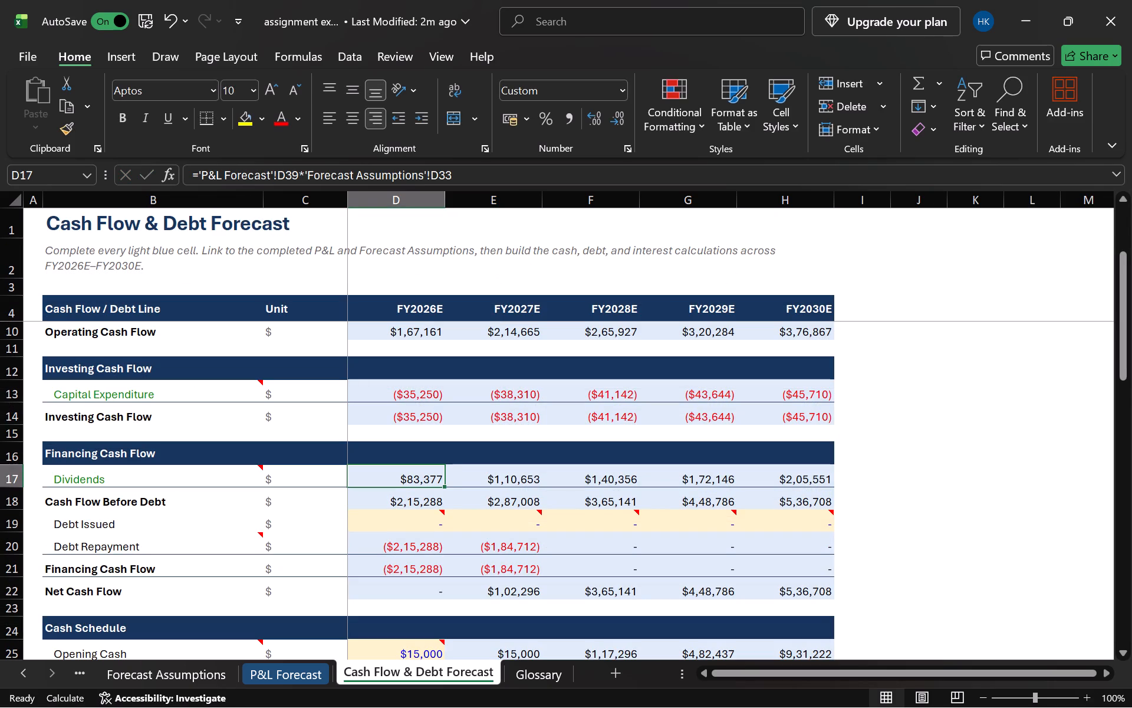
pyautogui.click(278, 674)
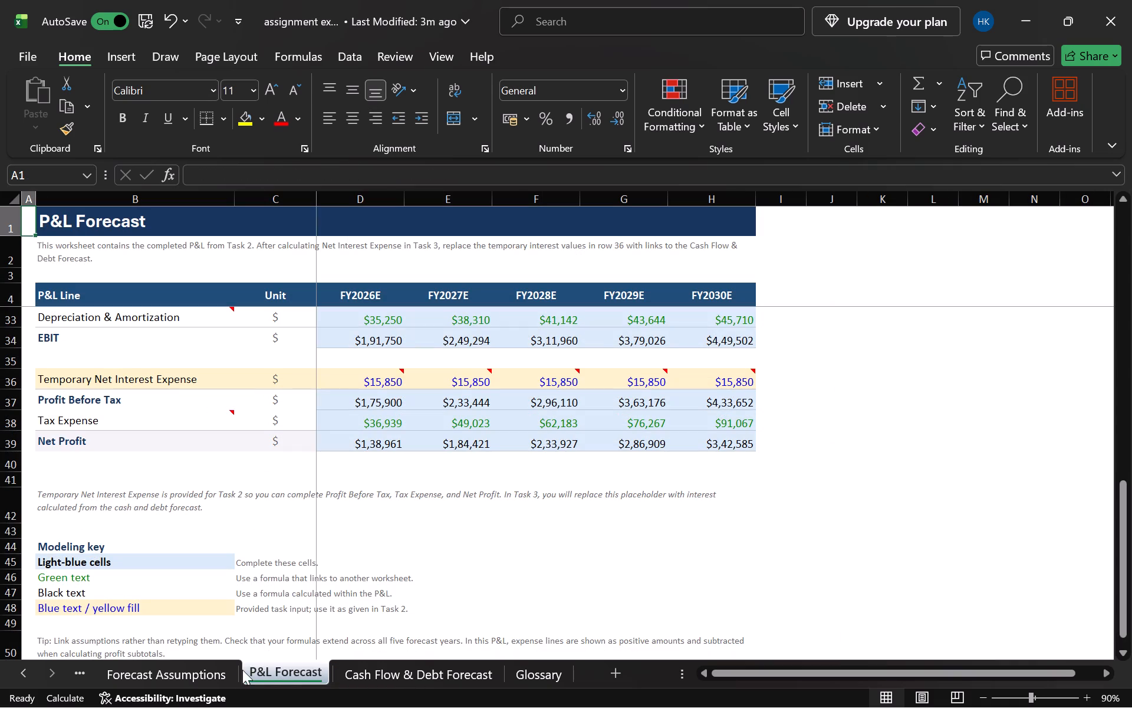
pyautogui.click(223, 673)
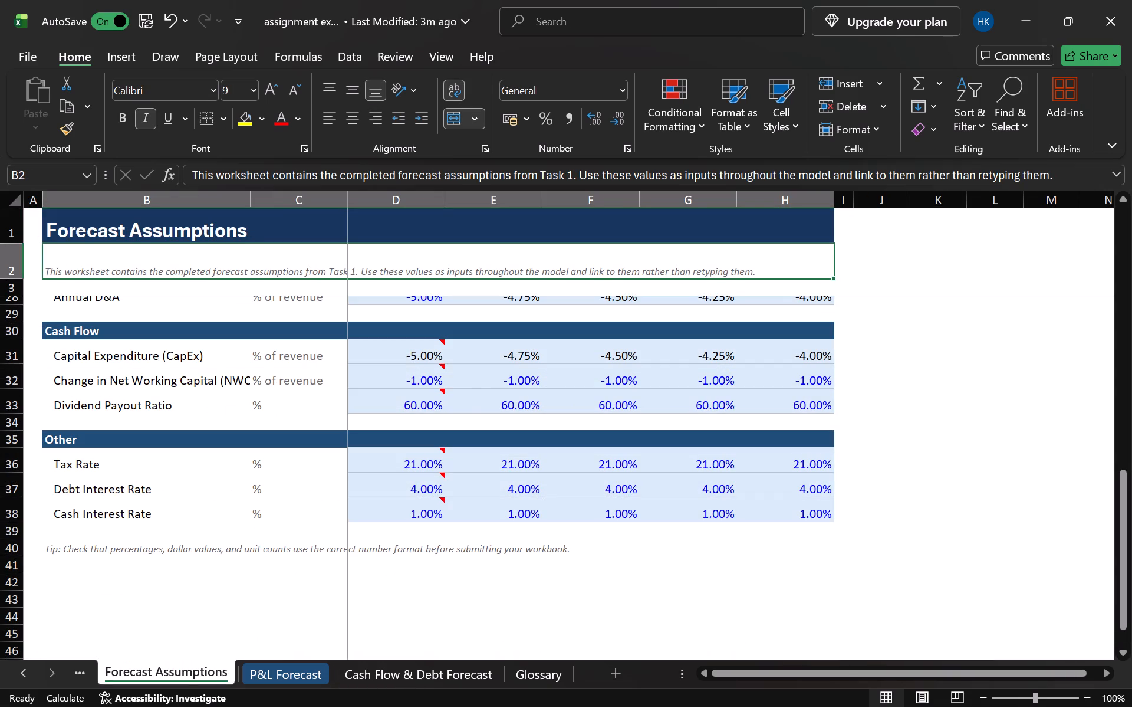
pyautogui.click(433, 405)
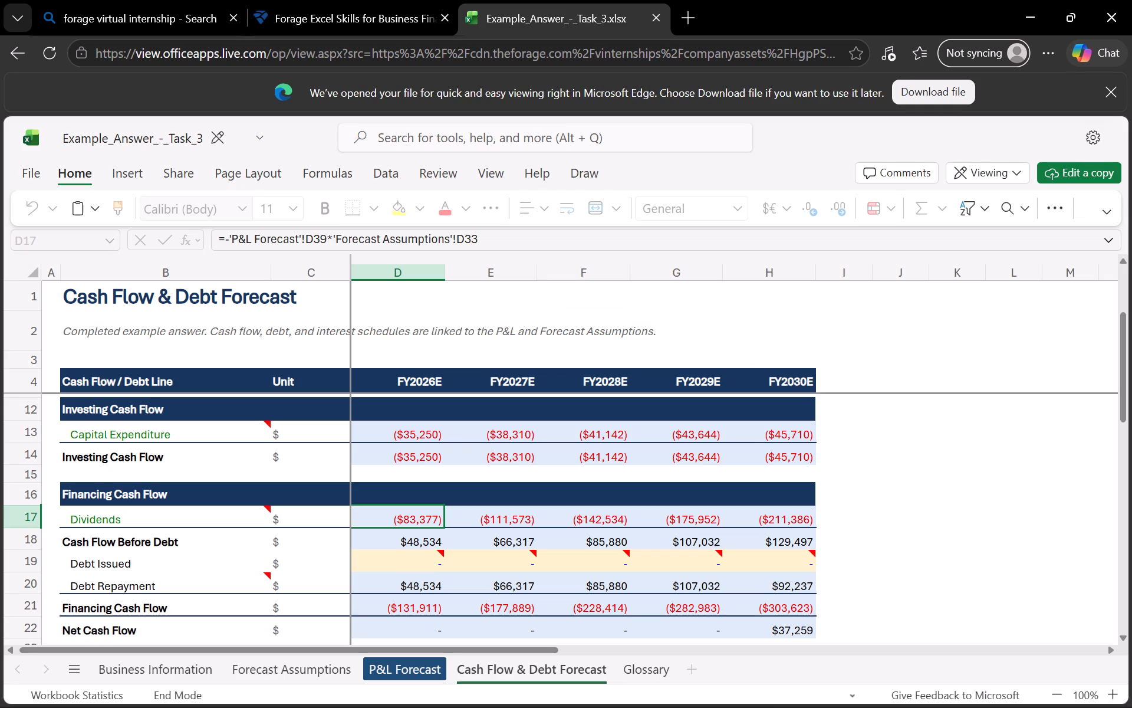
pyautogui.click(312, 660)
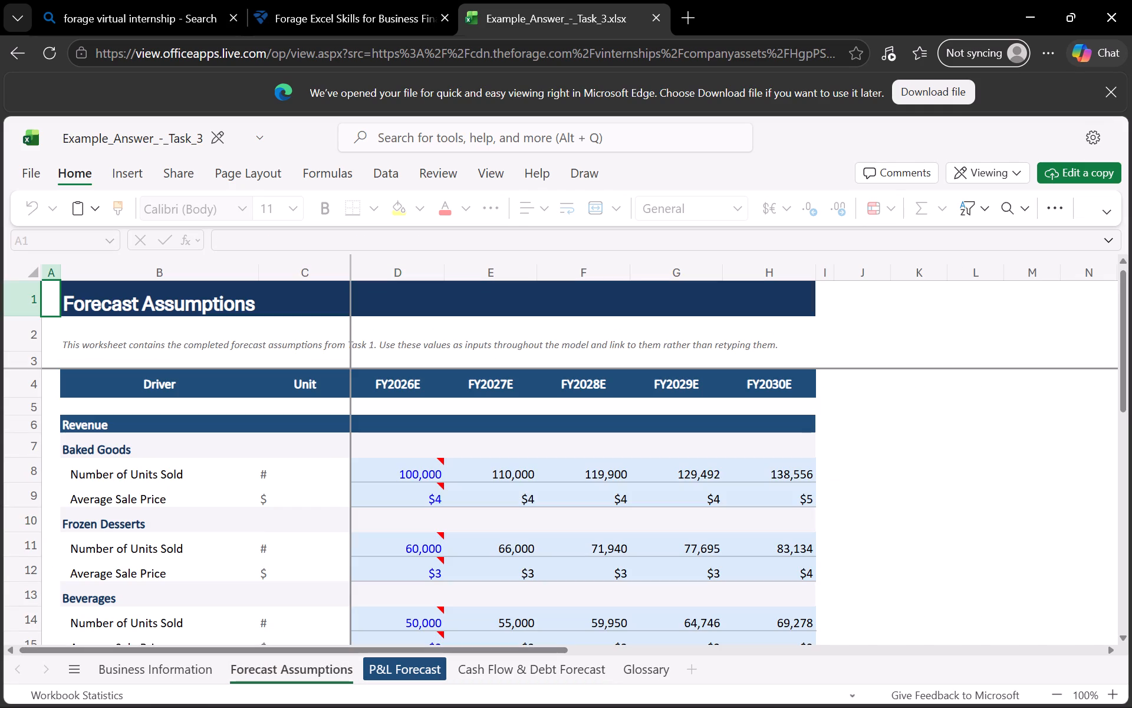
pyautogui.scroll(-3, 407, 576)
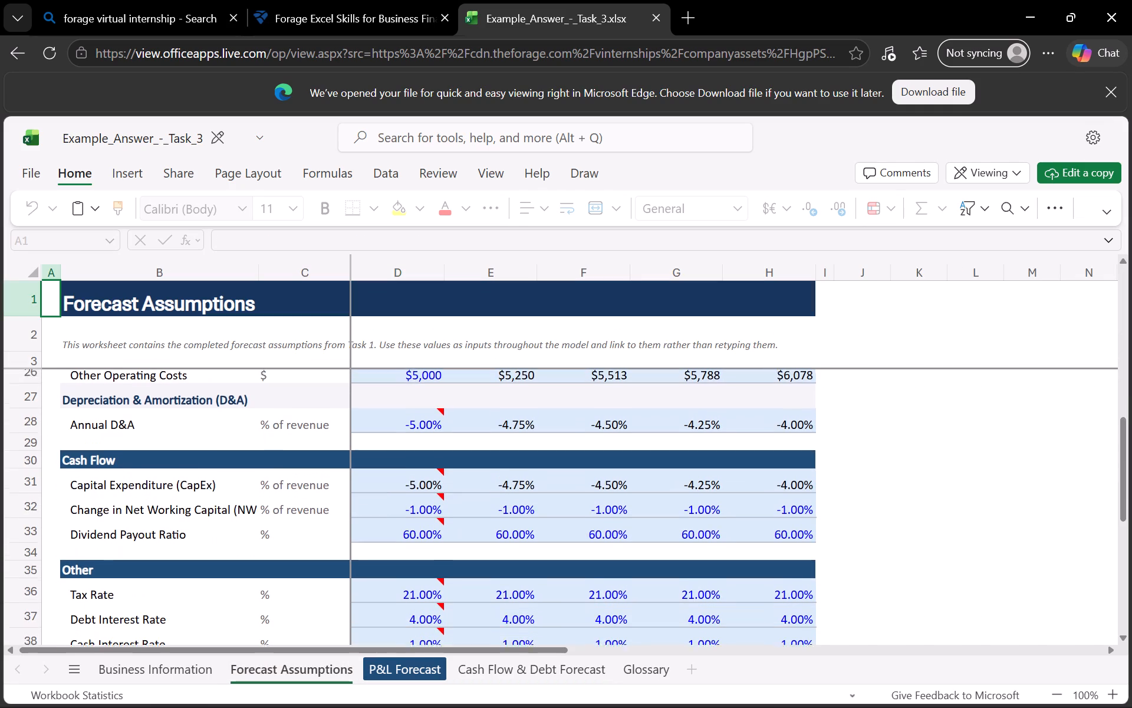
pyautogui.scroll(-2, 407, 576)
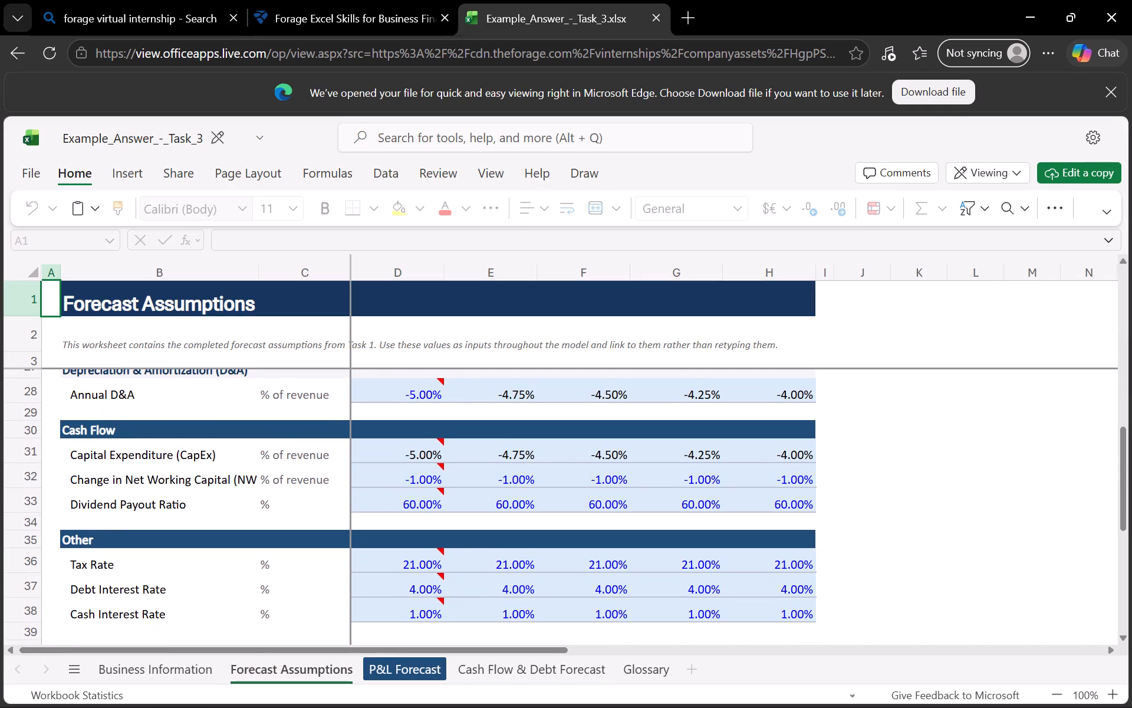
pyautogui.click(427, 674)
pyautogui.scroll(-1, 440, 618)
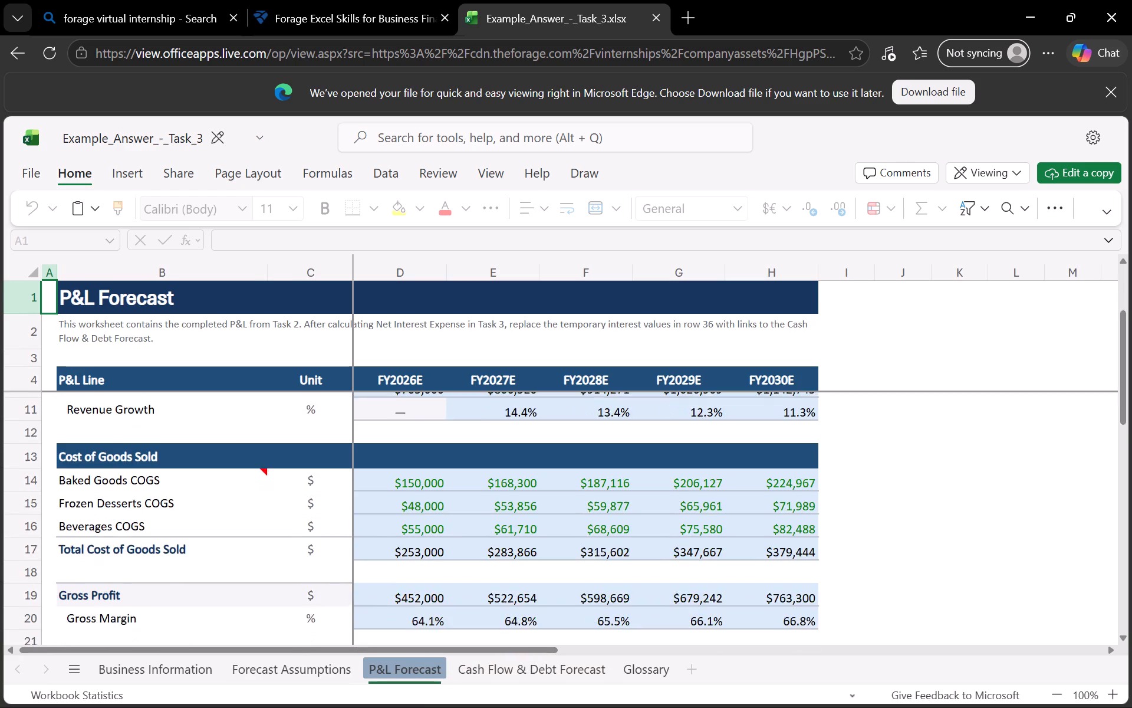
pyautogui.scroll(-4, 440, 618)
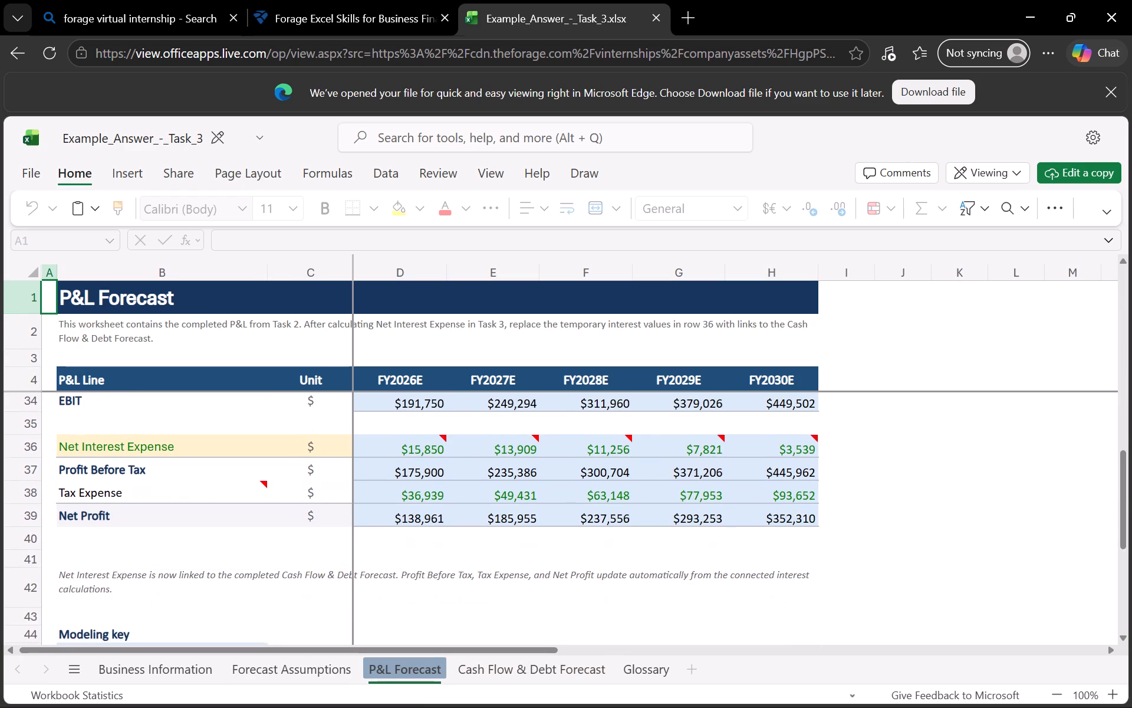
pyautogui.scroll(-1, 440, 618)
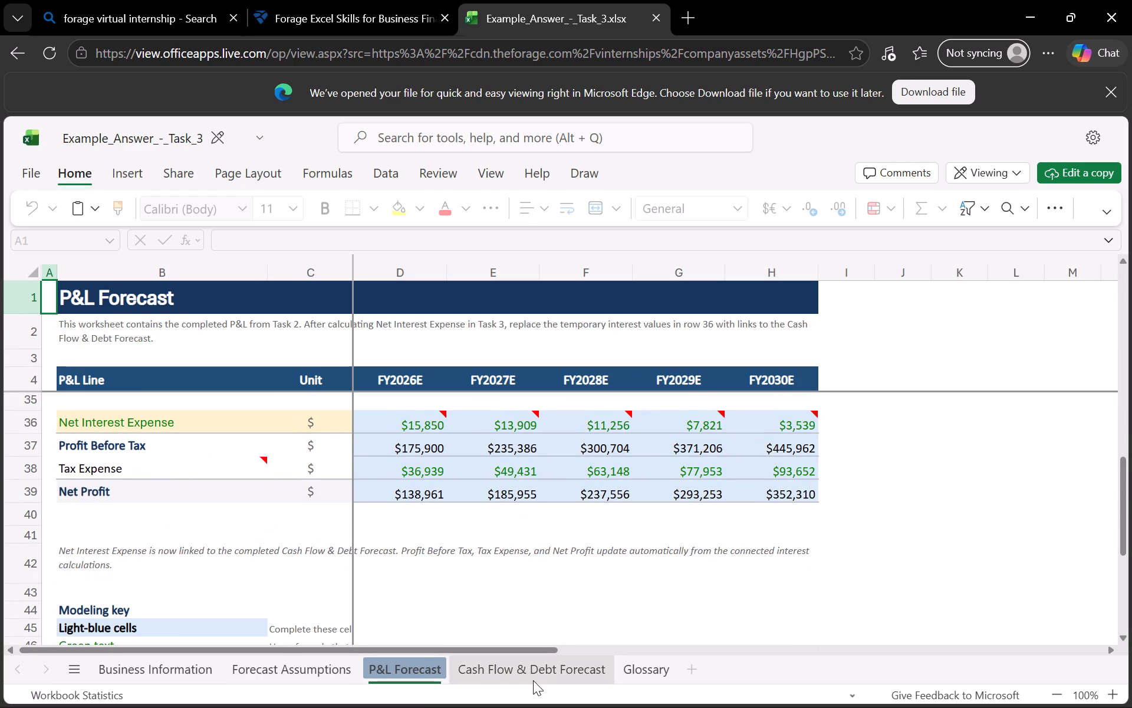
pyautogui.click(533, 680)
pyautogui.scroll(-2, 450, 576)
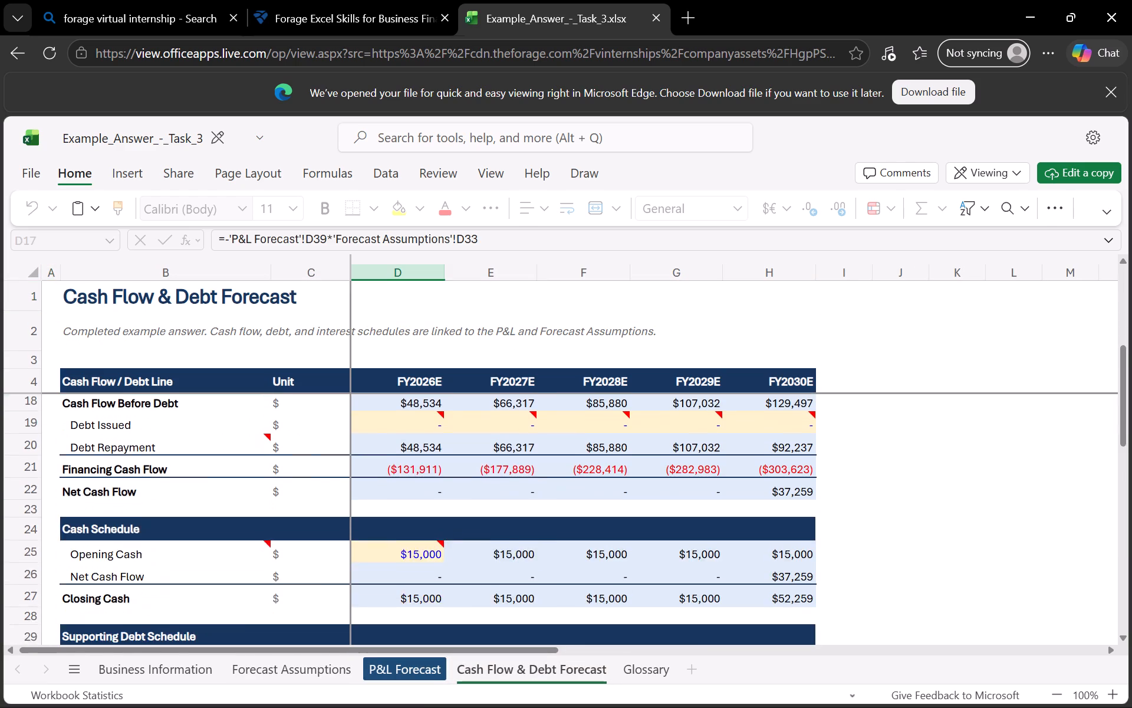
pyautogui.scroll(-1, 450, 576)
pyautogui.scroll(2, 450, 576)
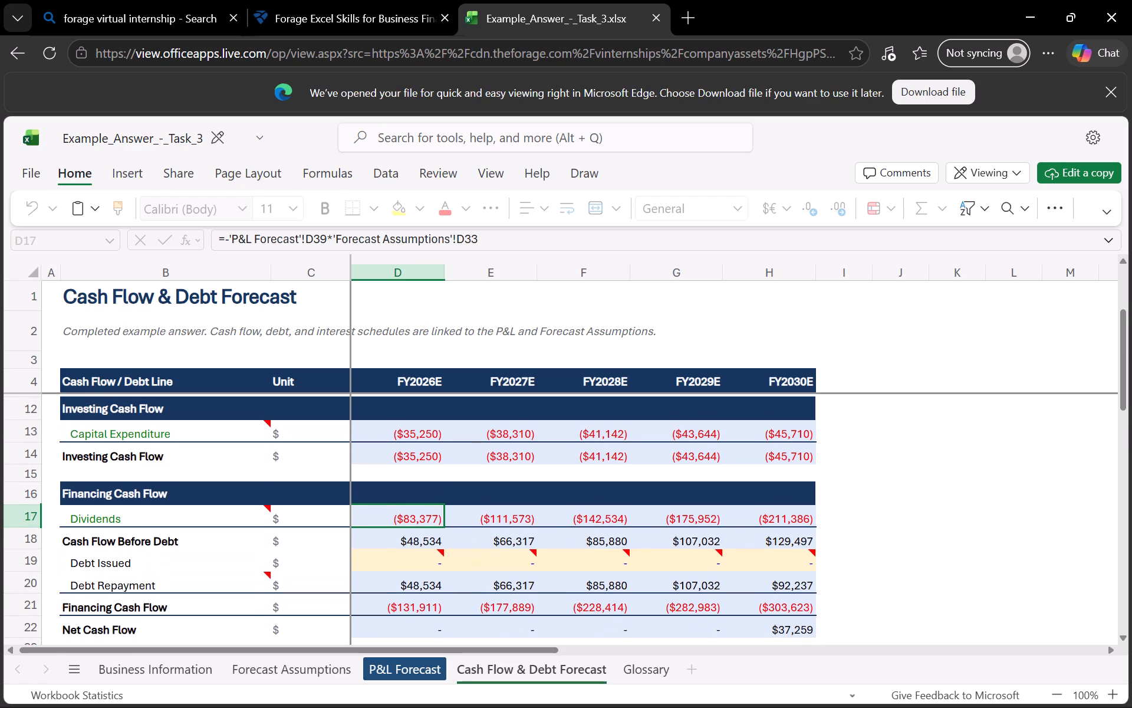
pyautogui.click(422, 519)
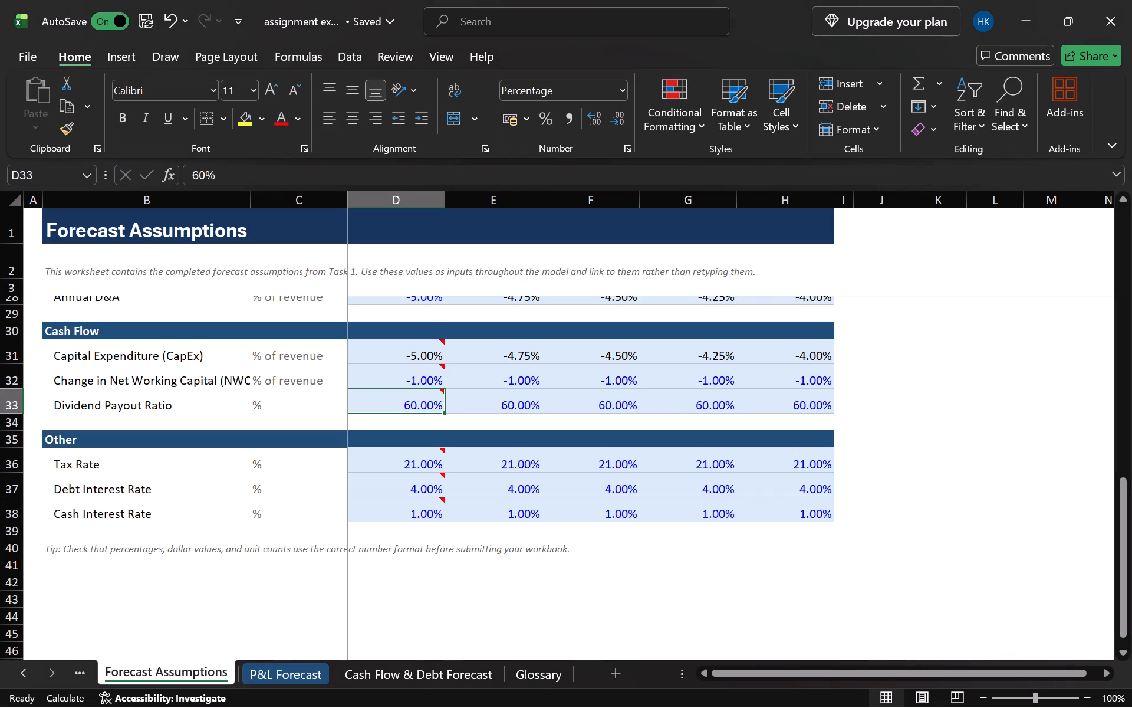
# Change the FY2026E Dividends formula to =-'P&L Forecast'!D39*'Forecast Assumptions'!D33 and fill it across through FY2030E.
pyautogui.click(451, 669)
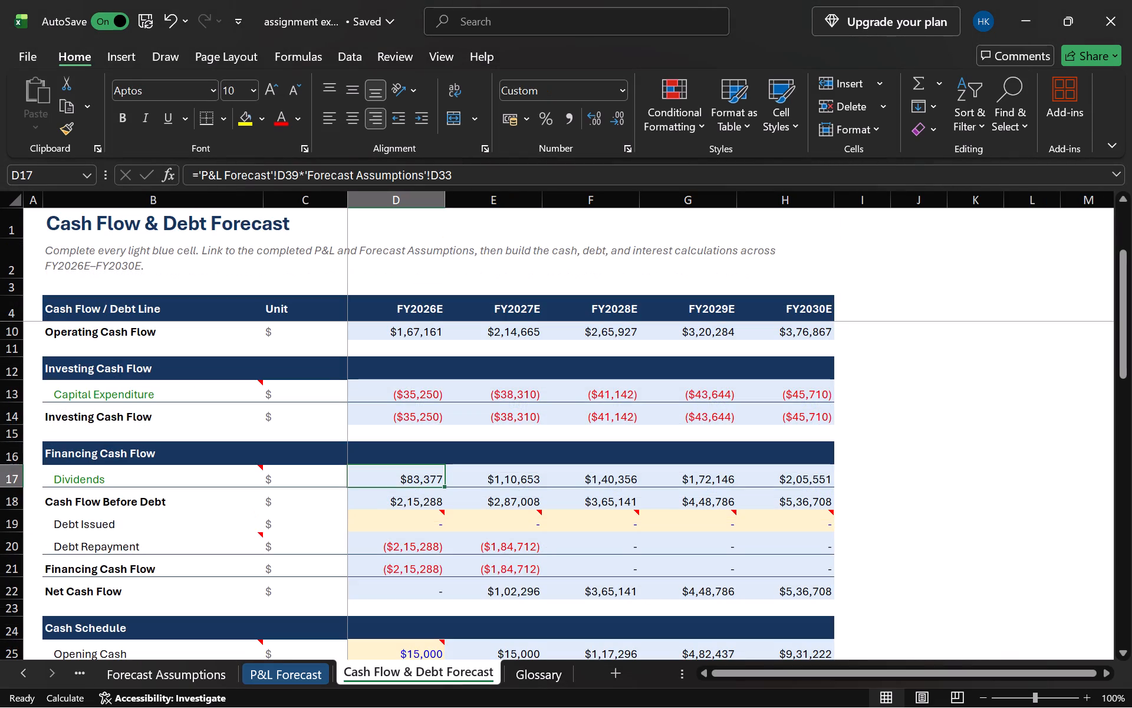
pyautogui.click(198, 175)
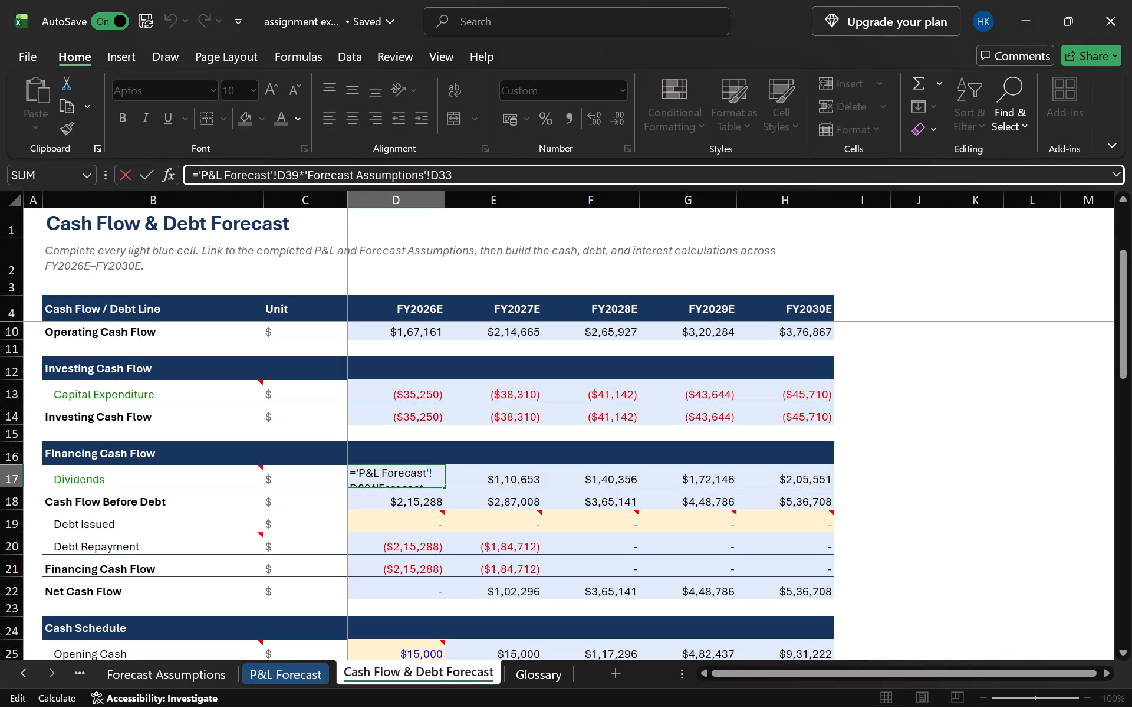
pyautogui.press('-')
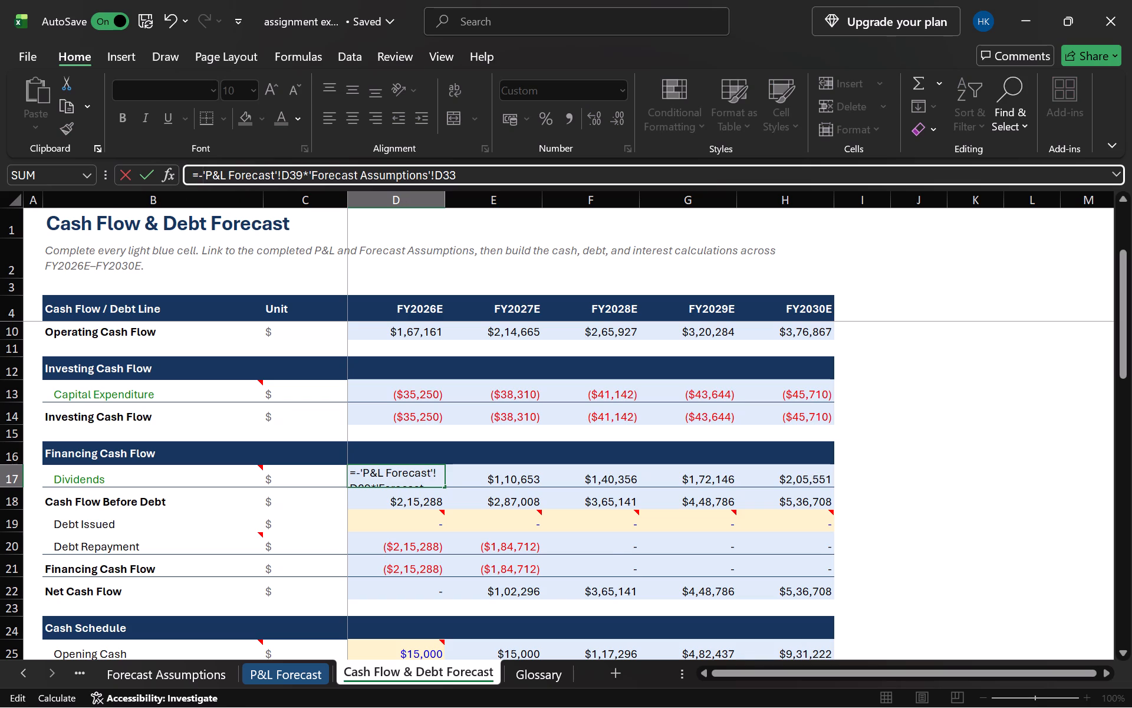
pyautogui.press('Return')
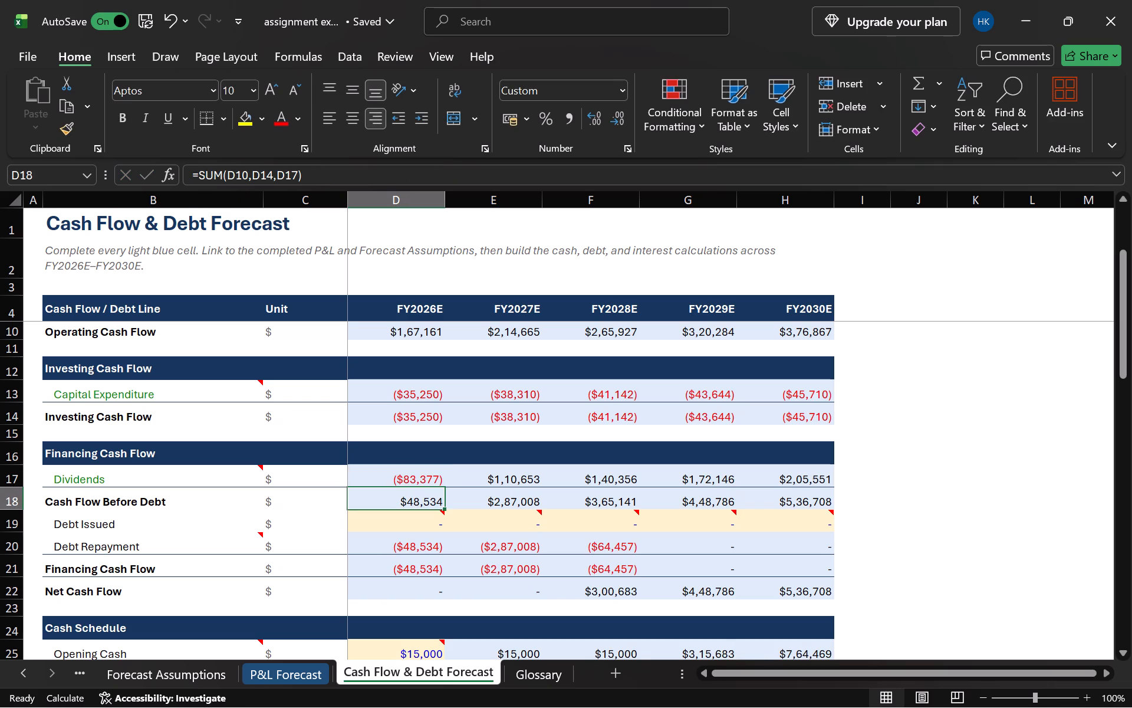
pyautogui.click(385, 476)
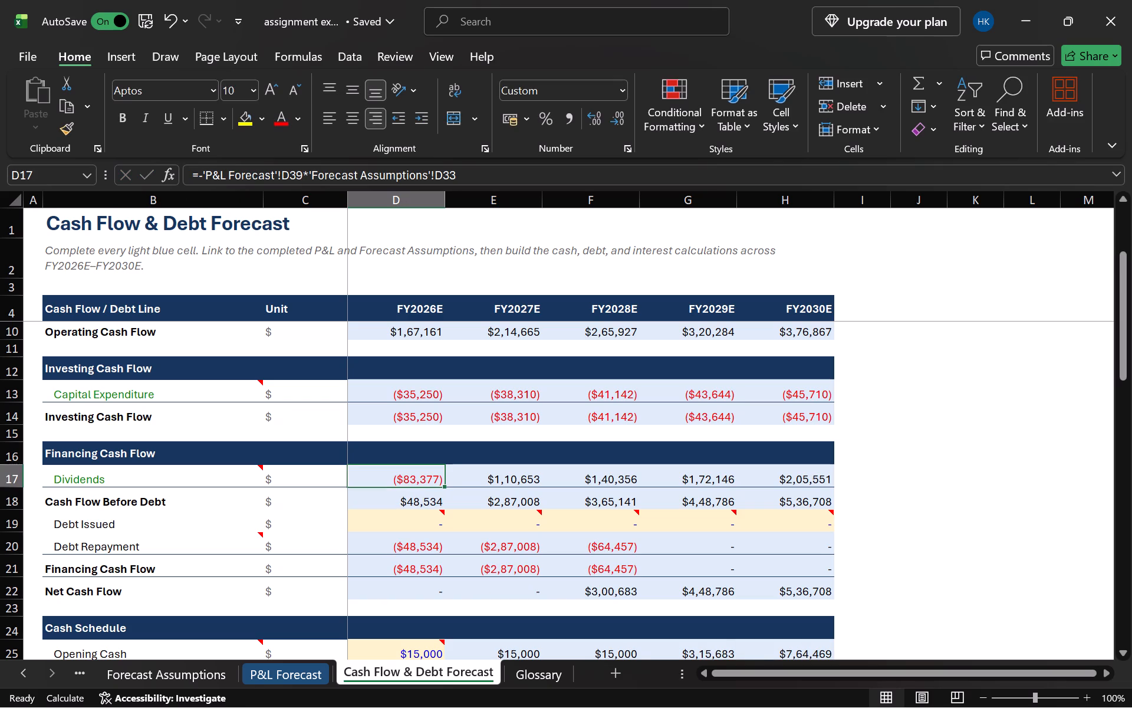
pyautogui.moveTo(444, 484); pyautogui.dragTo(804, 473)
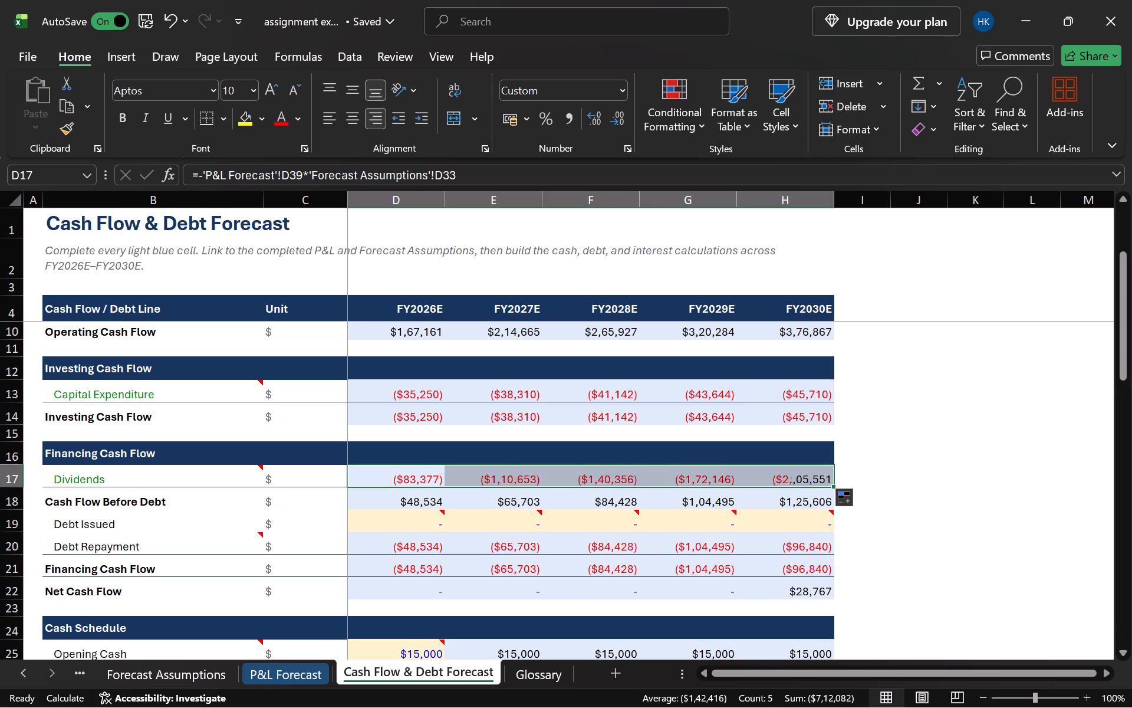
# Compare the operating, investing and financing cash flow rows FY2026E–FY2030E with the example answer's Cash Flow & Debt Forecast.
pyautogui.scroll(-1, 706, 479)
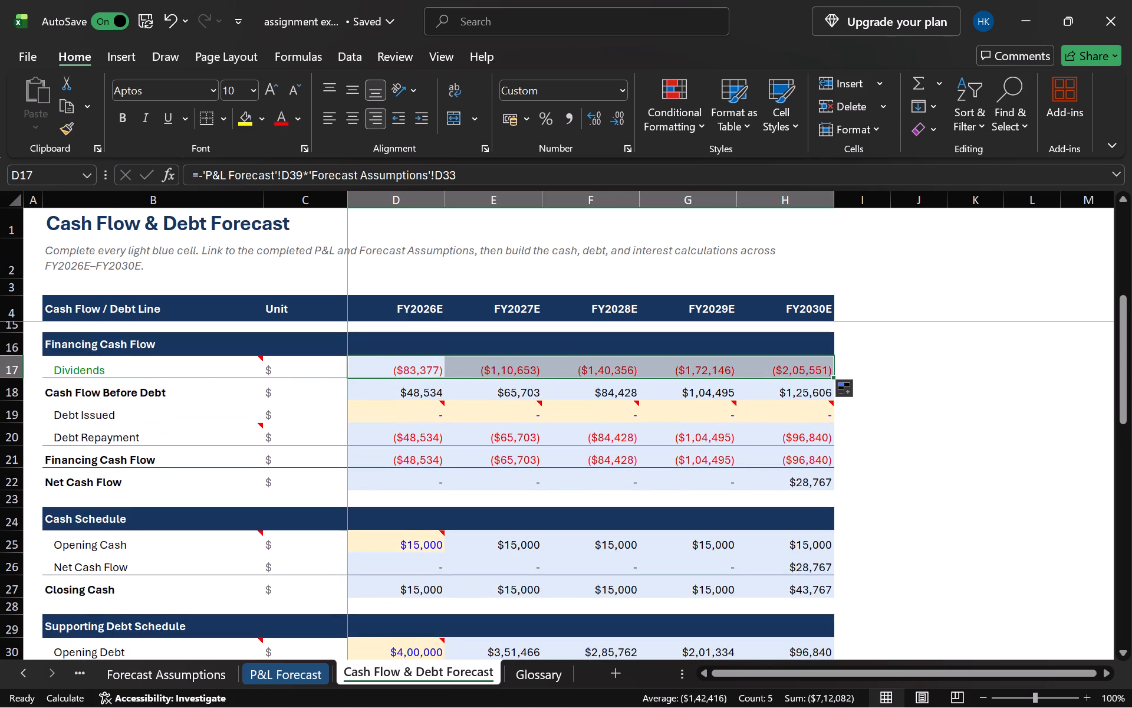
pyautogui.click(797, 389)
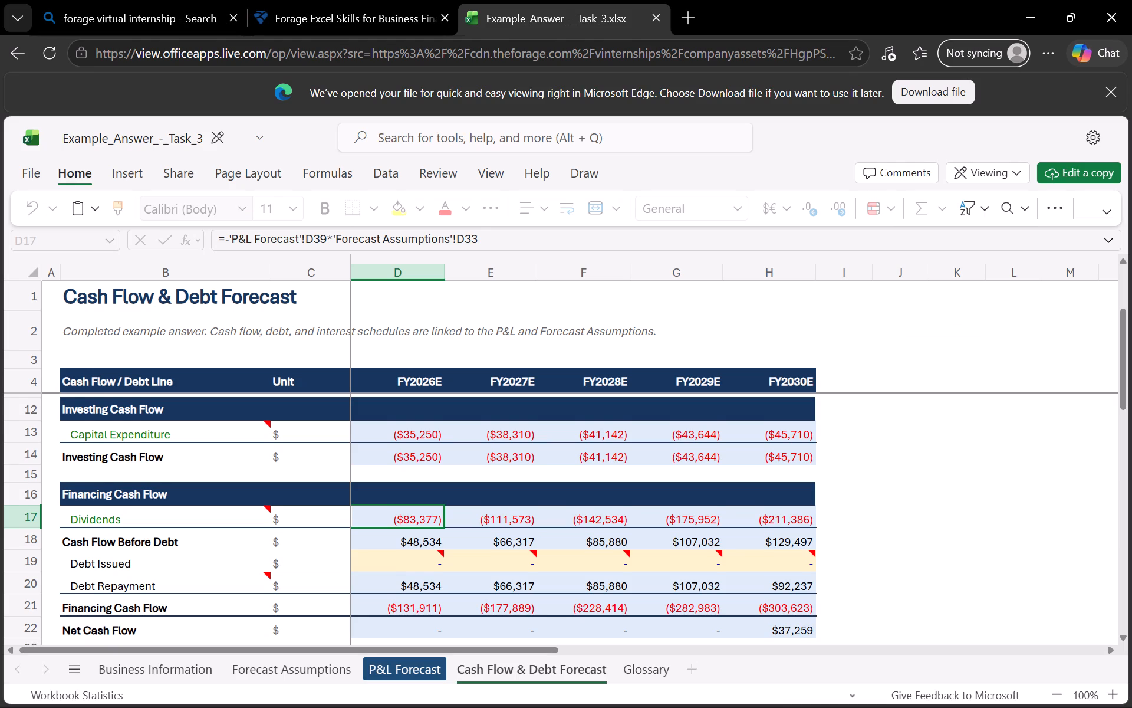
pyautogui.scroll(1, 582, 504)
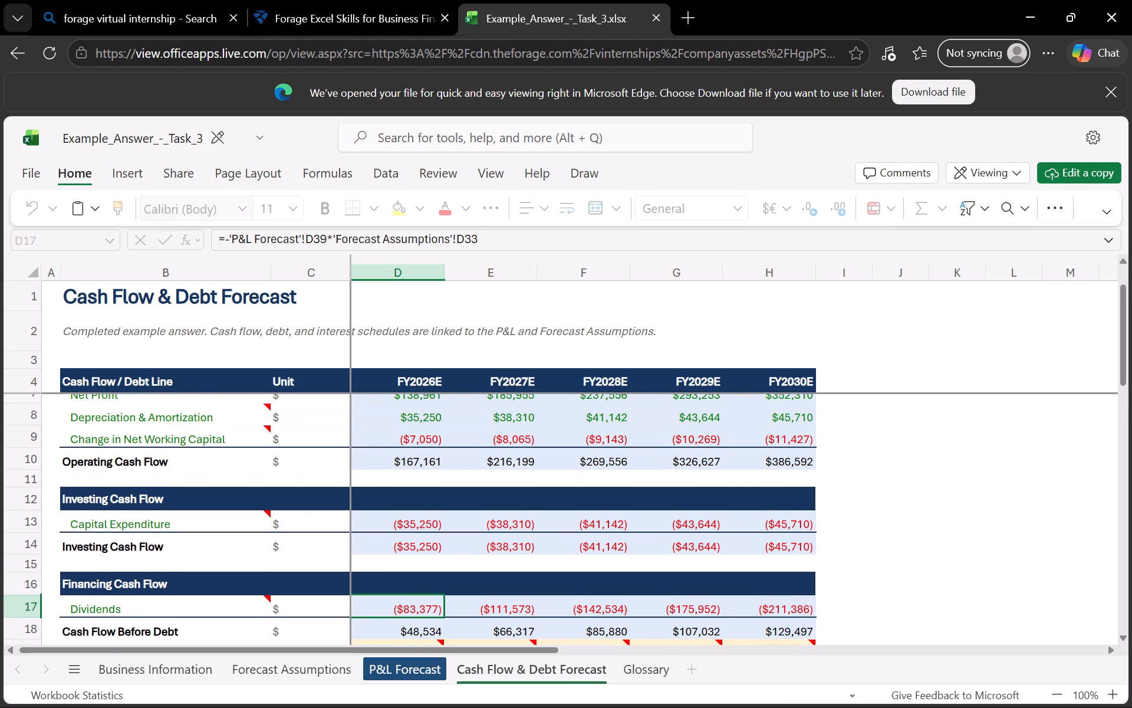
pyautogui.scroll(1, 582, 504)
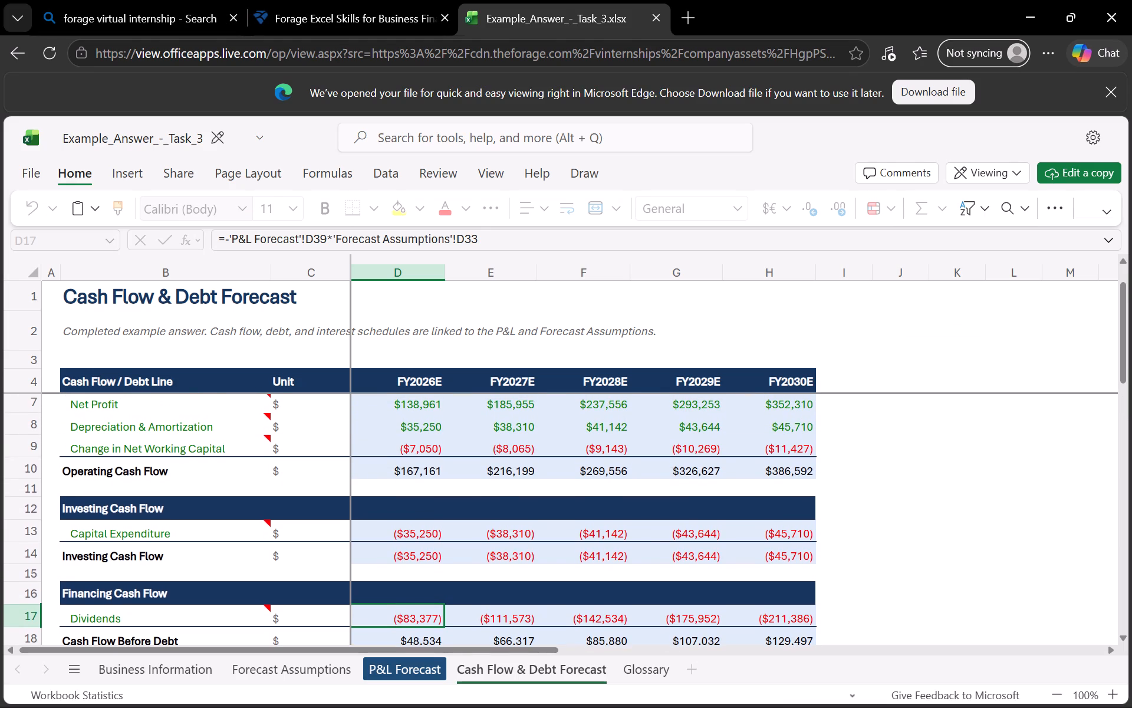
pyautogui.scroll(-1, 582, 504)
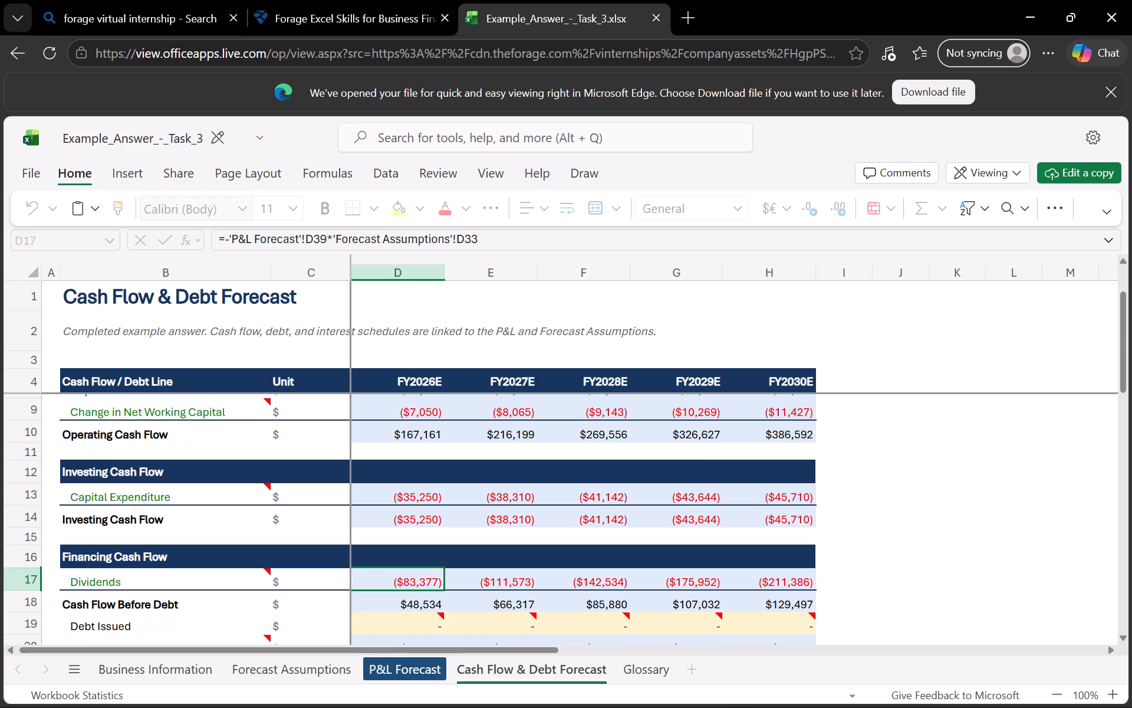
pyautogui.click(1055, 696)
pyautogui.click(1055, 696)
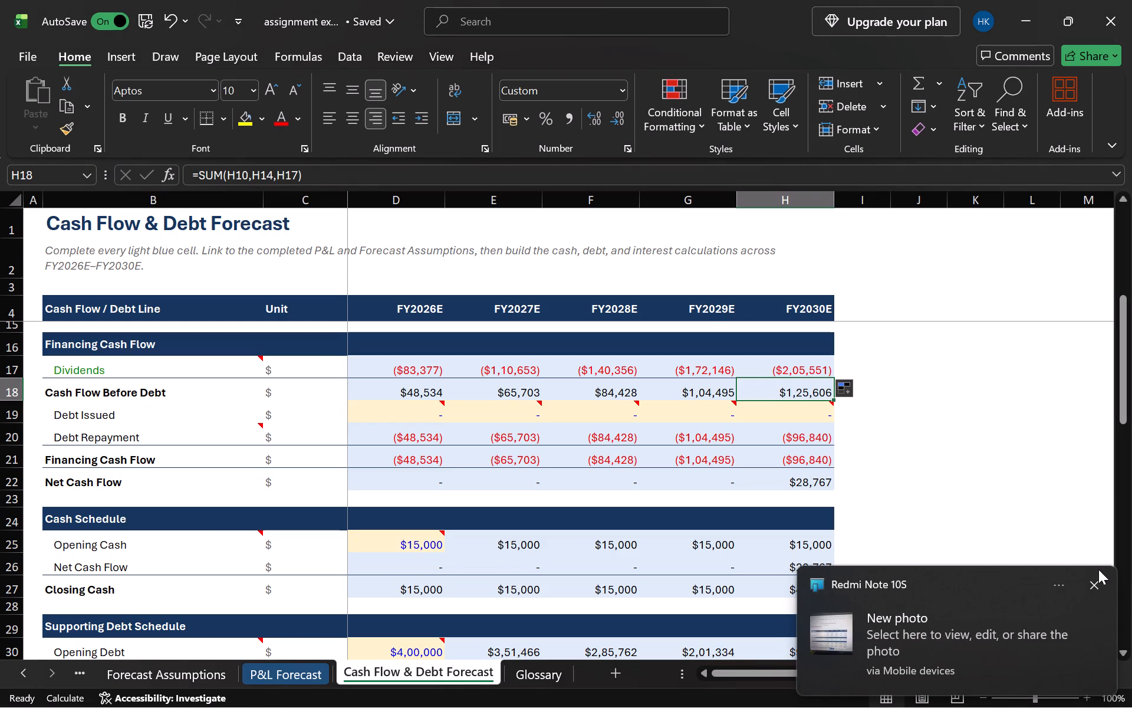
pyautogui.click(1093, 579)
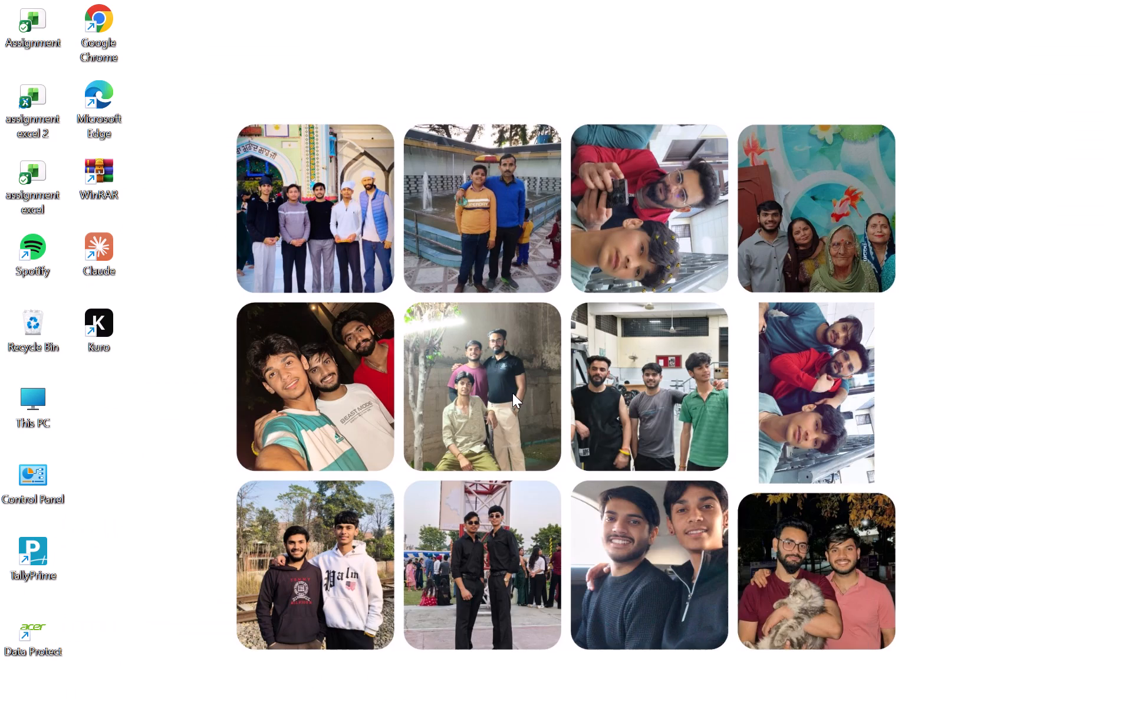
pyautogui.scroll(1, 512, 393)
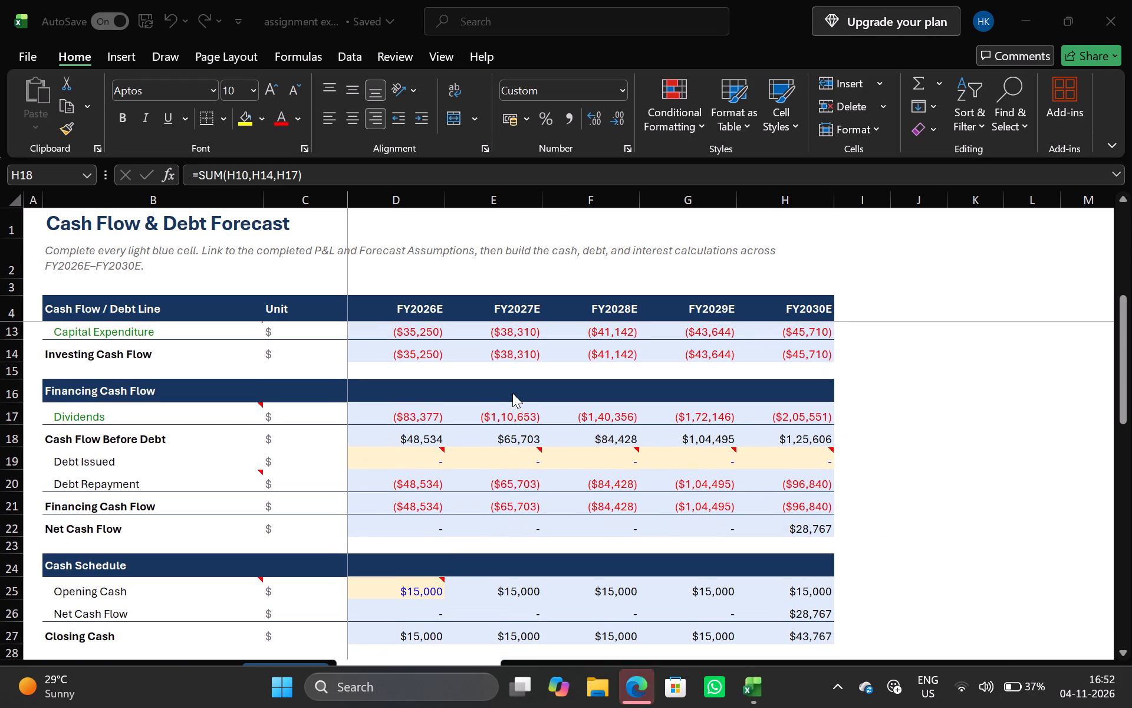
pyautogui.scroll(2, 512, 393)
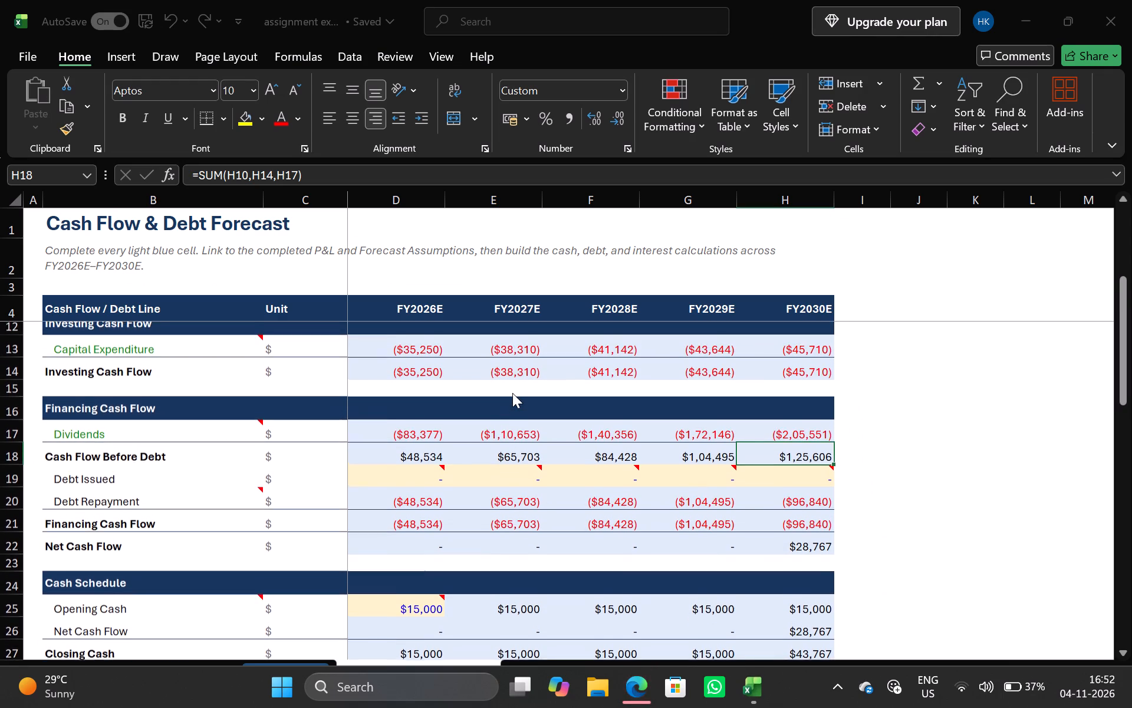
pyautogui.scroll(3, 512, 393)
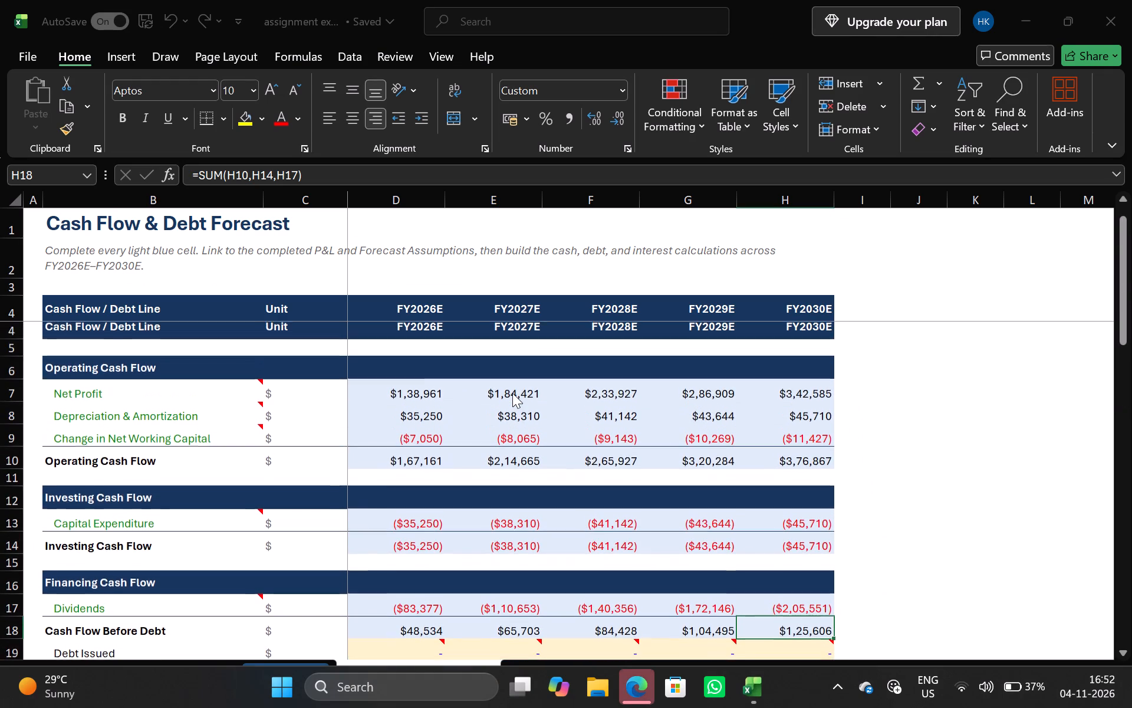
pyautogui.scroll(1, 512, 393)
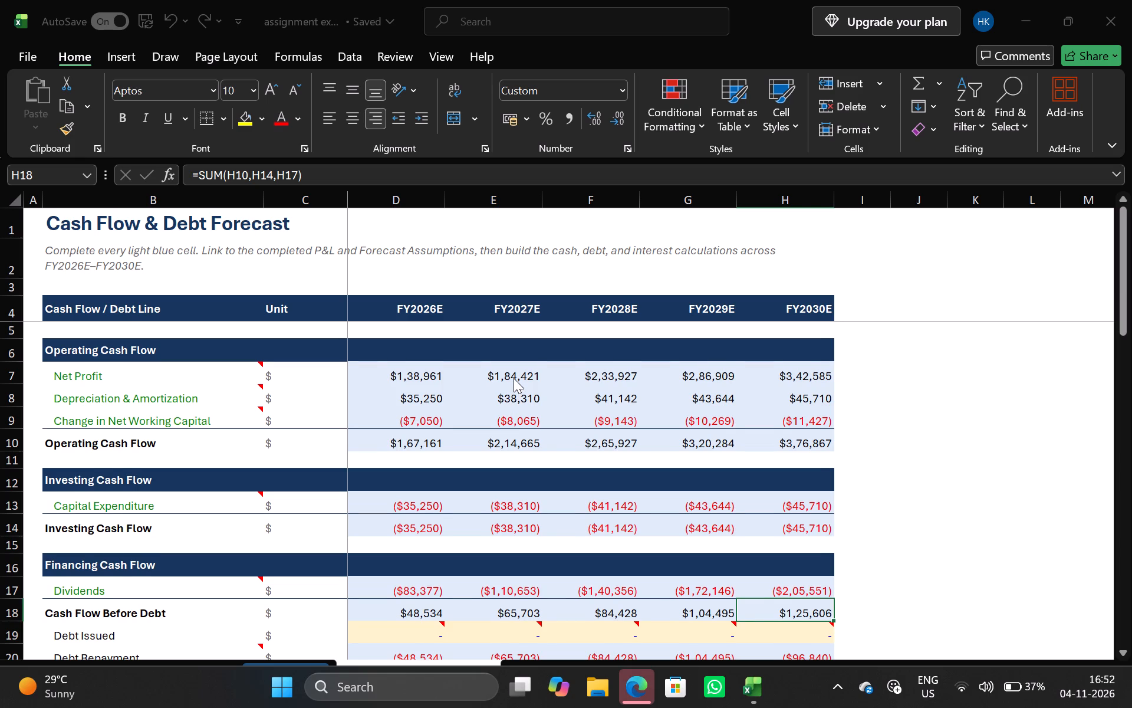
# Compare the cash schedule, supporting debt schedule and interest calculations with the same sections of the example answer.
pyautogui.scroll(-4, 514, 378)
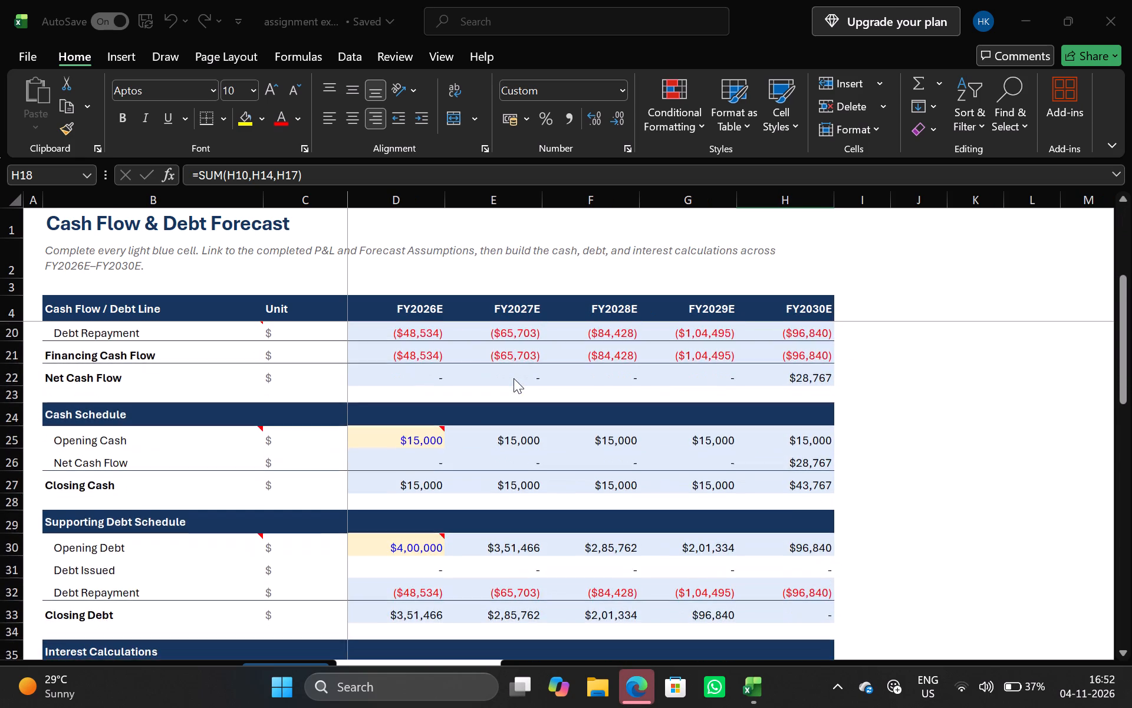
pyautogui.scroll(-3, 514, 378)
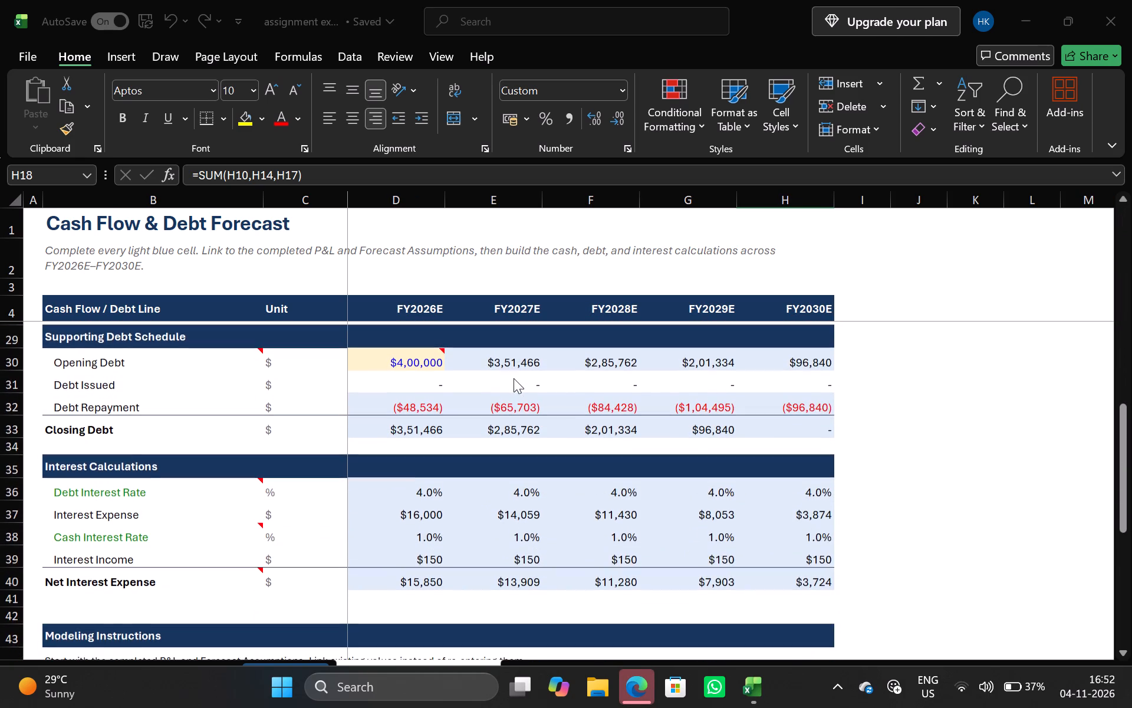
pyautogui.scroll(-1, 514, 378)
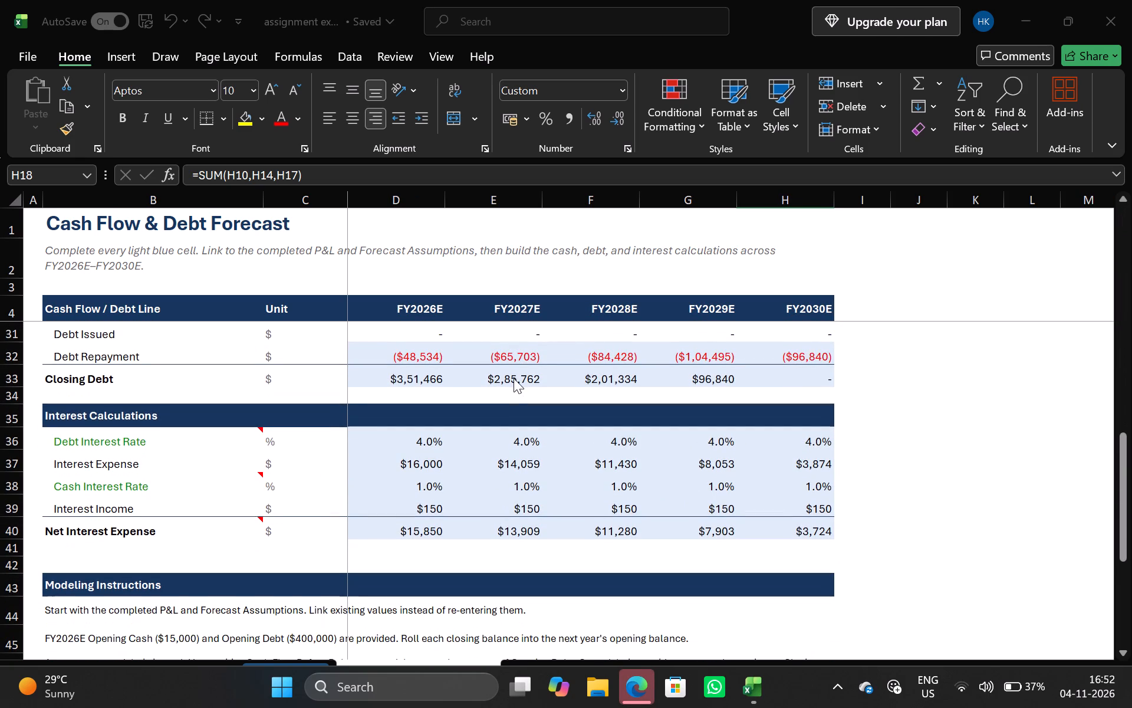
pyautogui.scroll(-1, 514, 378)
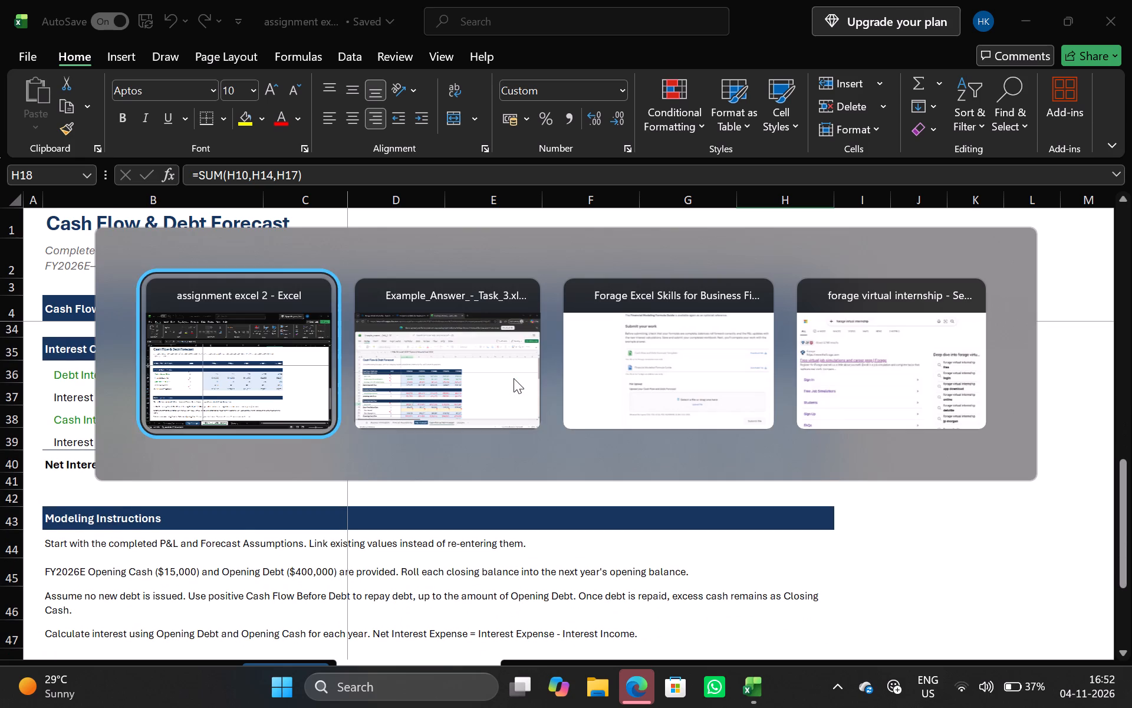
pyautogui.scroll(-3, 514, 378)
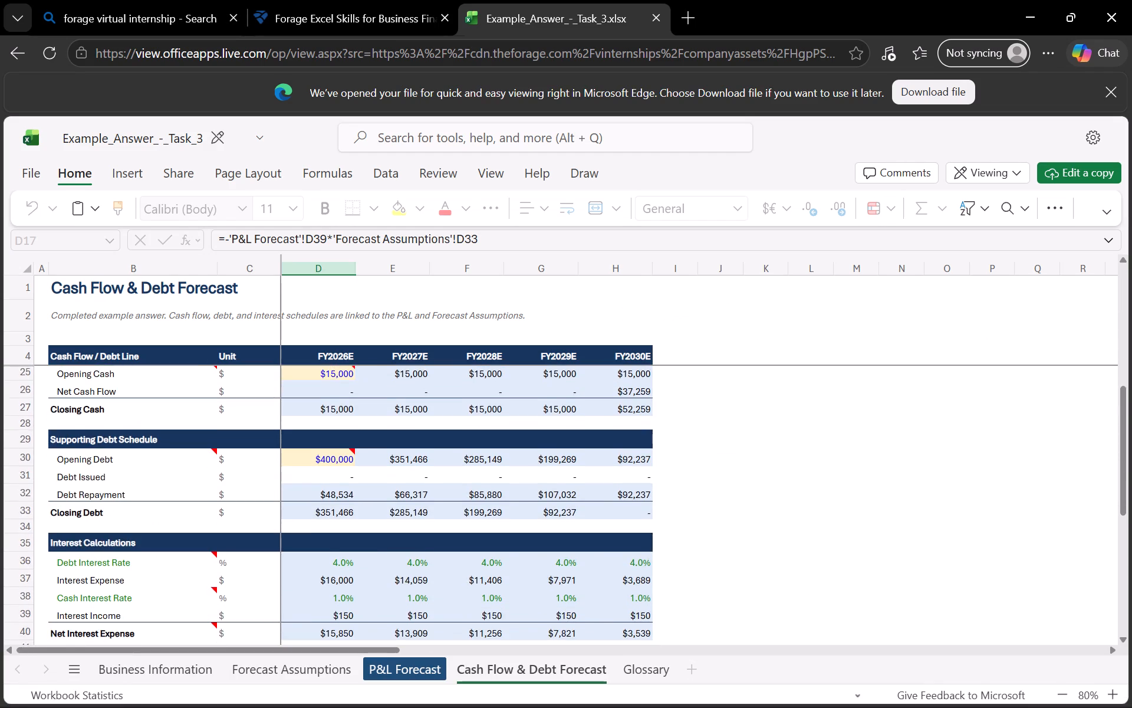
pyautogui.scroll(-1, 514, 378)
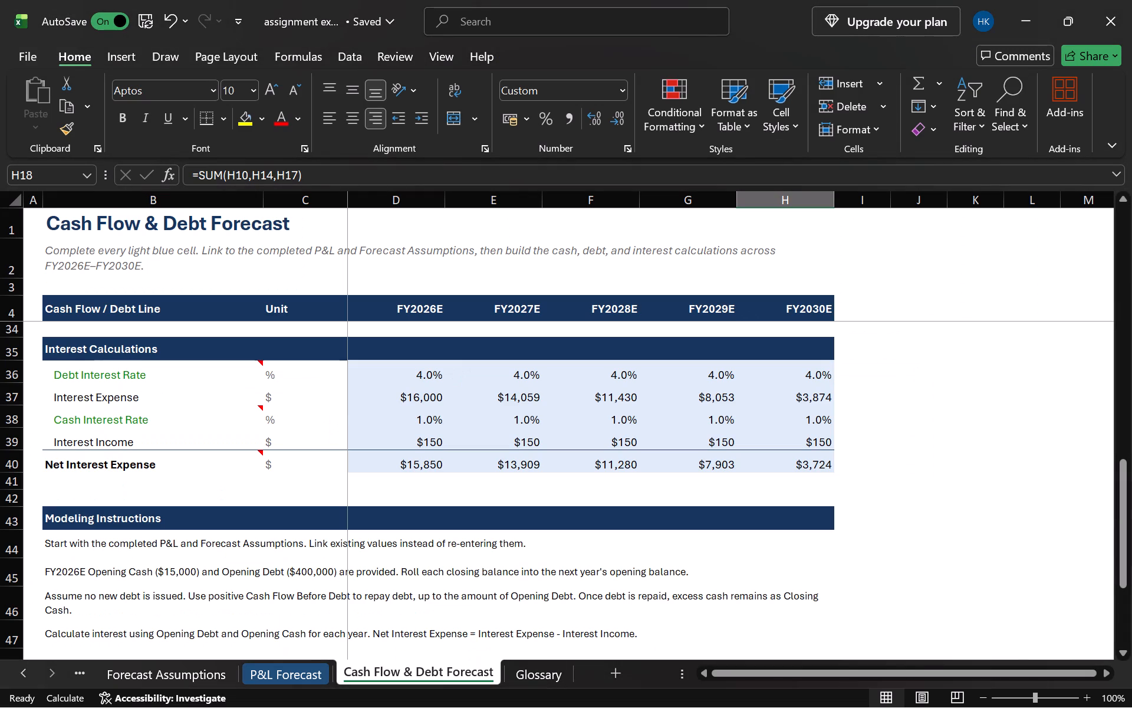
# Save the assignment excel 2 workbook and close it.
pyautogui.hotkey('ctrl', 's')
pyautogui.hotkey('ctrl', 's')
pyautogui.hotkey('ctrl', 's')
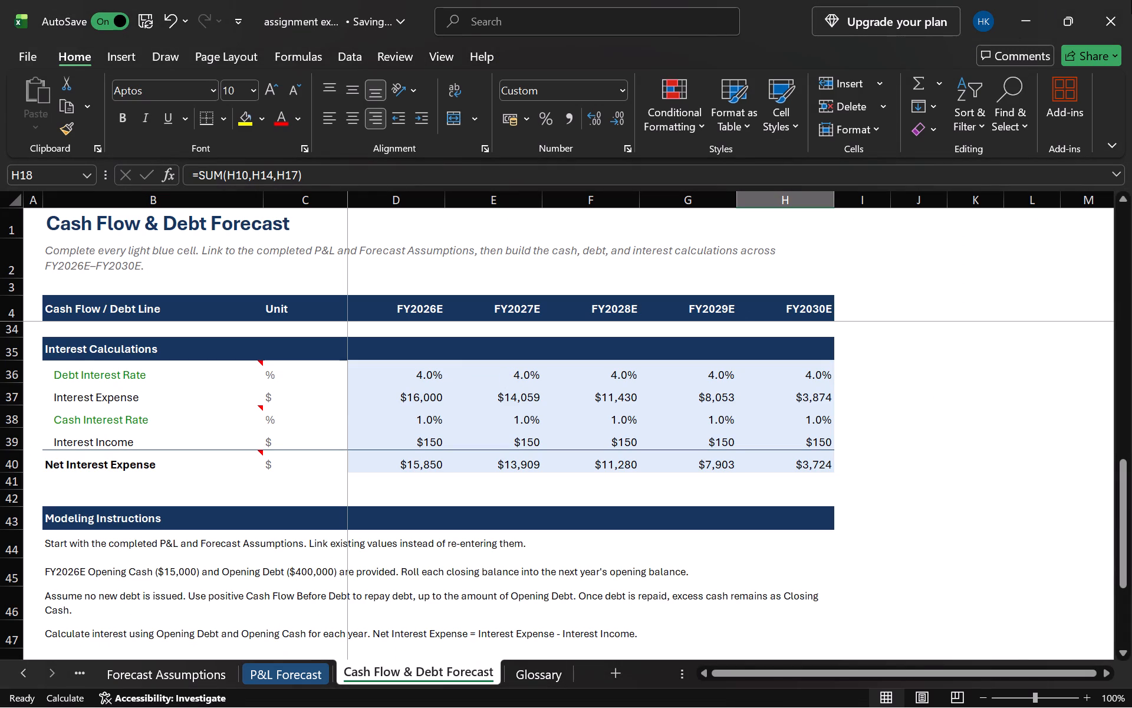
pyautogui.click(1131, 0)
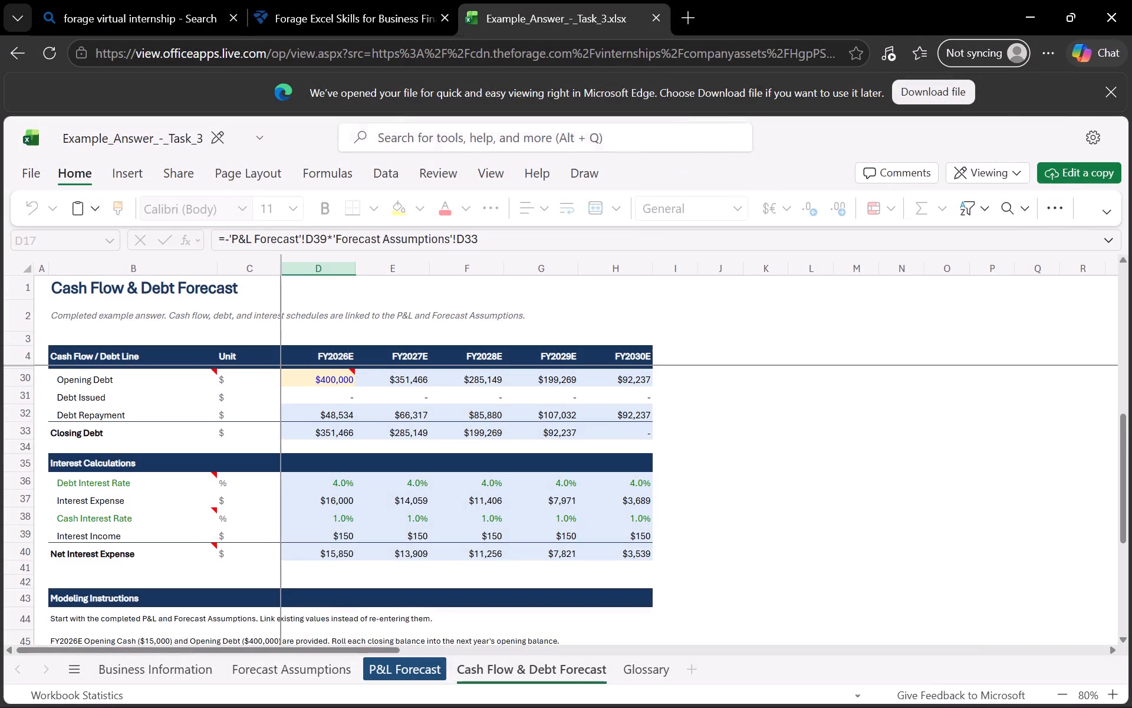
# On Forage's Task 3 page in Edge, upload assignment excel 2 as the Cash Flow and Debt Forecast and submit it.
pyautogui.click(398, 12)
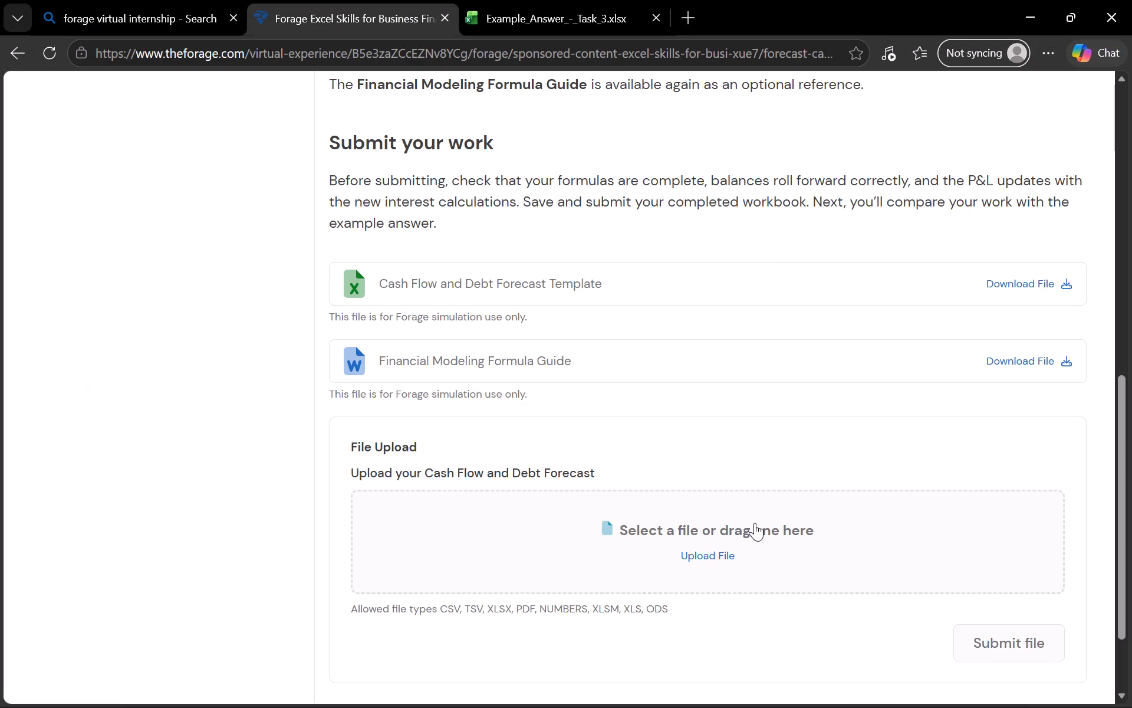
pyautogui.click(716, 551)
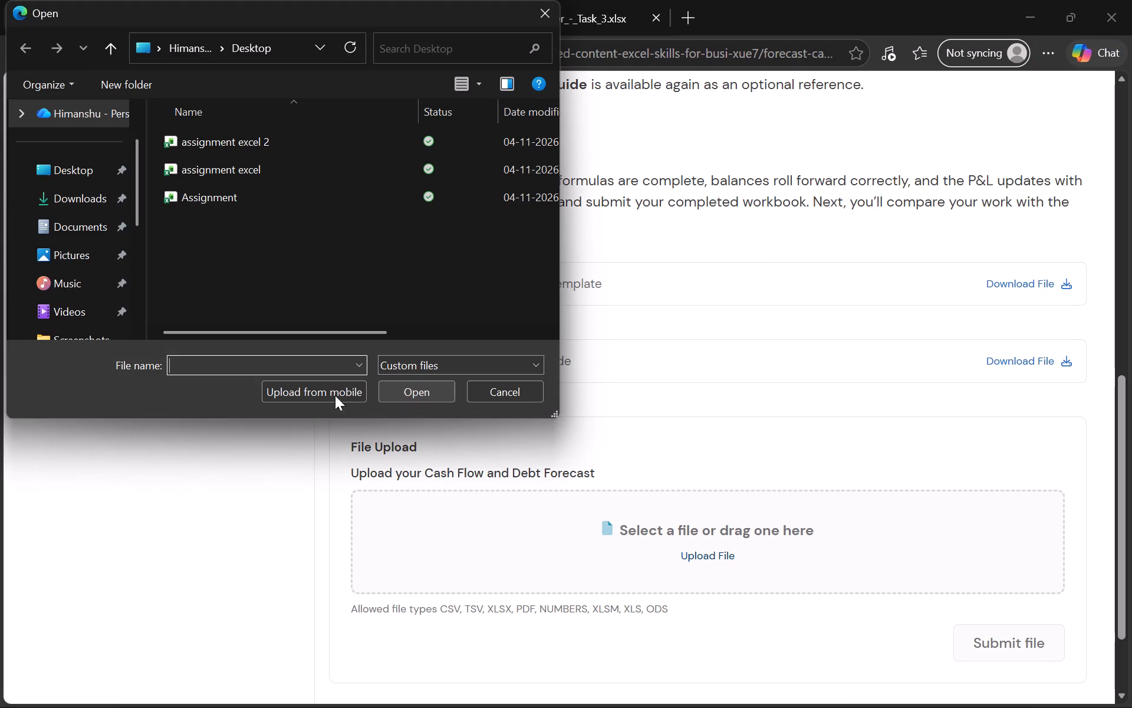
pyautogui.click(321, 135)
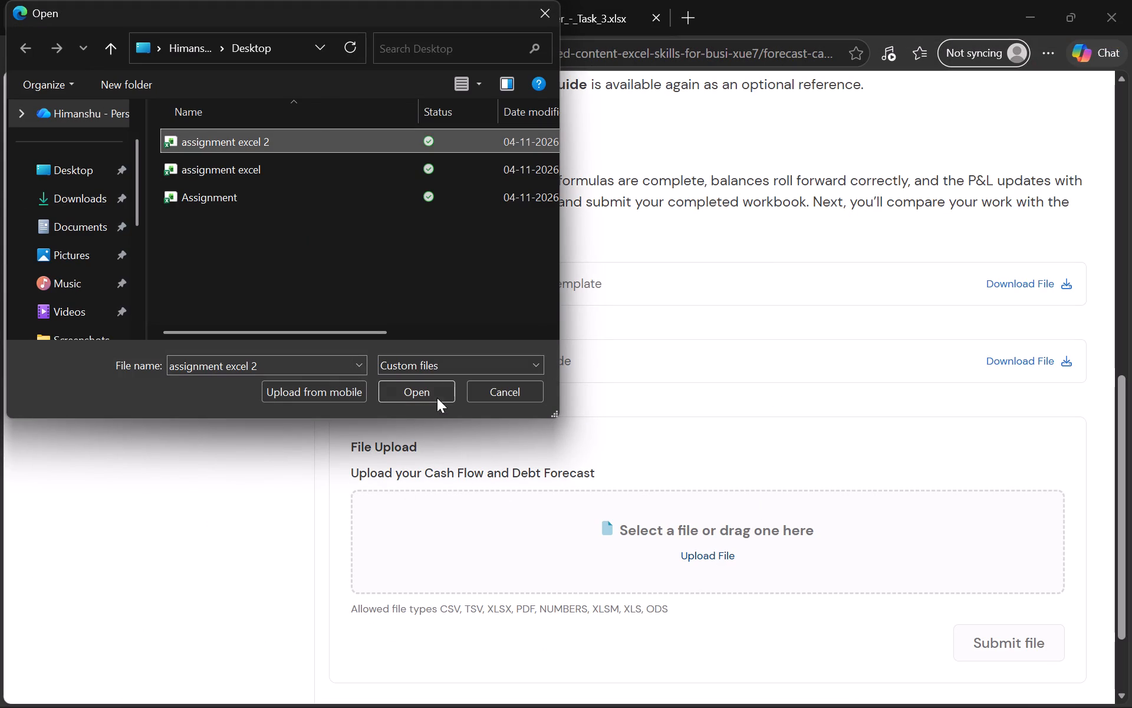
pyautogui.click(437, 394)
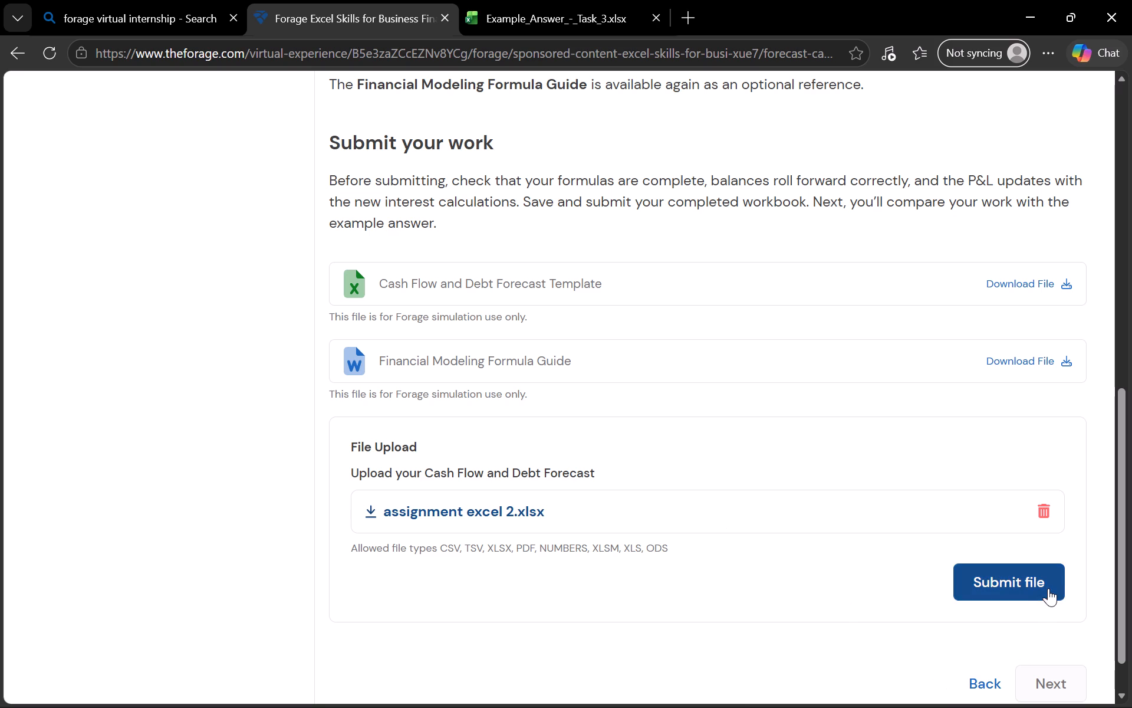
pyautogui.click(1048, 586)
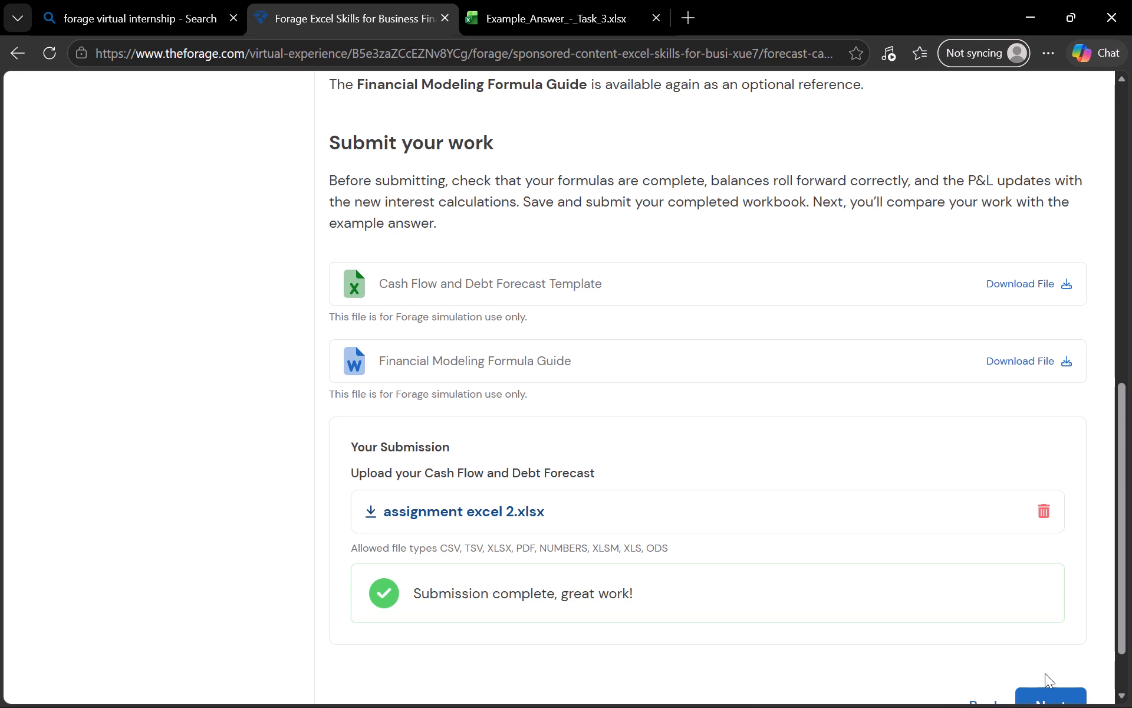
# Continue to the Task 3 example answer page and mark the task complete.
pyautogui.click(1044, 684)
pyautogui.click(1044, 694)
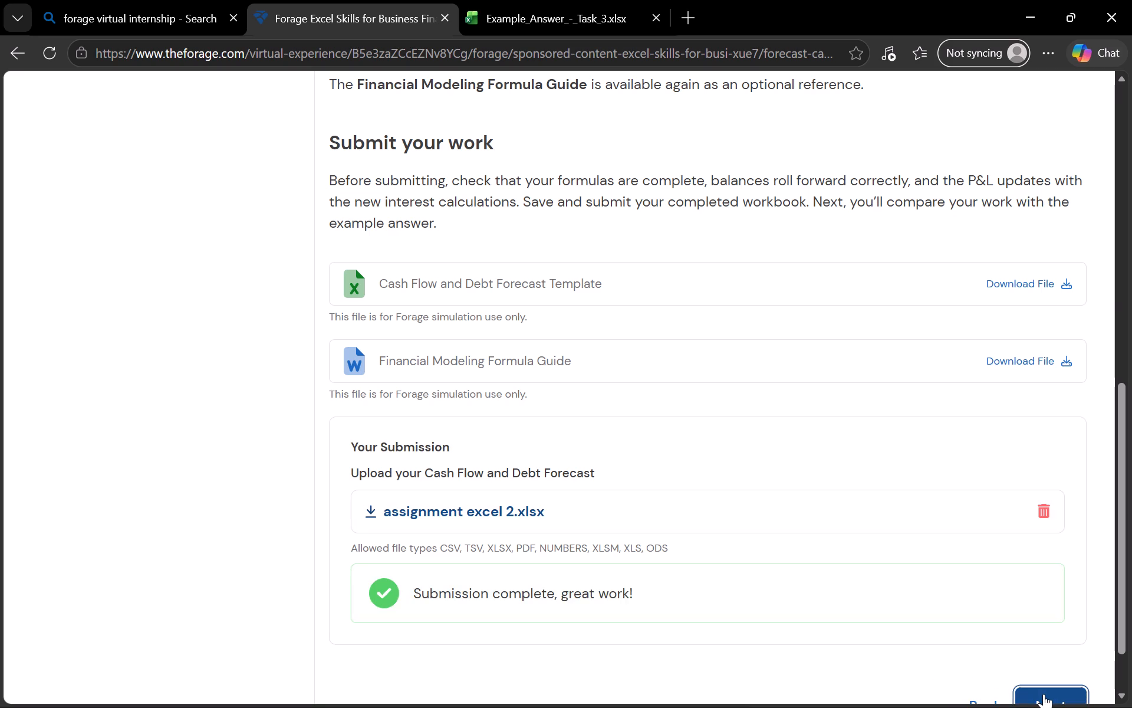
pyautogui.scroll(-4, 817, 555)
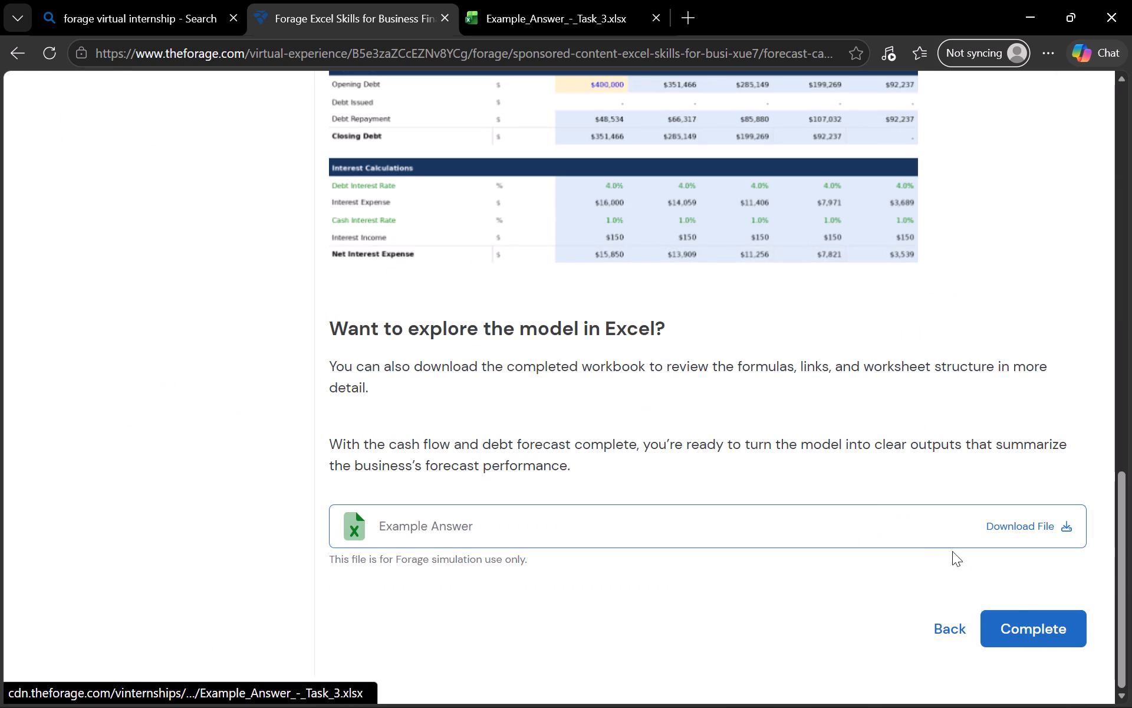
pyautogui.click(1032, 627)
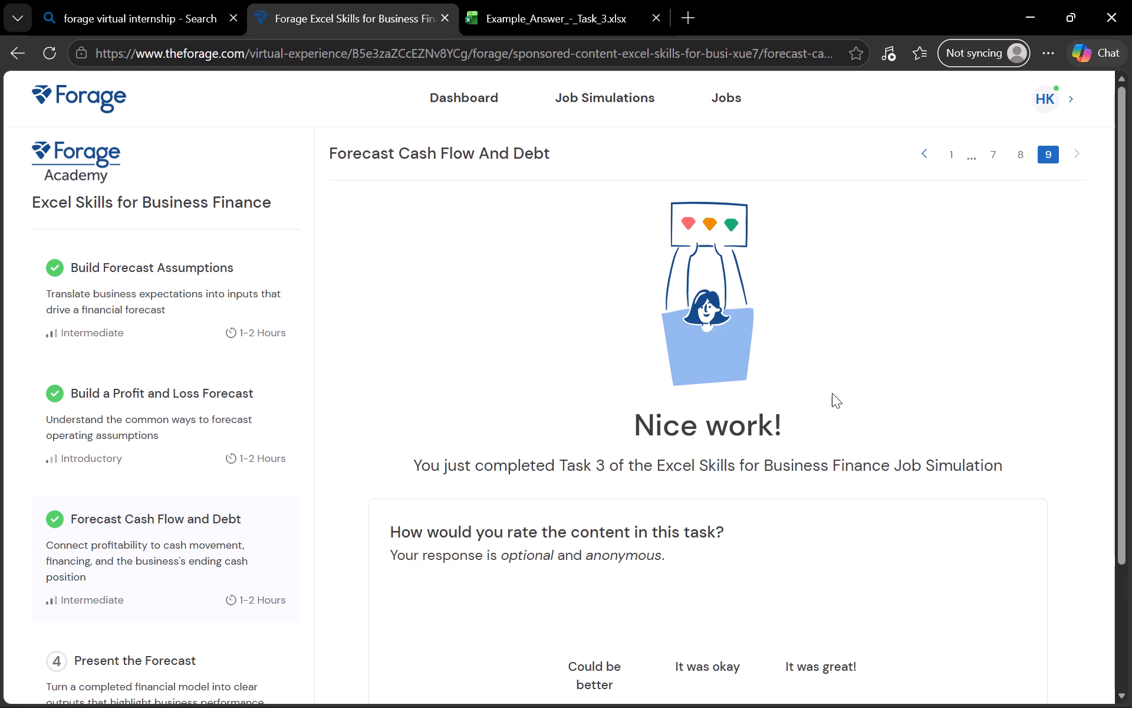
# Rate the Task 3 content as "It was great!" and start the next task.
pyautogui.click(815, 598)
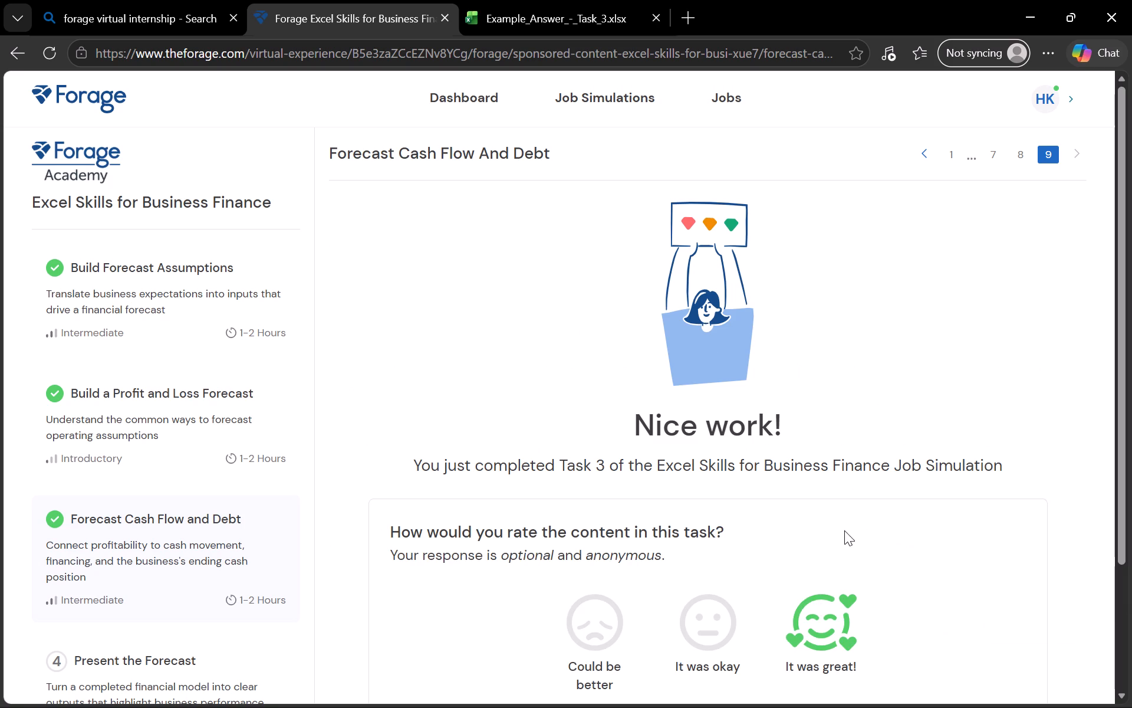
pyautogui.scroll(-3, 844, 530)
pyautogui.click(1003, 638)
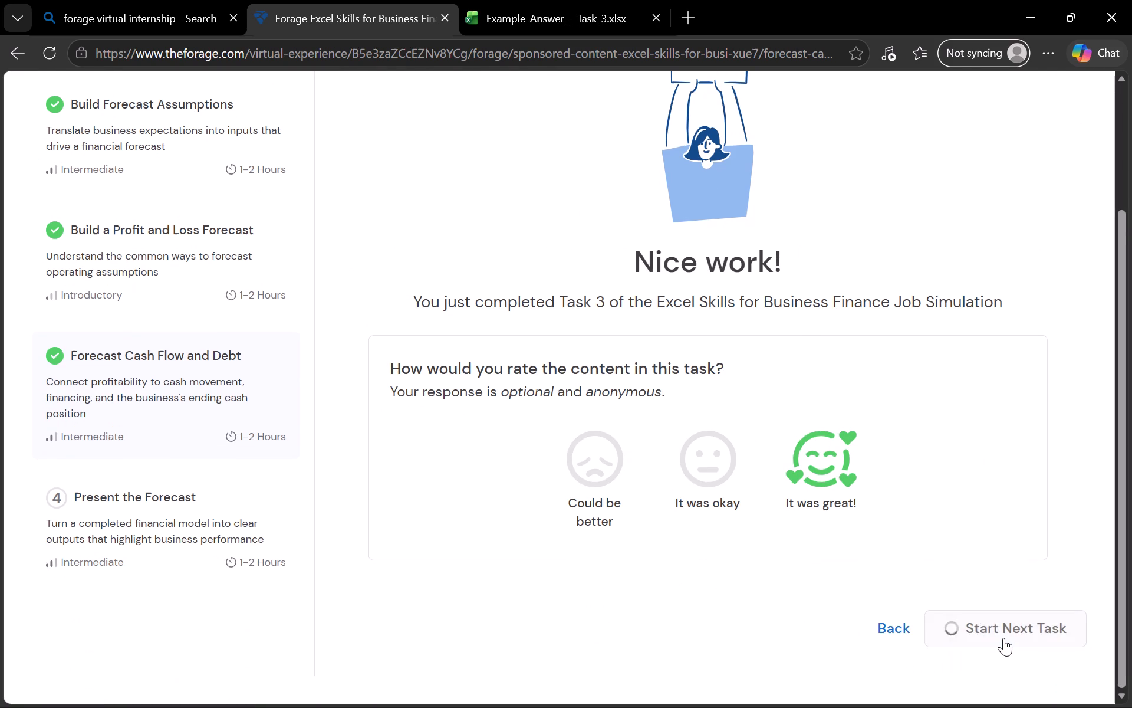
# Read the Present the Forecast task overview, then continue to the Decide What to Present page and read its guidance.
pyautogui.scroll(-2, 771, 486)
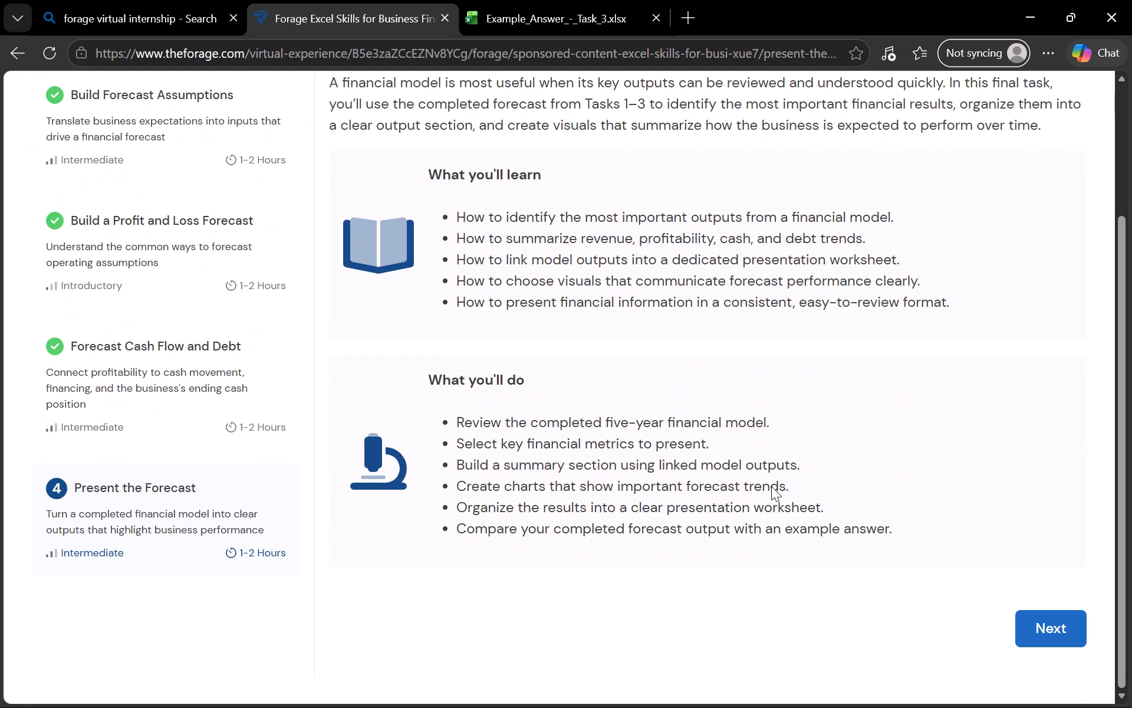
pyautogui.scroll(3, 771, 486)
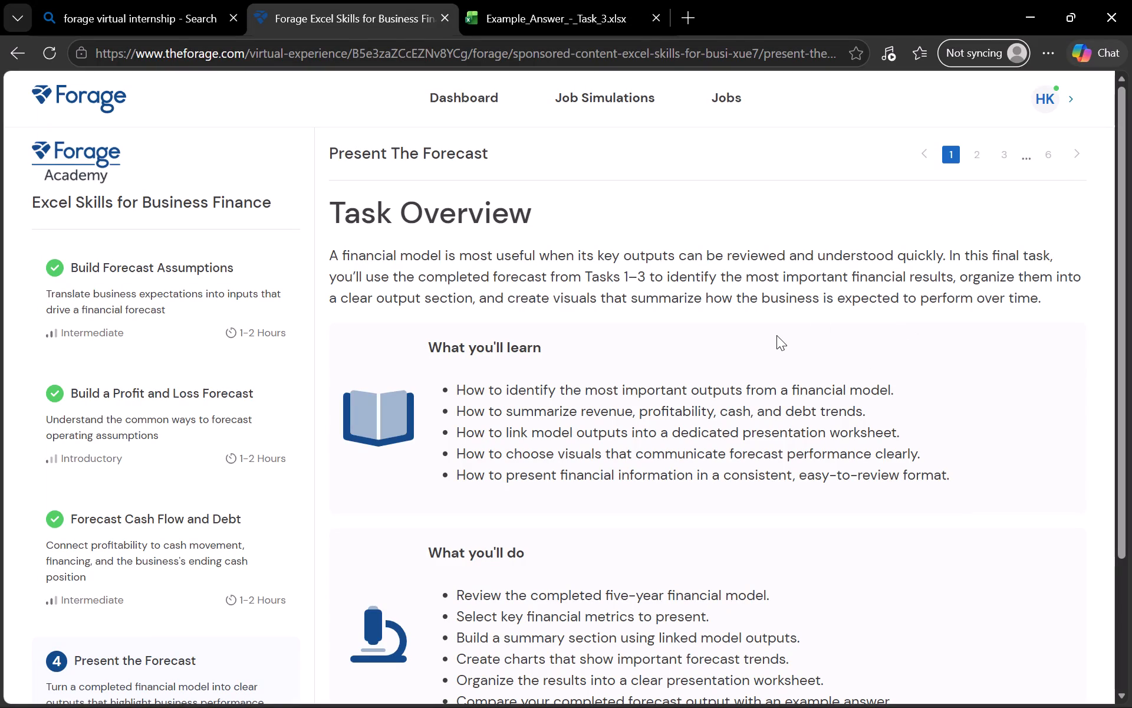
pyautogui.scroll(-2, 776, 335)
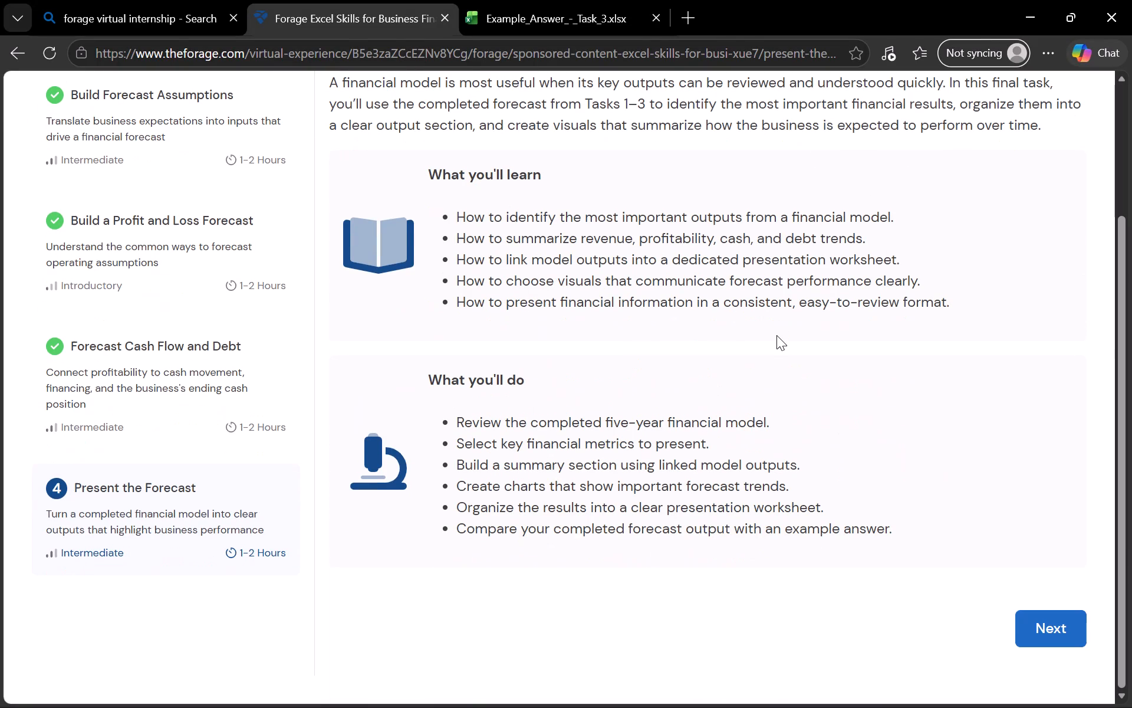
pyautogui.scroll(-1, 776, 335)
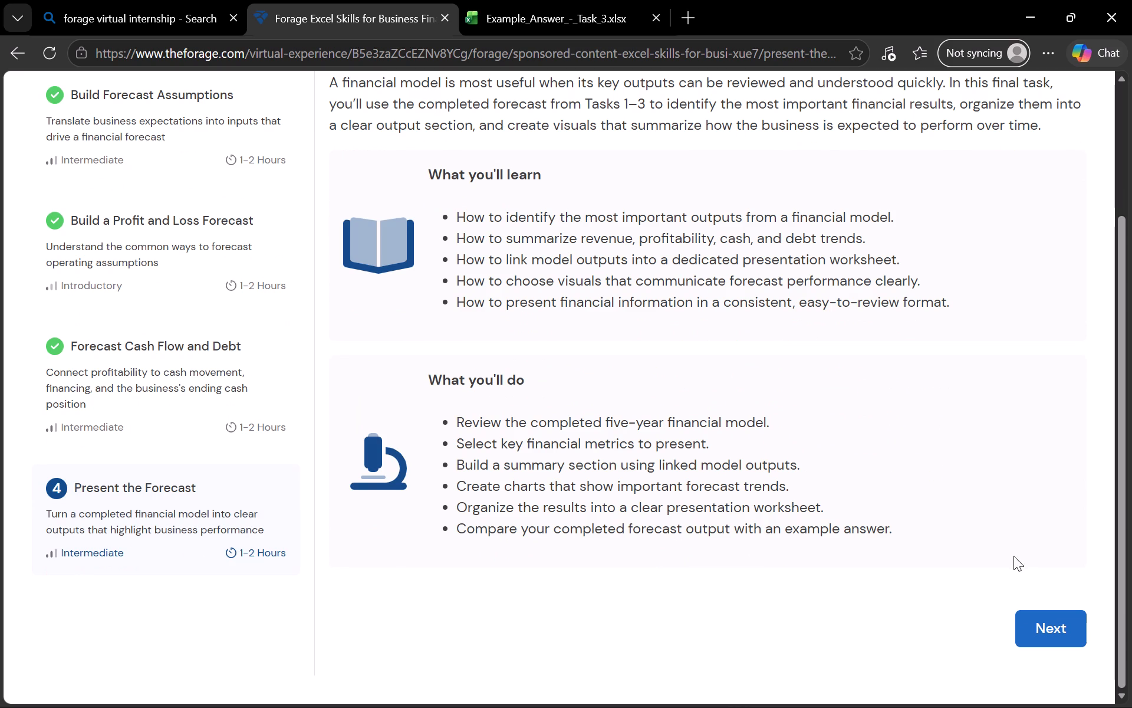
pyautogui.click(1050, 622)
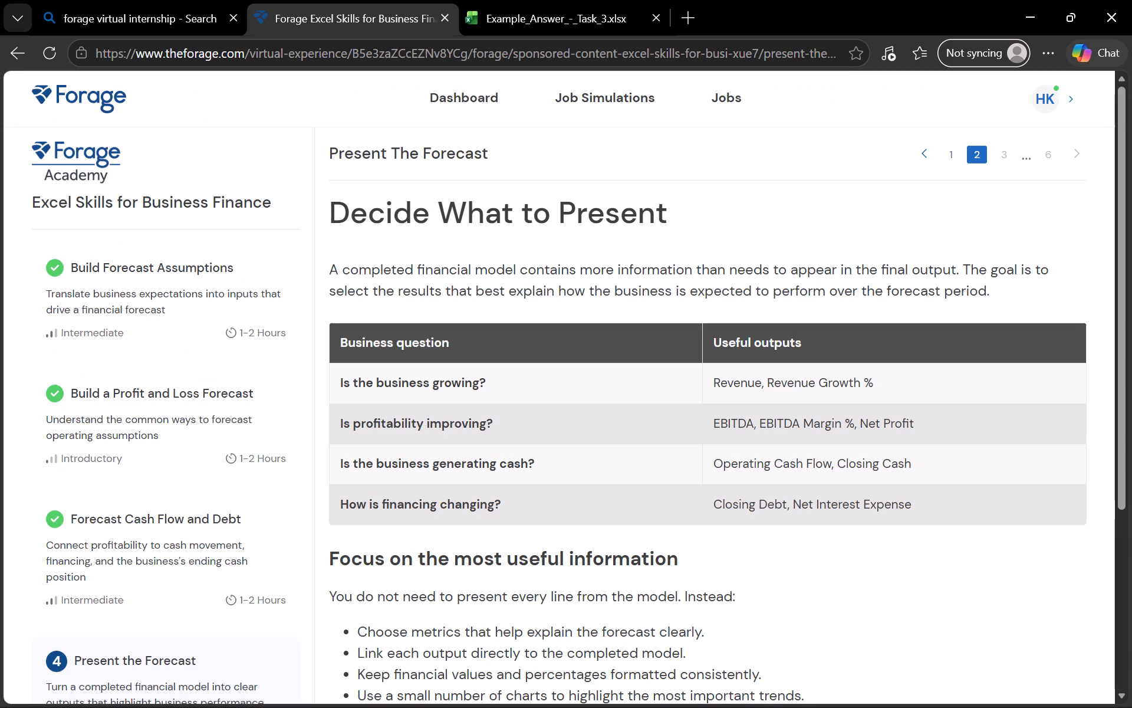
pyautogui.scroll(-2, 721, 464)
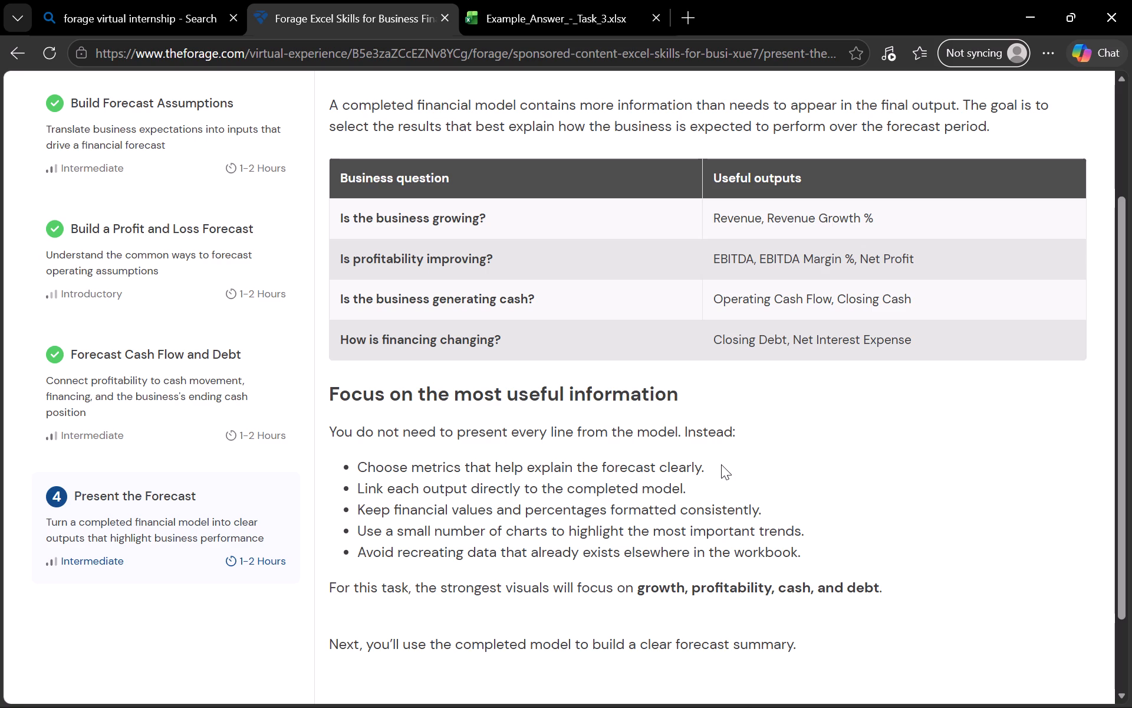
# Finish the Decide What to Present guidance and continue to the Build the Forecast Summary page.
pyautogui.scroll(-1, 721, 464)
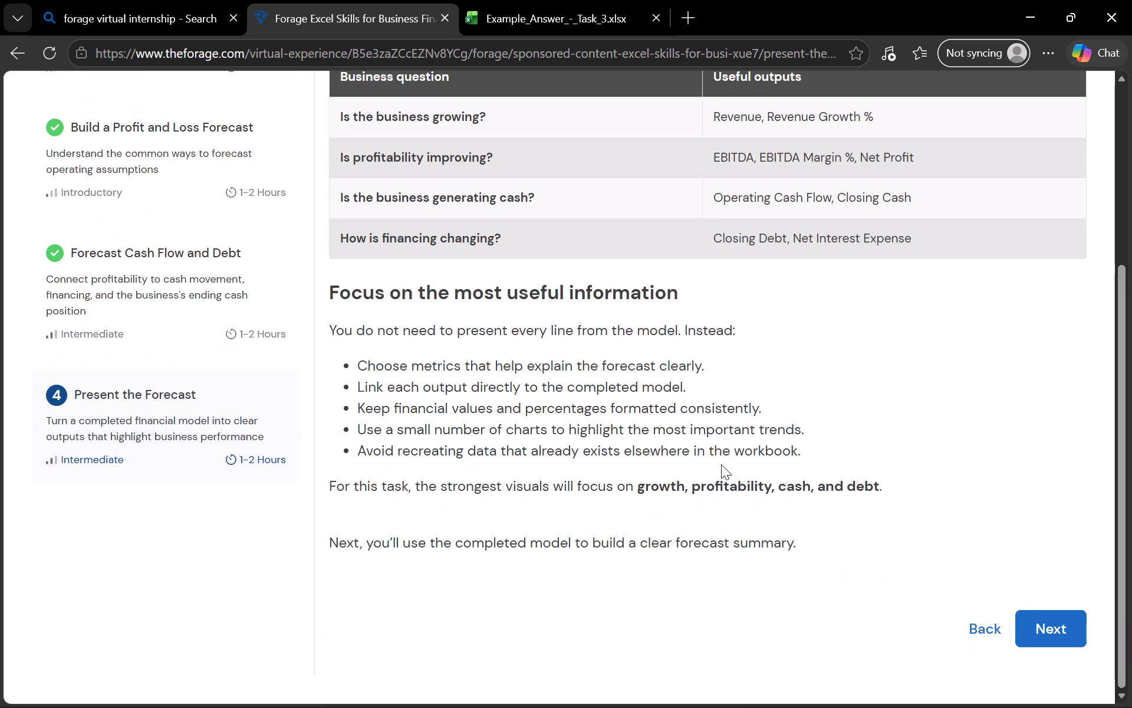
pyautogui.click(1027, 617)
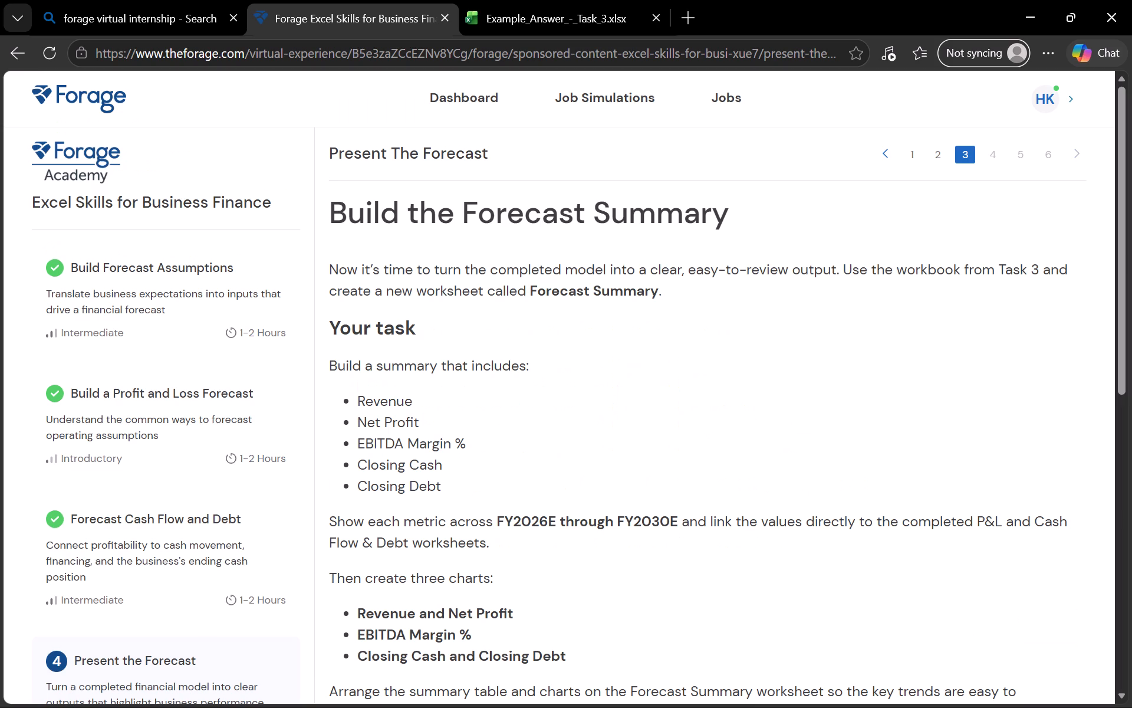
# Read the Build the Forecast Summary instructions, covering the required metrics, the three charts, the linking rules and the file upload section.
pyautogui.scroll(-2, 701, 523)
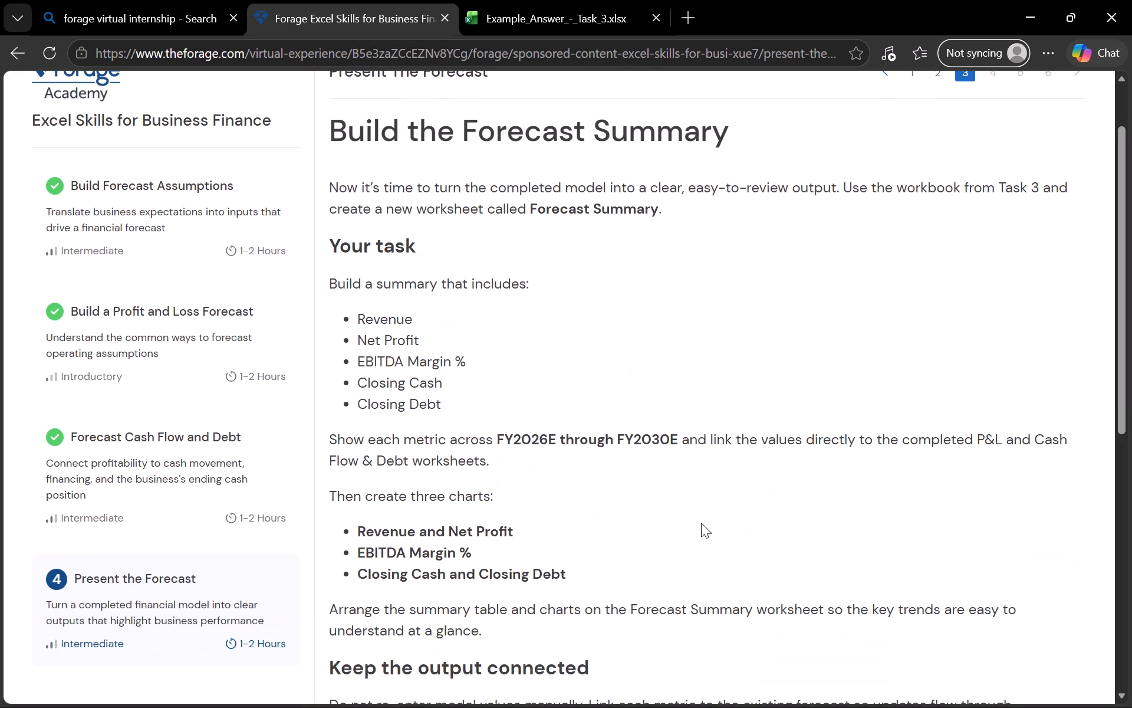
pyautogui.scroll(-1, 461, 425)
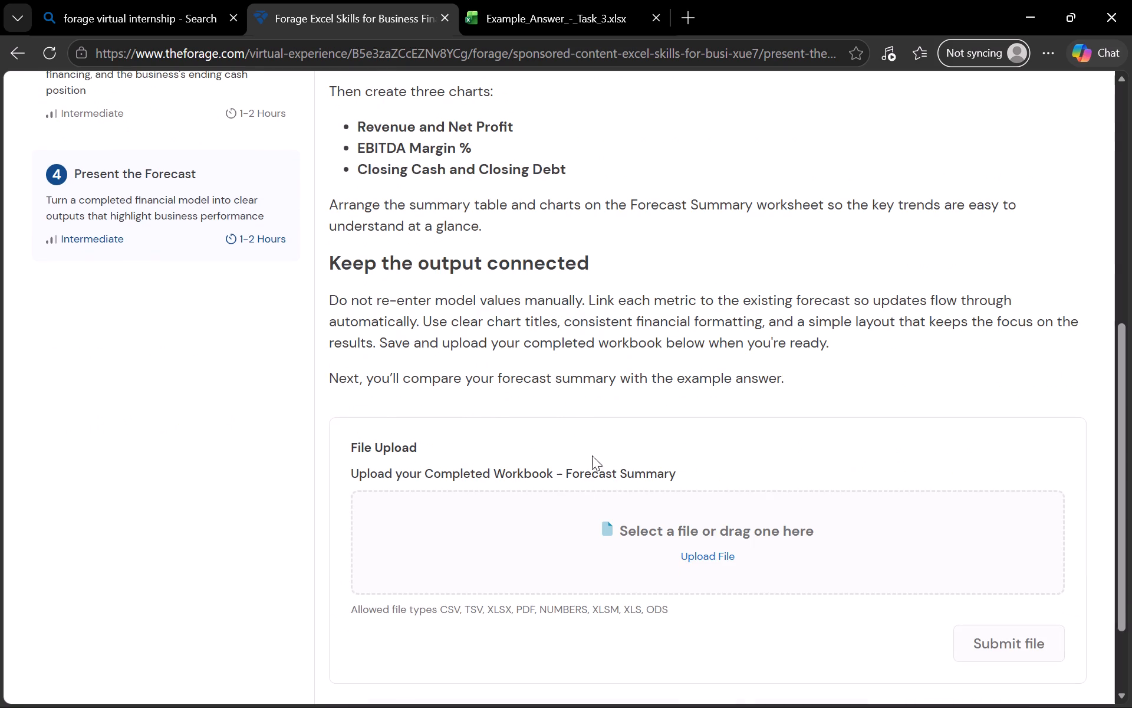
pyautogui.hscroll(1, 638, 478)
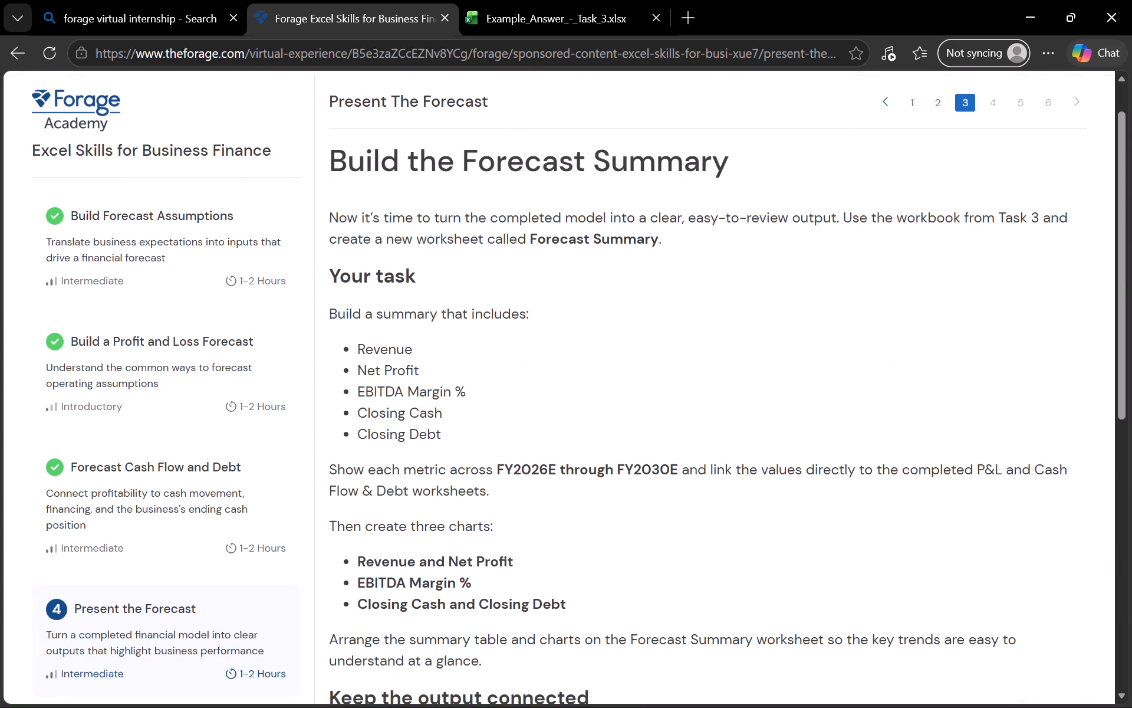
pyautogui.hscroll(1, 638, 478)
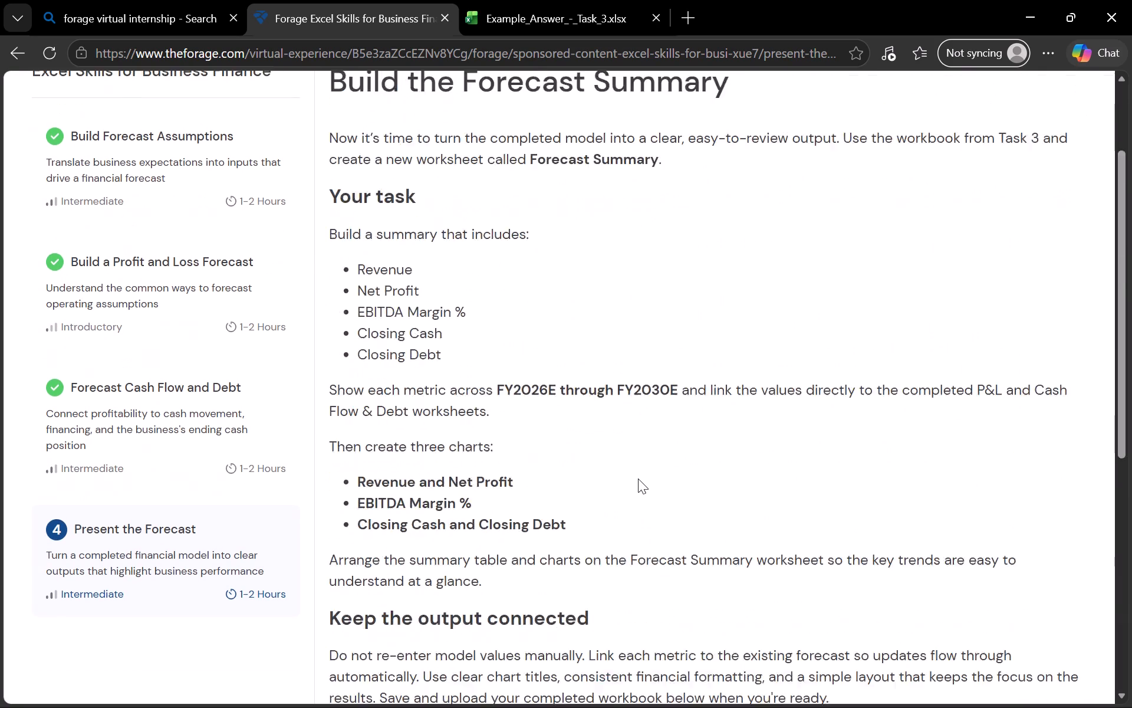
pyautogui.hscroll(2, 638, 478)
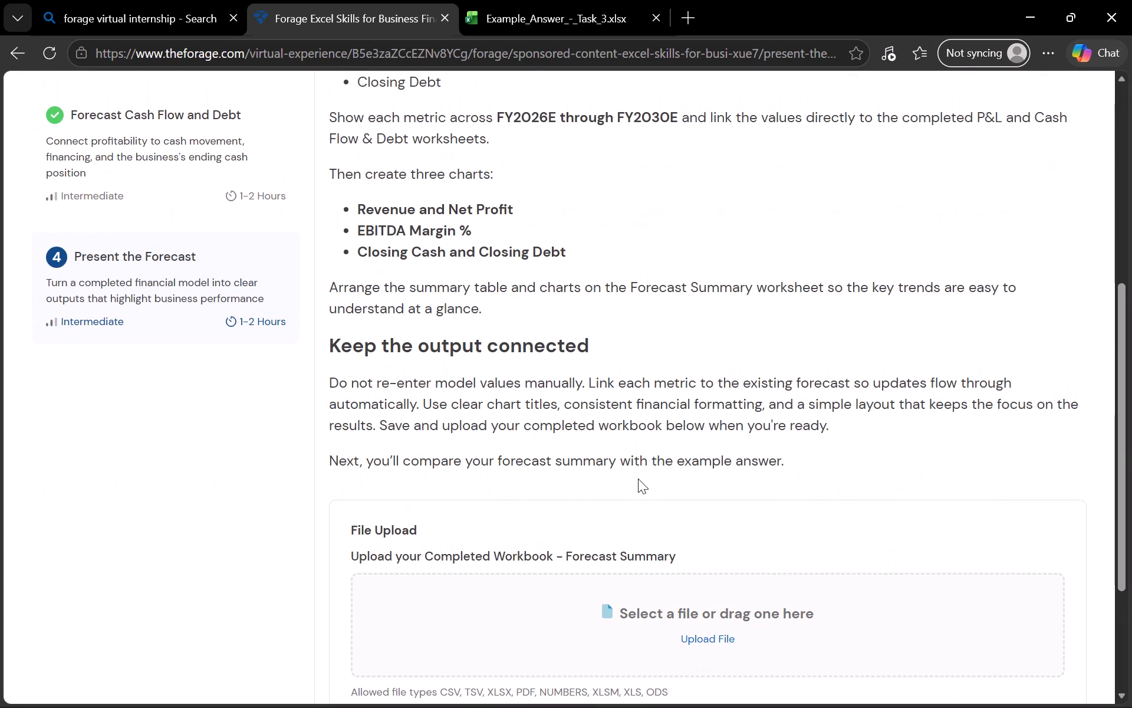
pyautogui.scroll(1, 638, 478)
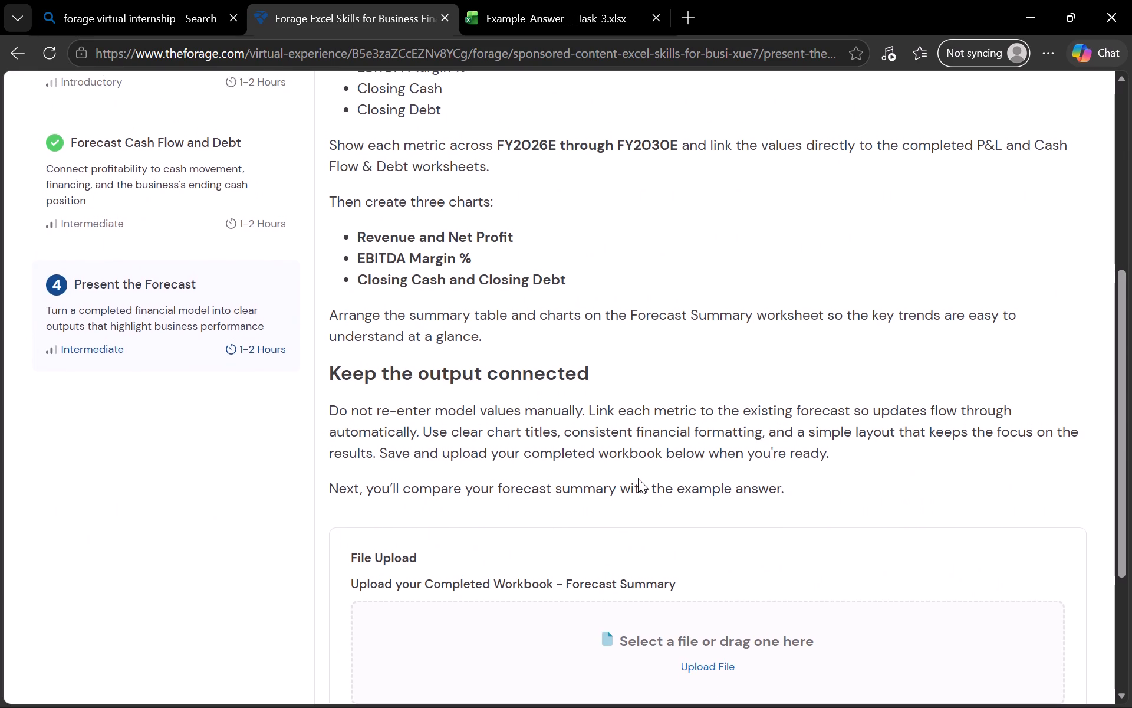
pyautogui.scroll(1, 638, 478)
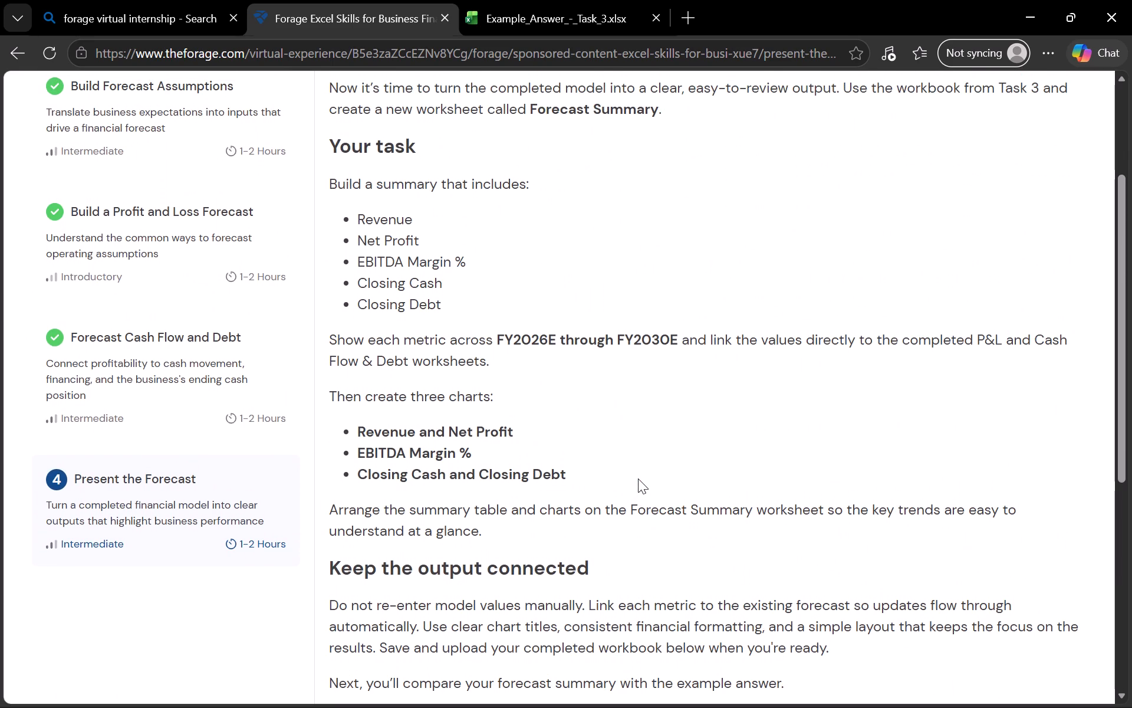
pyautogui.scroll(-1, 638, 478)
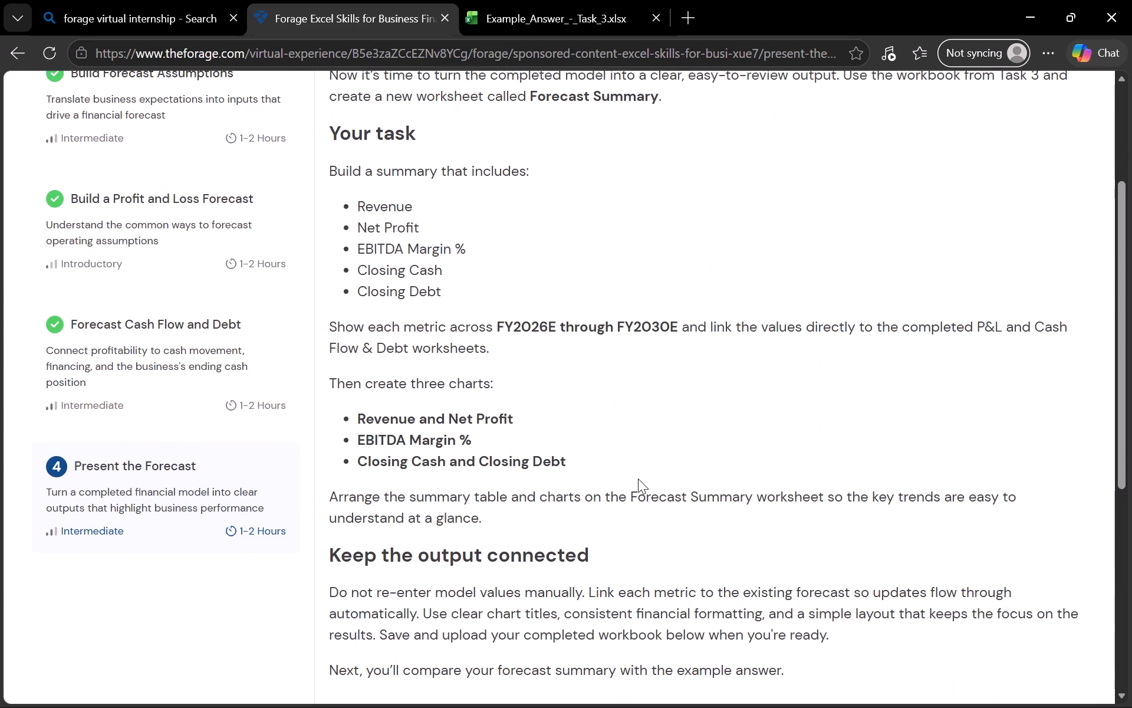
pyautogui.scroll(-1, 638, 478)
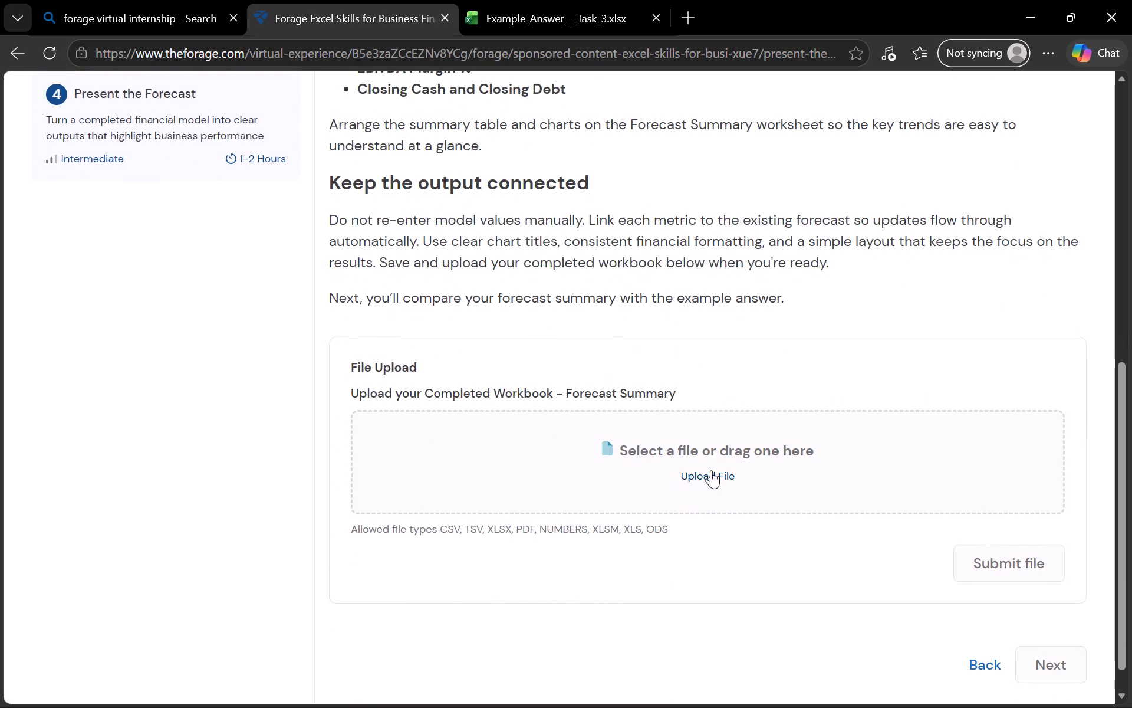
pyautogui.scroll(3, 712, 470)
pyautogui.scroll(-1, 712, 470)
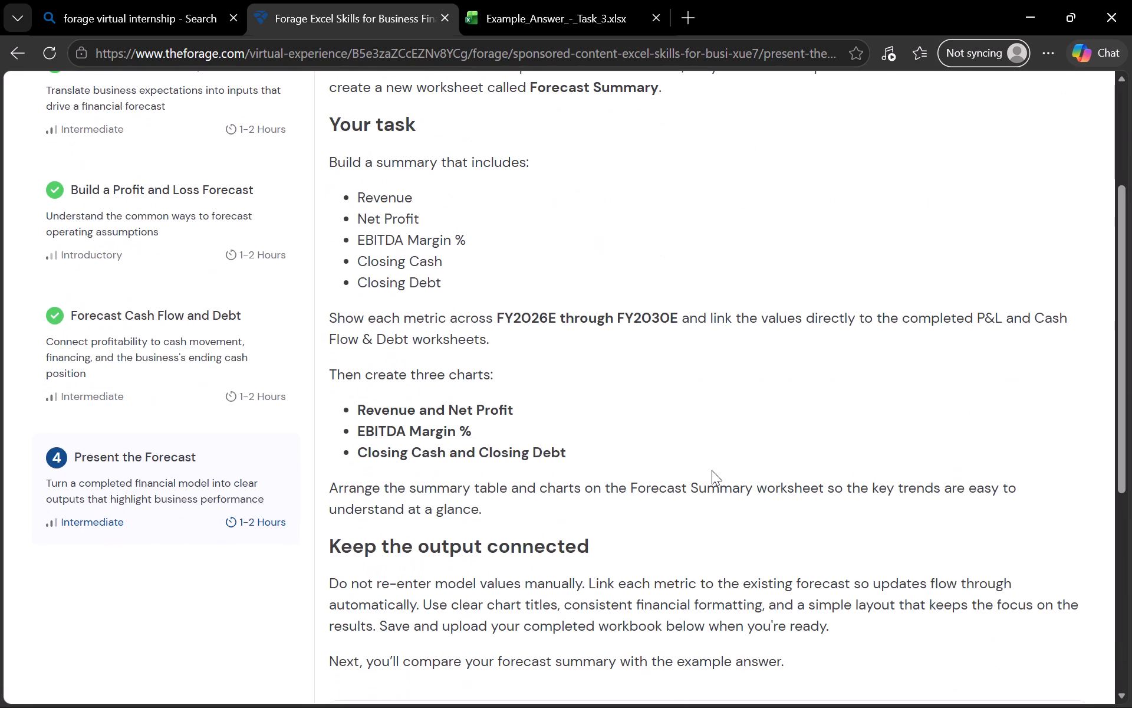
pyautogui.scroll(-2, 712, 470)
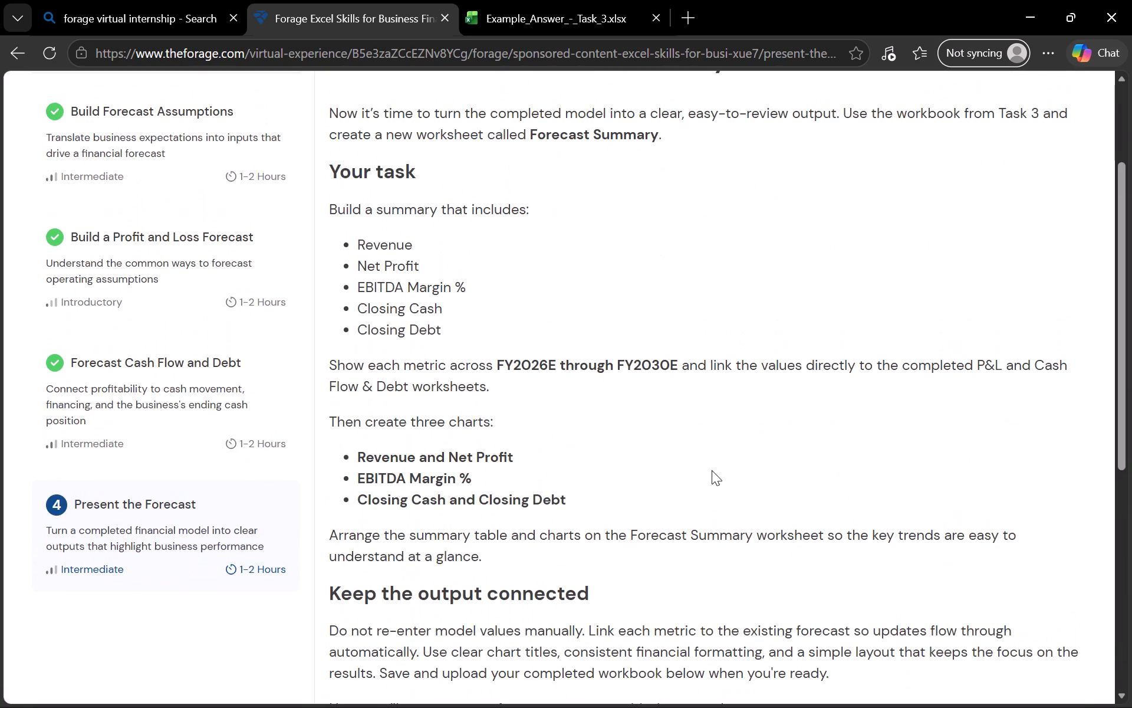
# Review the Cash Flow & Debt Forecast sheet in the Task 3 example answer workbook, then close that workbook.
pyautogui.click(620, 26)
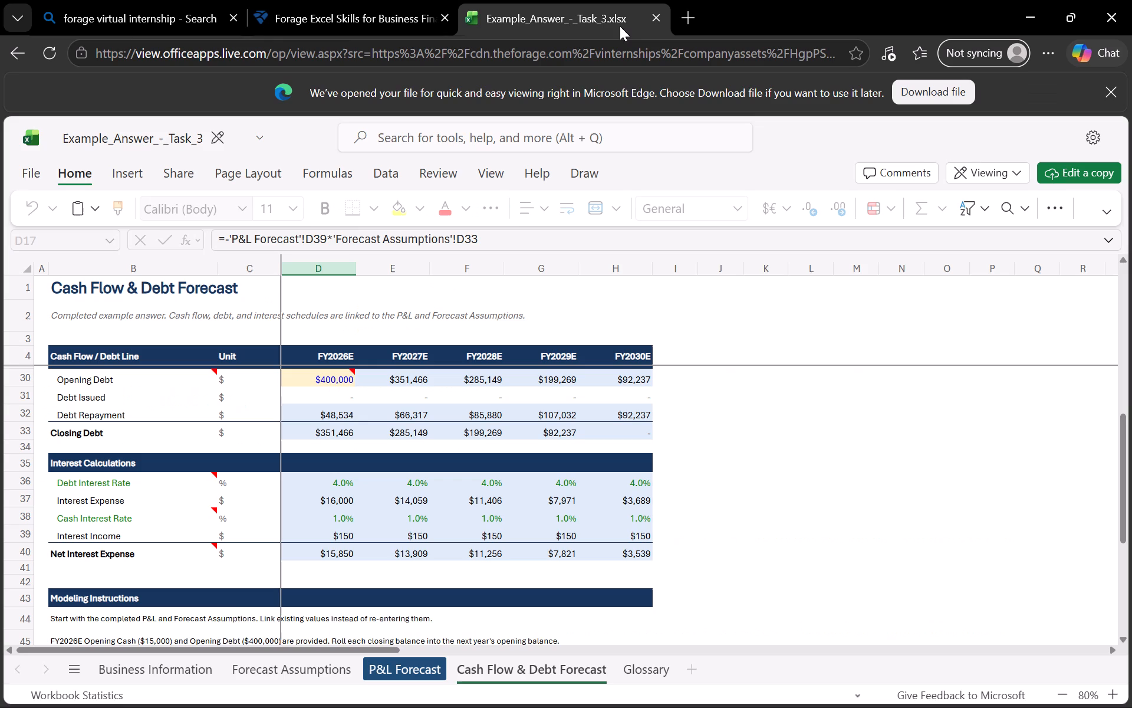
pyautogui.hscroll(2, 511, 344)
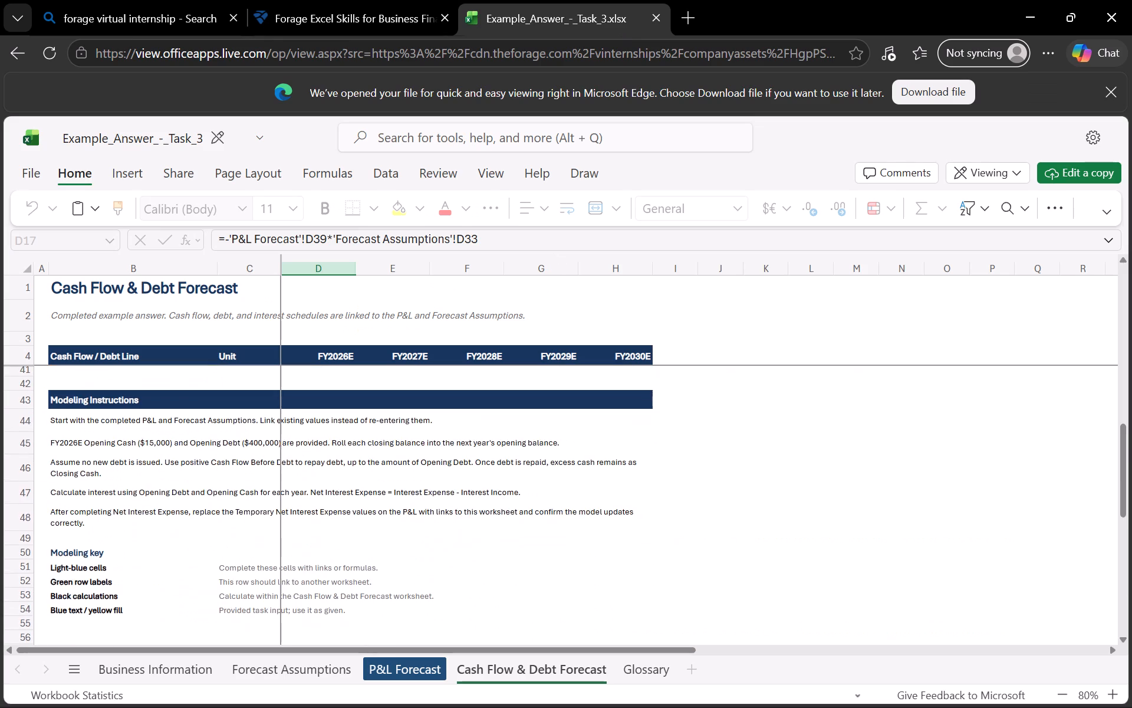
pyautogui.hscroll(2, 511, 344)
pyautogui.scroll(1, 511, 344)
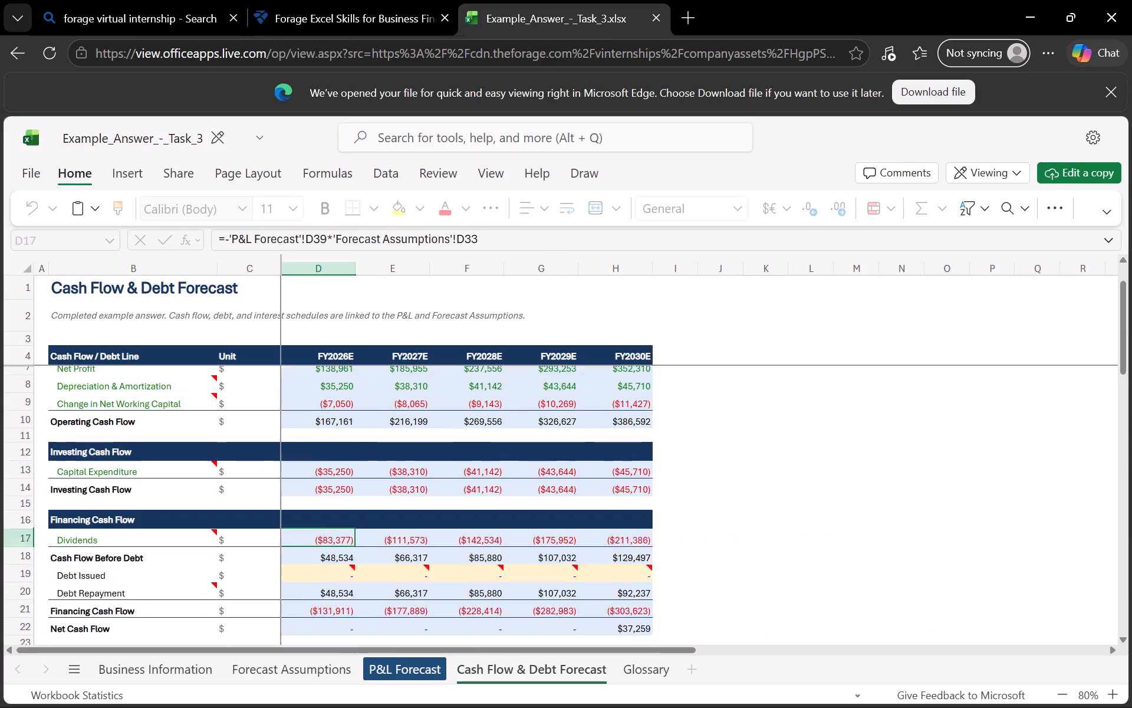
pyautogui.scroll(2, 511, 344)
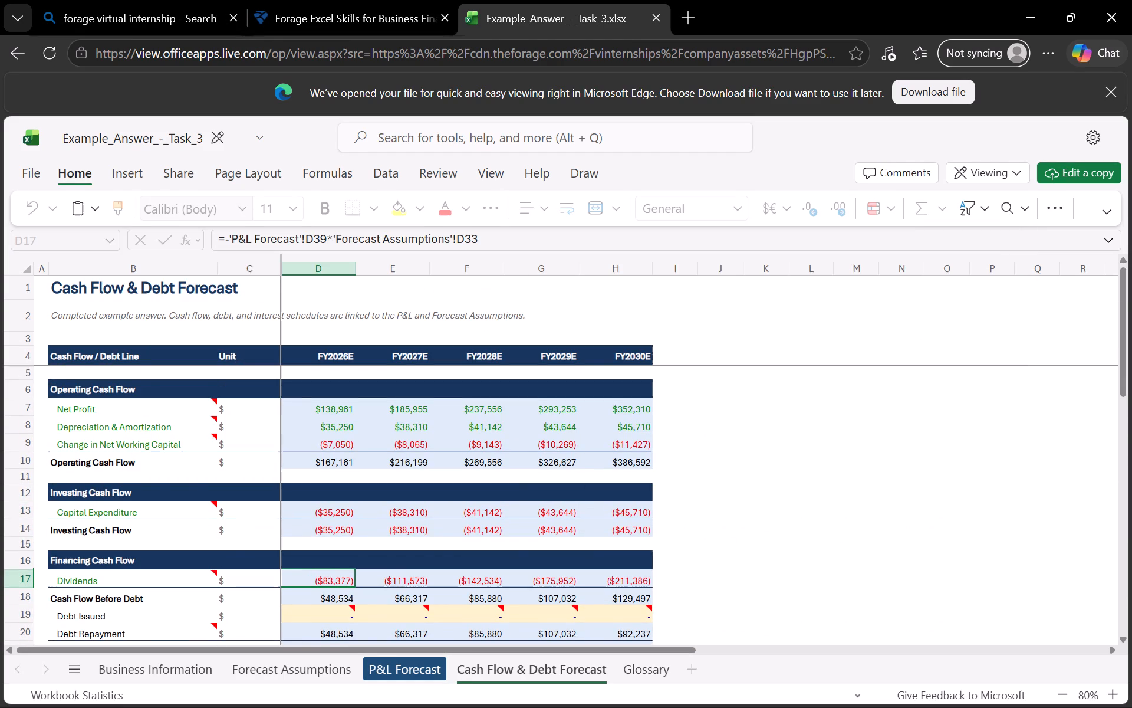
pyautogui.hscroll(3, 496, 296)
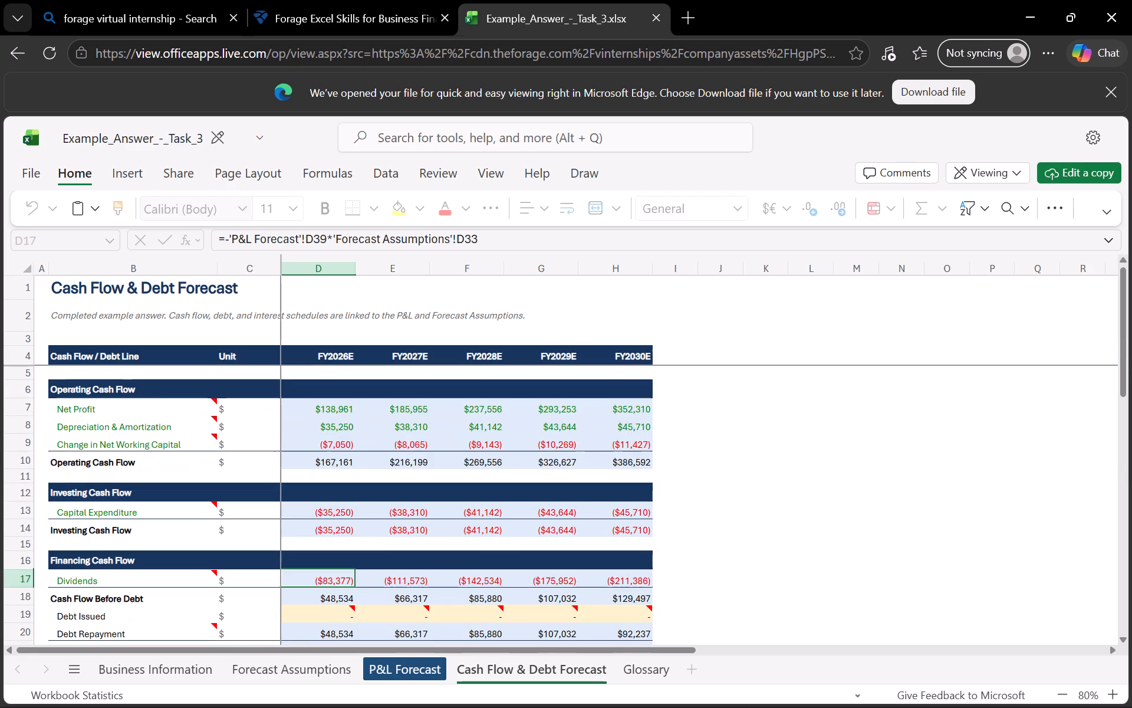
pyautogui.click(656, 19)
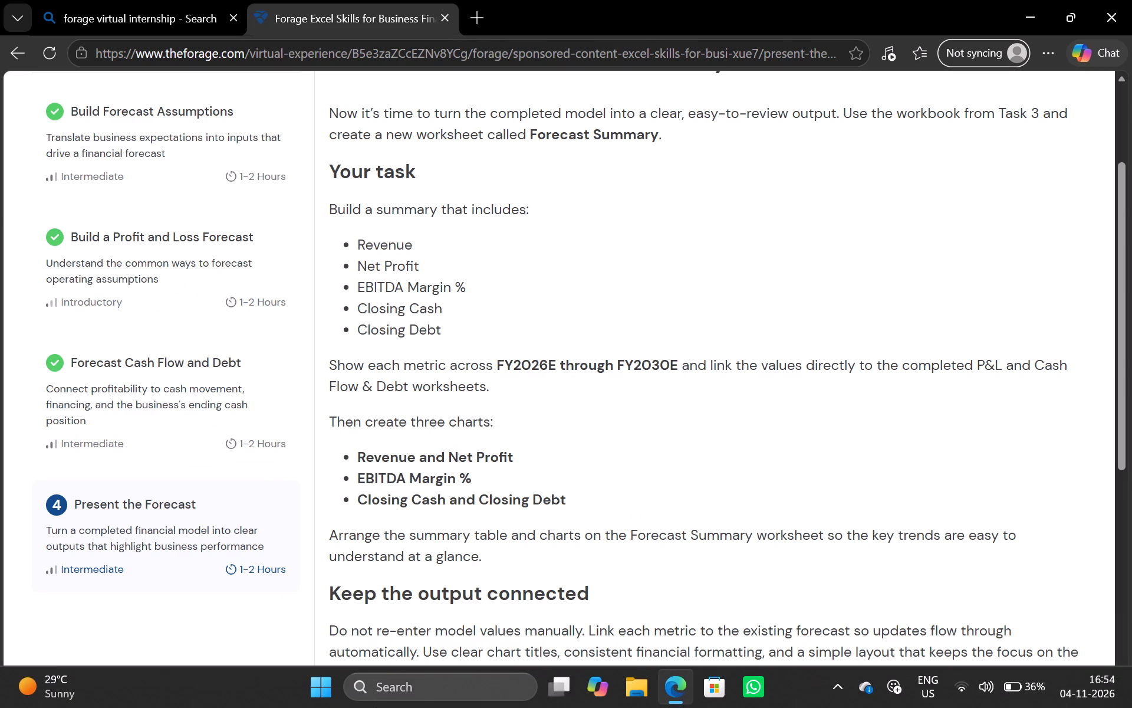
# Switch to Excel, open the assignment excel 2 workbook and add a new worksheet after Cash Flow & Debt Forecast.
pyautogui.press('super+r')
pyautogui.press('Return')
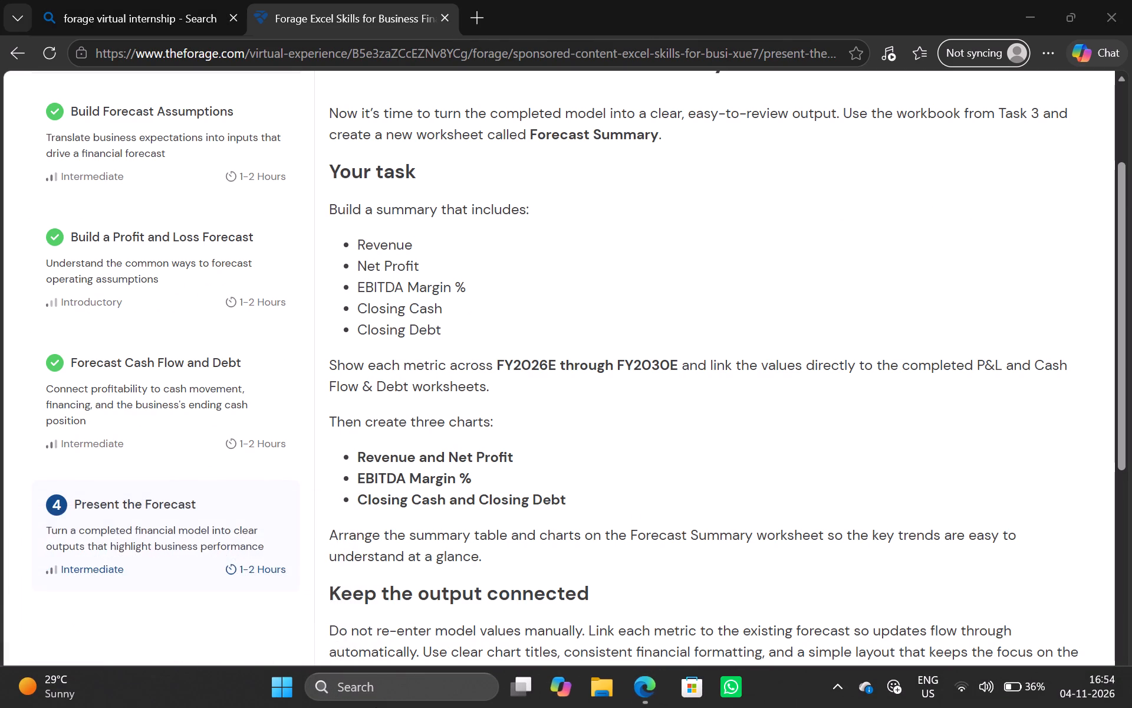
pyautogui.doubleClick(297, 444)
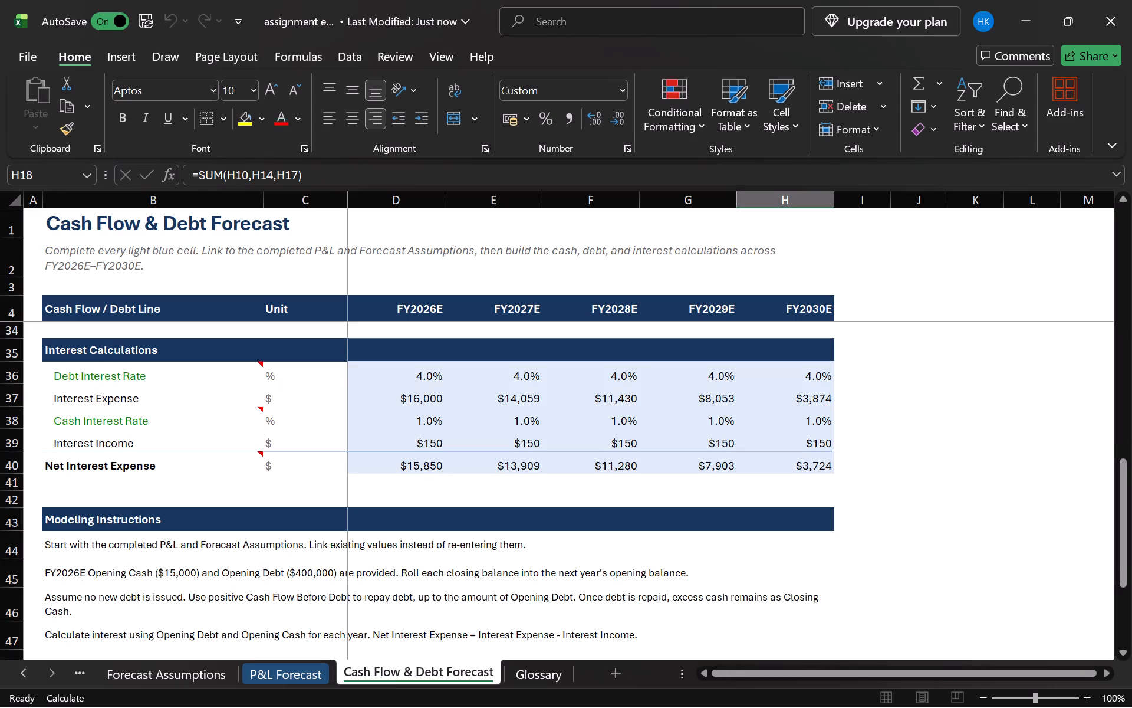
pyautogui.click(614, 673)
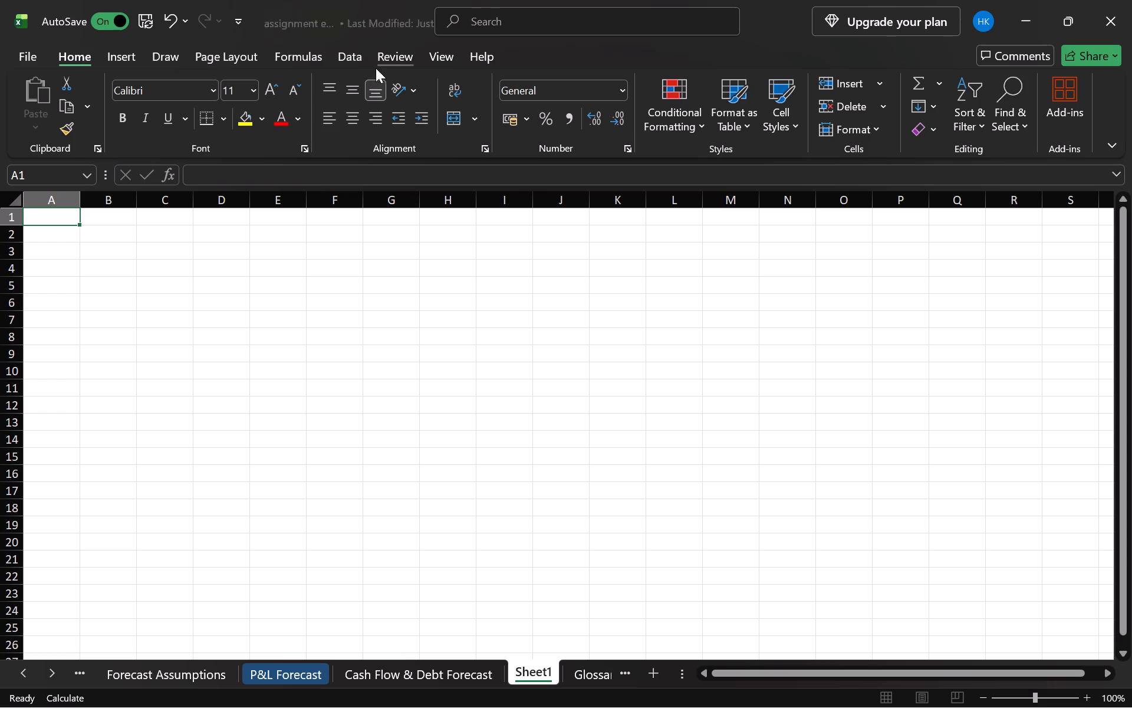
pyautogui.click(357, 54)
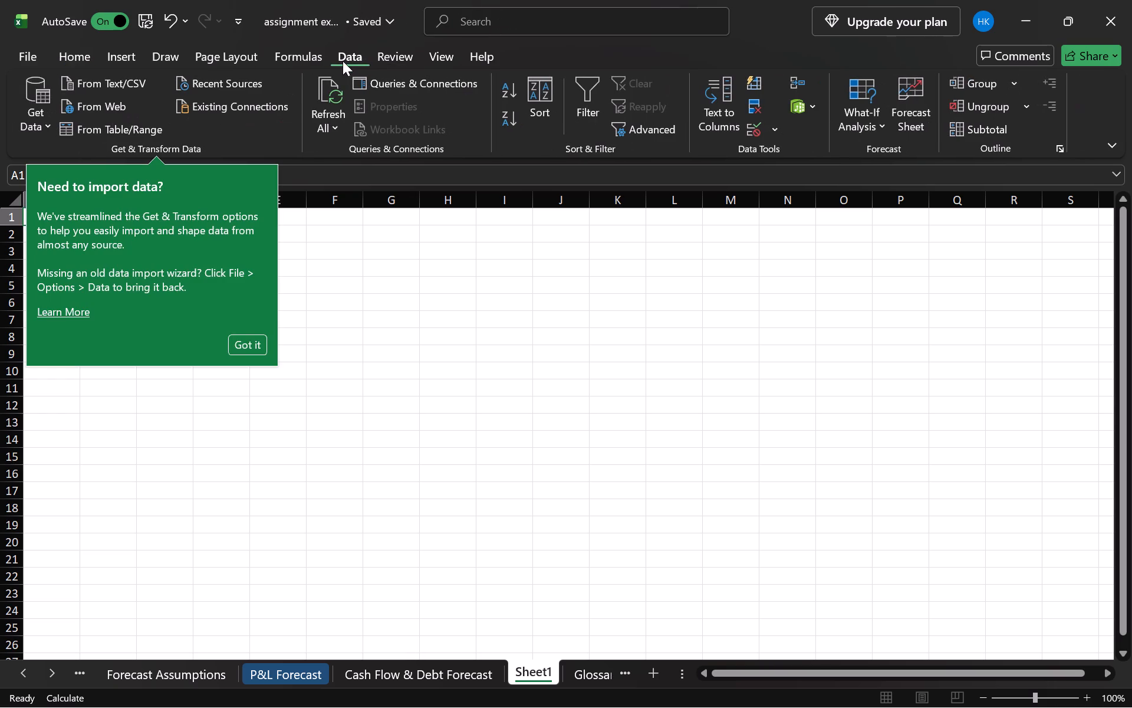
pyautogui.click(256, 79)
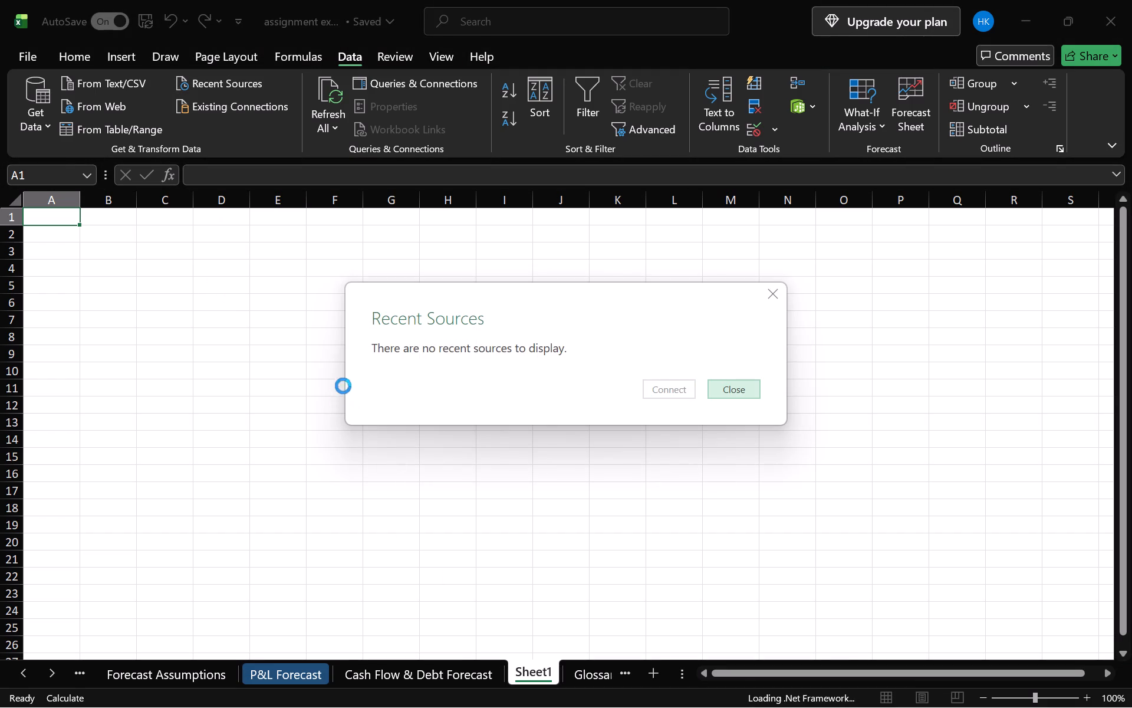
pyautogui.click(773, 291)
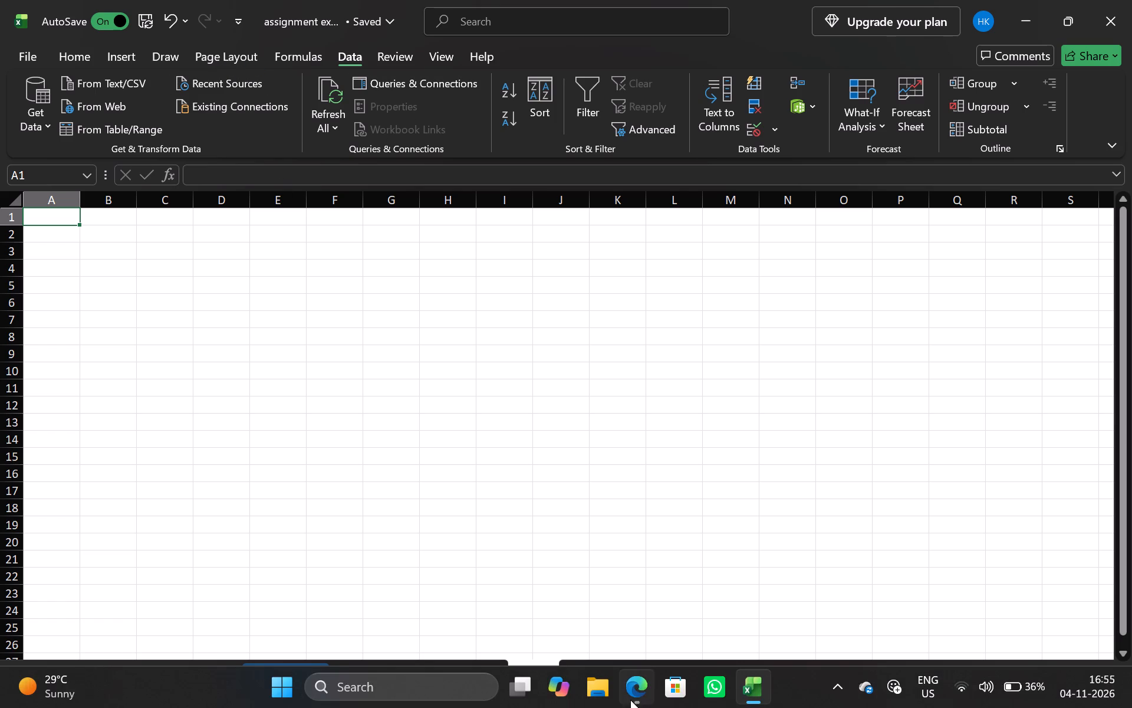
# Return to the Forage page in Edge and reread the Forecast Summary requirements for metrics, charts, layout and upload.
pyautogui.click(757, 696)
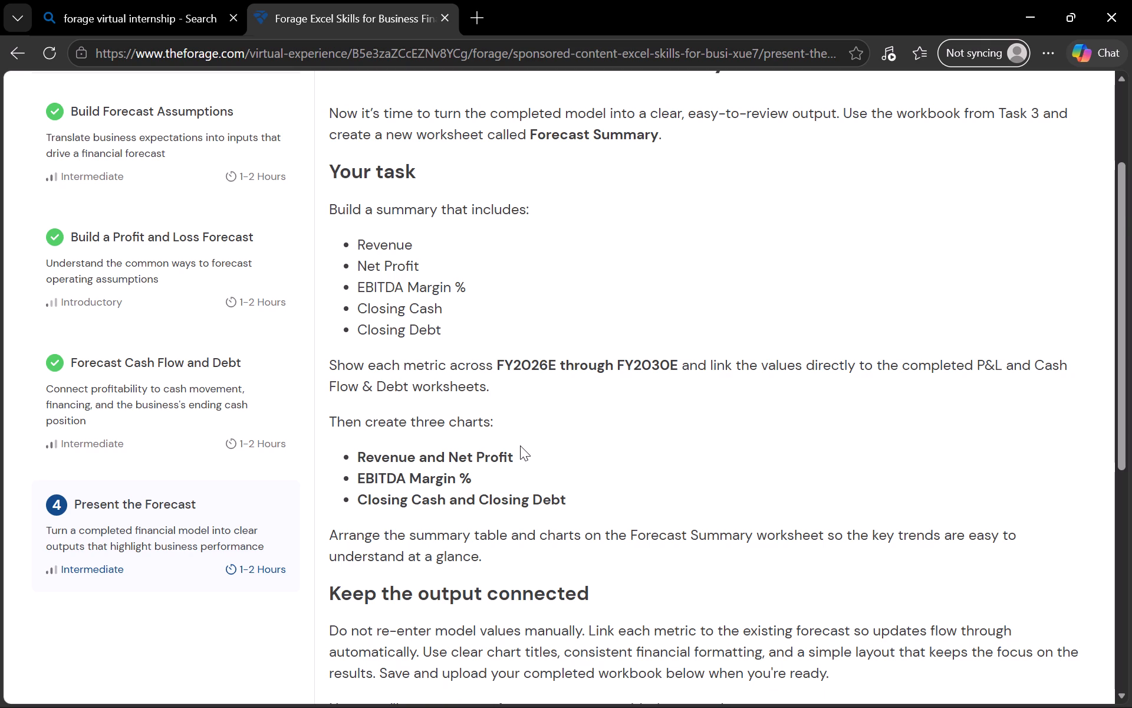
pyautogui.scroll(-2, 520, 445)
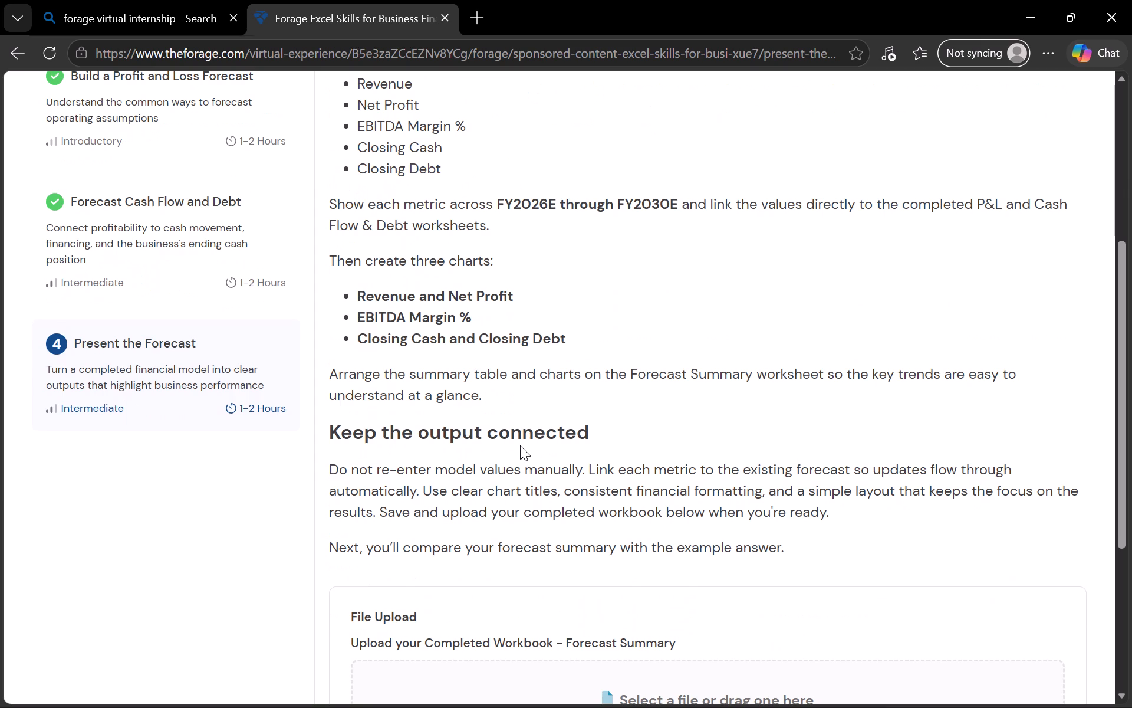
pyautogui.scroll(-4, 520, 445)
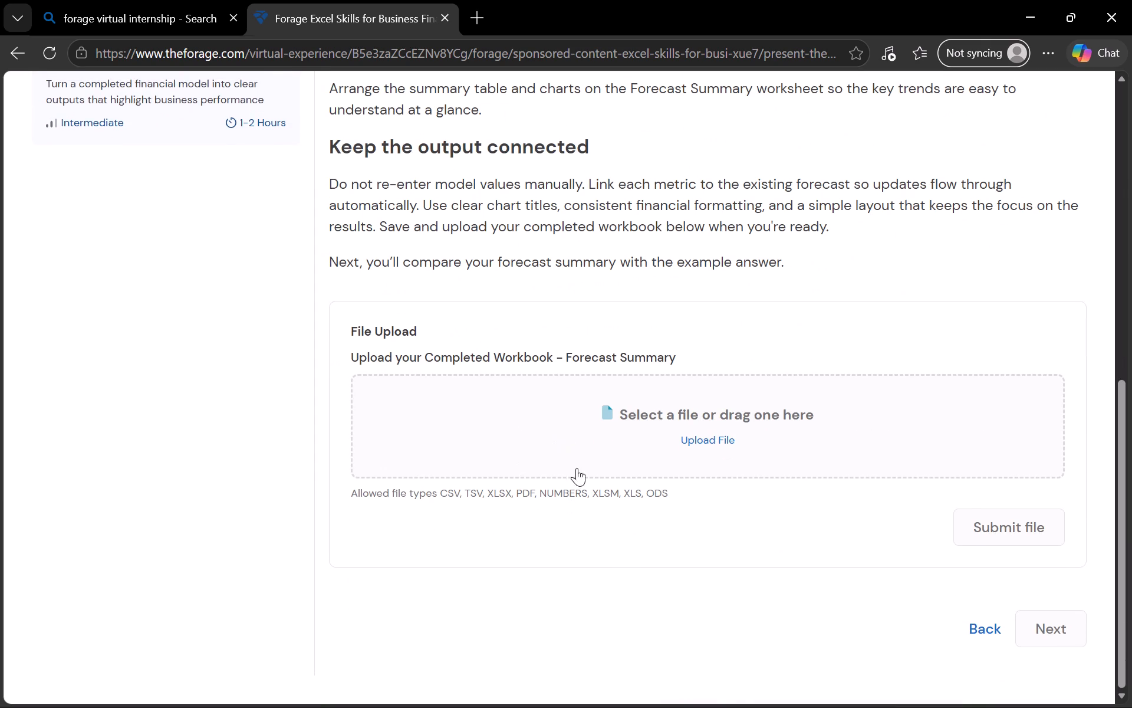
pyautogui.scroll(1, 558, 453)
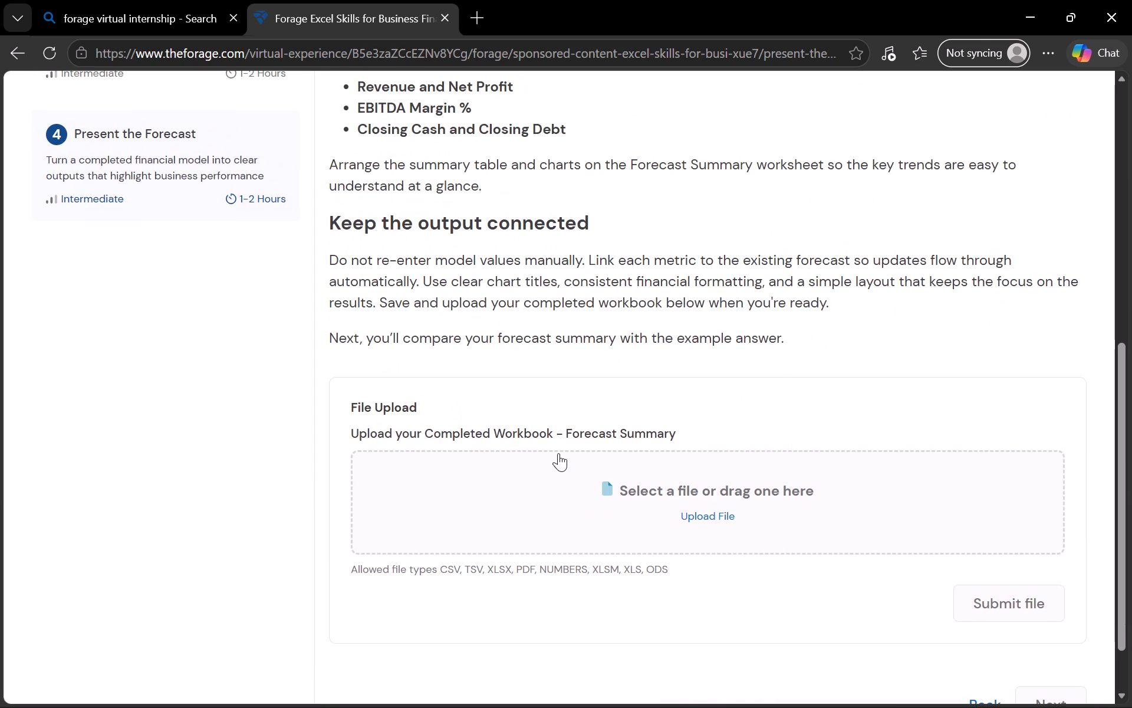
pyautogui.scroll(2, 558, 453)
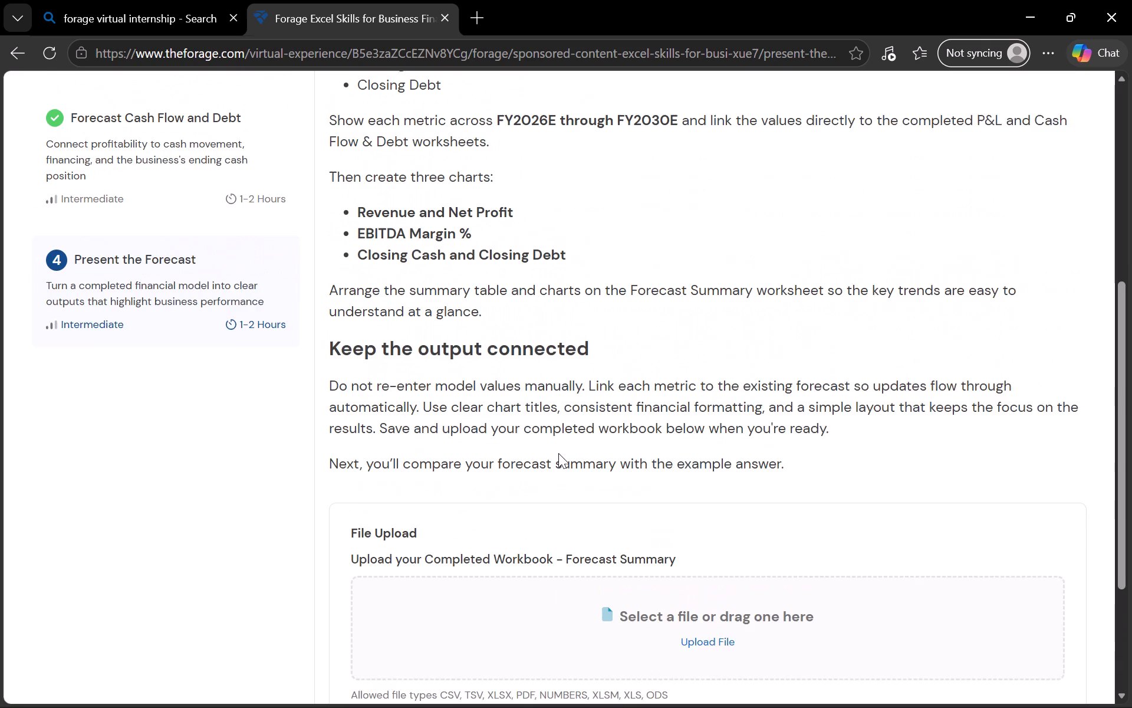
pyautogui.scroll(5, 558, 453)
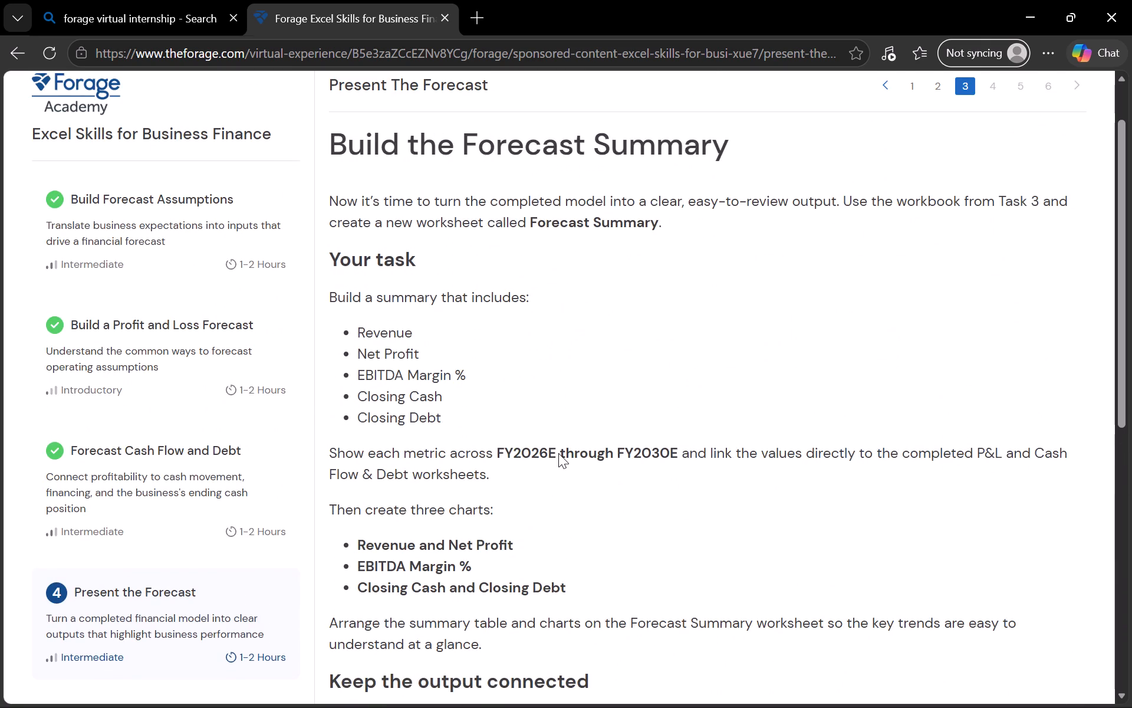
pyautogui.scroll(1, 558, 453)
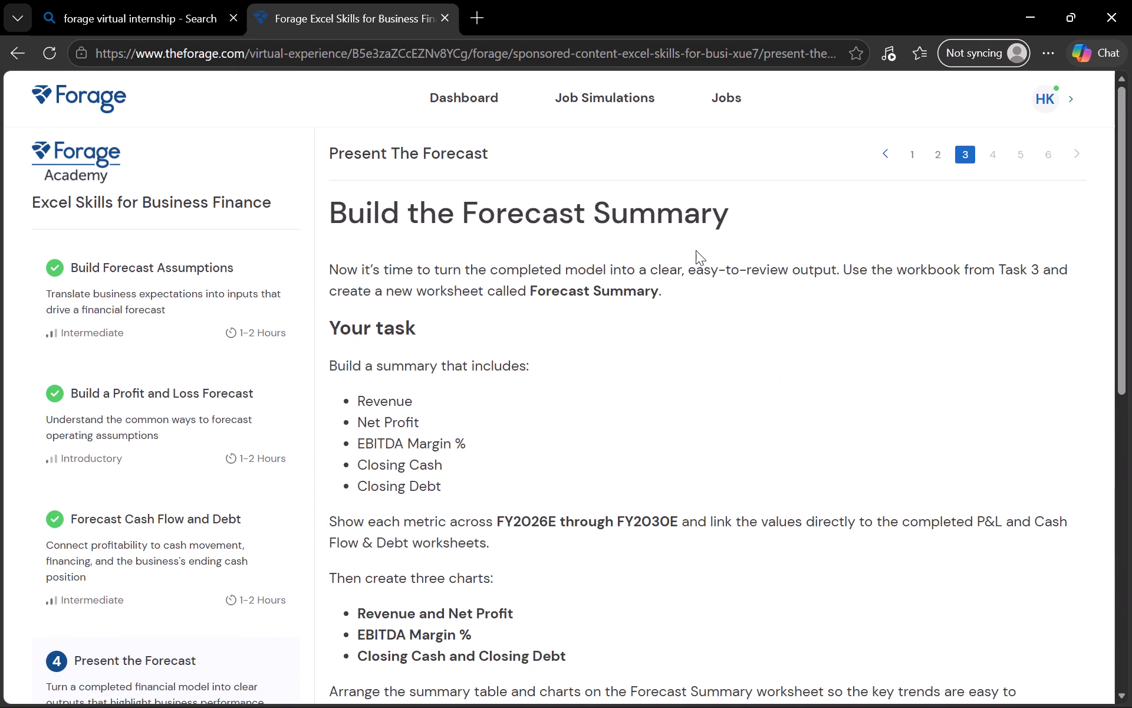
pyautogui.scroll(-1, 696, 250)
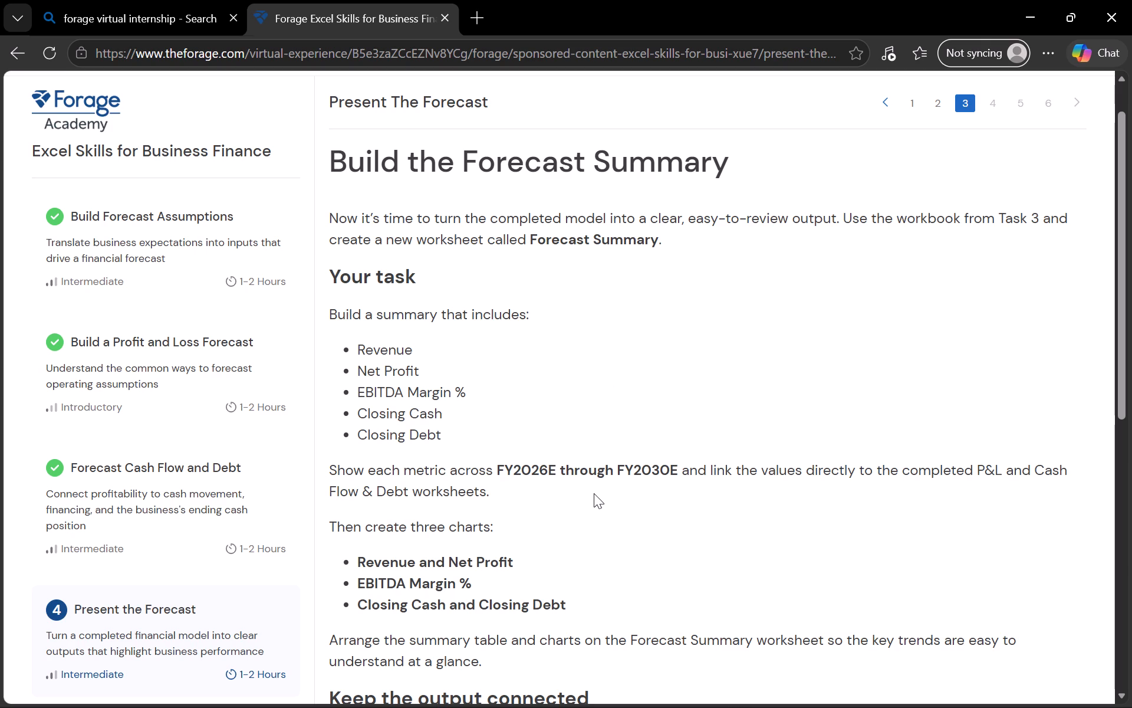
# Switch to Excel, open the assignment excel 2 workbook and add another blank worksheet after Sheet1.
pyautogui.press('super+r')
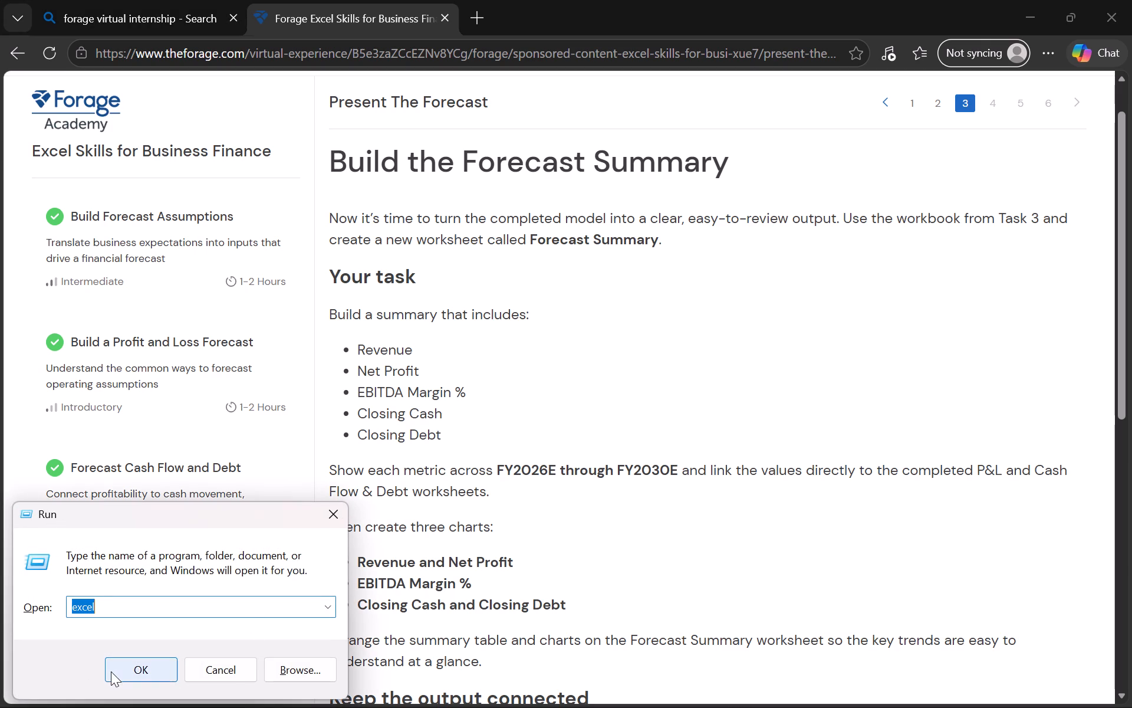
pyautogui.click(111, 671)
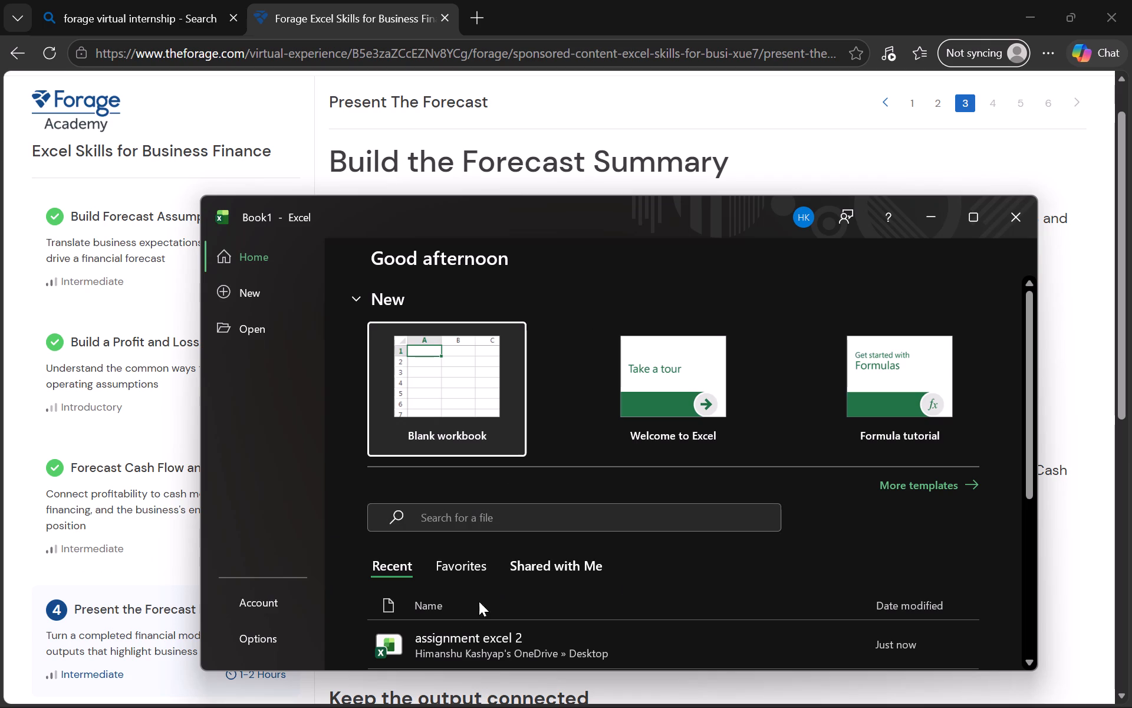
pyautogui.click(455, 631)
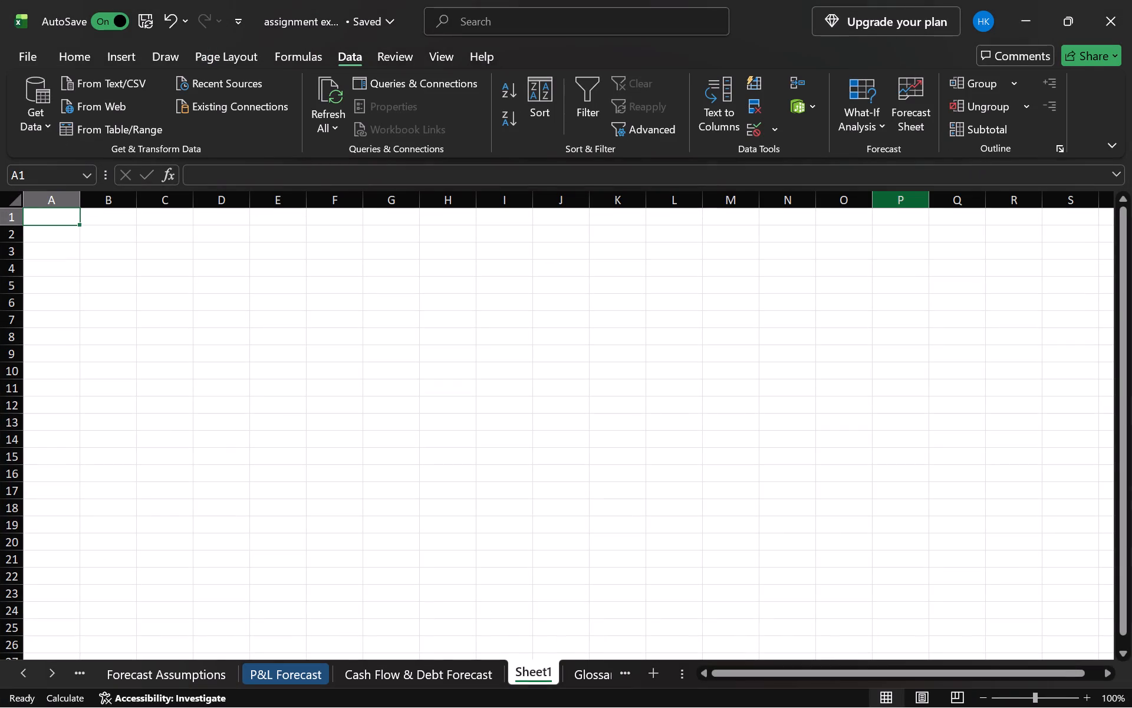
pyautogui.click(534, 666)
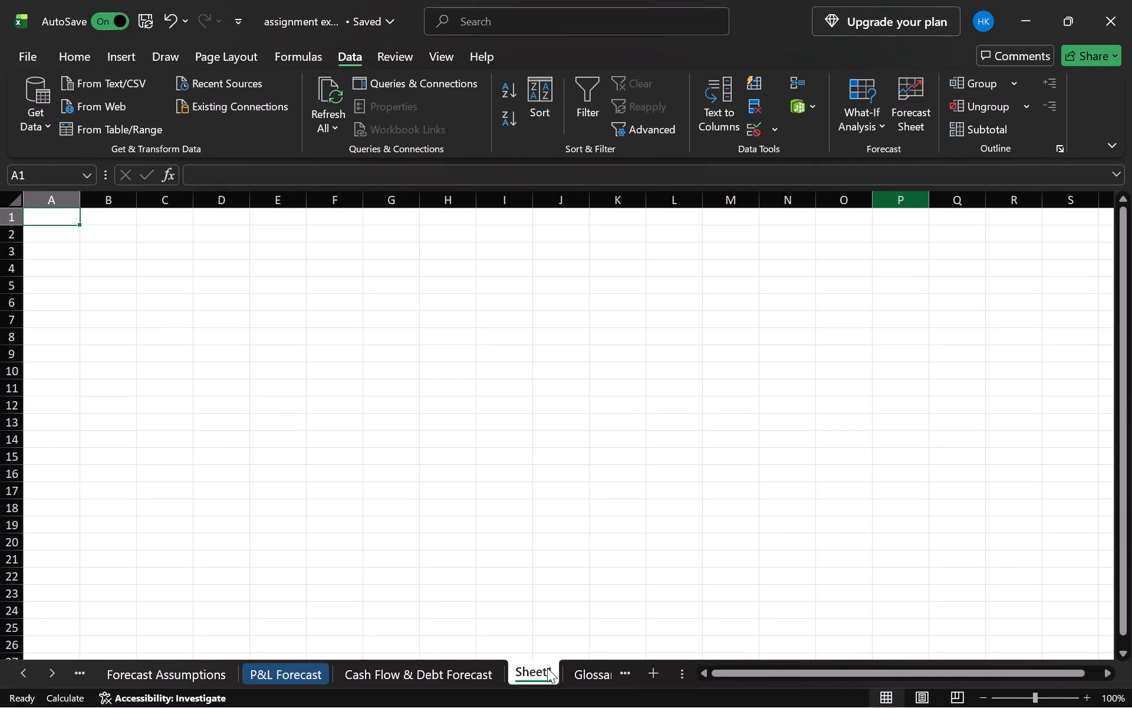
pyautogui.click(547, 667)
pyautogui.click(653, 668)
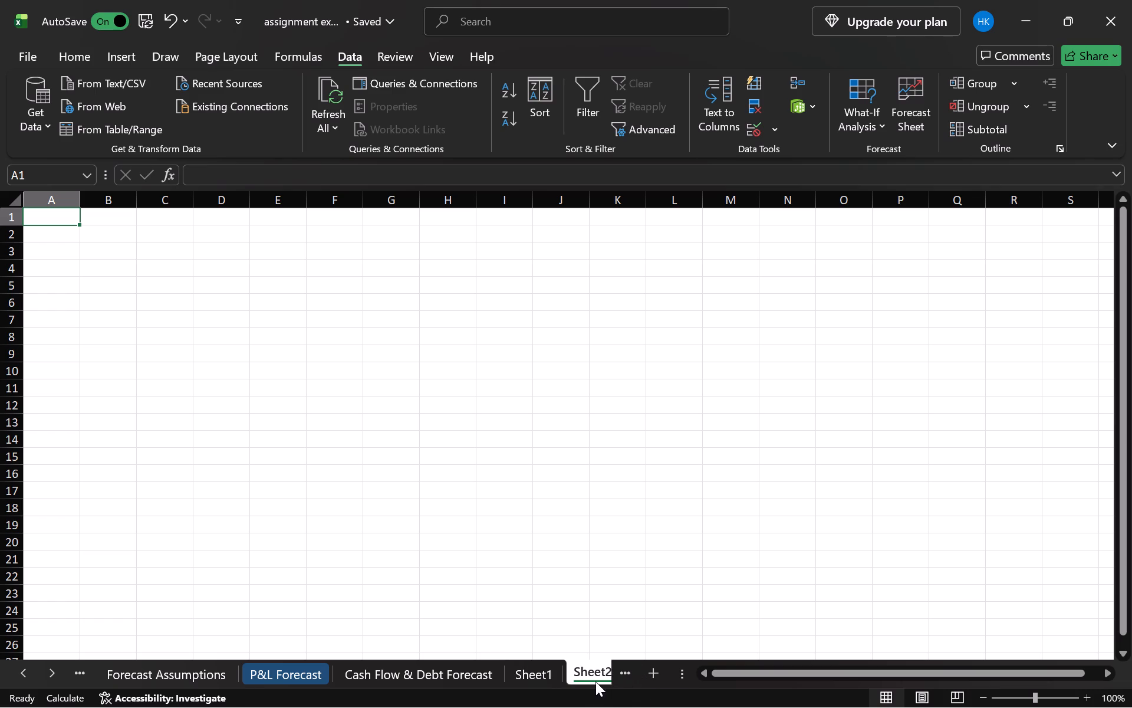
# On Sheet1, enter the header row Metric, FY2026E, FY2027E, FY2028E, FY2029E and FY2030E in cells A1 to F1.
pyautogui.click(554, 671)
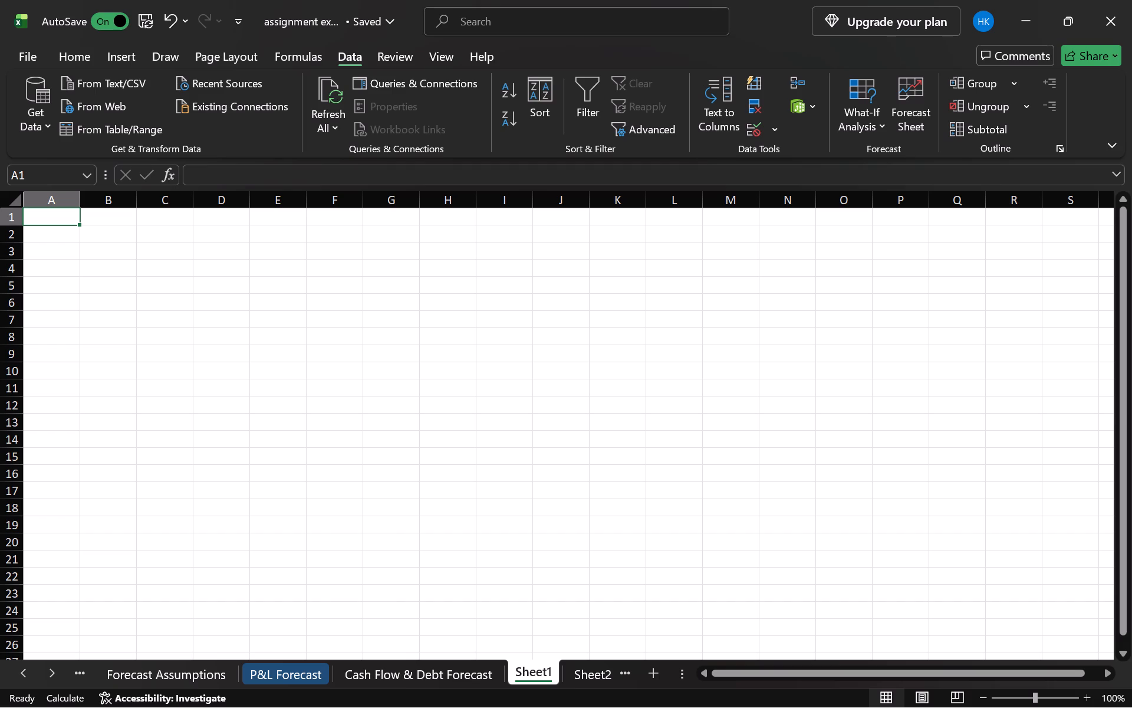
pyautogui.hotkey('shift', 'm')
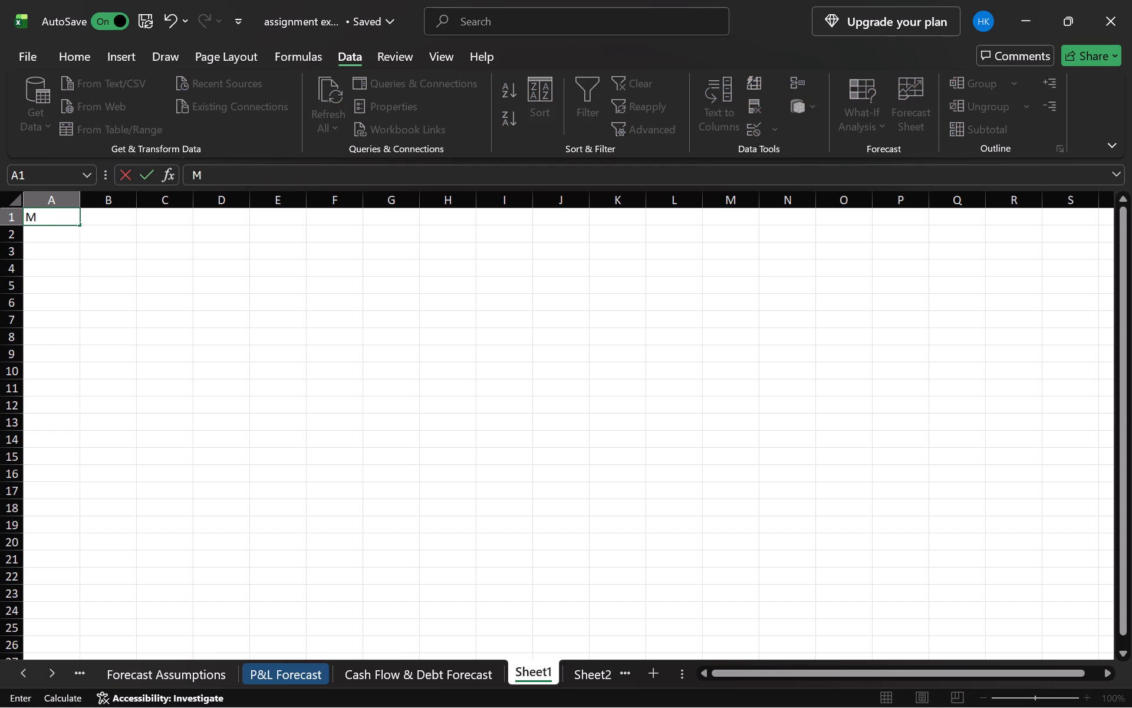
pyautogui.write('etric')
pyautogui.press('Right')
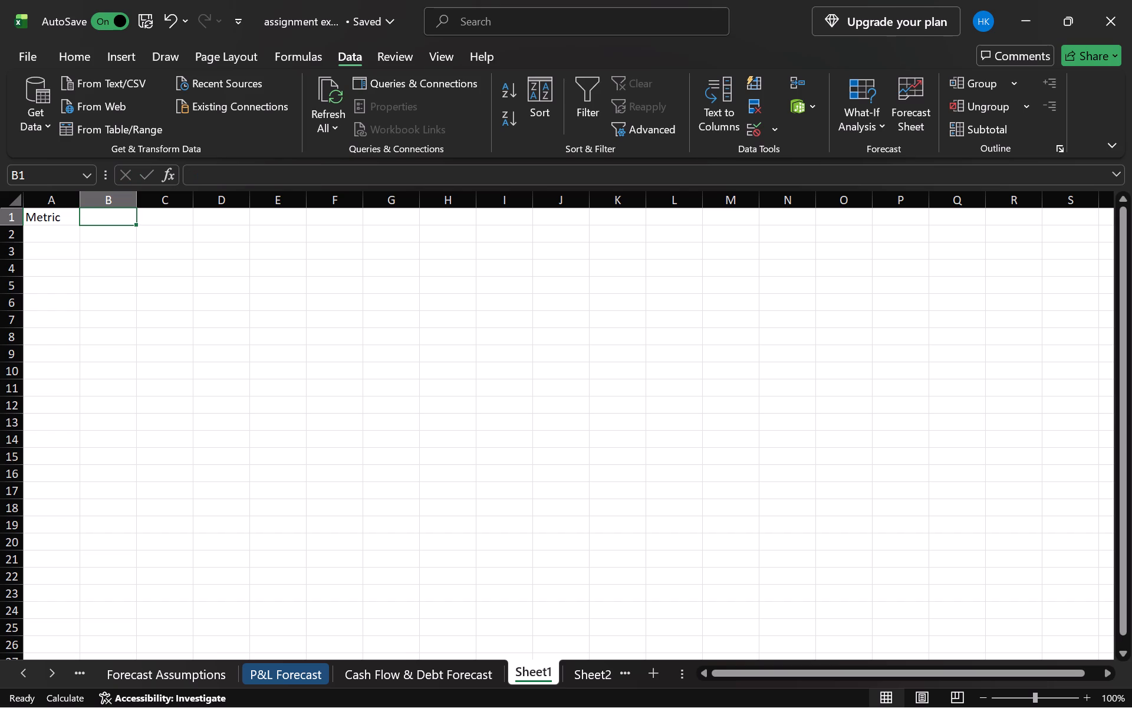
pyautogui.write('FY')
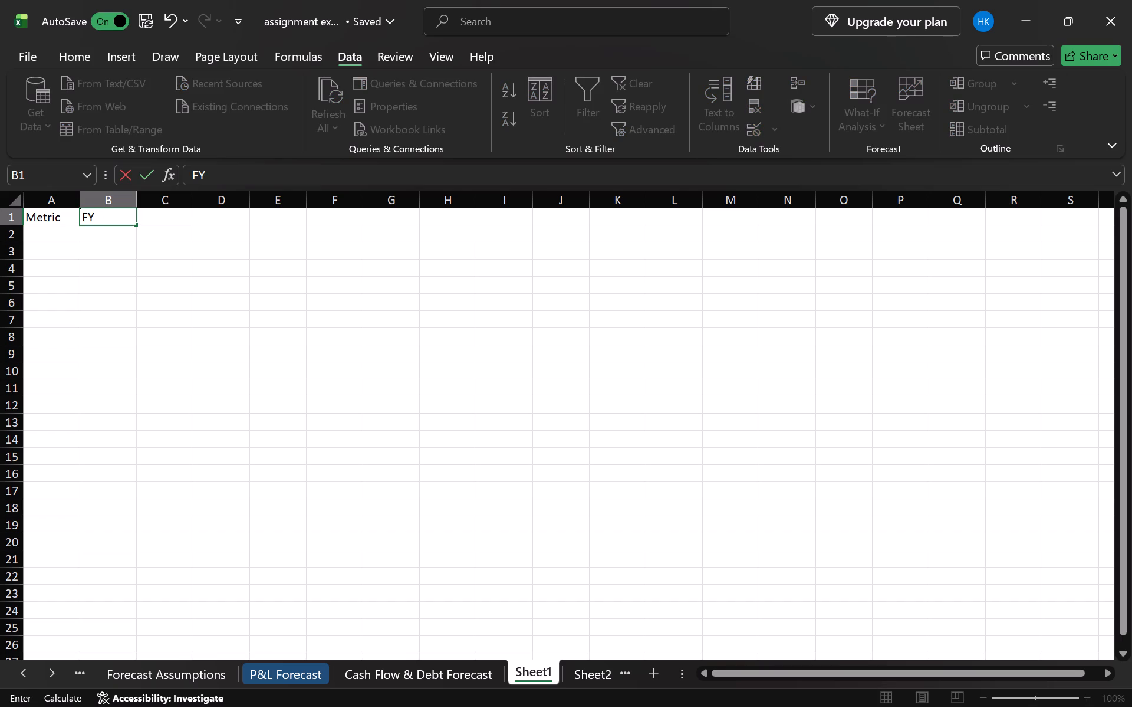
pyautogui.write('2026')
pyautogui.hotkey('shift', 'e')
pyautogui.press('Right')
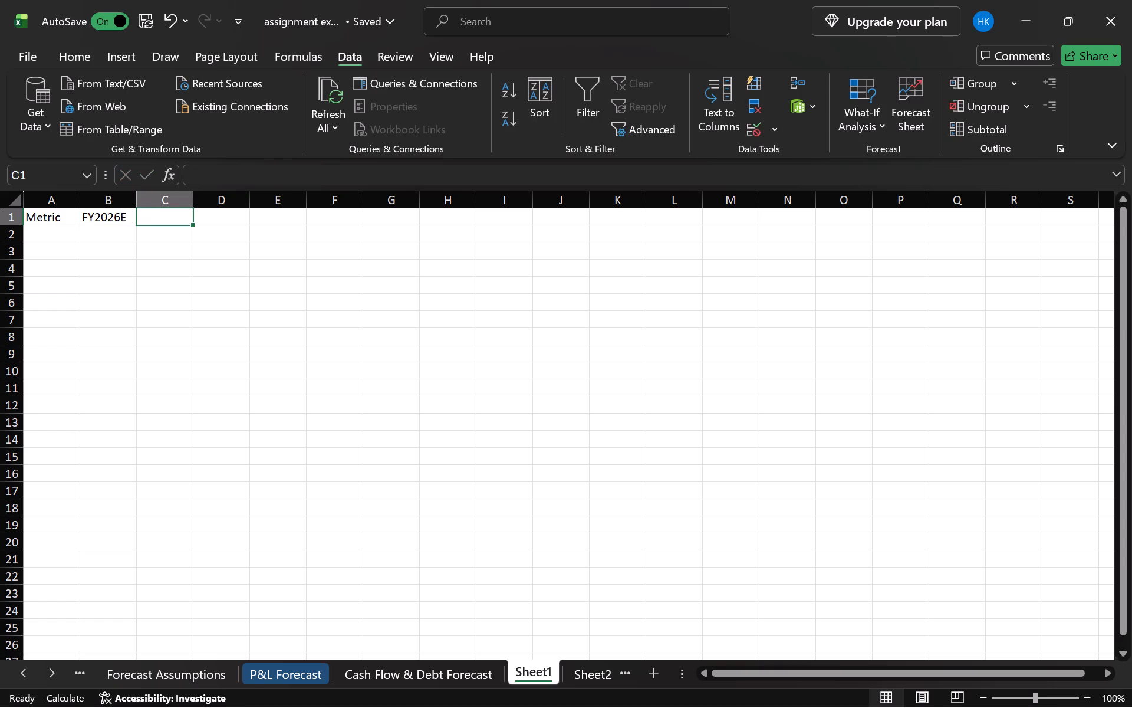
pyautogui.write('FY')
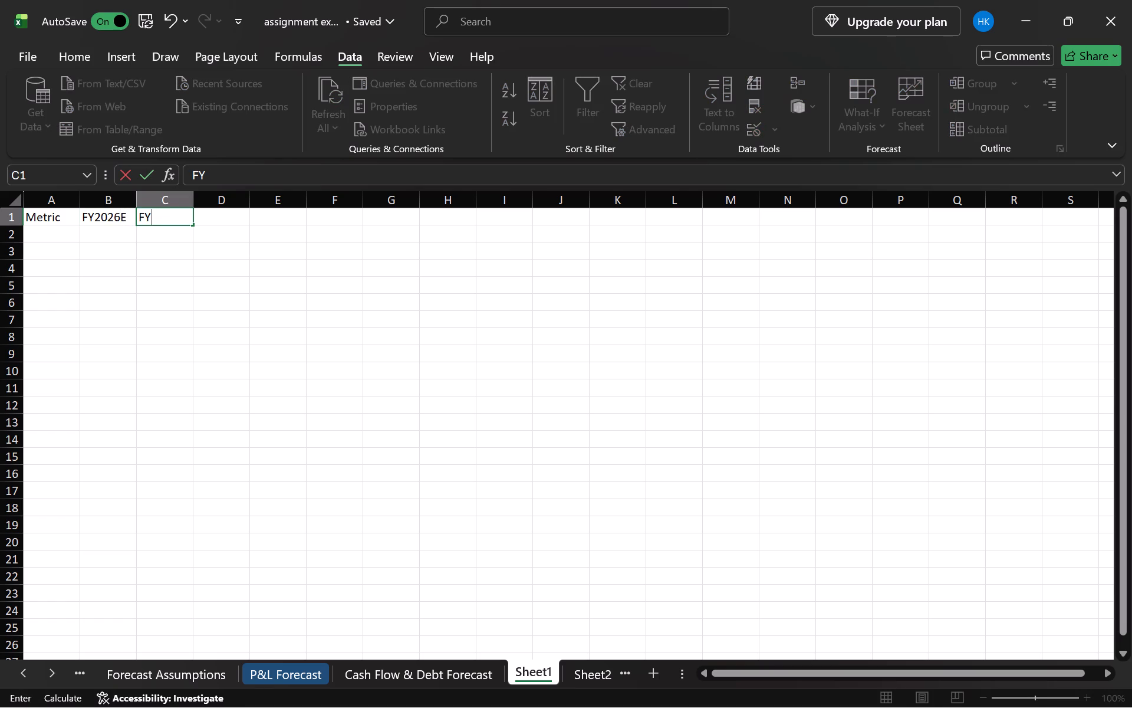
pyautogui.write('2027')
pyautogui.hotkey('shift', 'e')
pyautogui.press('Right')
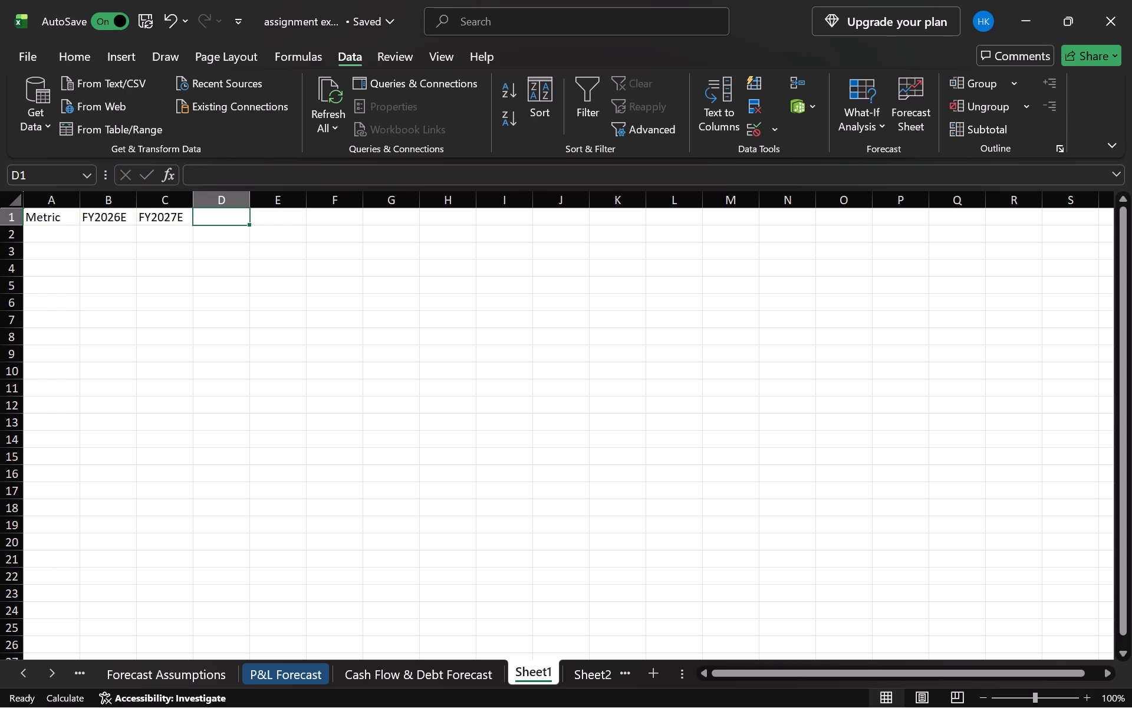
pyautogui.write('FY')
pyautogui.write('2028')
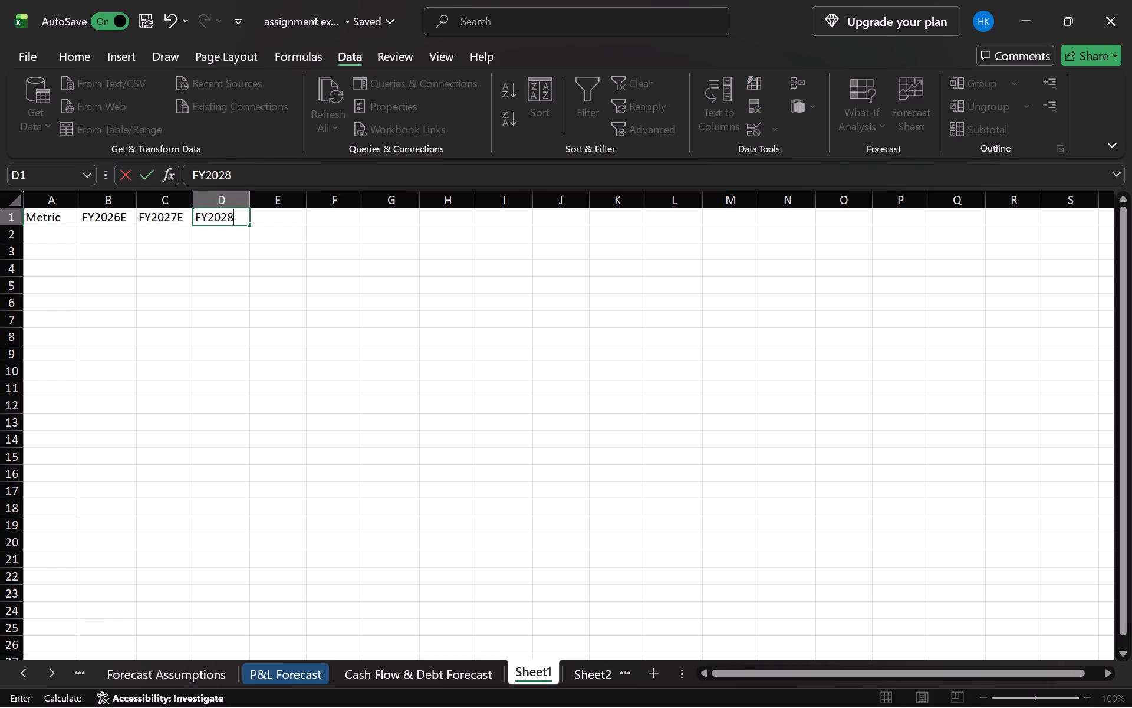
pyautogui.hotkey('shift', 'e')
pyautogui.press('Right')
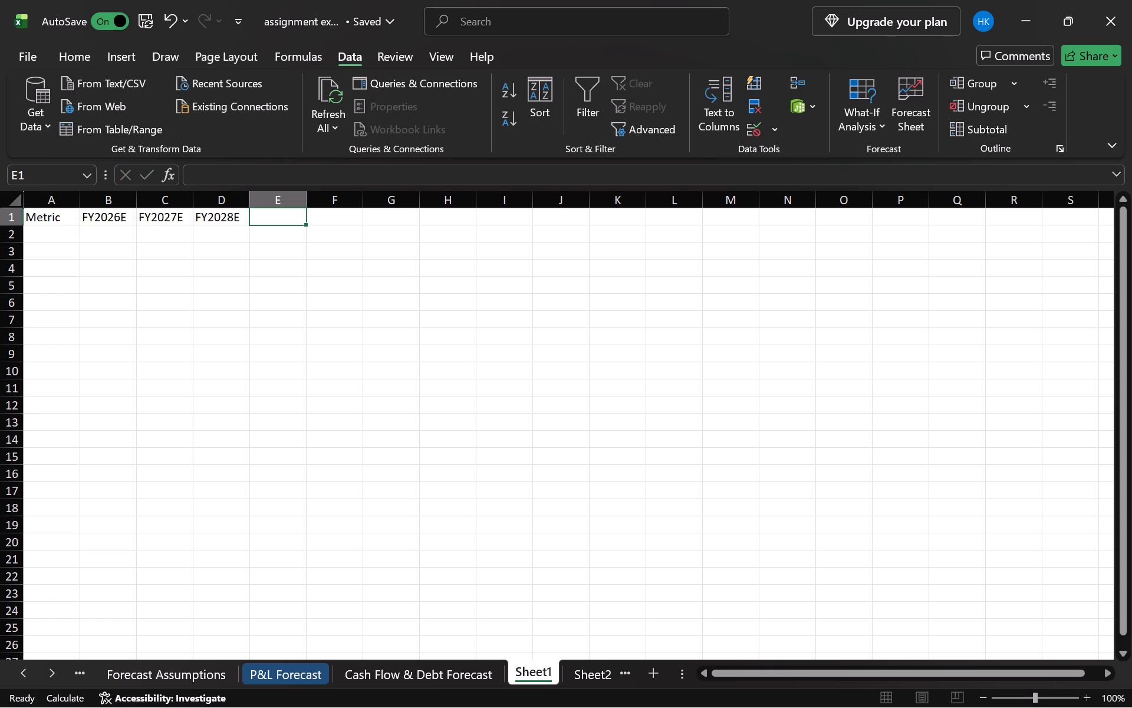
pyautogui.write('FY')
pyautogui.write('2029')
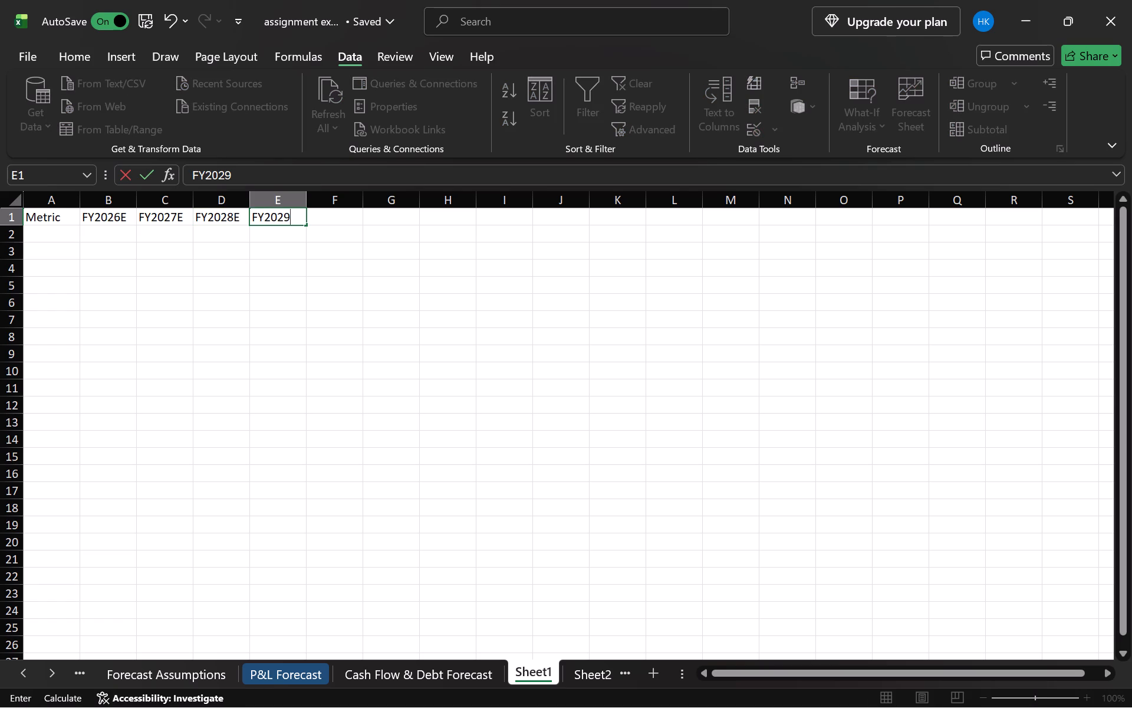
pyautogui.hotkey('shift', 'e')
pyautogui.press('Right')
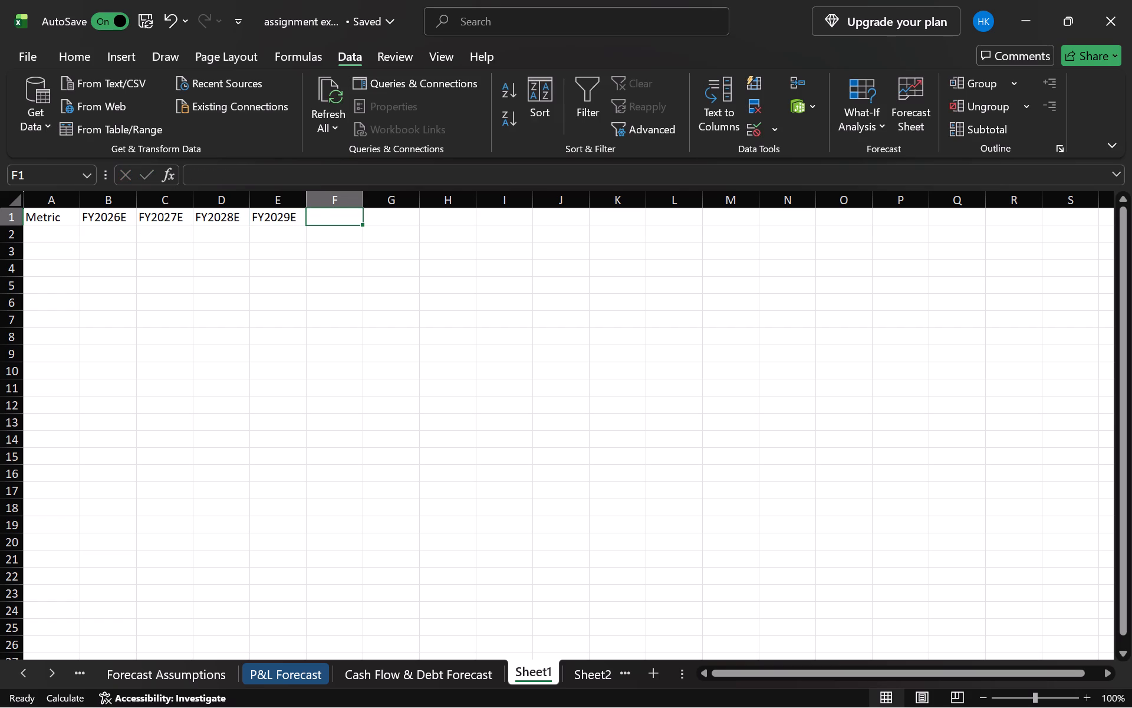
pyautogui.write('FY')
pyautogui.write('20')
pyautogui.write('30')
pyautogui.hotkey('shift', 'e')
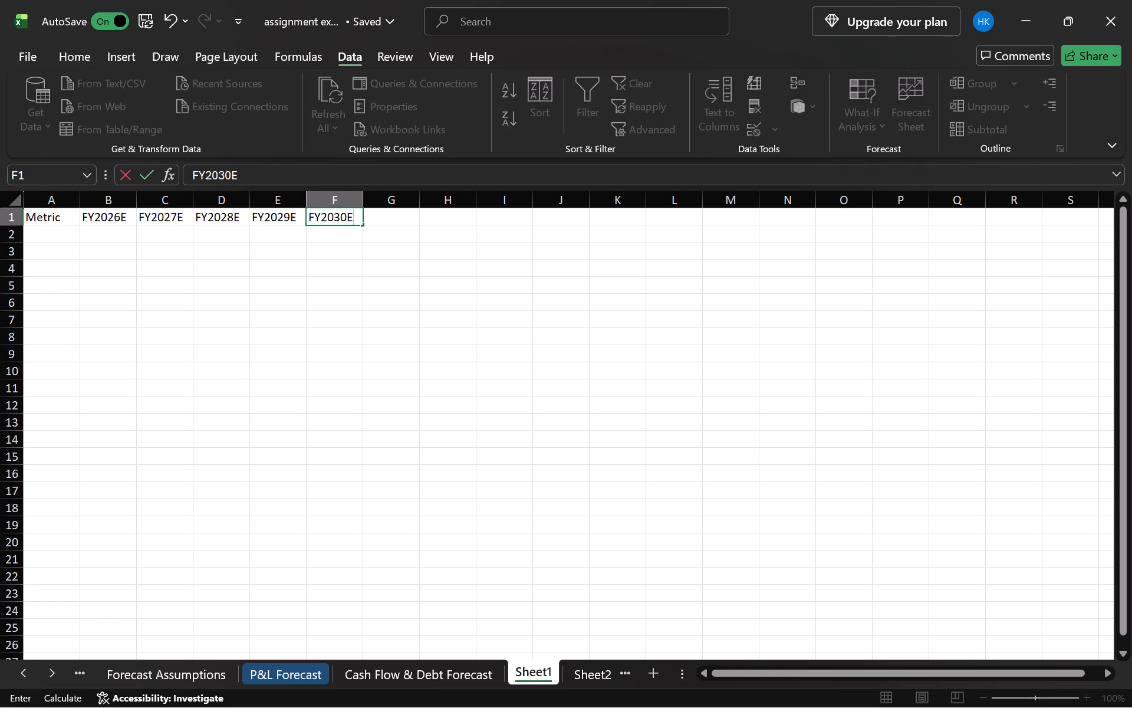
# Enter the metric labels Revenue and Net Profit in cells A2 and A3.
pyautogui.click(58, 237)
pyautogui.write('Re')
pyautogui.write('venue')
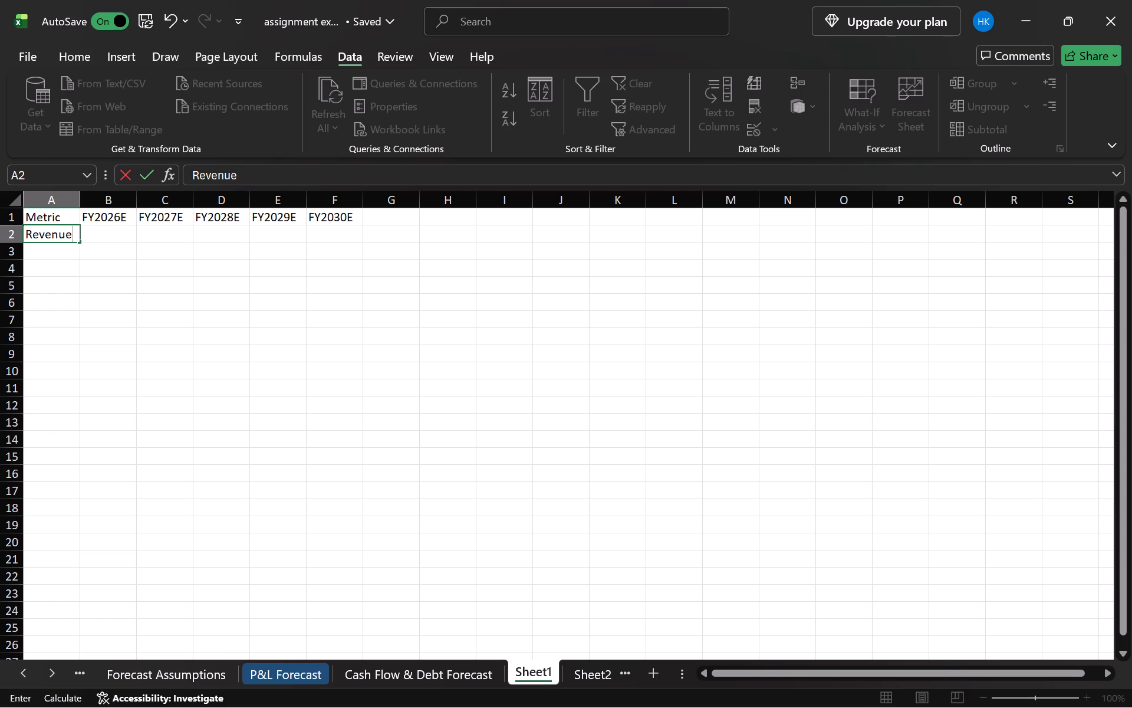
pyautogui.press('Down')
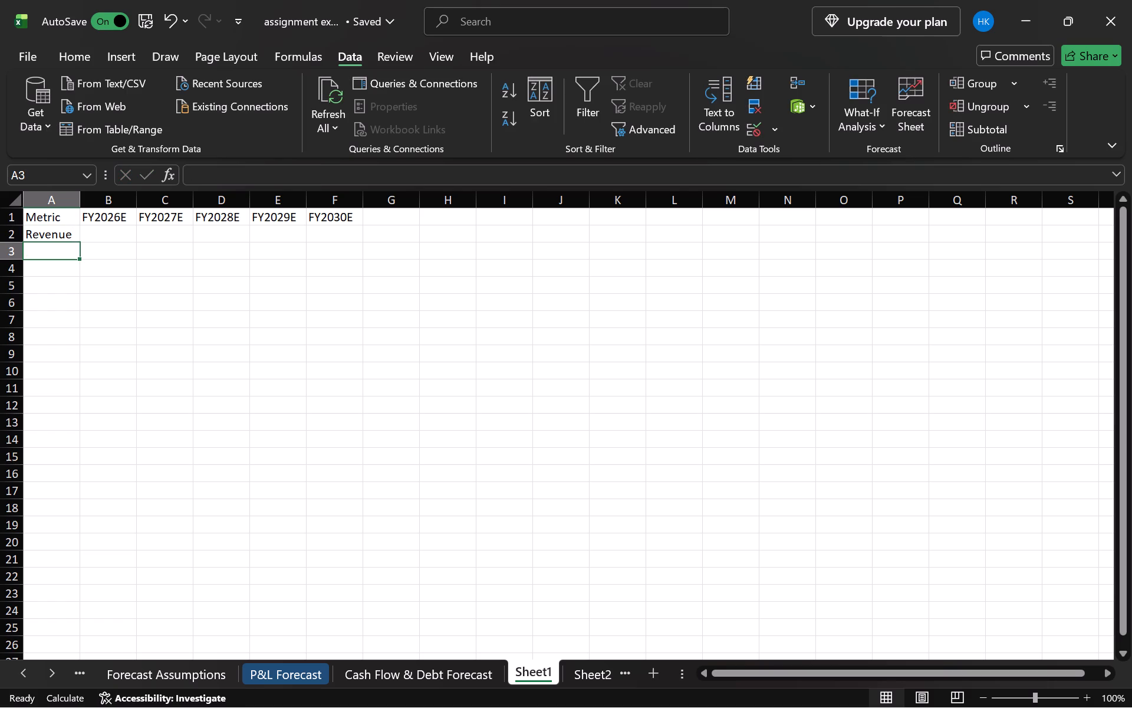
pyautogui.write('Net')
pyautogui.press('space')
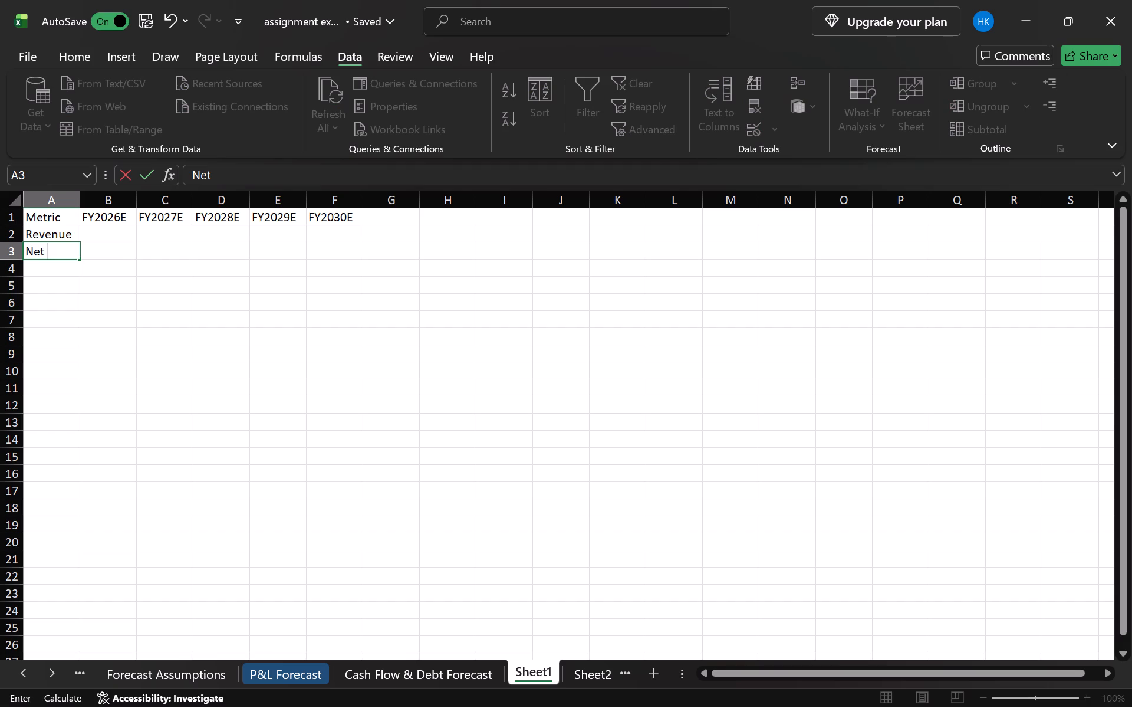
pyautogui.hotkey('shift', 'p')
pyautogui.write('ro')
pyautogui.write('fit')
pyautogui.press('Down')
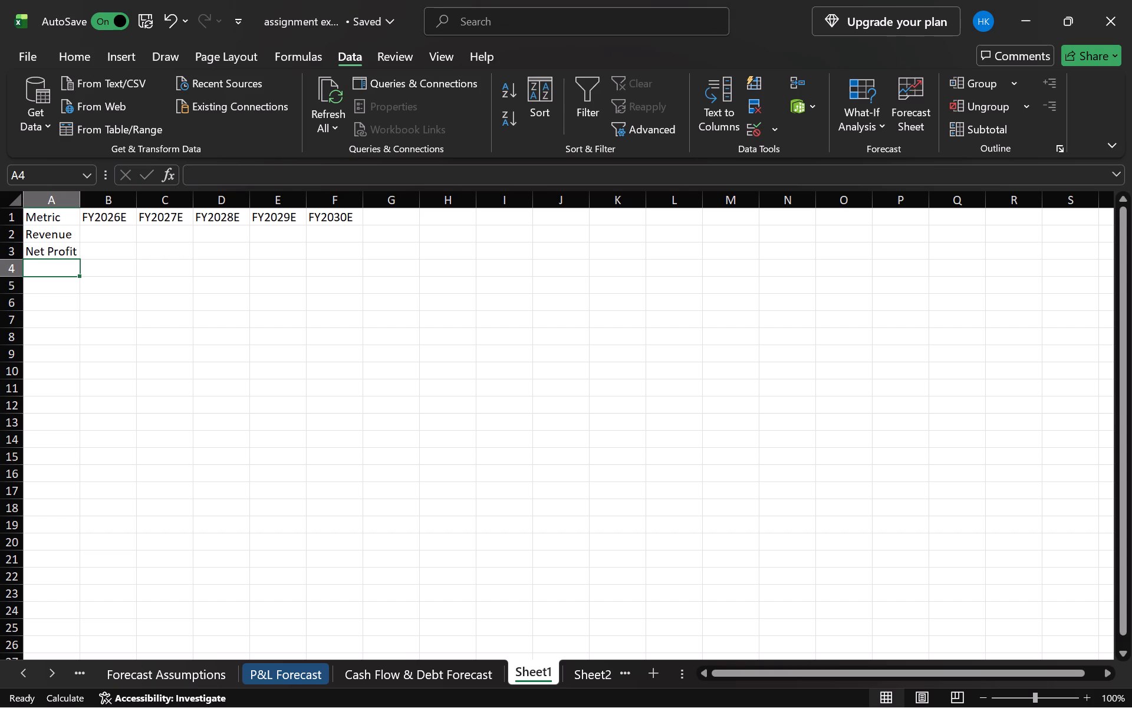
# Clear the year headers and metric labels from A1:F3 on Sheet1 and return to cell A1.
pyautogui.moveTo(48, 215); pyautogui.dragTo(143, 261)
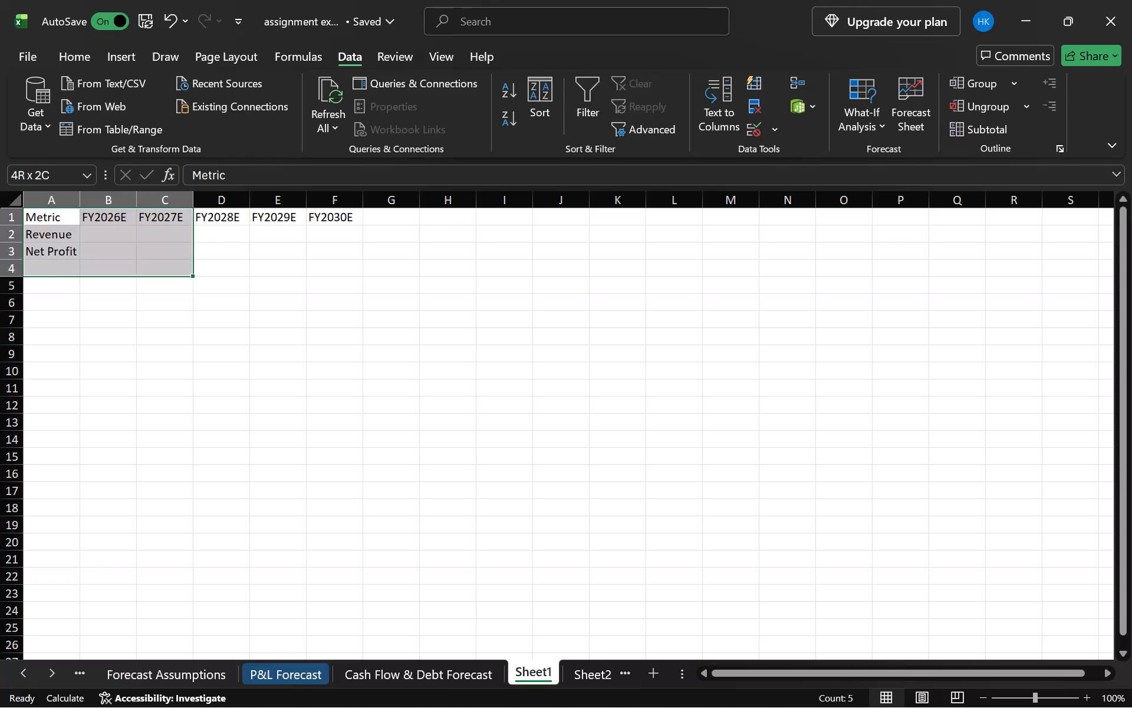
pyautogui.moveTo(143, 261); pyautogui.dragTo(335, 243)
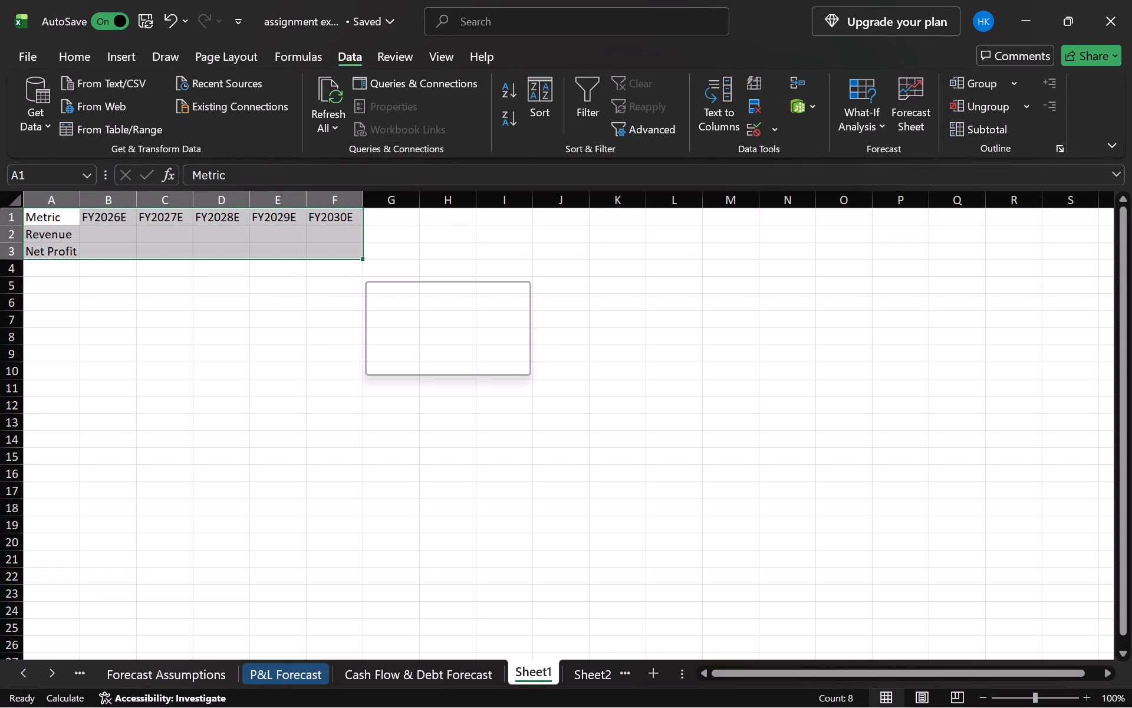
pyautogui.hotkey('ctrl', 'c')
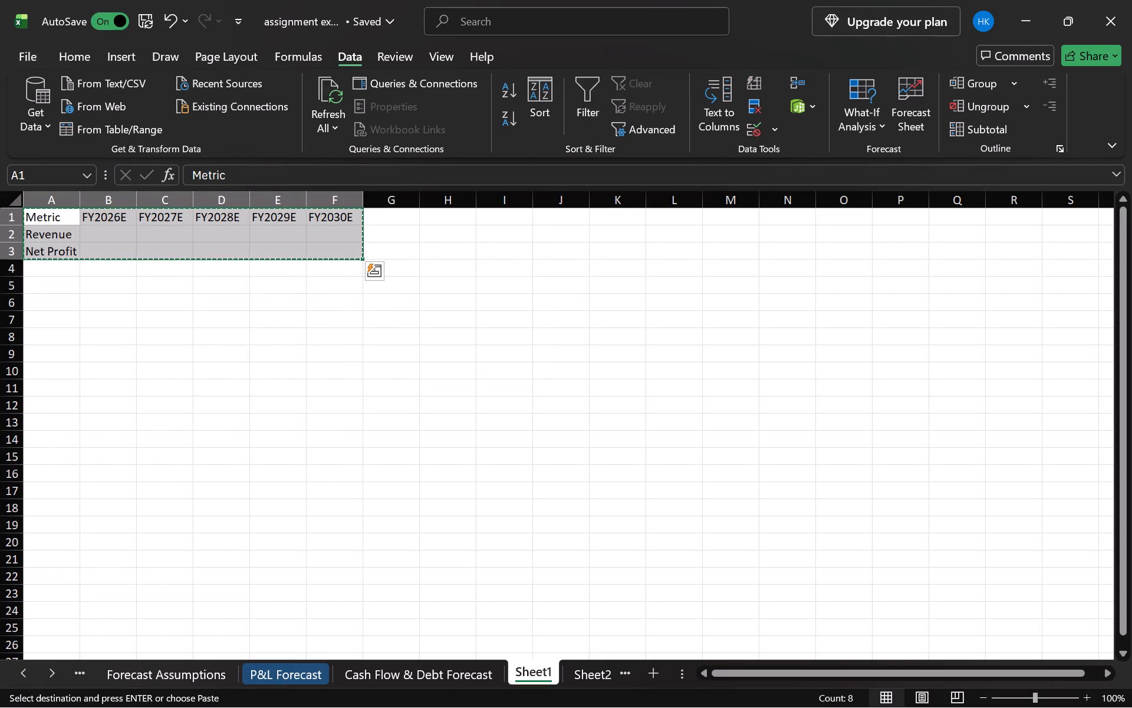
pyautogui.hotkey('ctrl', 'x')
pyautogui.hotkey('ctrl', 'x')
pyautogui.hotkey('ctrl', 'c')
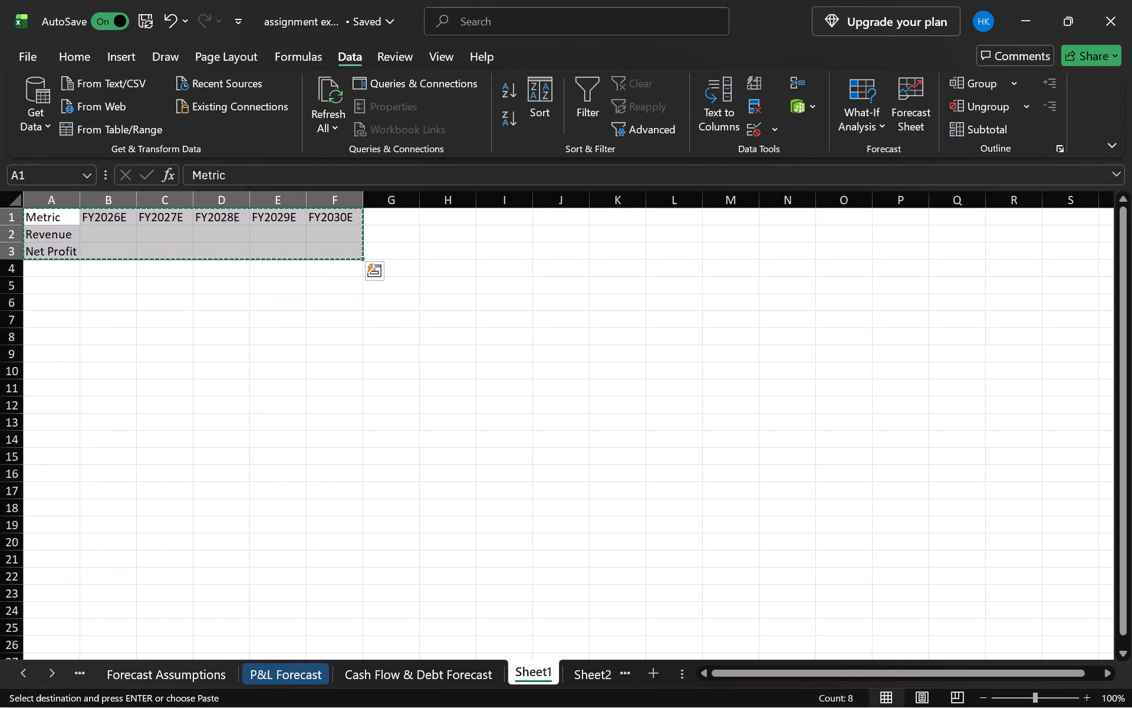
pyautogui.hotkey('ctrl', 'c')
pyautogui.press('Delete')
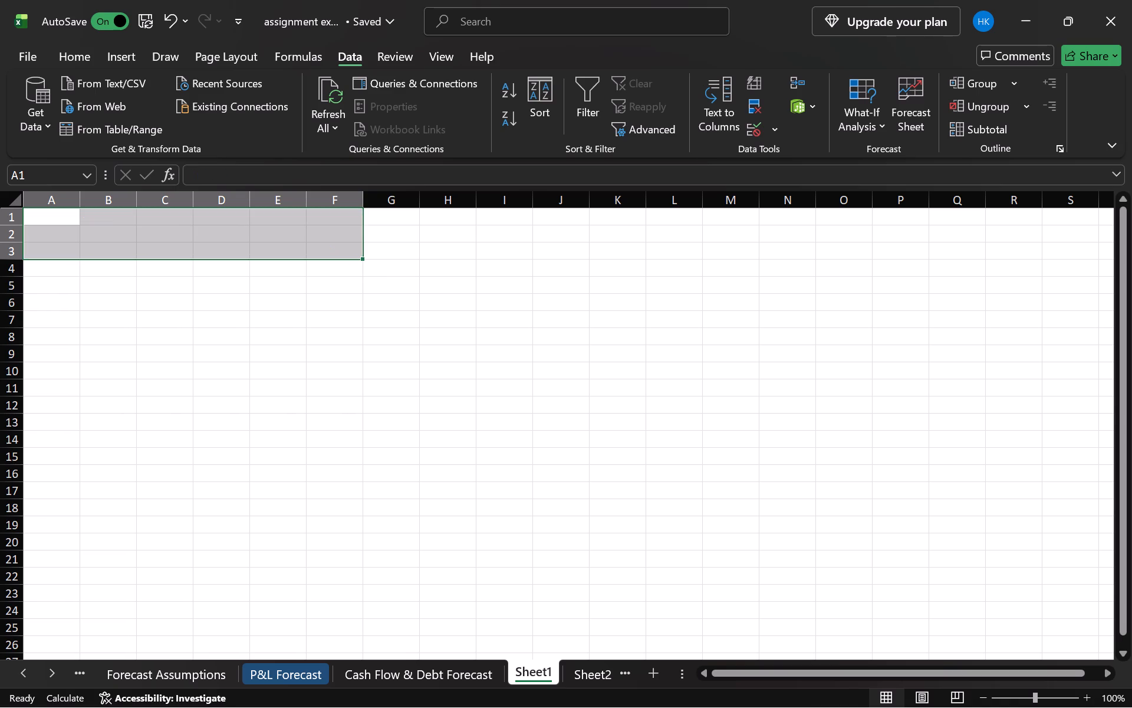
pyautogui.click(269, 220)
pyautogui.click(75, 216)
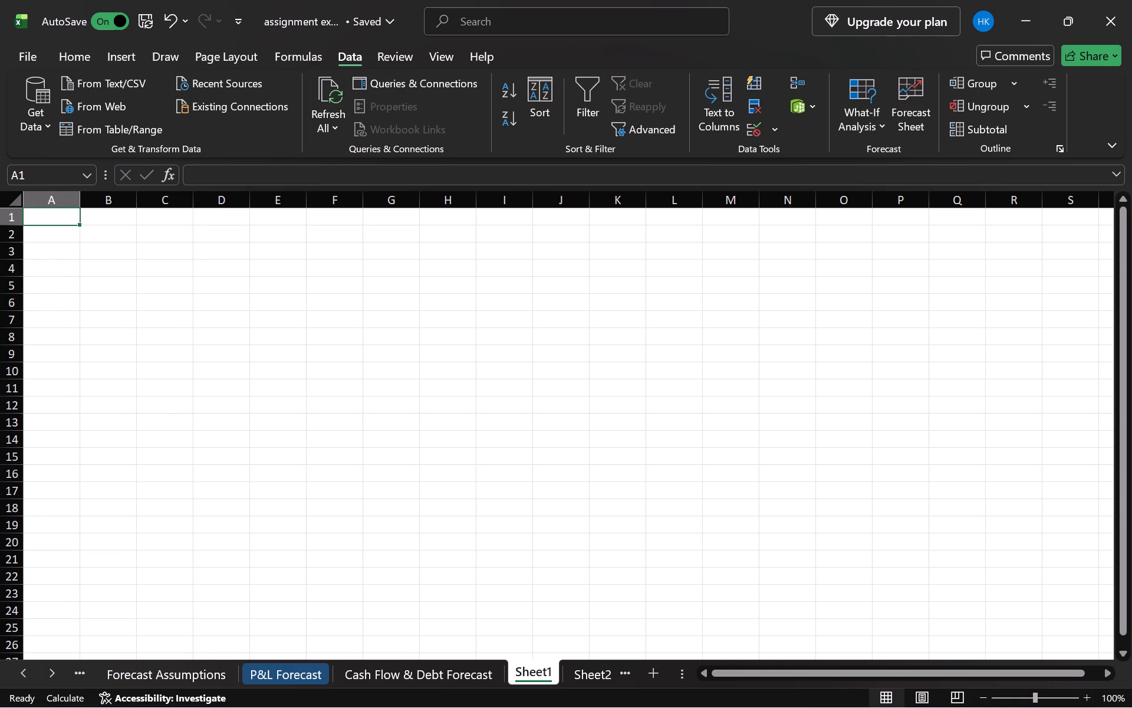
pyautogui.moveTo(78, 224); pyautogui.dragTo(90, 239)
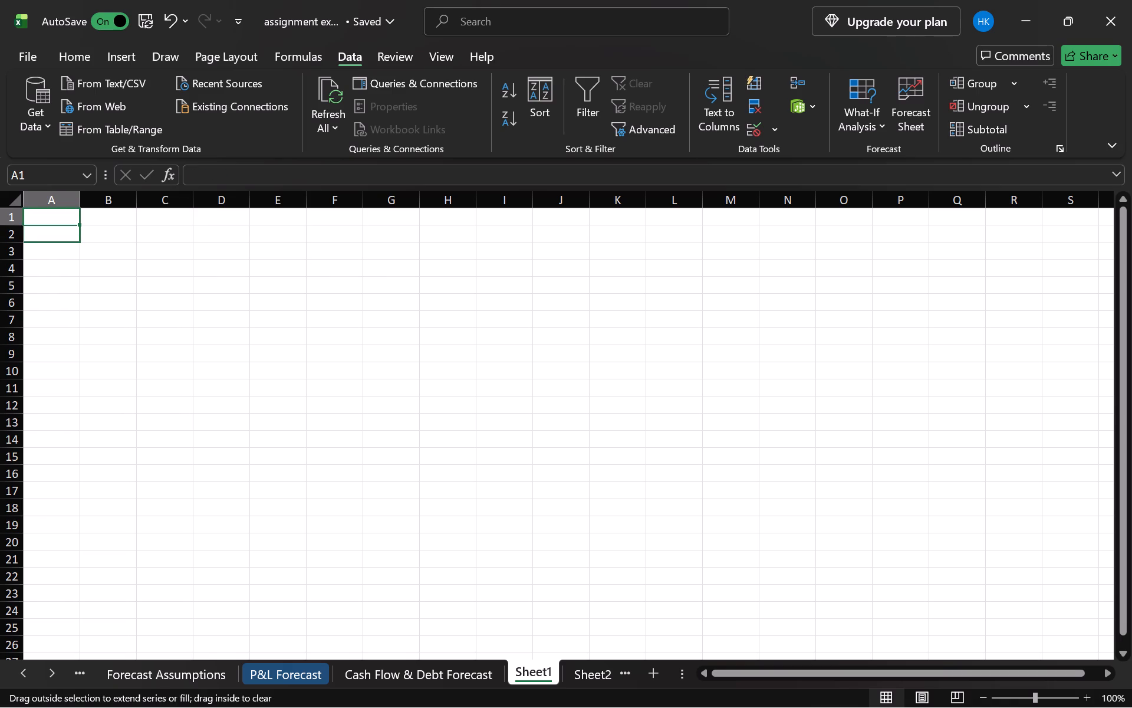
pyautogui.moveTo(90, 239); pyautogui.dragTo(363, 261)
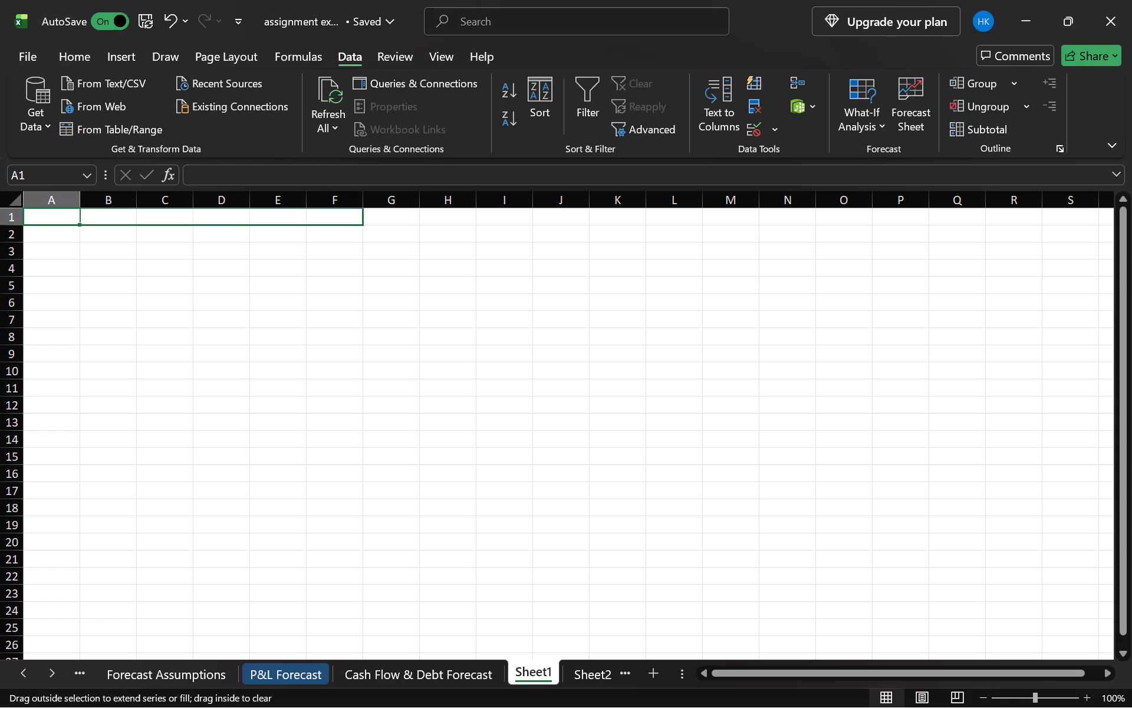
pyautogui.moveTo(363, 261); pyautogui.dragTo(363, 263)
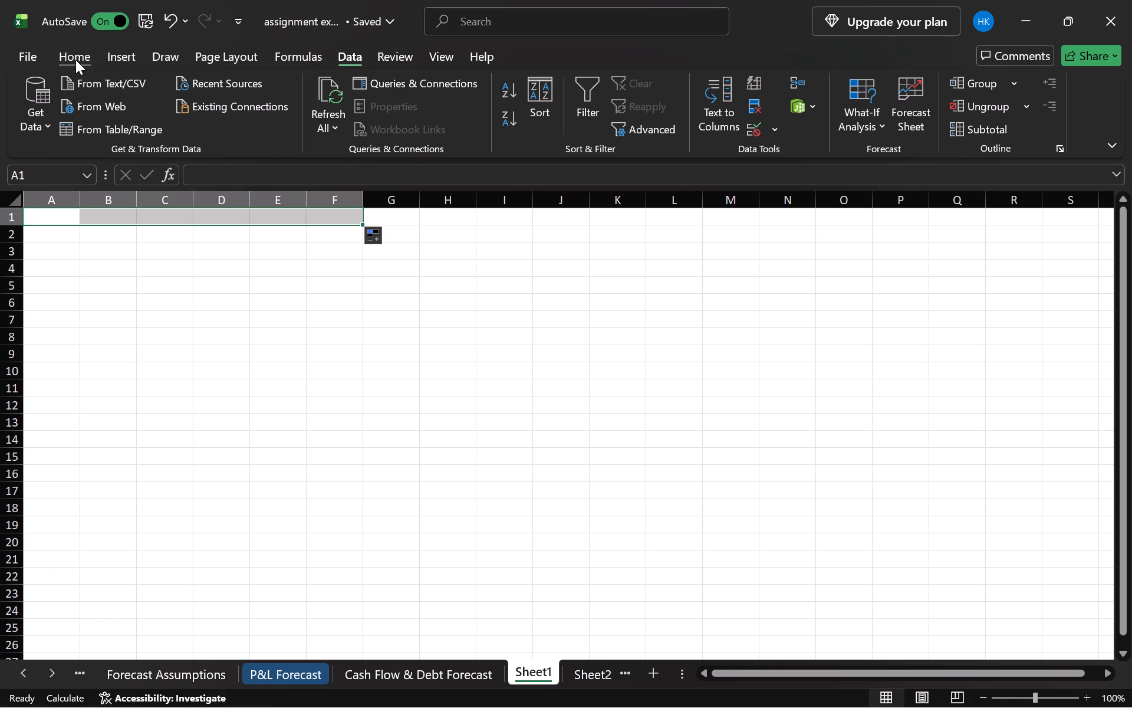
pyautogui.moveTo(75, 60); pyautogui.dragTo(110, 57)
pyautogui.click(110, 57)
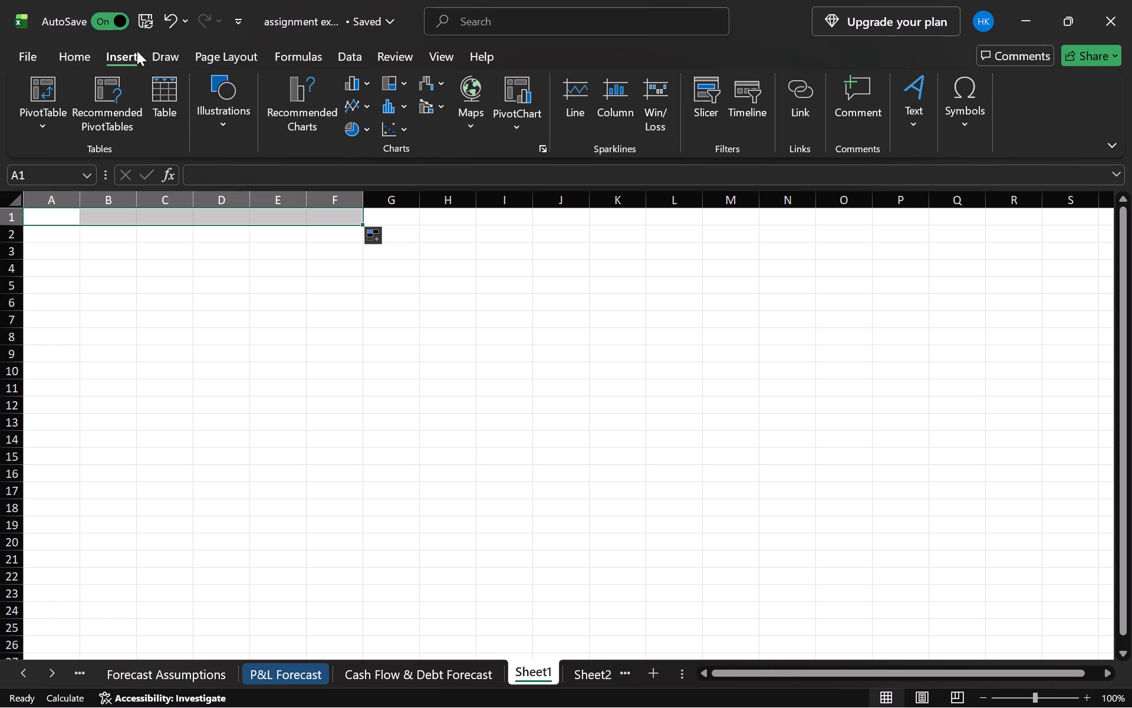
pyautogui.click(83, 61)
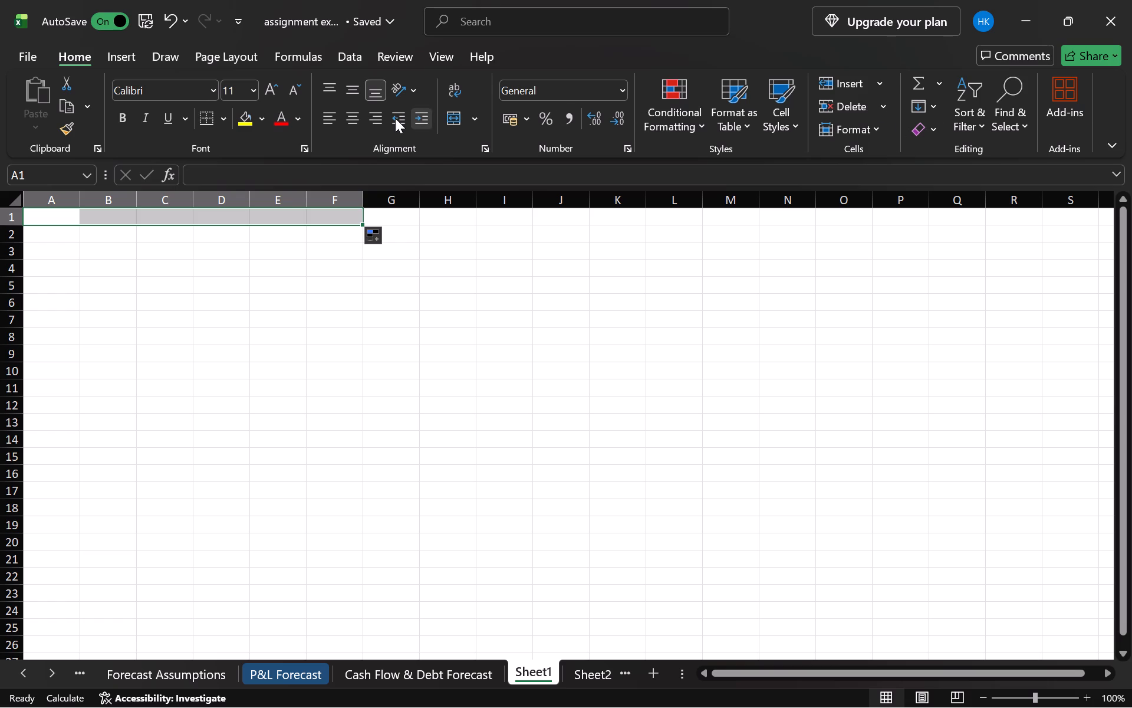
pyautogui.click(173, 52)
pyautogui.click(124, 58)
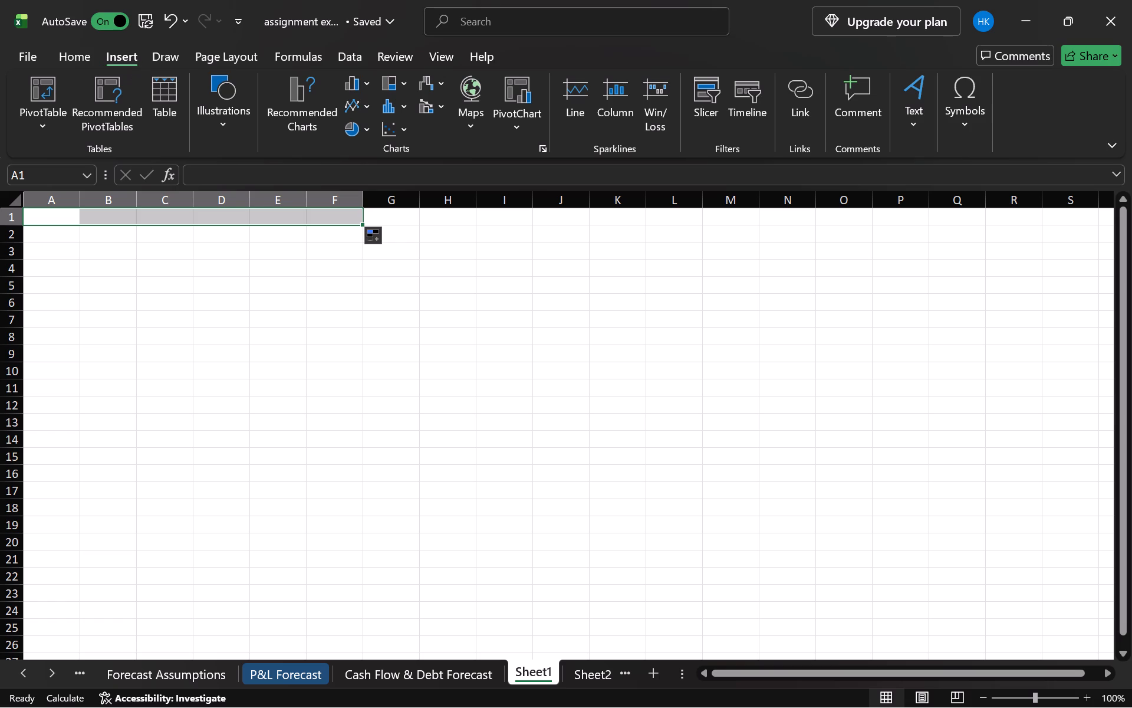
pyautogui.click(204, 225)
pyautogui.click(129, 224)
# Center the contents of cells A1:F2 horizontally on Sheet1.
pyautogui.click(68, 221)
pyautogui.moveTo(71, 221); pyautogui.dragTo(137, 216)
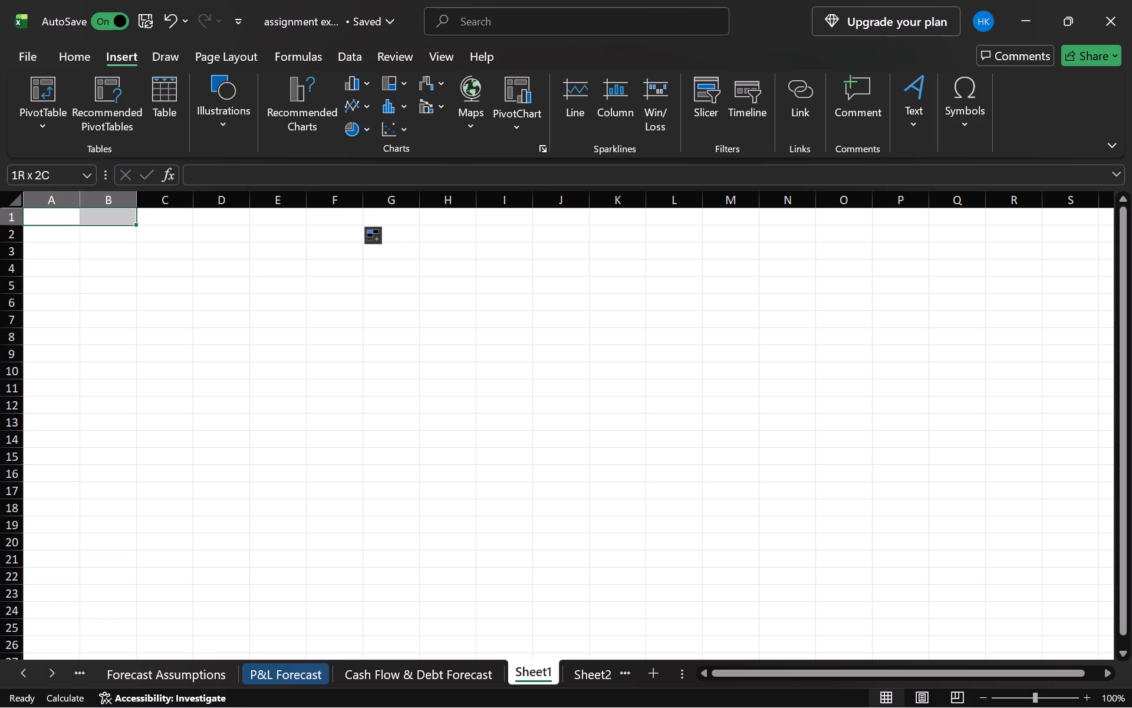
pyautogui.moveTo(137, 216); pyautogui.dragTo(396, 239)
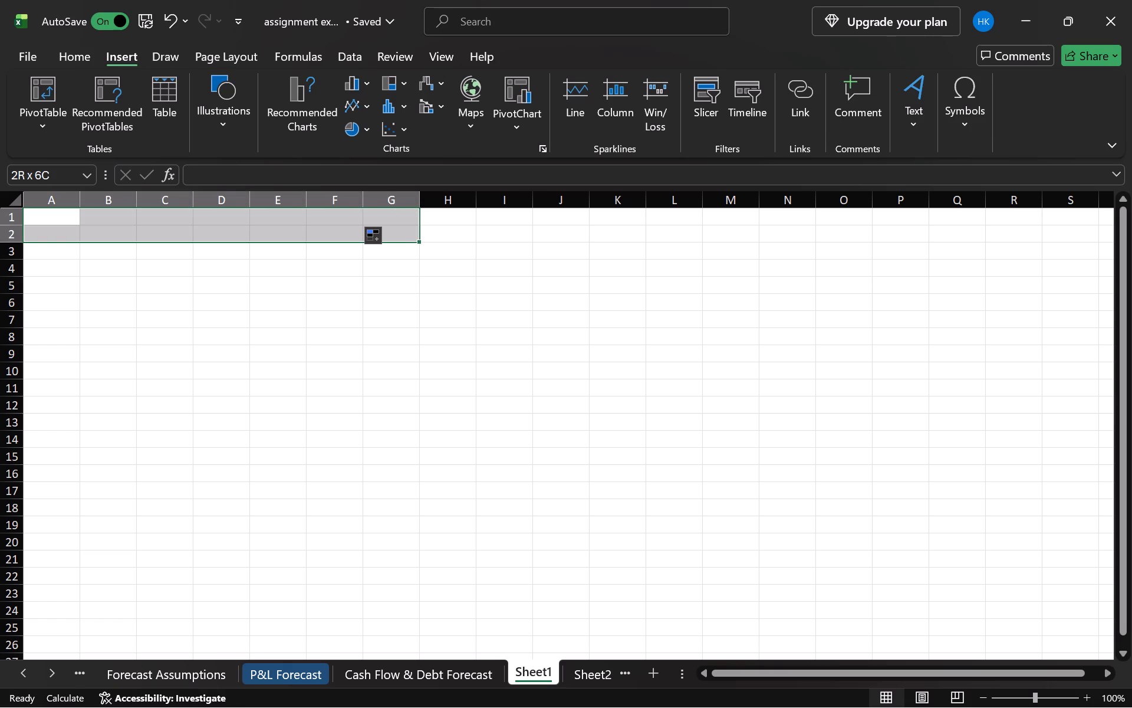
pyautogui.moveTo(396, 239); pyautogui.dragTo(354, 234)
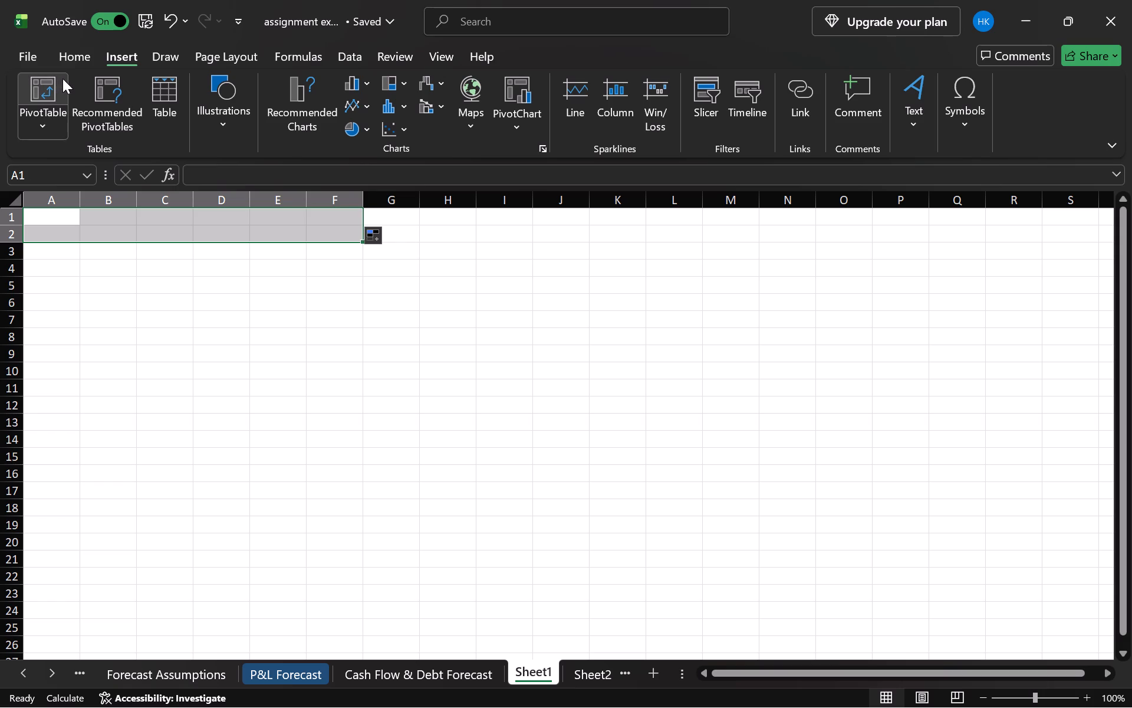
pyautogui.click(85, 61)
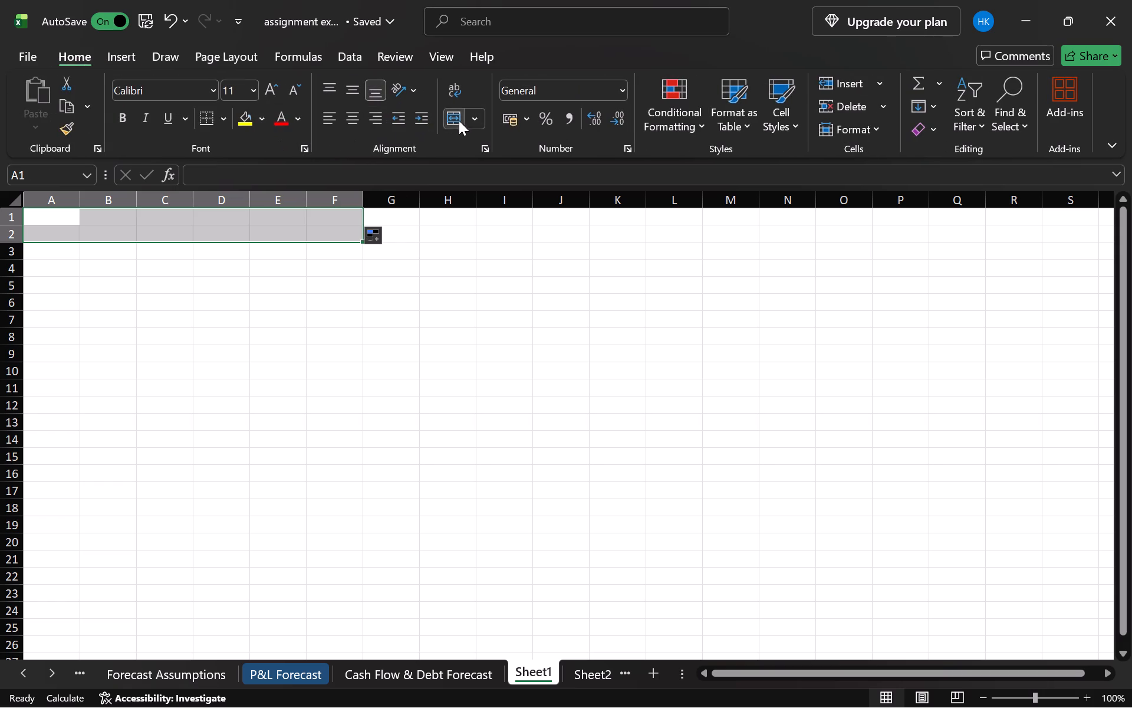
pyautogui.click(350, 119)
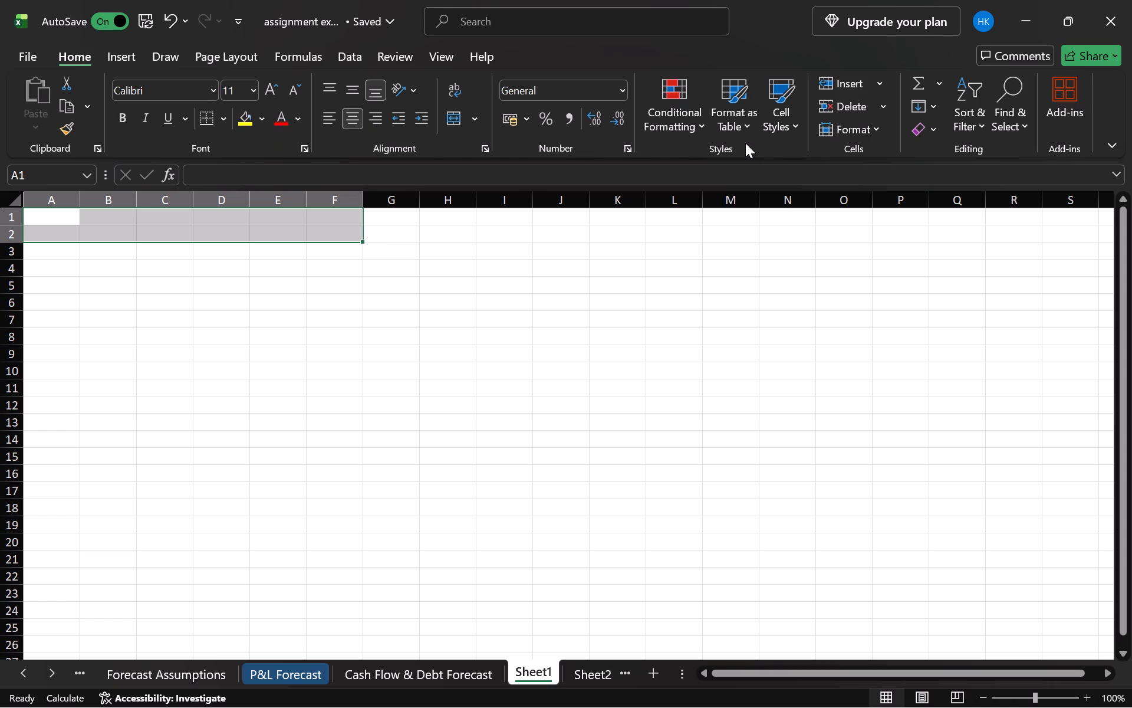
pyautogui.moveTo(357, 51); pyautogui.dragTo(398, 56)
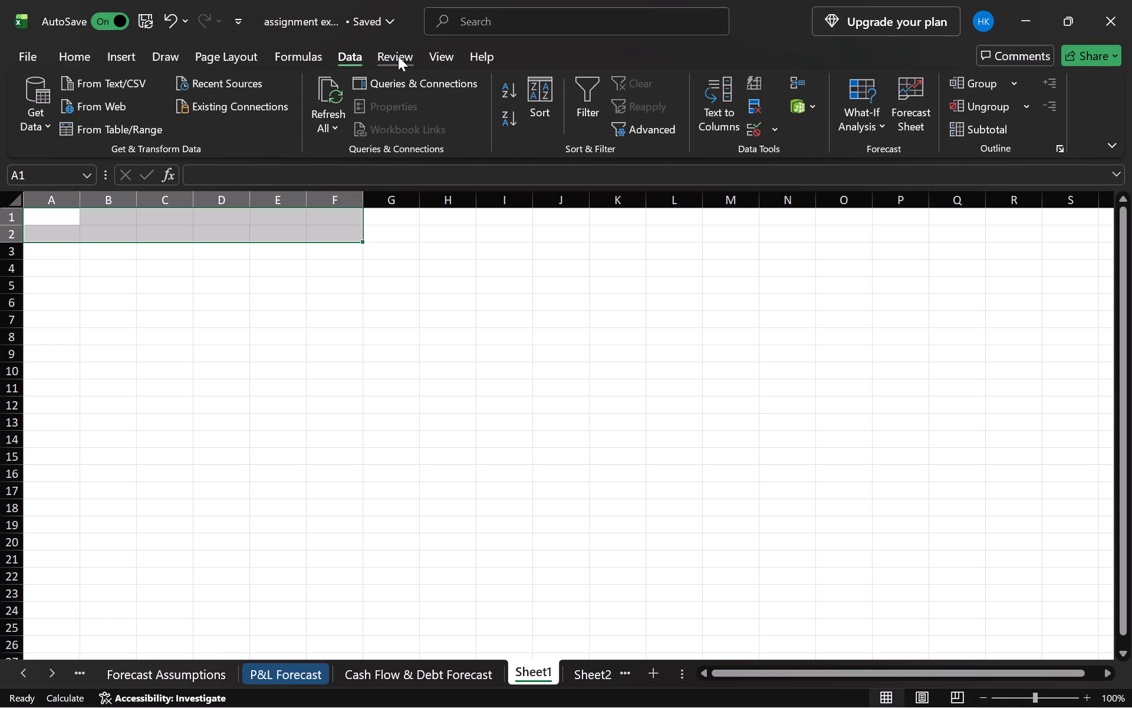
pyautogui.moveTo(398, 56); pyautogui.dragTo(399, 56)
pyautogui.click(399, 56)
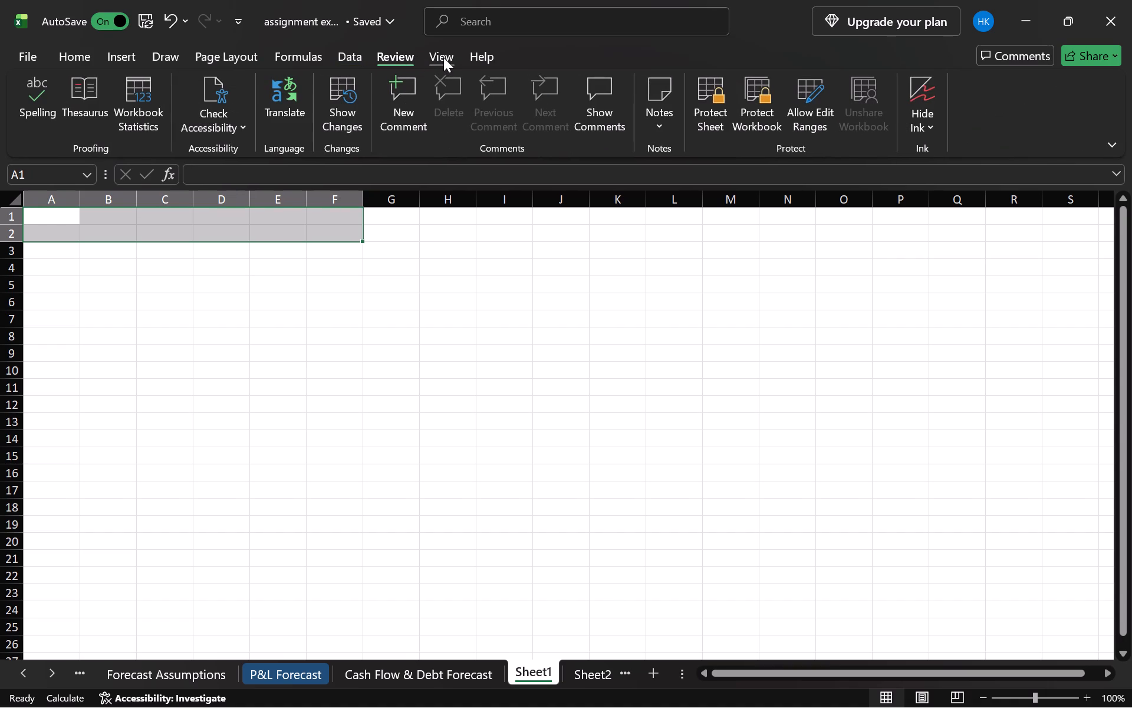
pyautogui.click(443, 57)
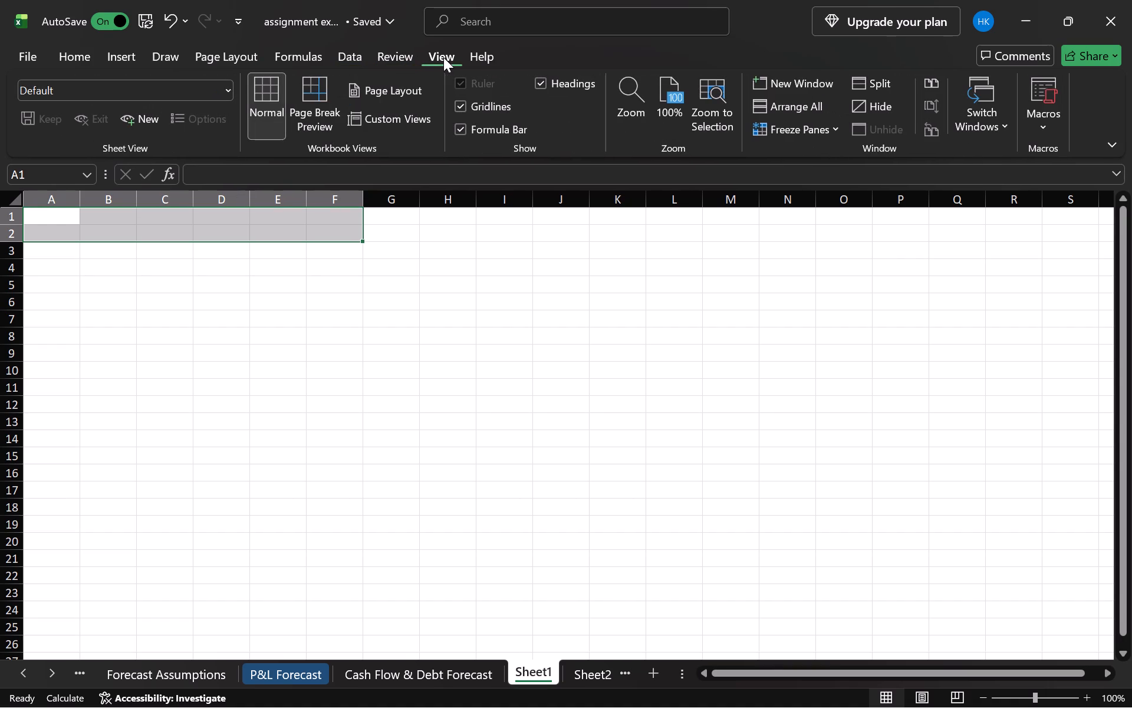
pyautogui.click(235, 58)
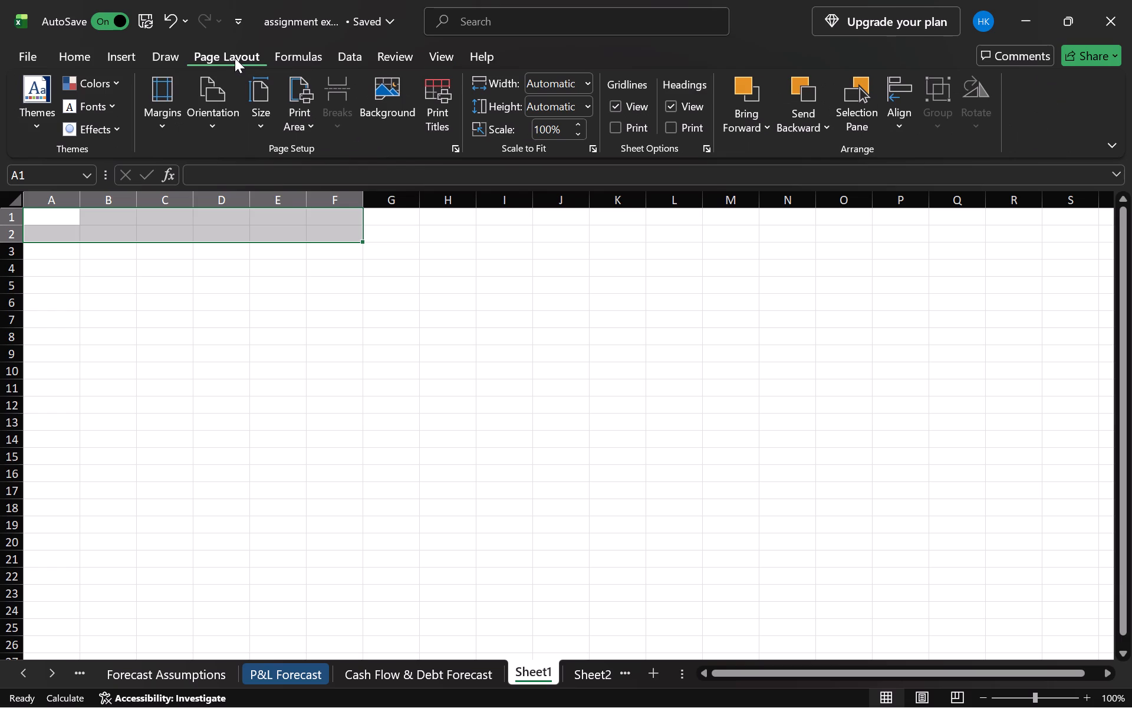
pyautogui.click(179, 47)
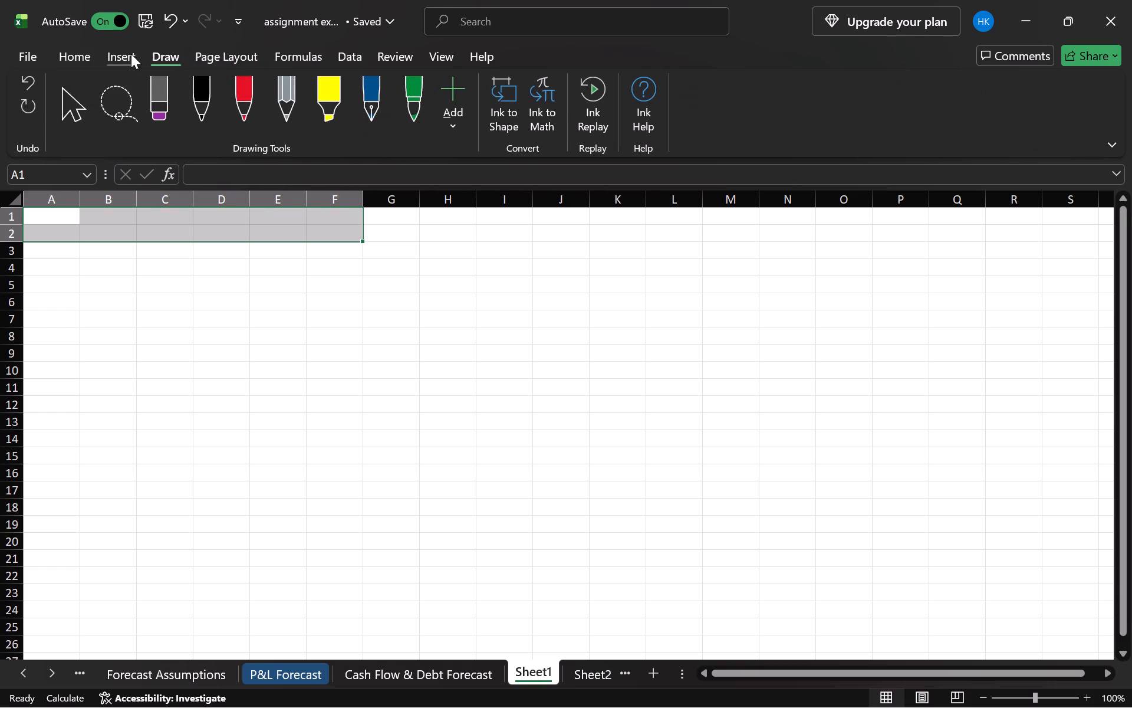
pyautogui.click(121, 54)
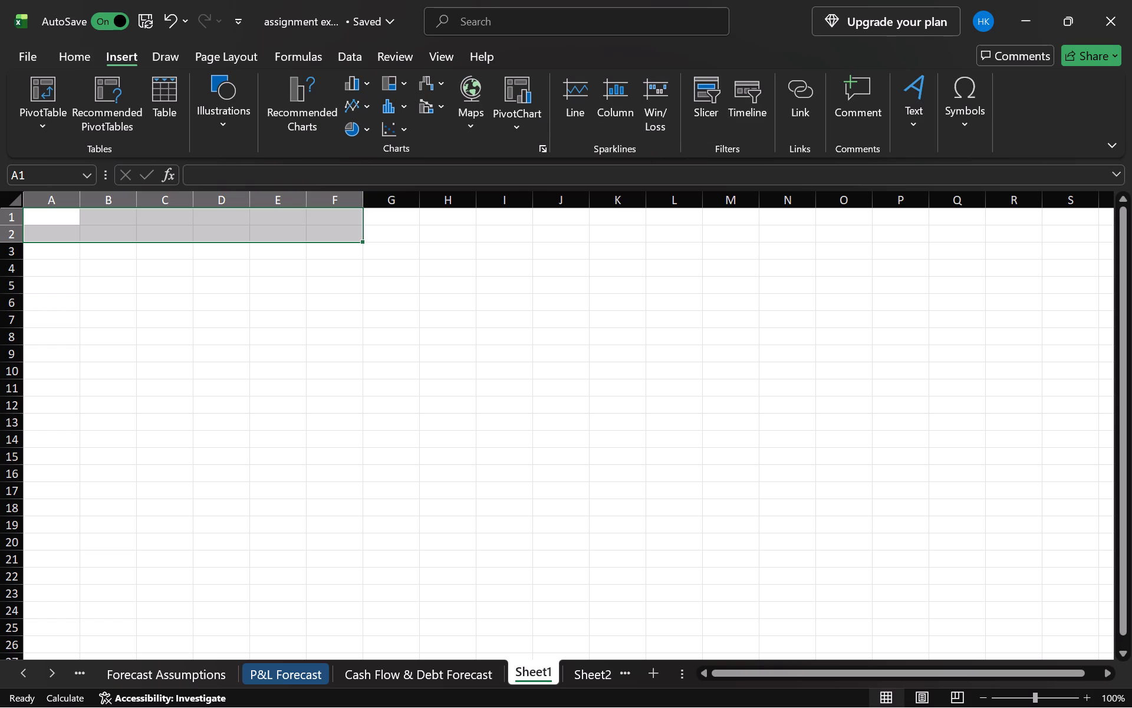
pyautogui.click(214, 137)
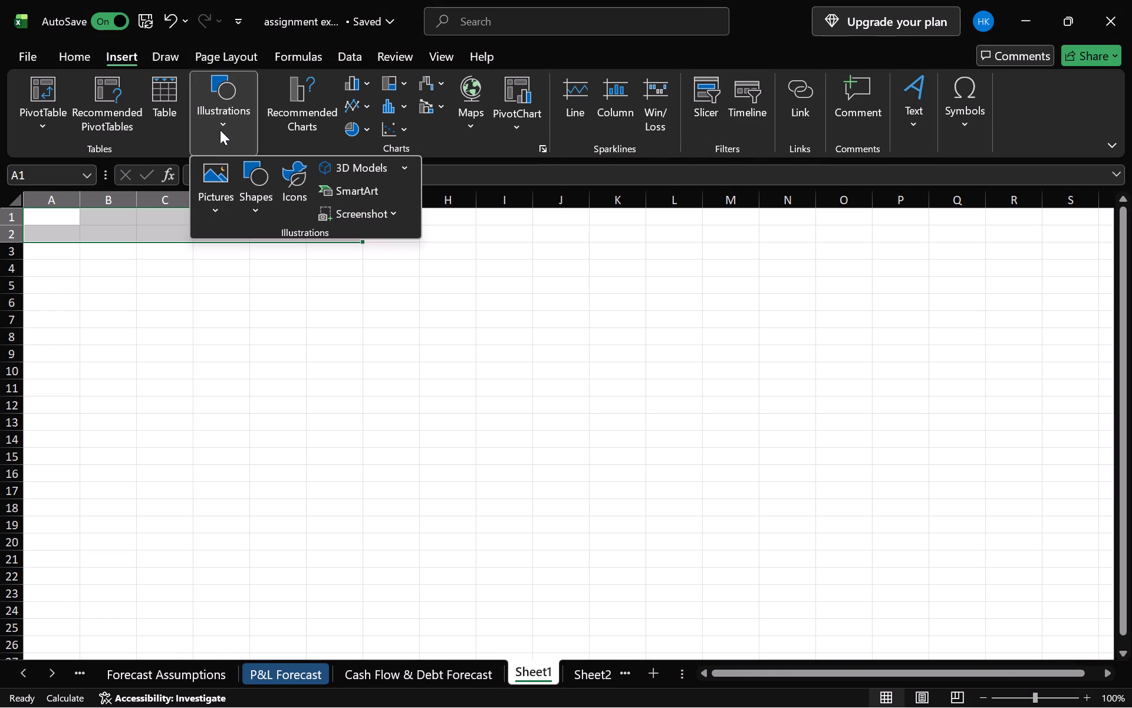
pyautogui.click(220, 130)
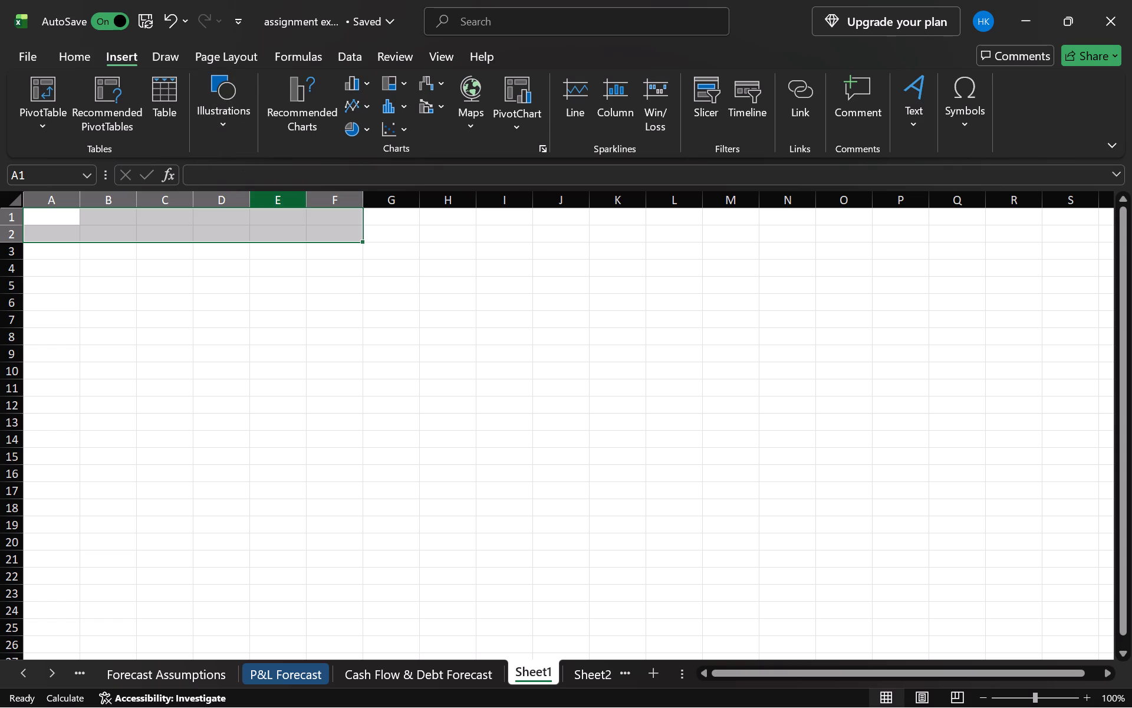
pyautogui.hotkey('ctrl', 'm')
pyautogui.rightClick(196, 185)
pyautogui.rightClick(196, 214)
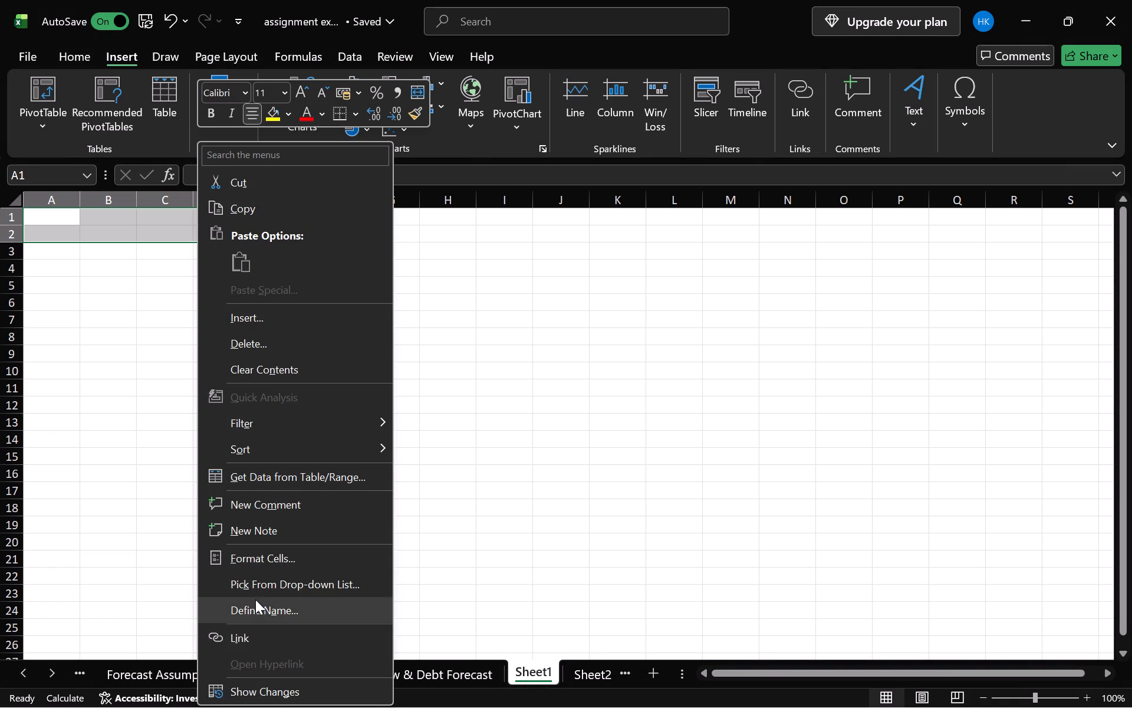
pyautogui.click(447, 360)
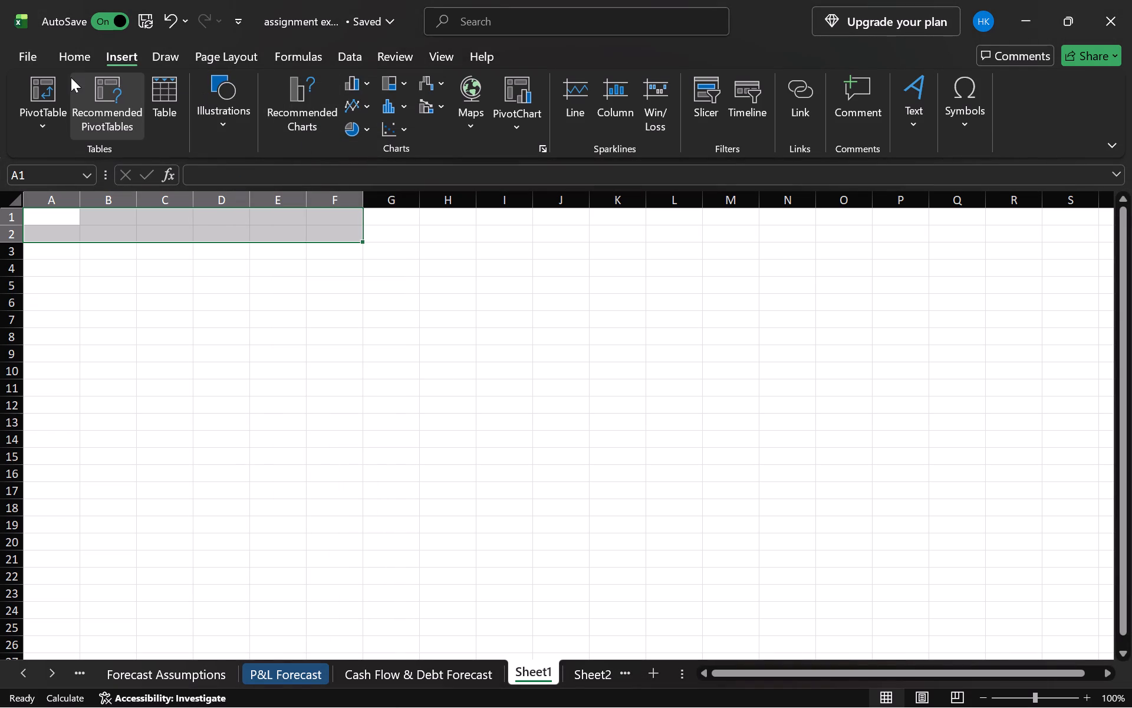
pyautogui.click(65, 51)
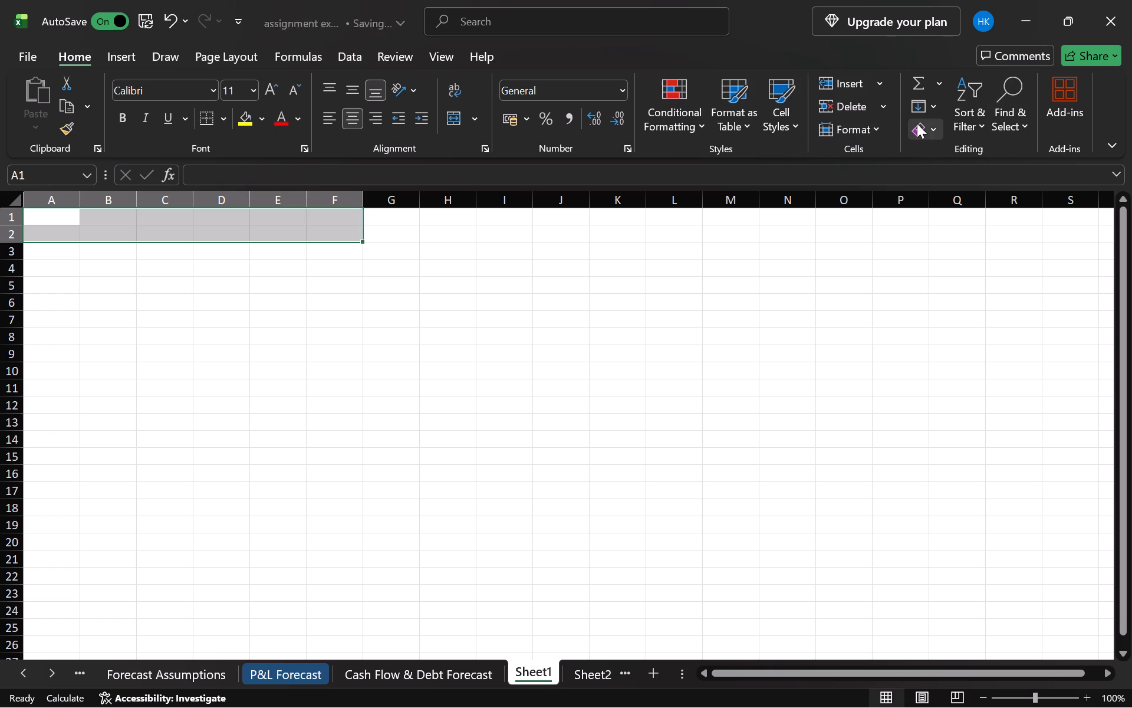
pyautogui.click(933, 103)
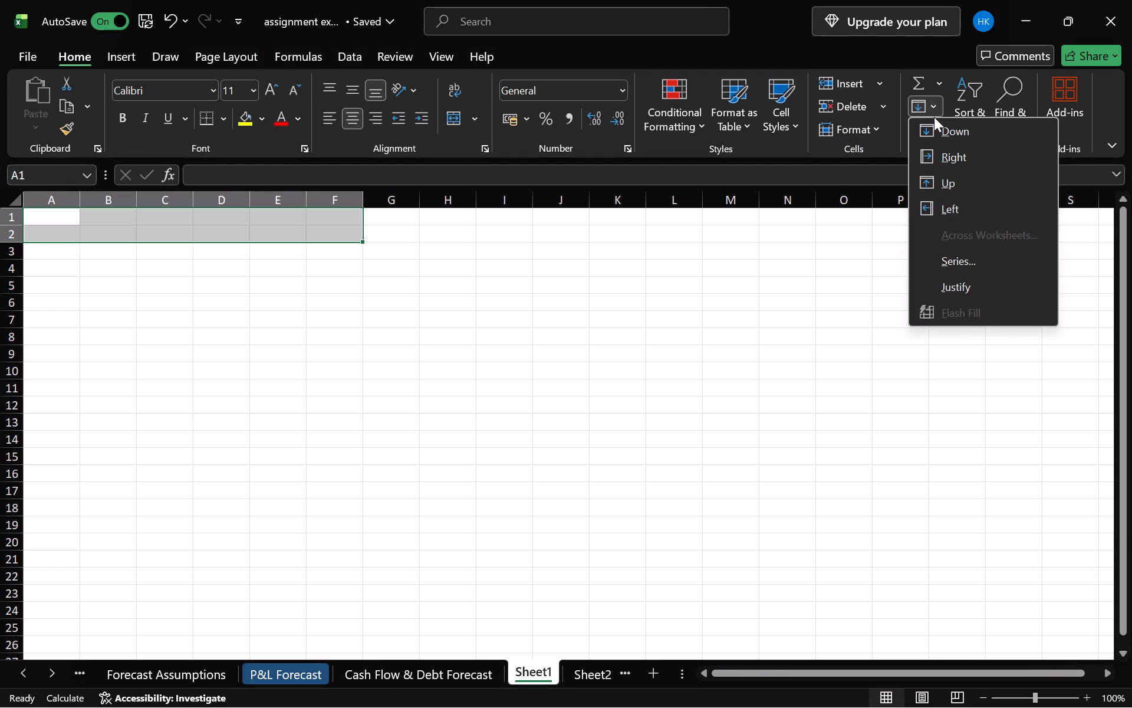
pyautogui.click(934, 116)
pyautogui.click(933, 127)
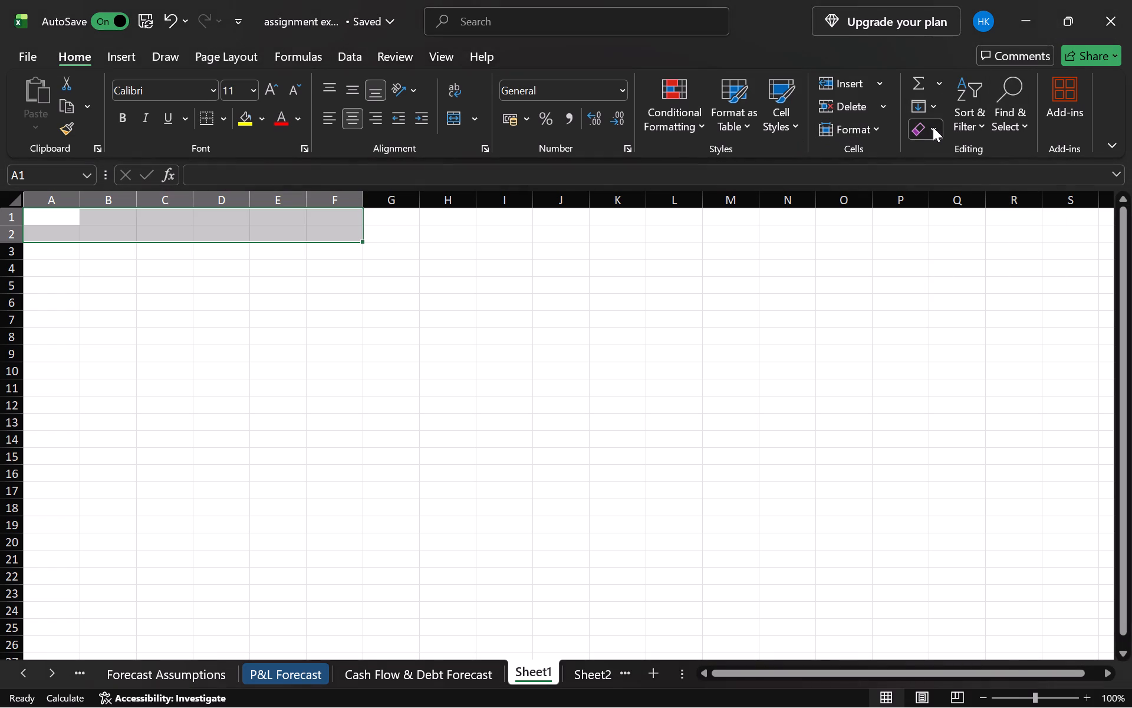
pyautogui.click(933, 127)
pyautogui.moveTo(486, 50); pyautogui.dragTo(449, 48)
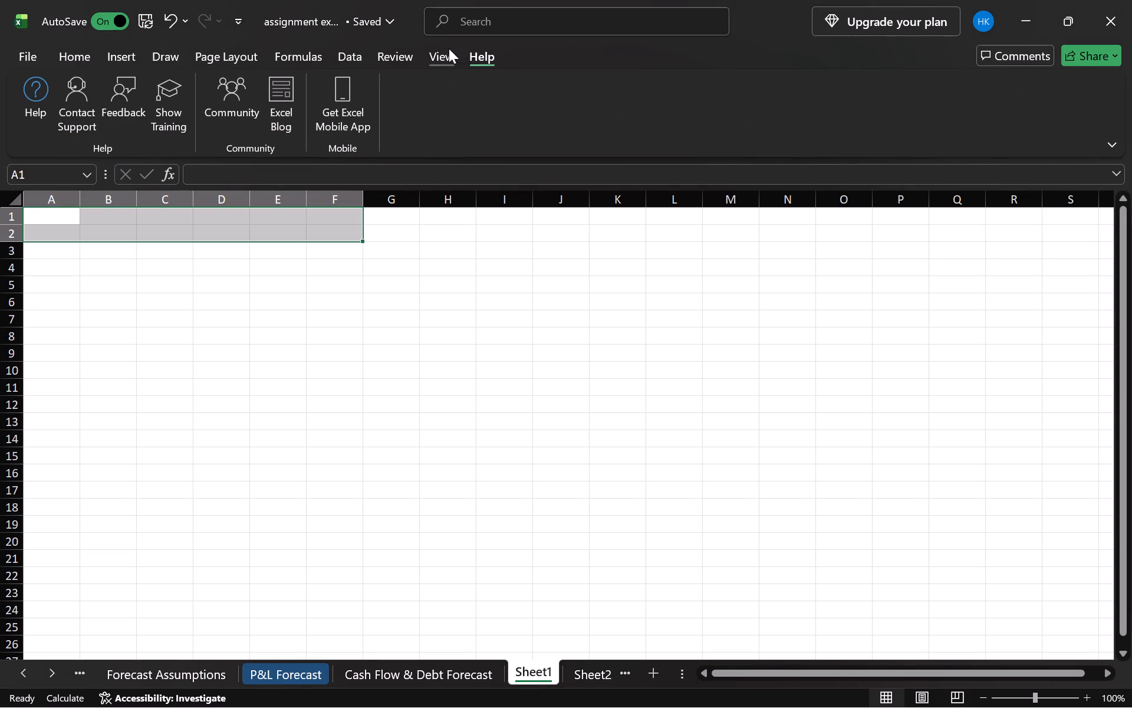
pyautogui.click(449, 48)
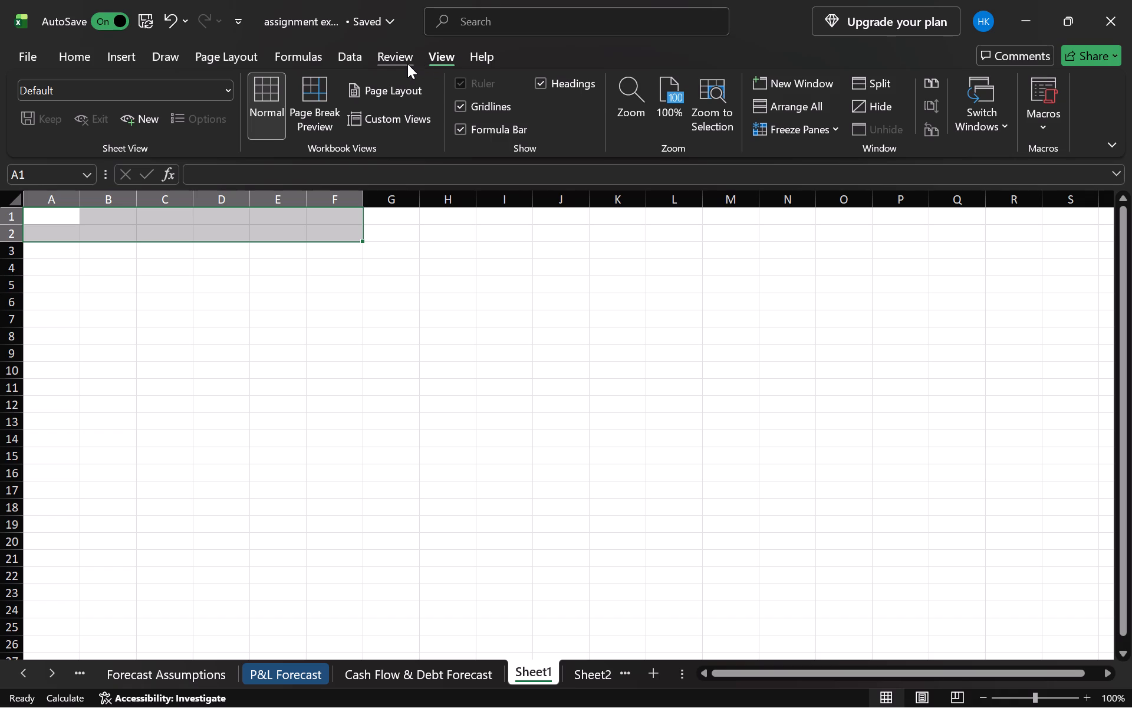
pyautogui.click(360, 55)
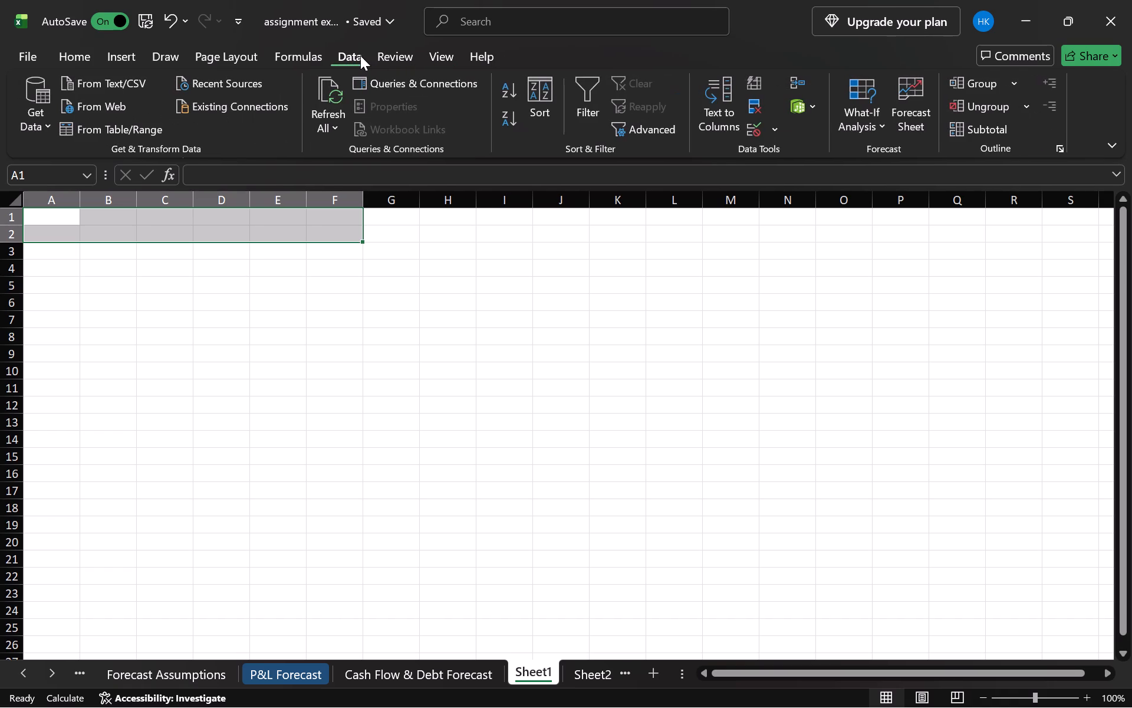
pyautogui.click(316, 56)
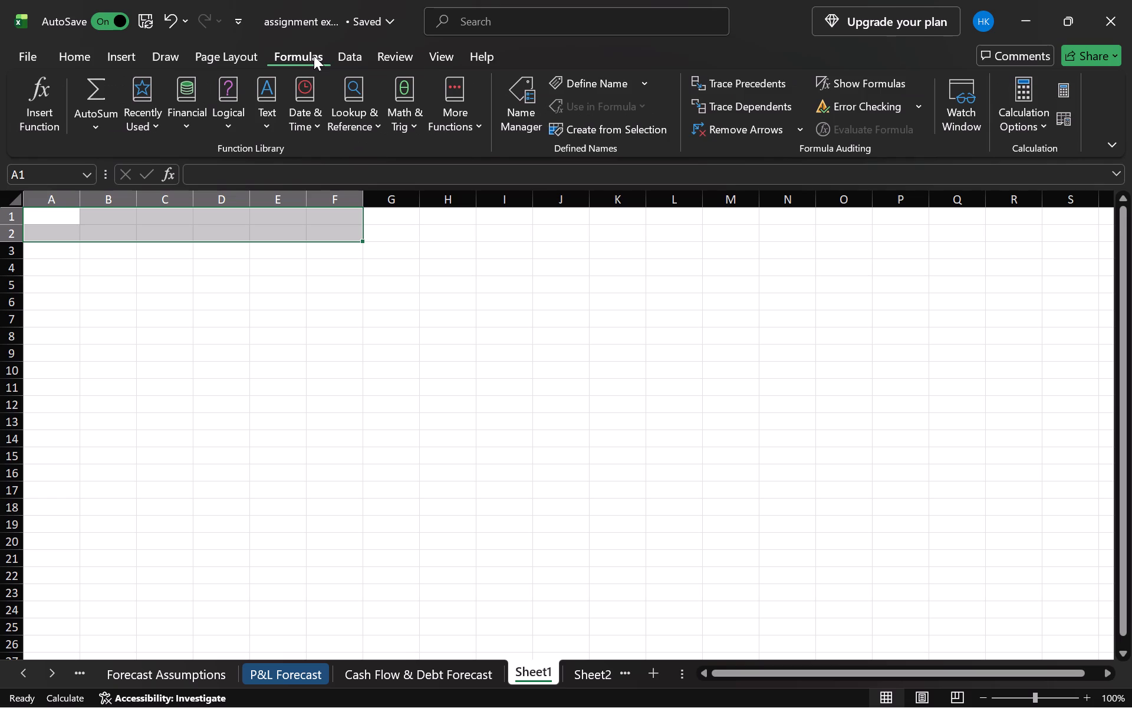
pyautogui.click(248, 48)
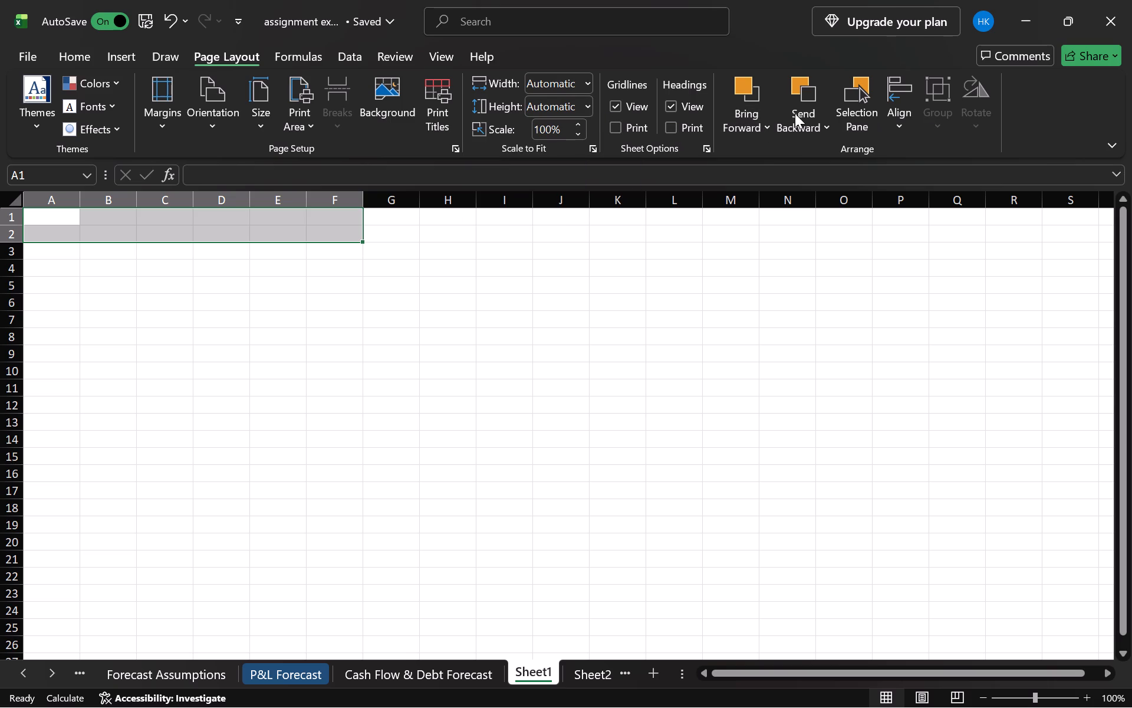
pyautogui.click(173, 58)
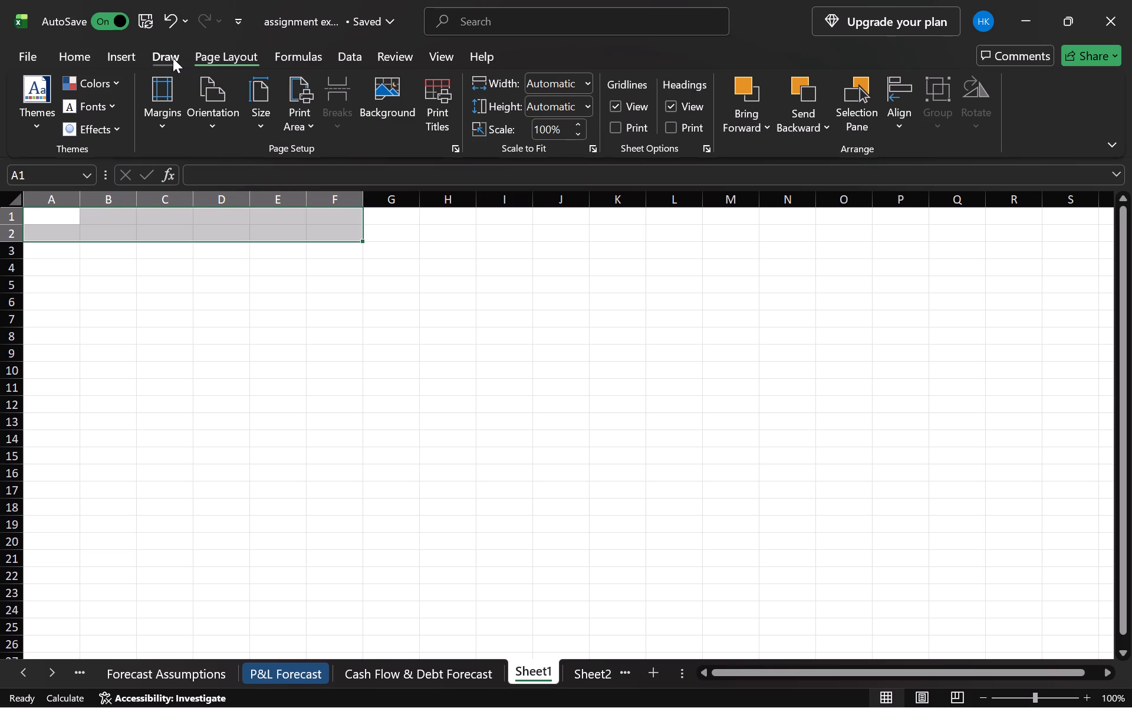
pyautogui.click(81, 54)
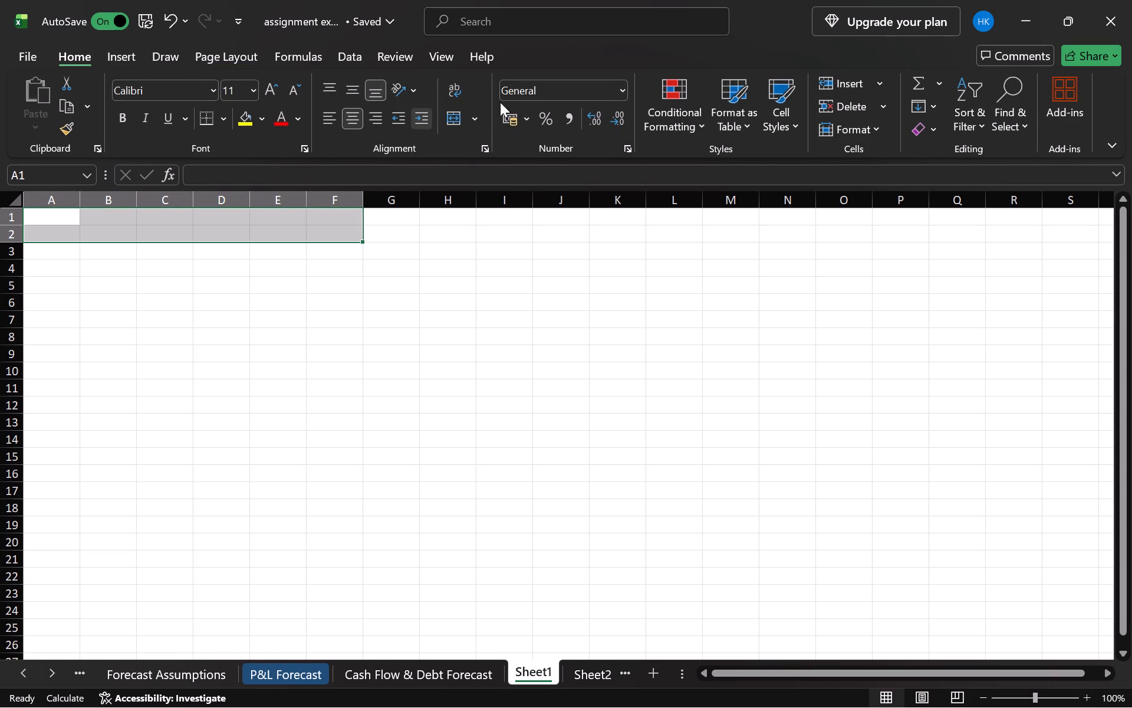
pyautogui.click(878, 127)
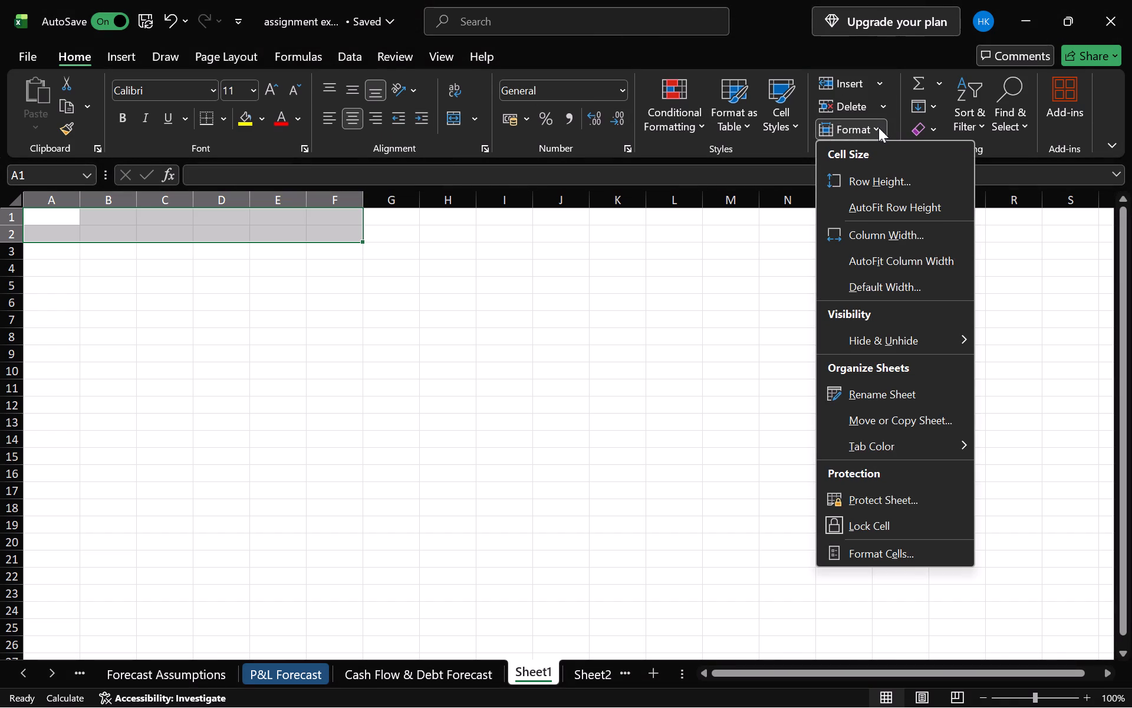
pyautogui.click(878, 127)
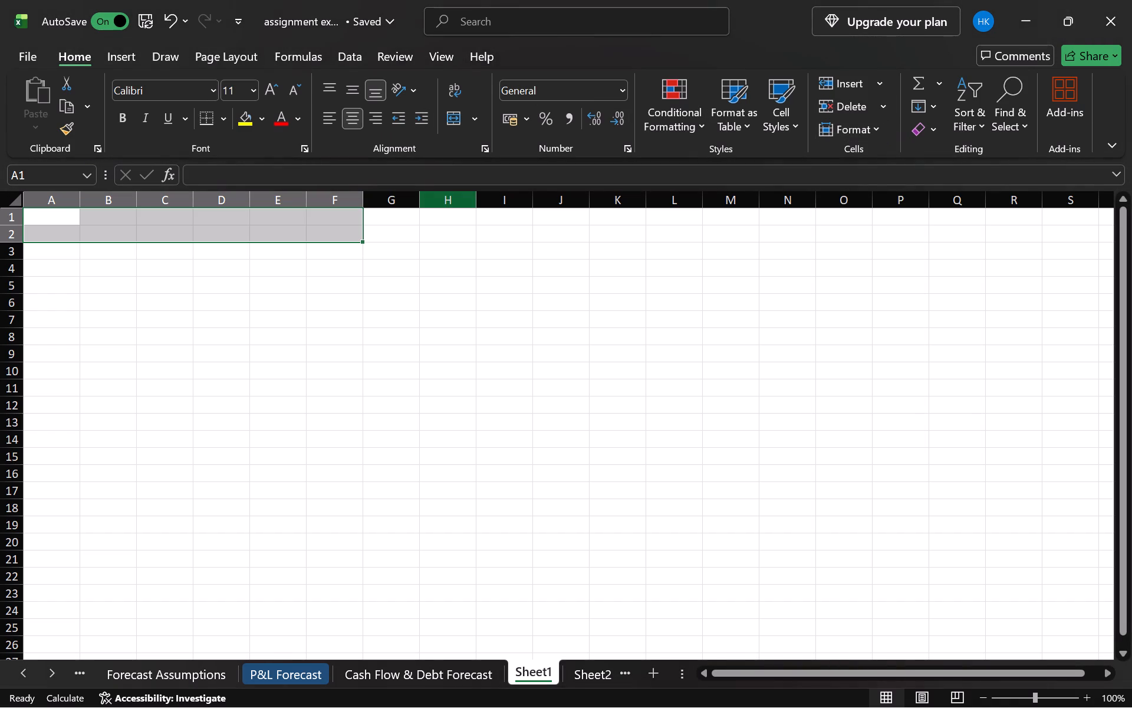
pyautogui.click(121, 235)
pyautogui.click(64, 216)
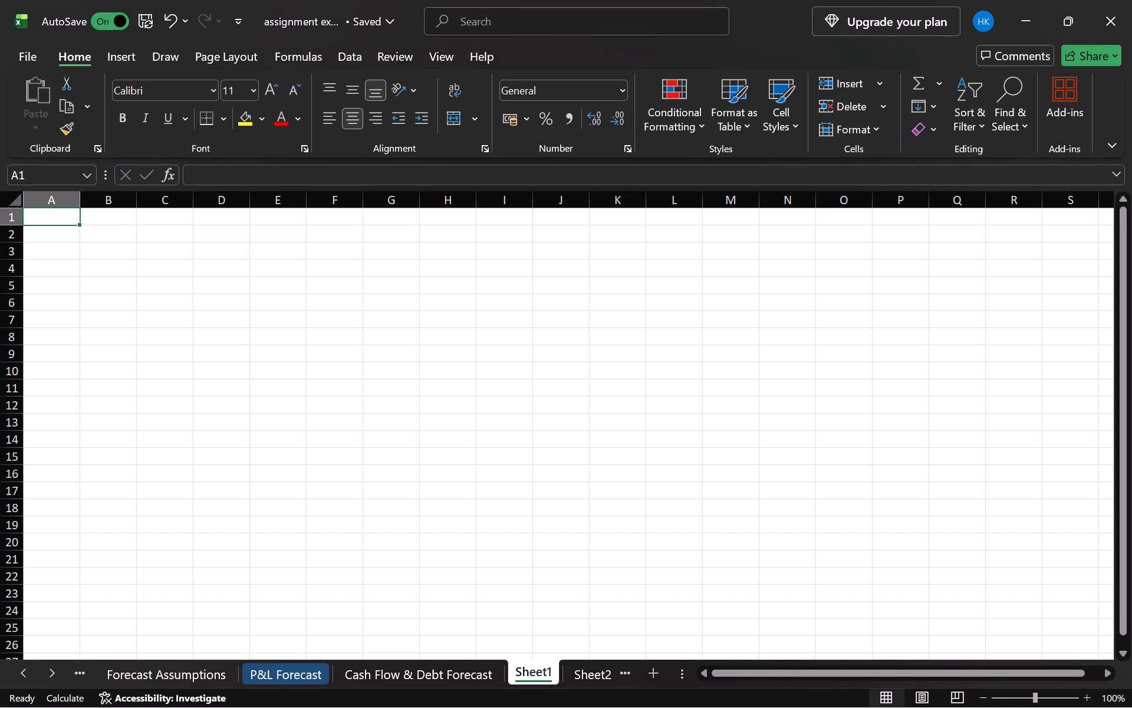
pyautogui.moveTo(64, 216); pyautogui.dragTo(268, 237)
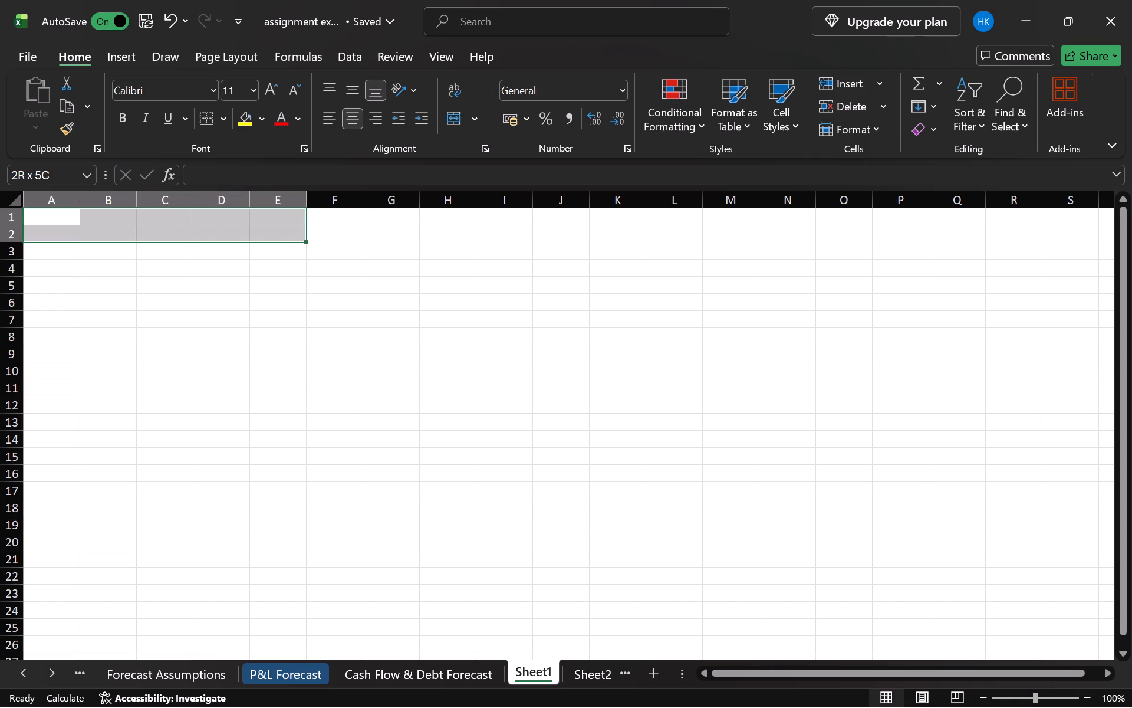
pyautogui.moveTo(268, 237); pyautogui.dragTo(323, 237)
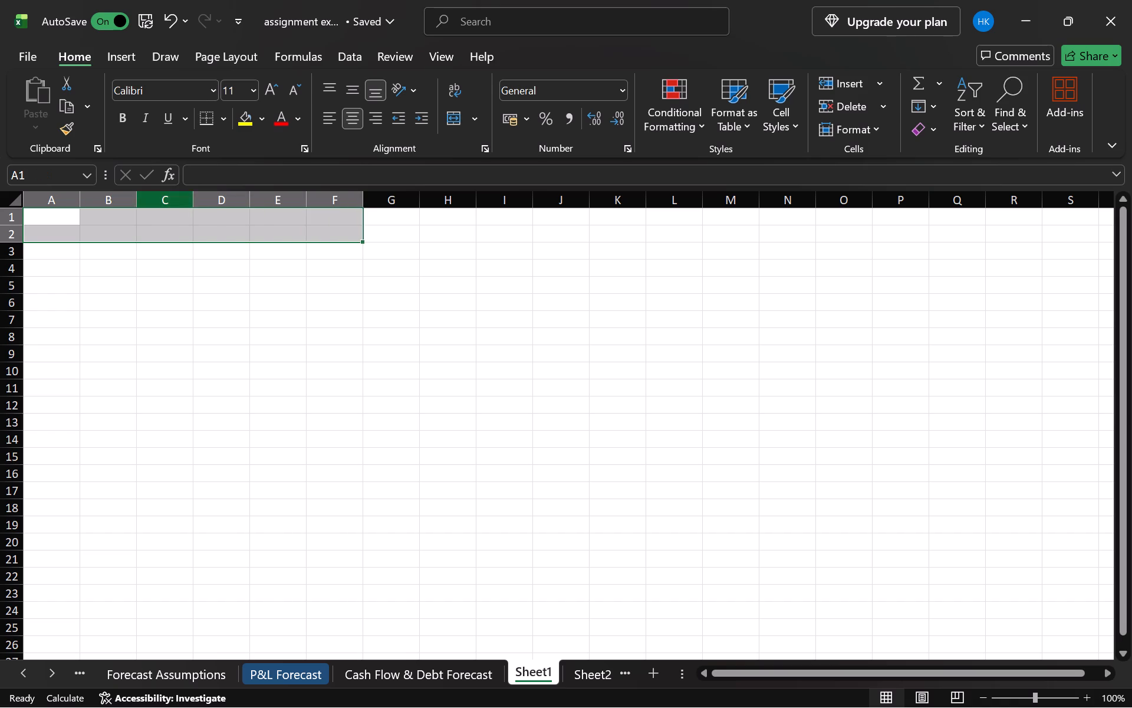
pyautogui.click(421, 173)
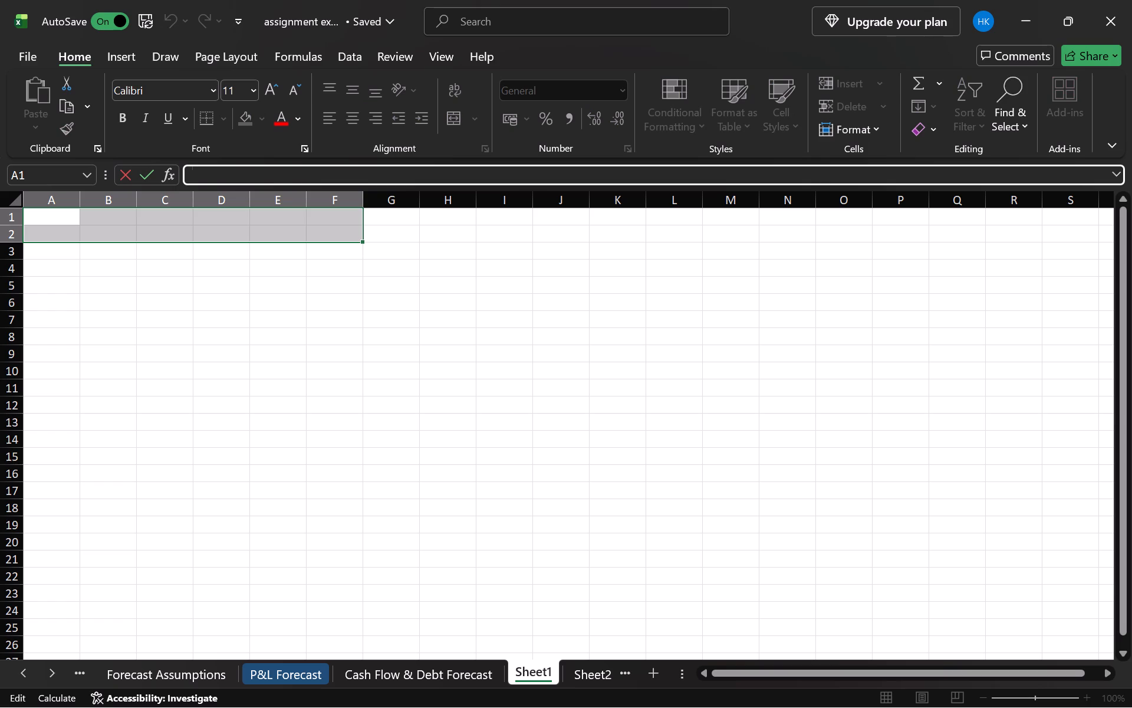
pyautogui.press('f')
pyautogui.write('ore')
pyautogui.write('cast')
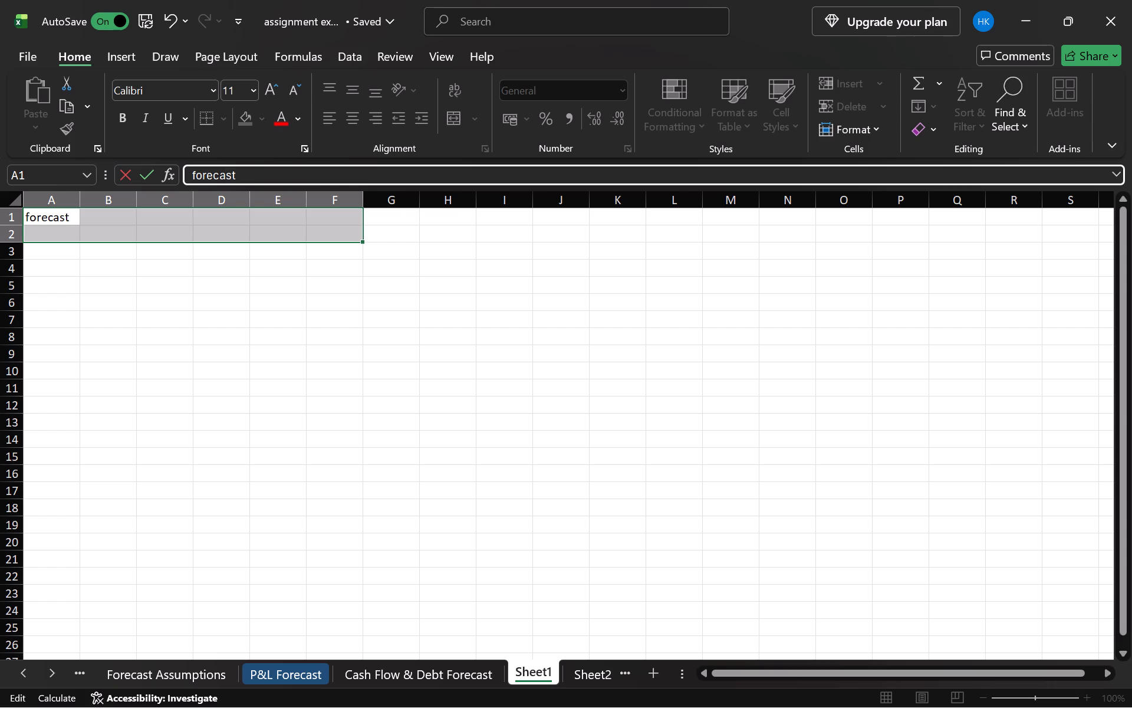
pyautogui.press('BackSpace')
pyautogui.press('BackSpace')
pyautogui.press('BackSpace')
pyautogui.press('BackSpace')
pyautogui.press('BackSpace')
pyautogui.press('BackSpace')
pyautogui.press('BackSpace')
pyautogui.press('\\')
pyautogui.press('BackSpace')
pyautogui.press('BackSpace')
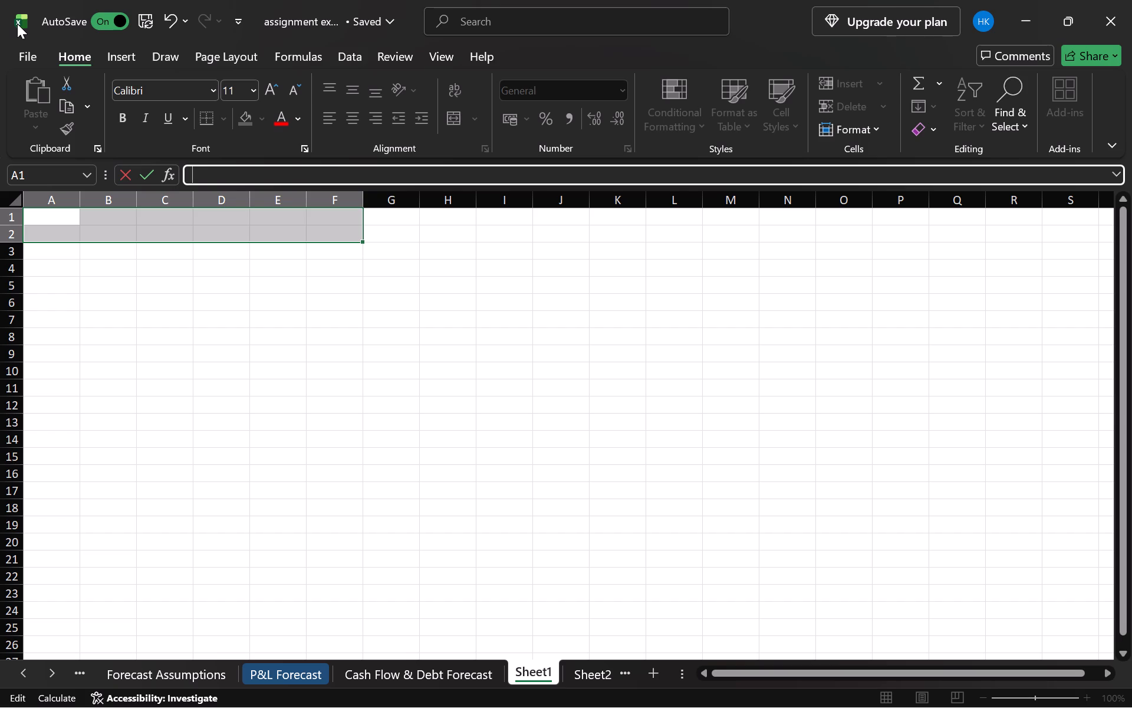
# Merge and center cells A1:F2 on Sheet1.
pyautogui.click(133, 57)
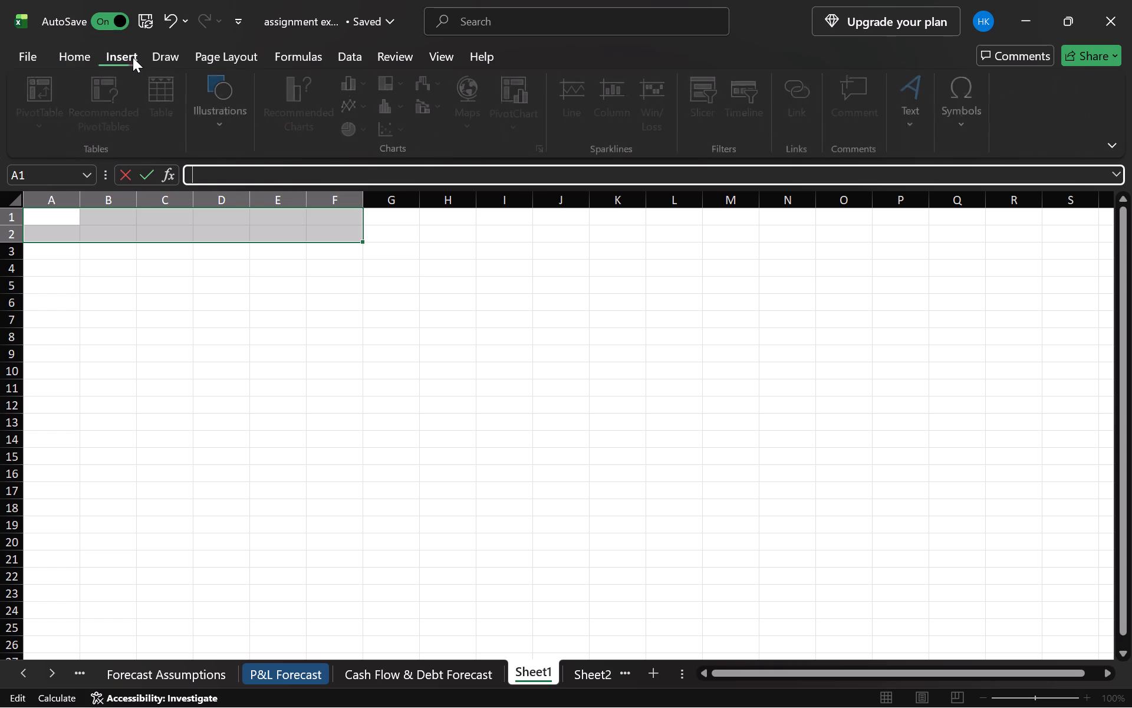
pyautogui.click(164, 221)
pyautogui.click(73, 218)
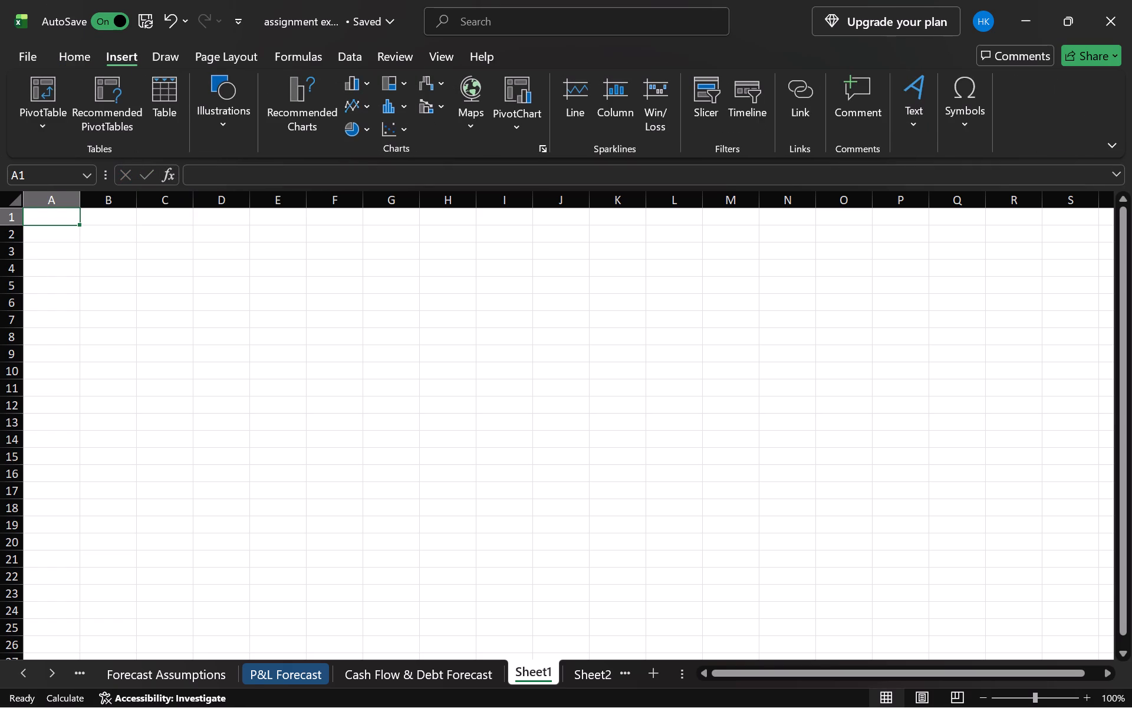
pyautogui.moveTo(73, 218); pyautogui.dragTo(120, 235)
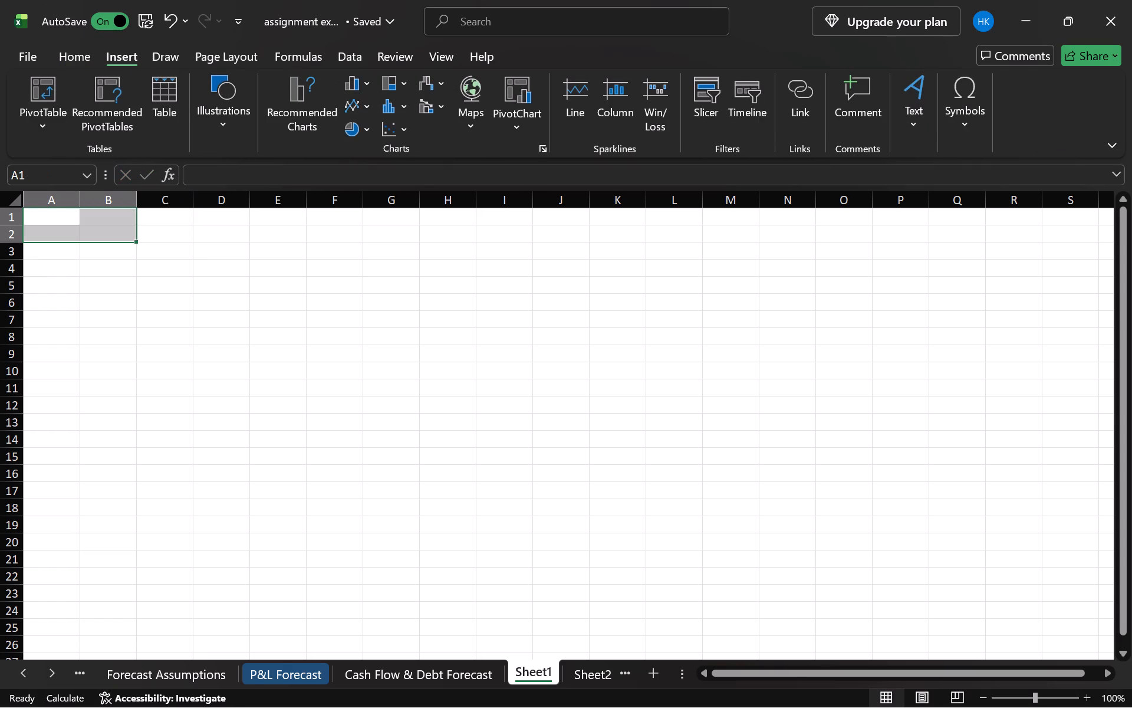
pyautogui.click(75, 218)
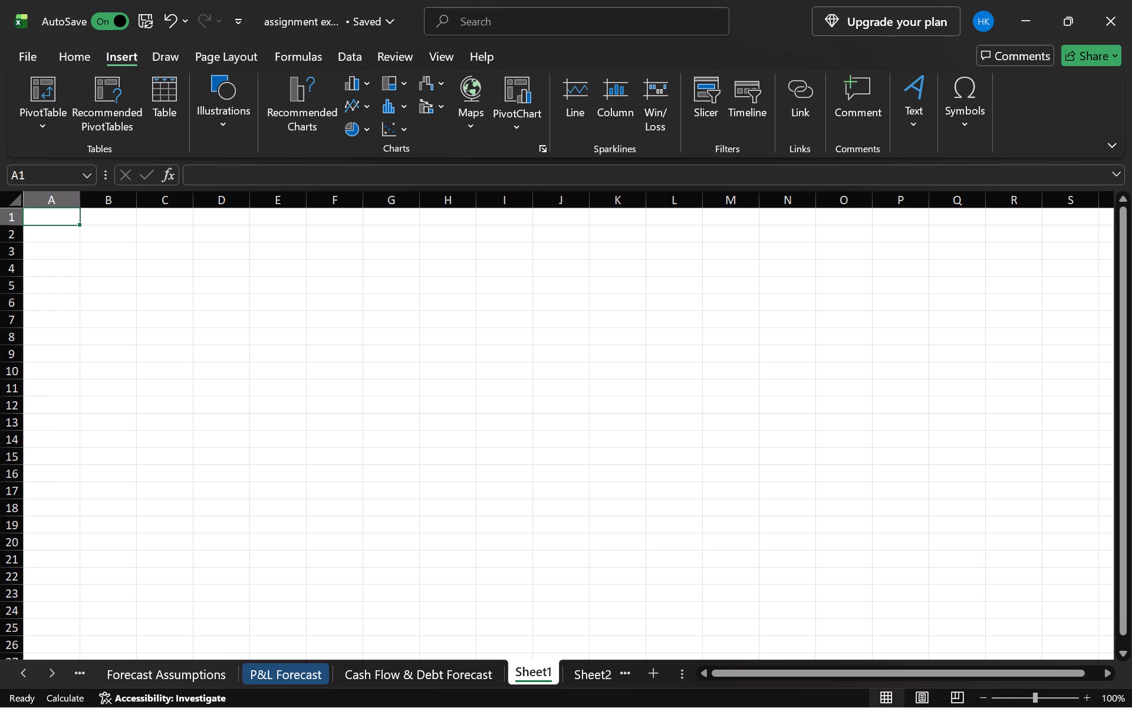
pyautogui.moveTo(75, 218); pyautogui.dragTo(277, 234)
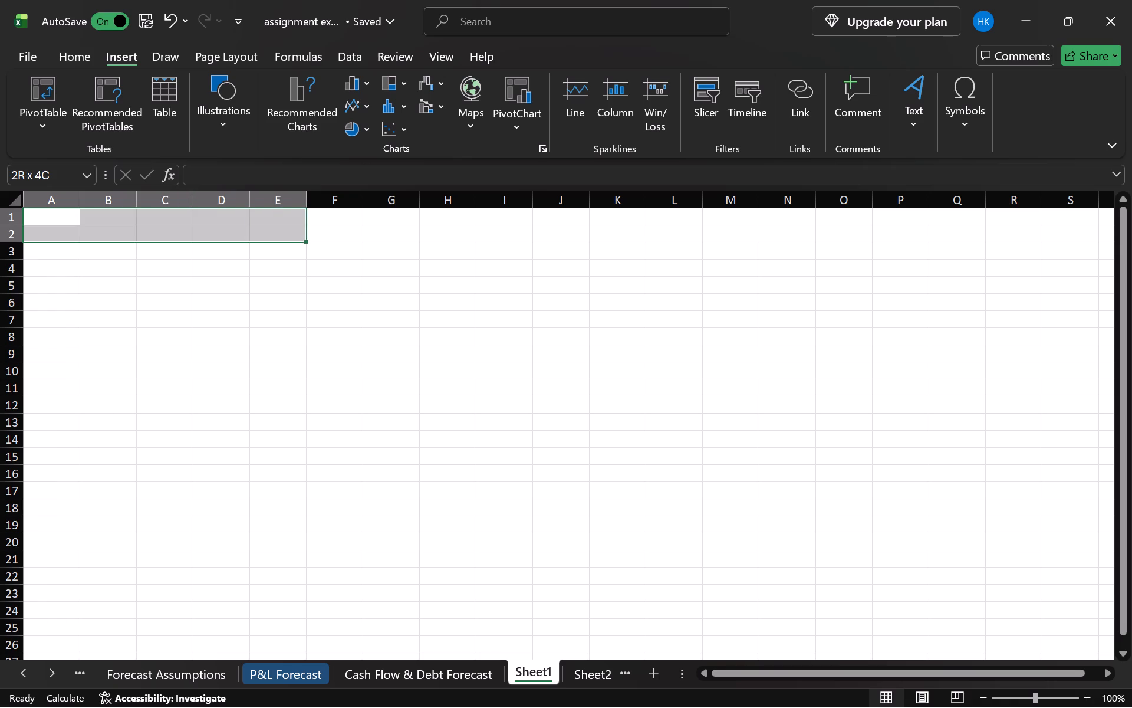
pyautogui.moveTo(277, 234); pyautogui.dragTo(320, 228)
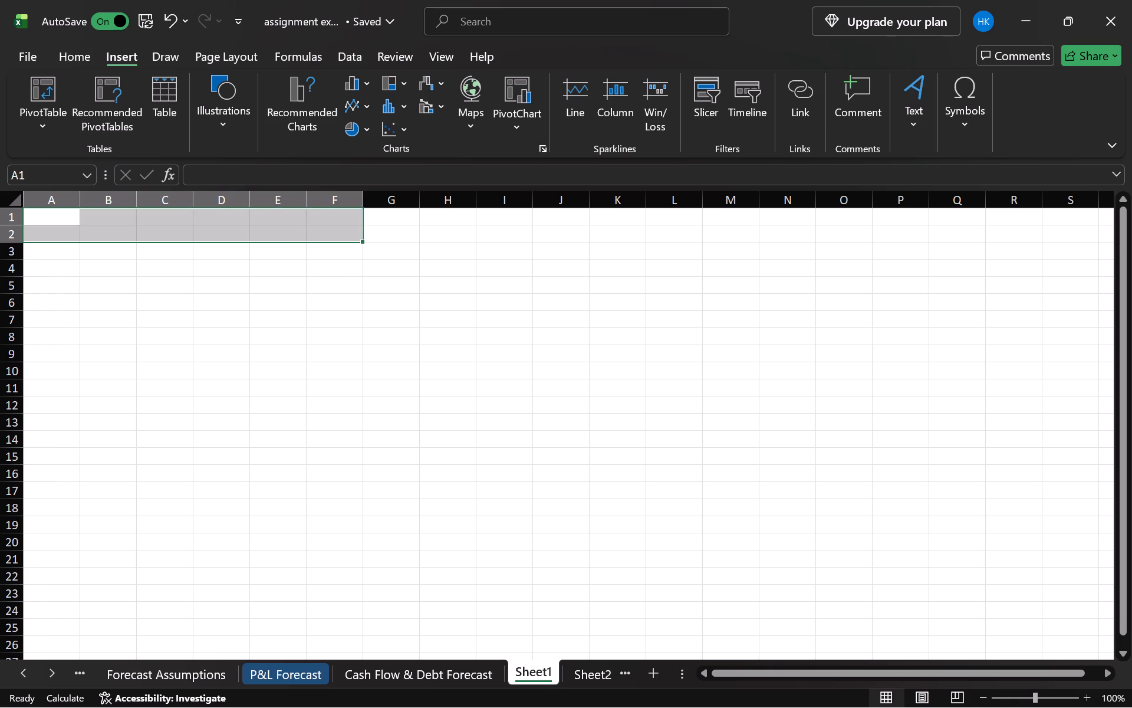
pyautogui.click(77, 57)
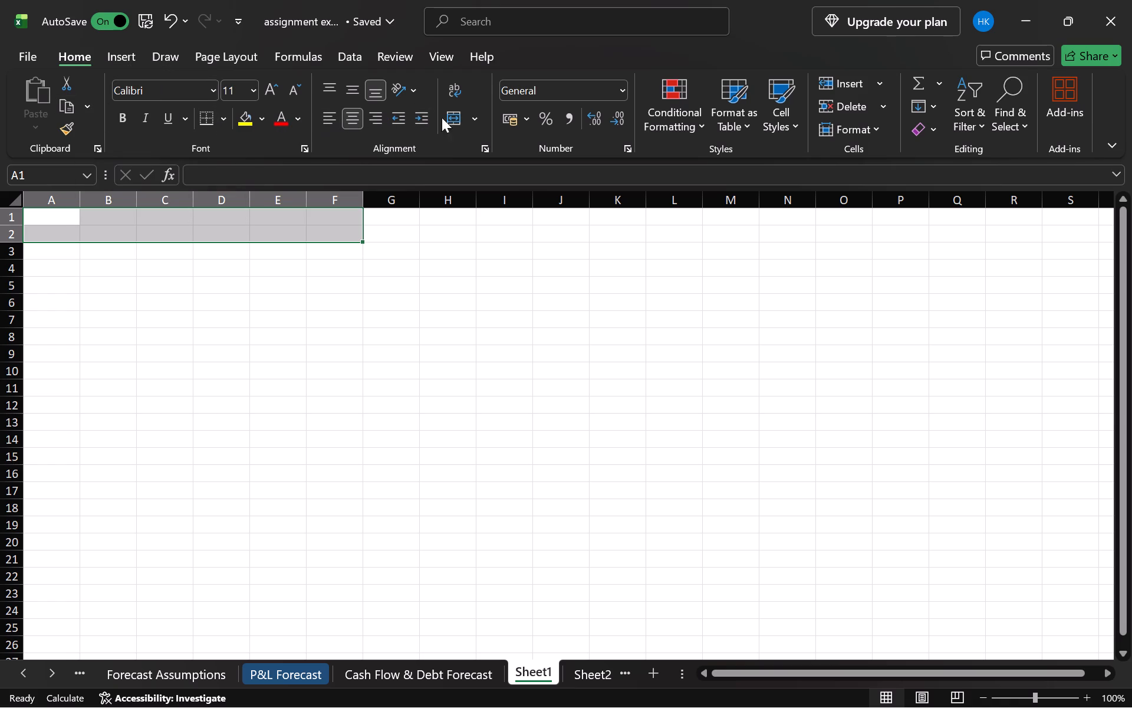
pyautogui.click(469, 117)
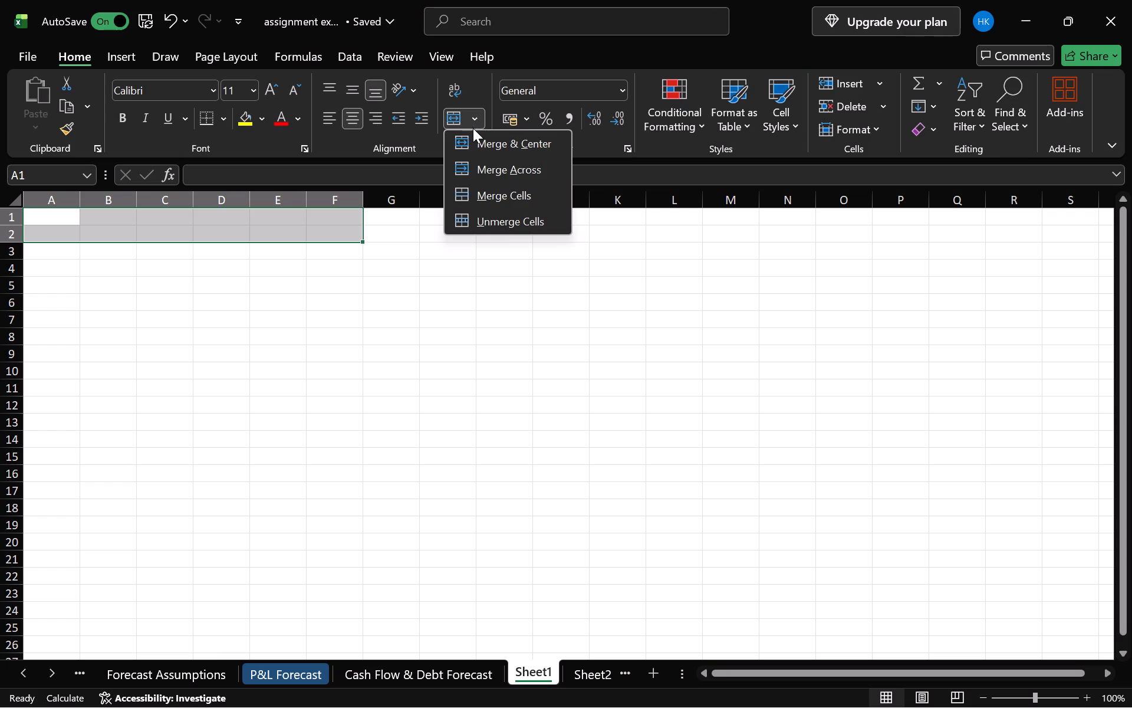
pyautogui.click(473, 139)
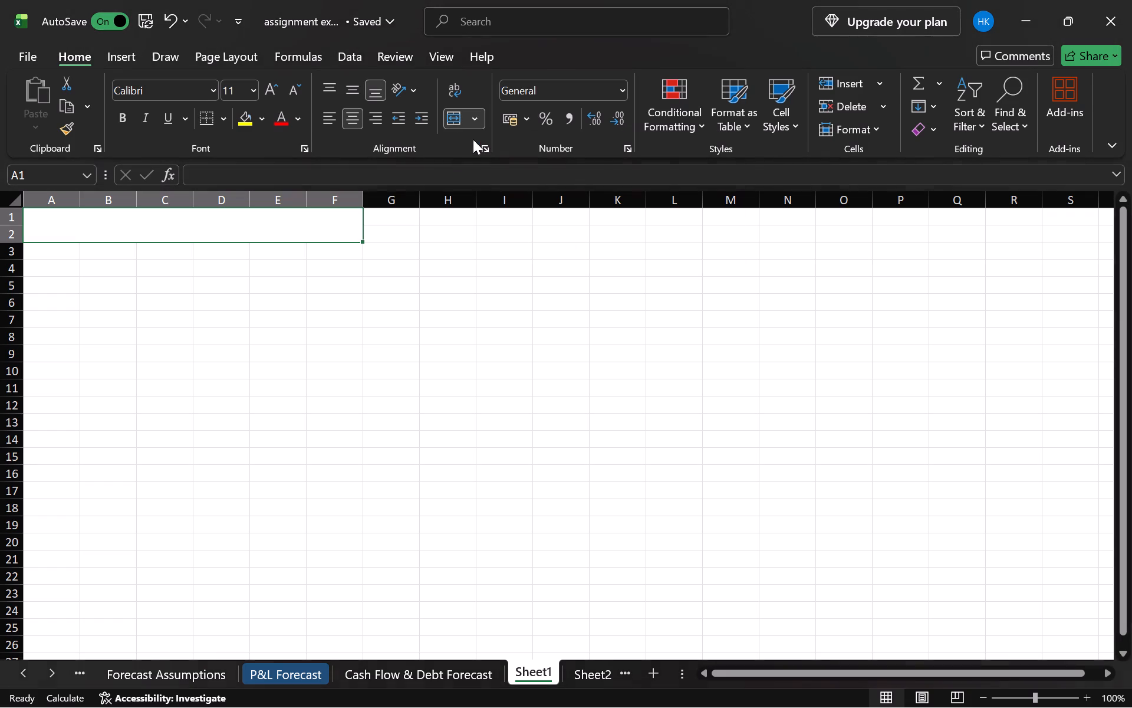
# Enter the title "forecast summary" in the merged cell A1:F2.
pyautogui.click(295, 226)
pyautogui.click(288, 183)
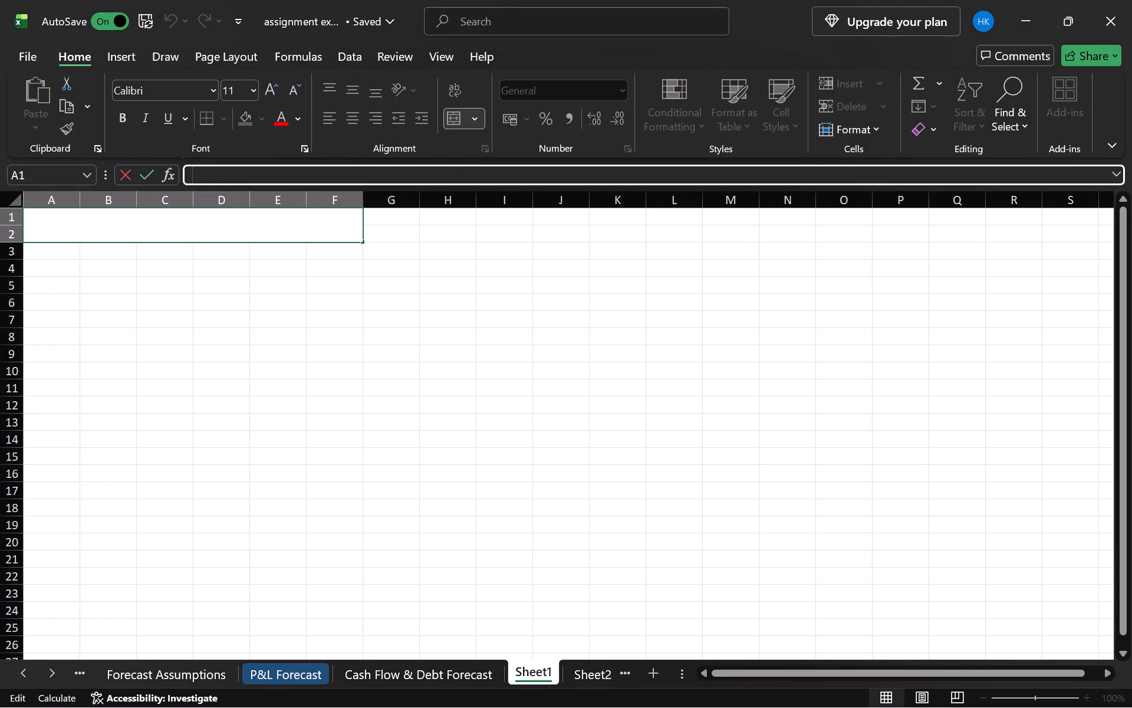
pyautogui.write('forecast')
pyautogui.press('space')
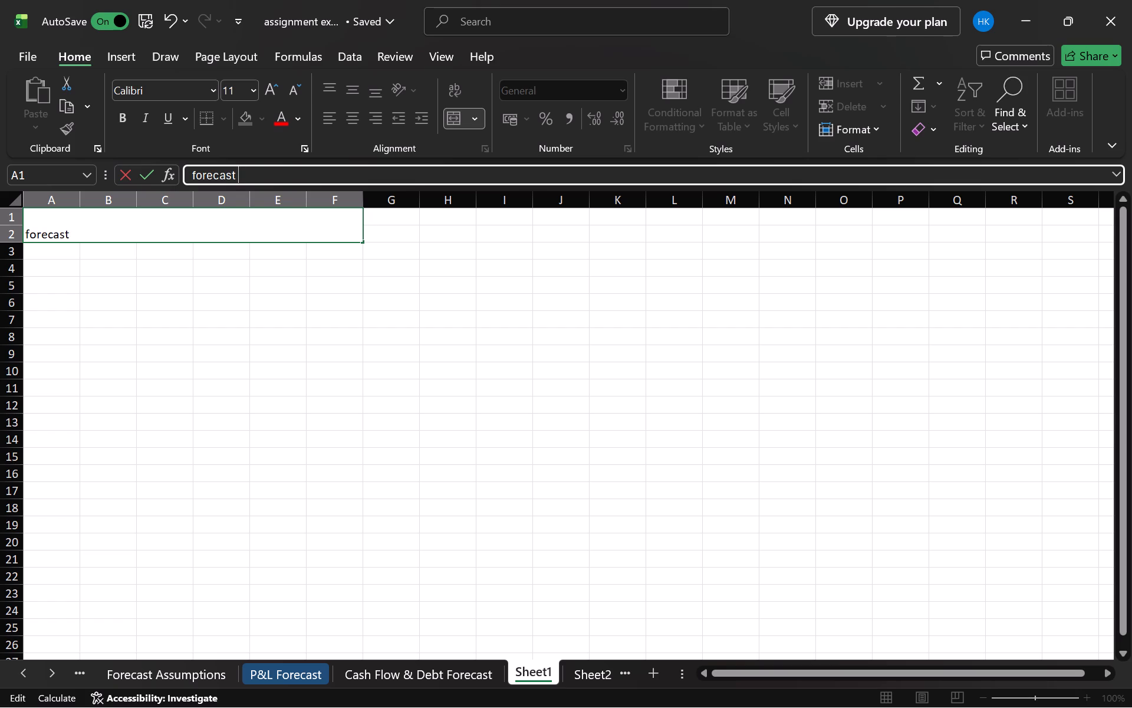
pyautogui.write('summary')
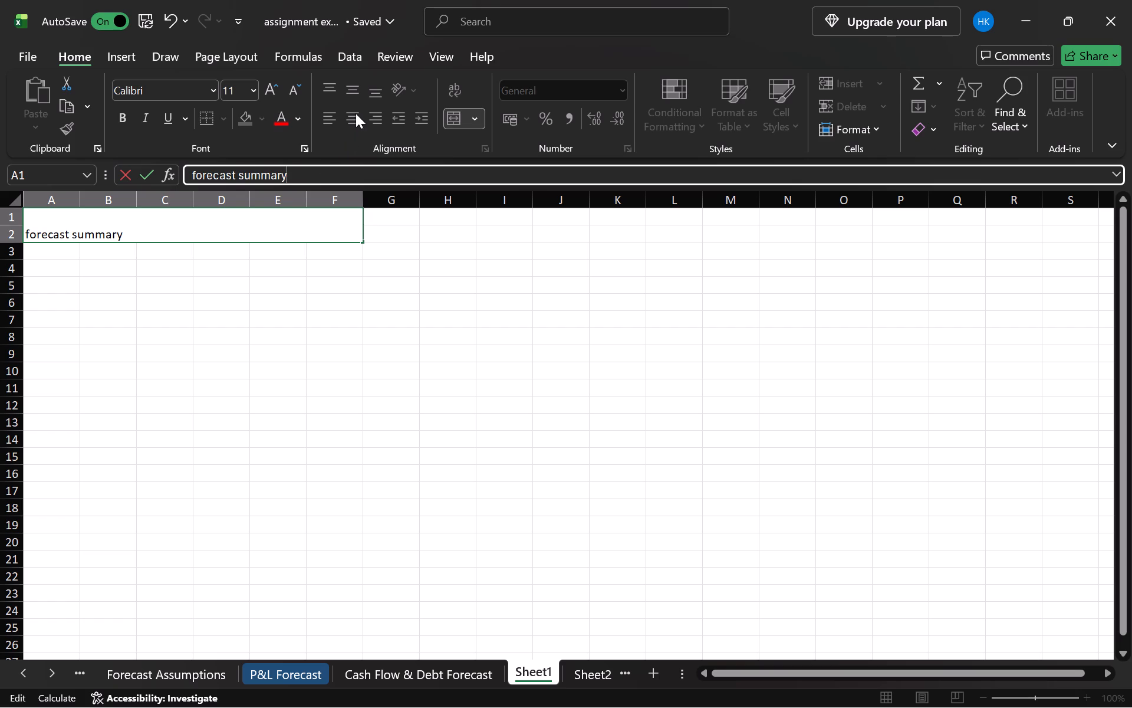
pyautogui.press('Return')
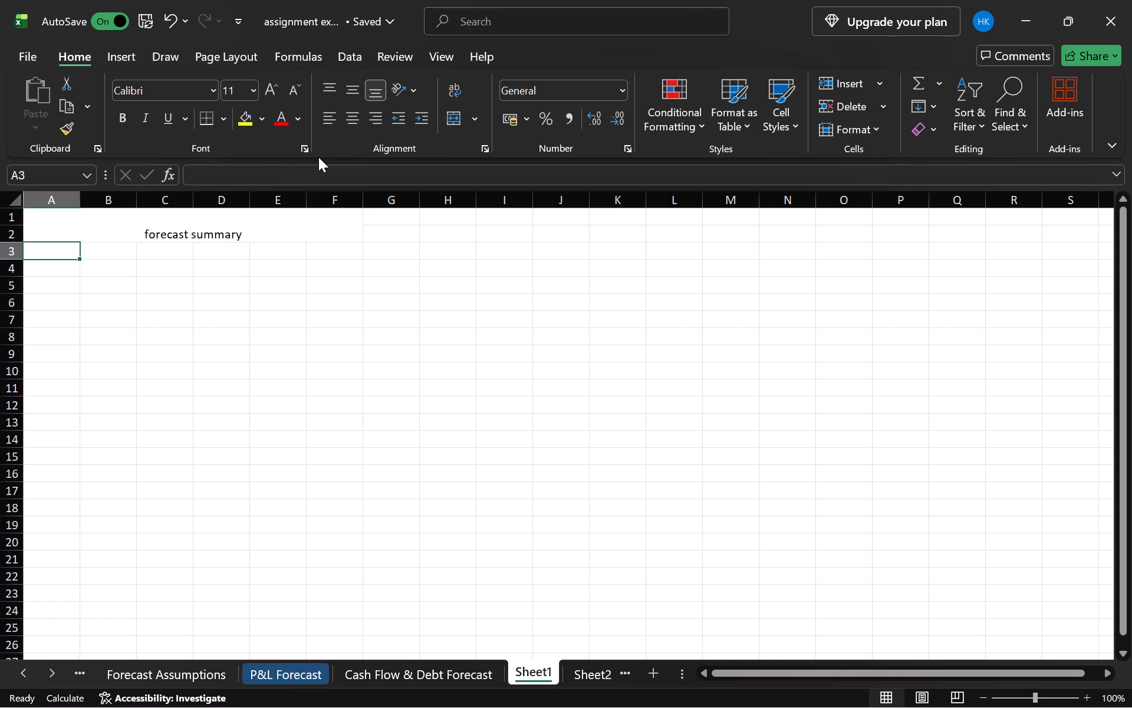
# Middle-align the title vertically in the merged cell A1:F2.
pyautogui.click(314, 214)
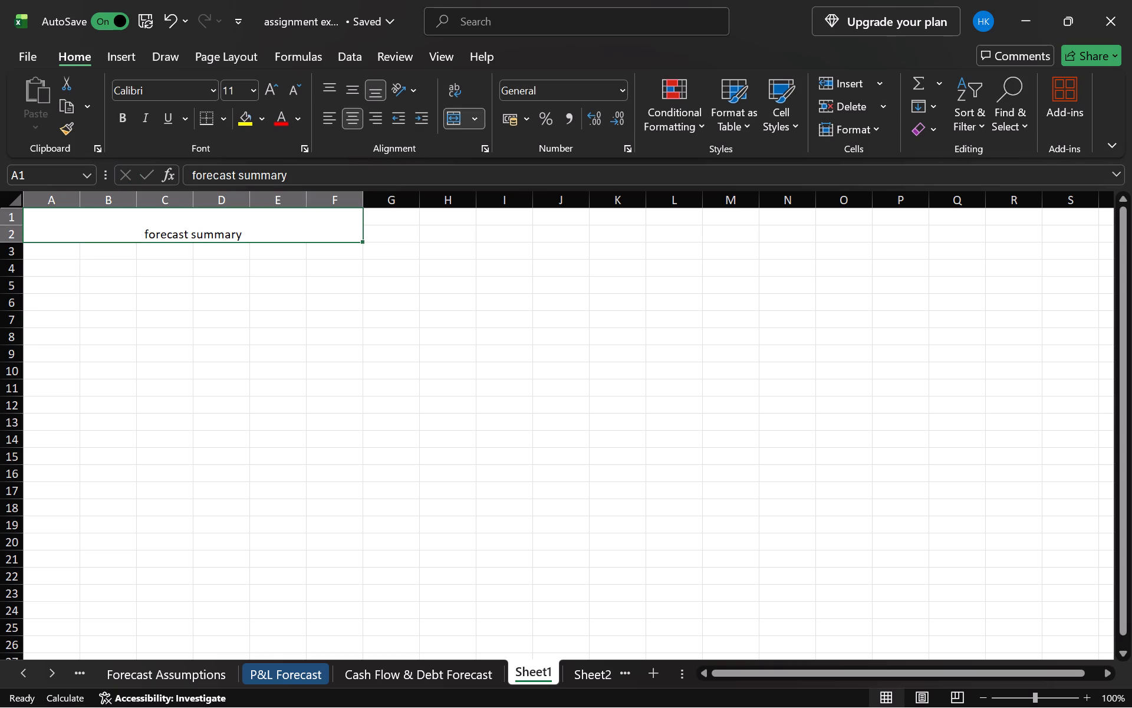
pyautogui.click(347, 95)
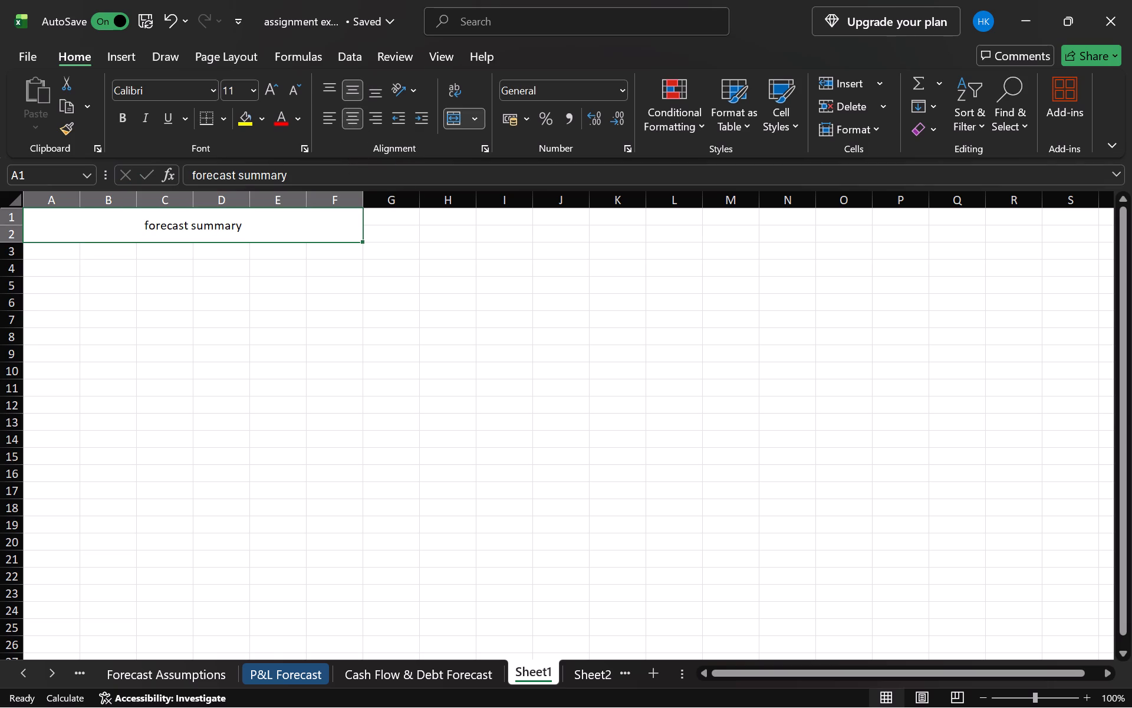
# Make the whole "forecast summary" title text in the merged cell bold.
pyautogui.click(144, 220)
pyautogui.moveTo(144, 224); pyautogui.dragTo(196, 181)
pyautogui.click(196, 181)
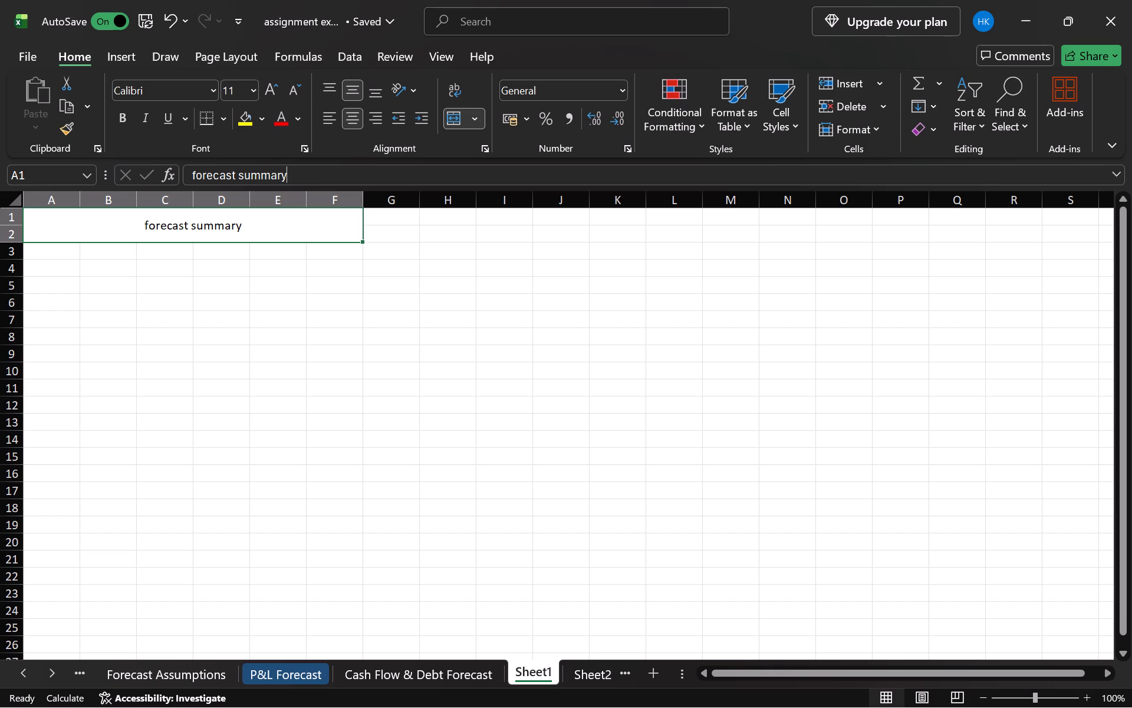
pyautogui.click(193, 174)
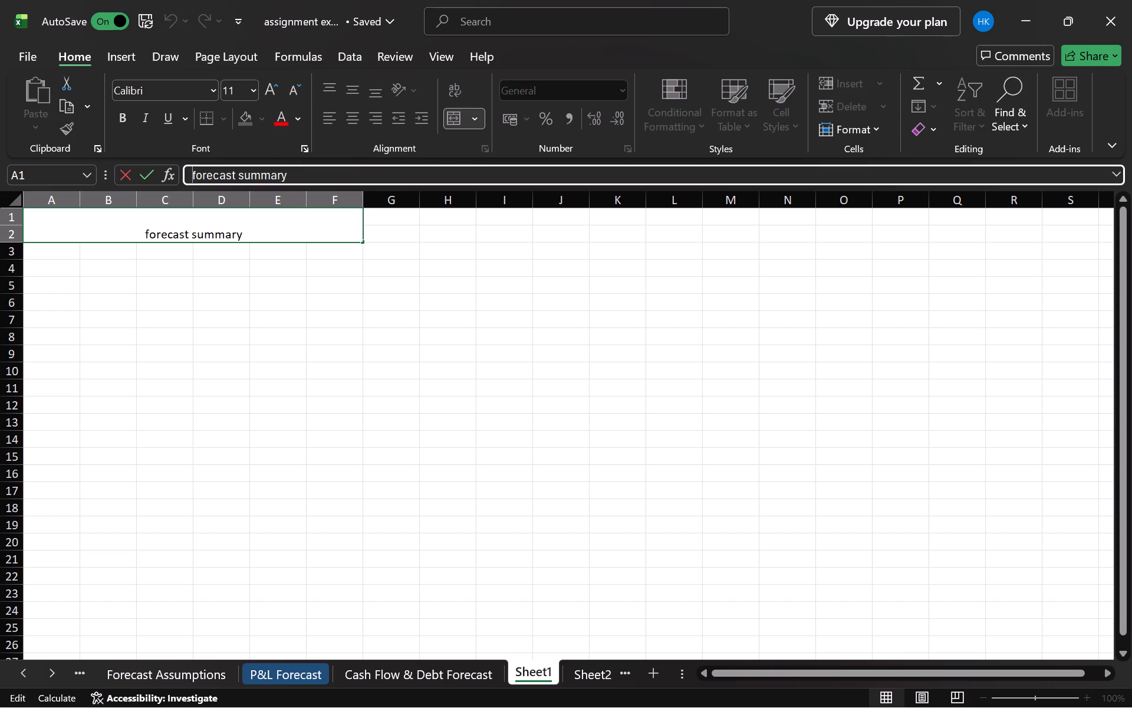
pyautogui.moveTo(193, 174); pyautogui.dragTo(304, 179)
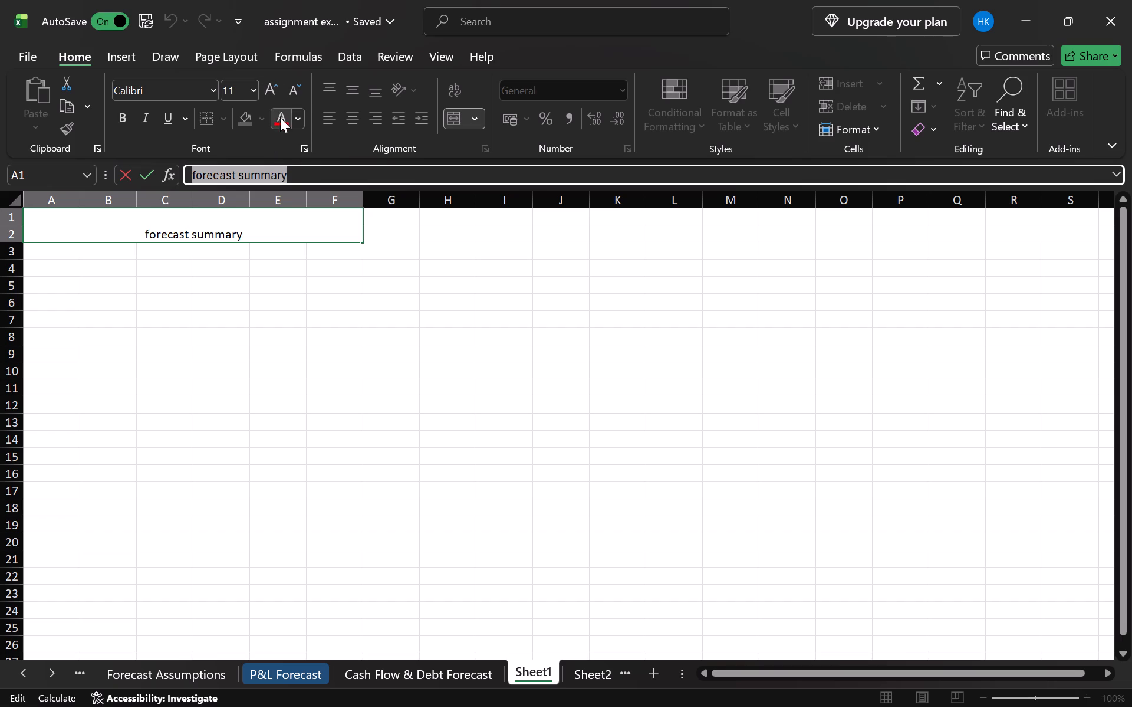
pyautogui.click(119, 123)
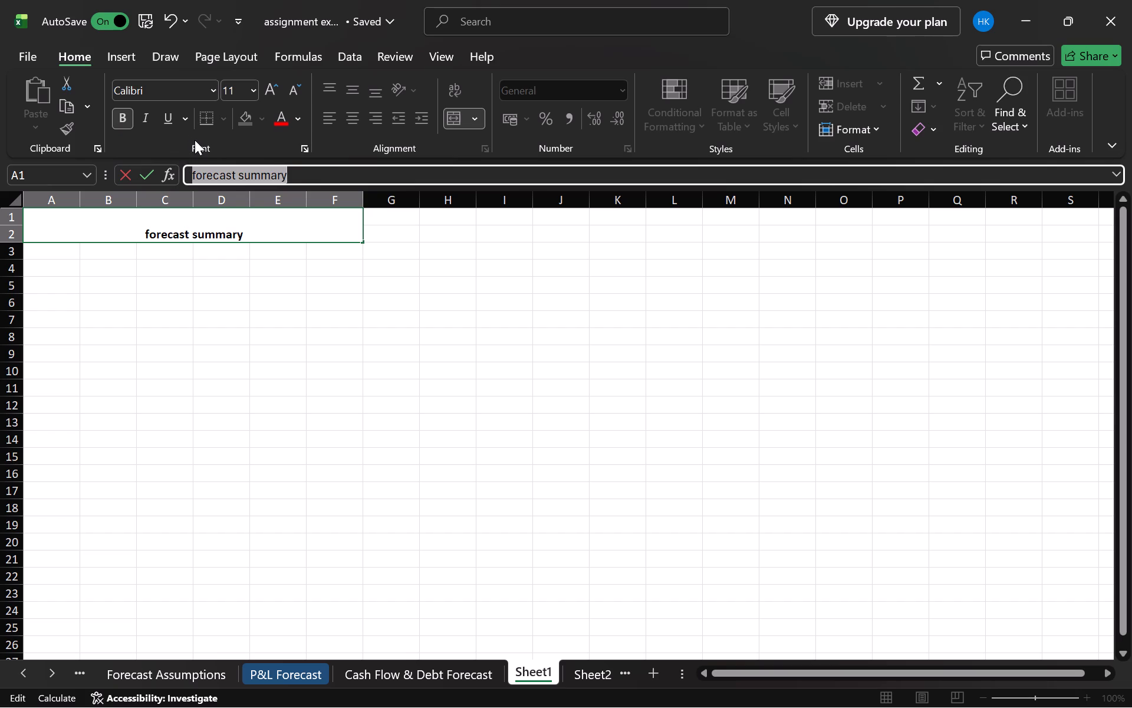
# Replace the title in the merged cell A1:F2 with FORECAST SUMMARY in capitals.
pyautogui.press('BackSpace')
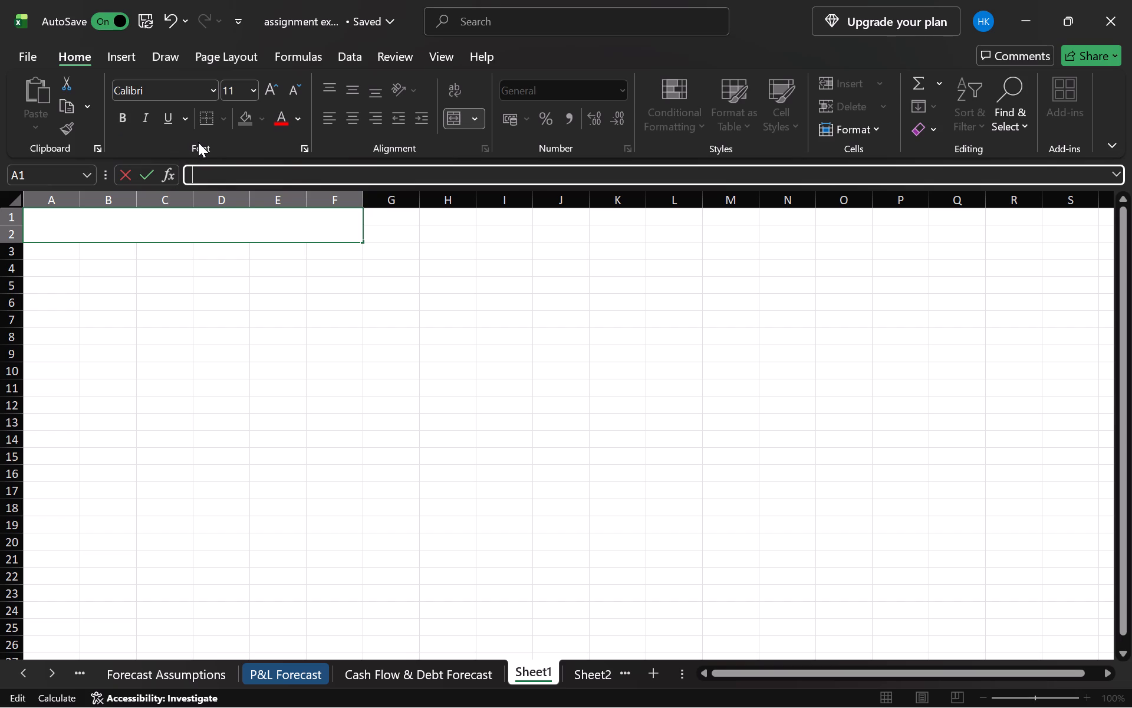
pyautogui.hotkey('shift', 'f')
pyautogui.write('ORE')
pyautogui.write('CAS')
pyautogui.write('T S')
pyautogui.write('UMMARY')
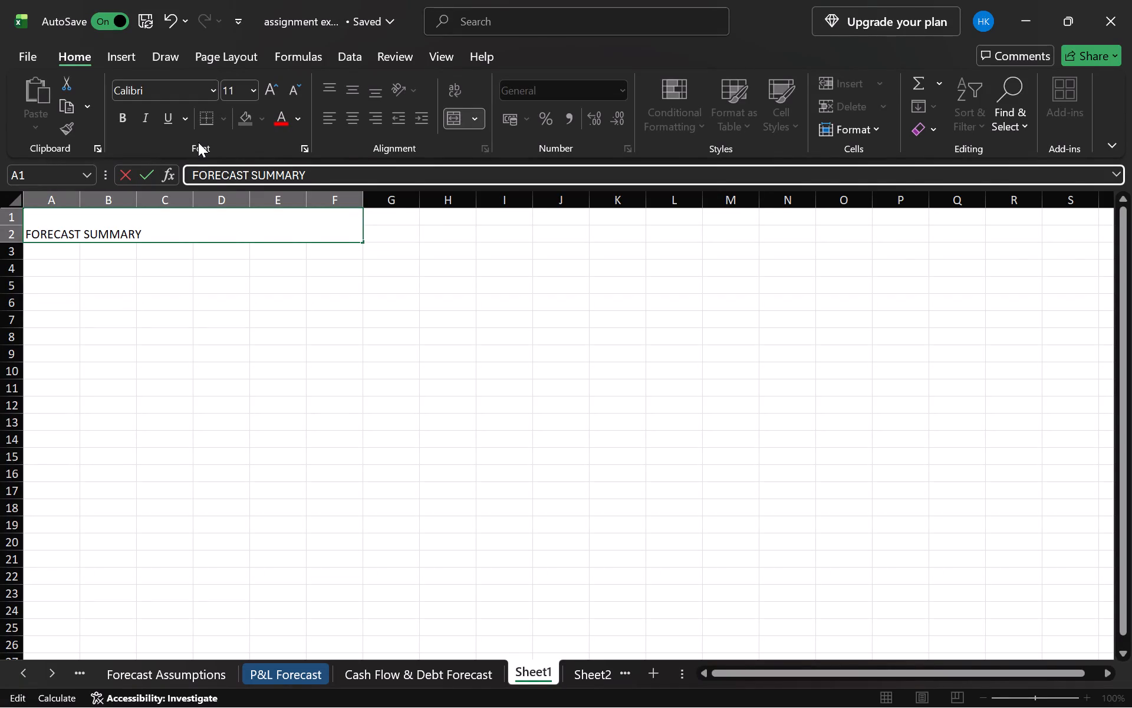
# Make the whole FORECAST SUMMARY title text in the merged cell A1:F2 bold.
pyautogui.click(120, 112)
pyautogui.click(195, 166)
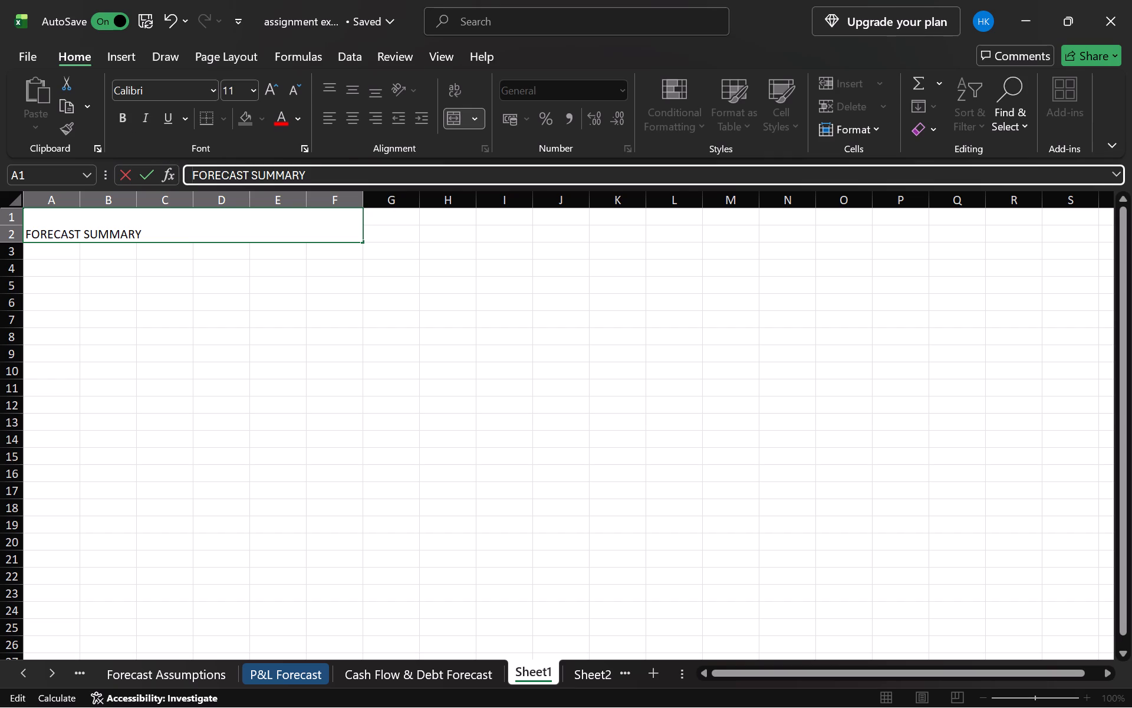
pyautogui.click(199, 169)
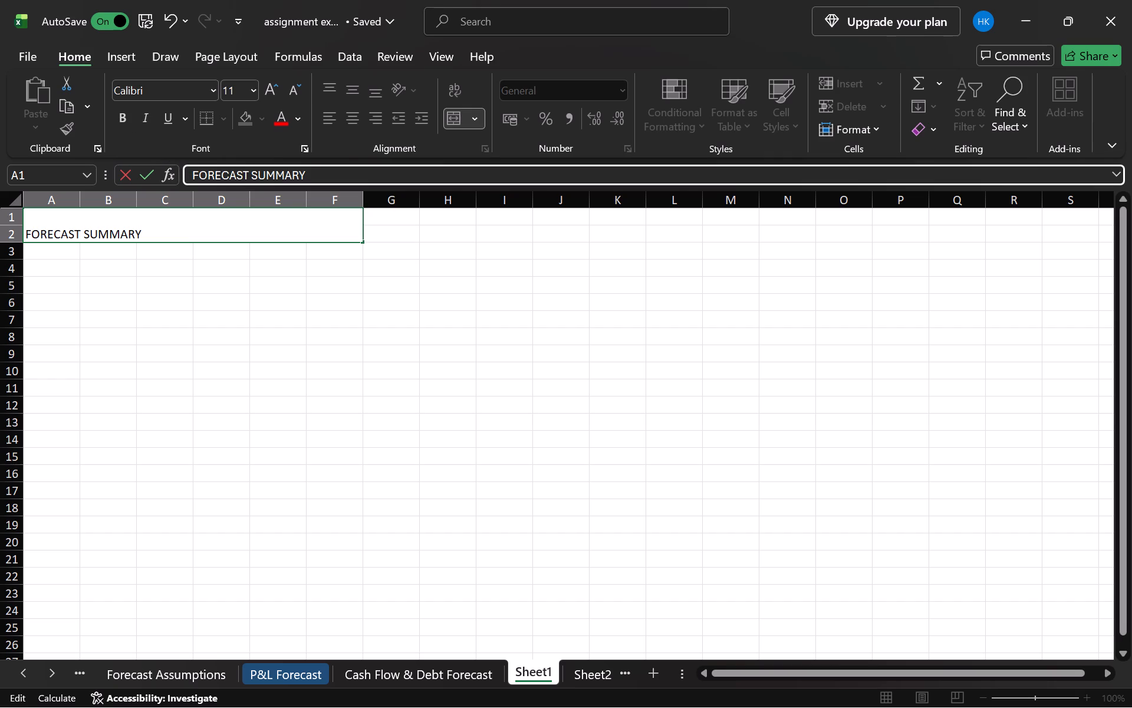
pyautogui.click(195, 172)
pyautogui.click(203, 162)
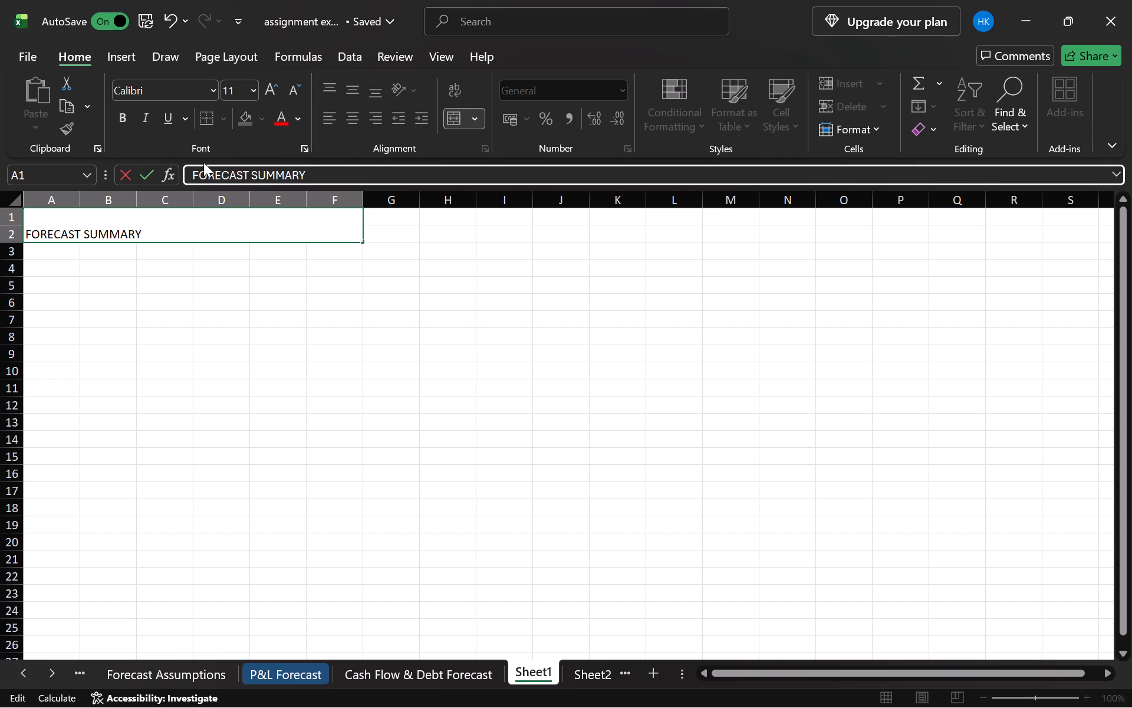
pyautogui.click(190, 169)
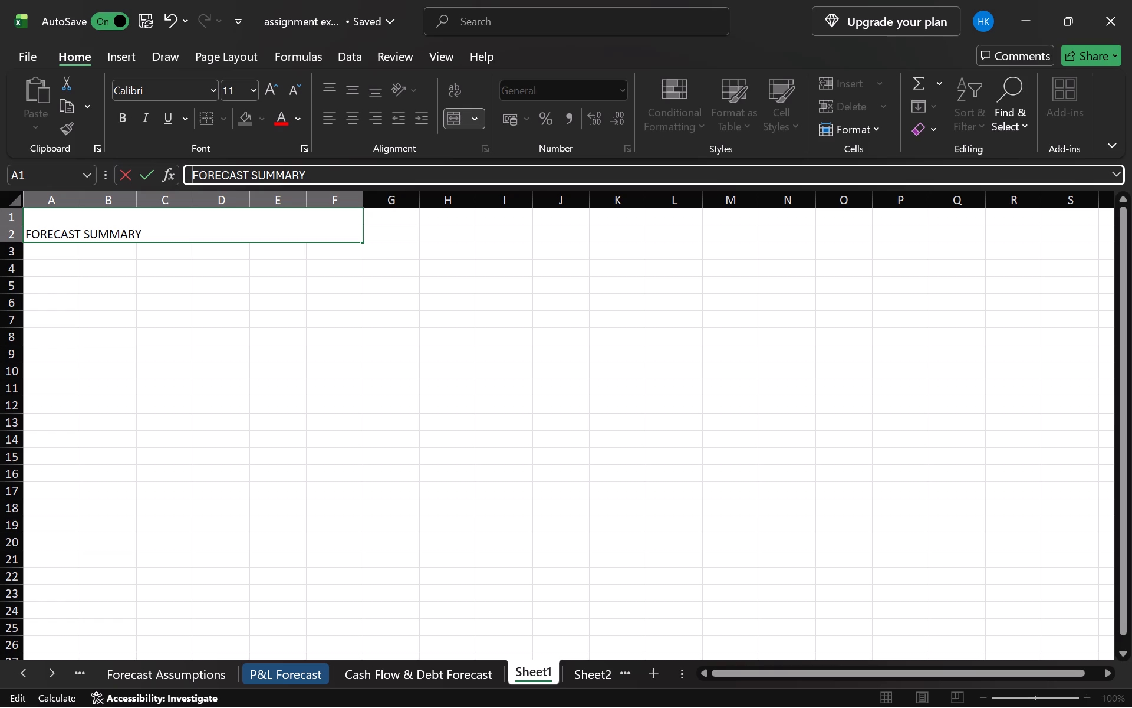
pyautogui.click(190, 172)
pyautogui.moveTo(190, 172); pyautogui.dragTo(287, 184)
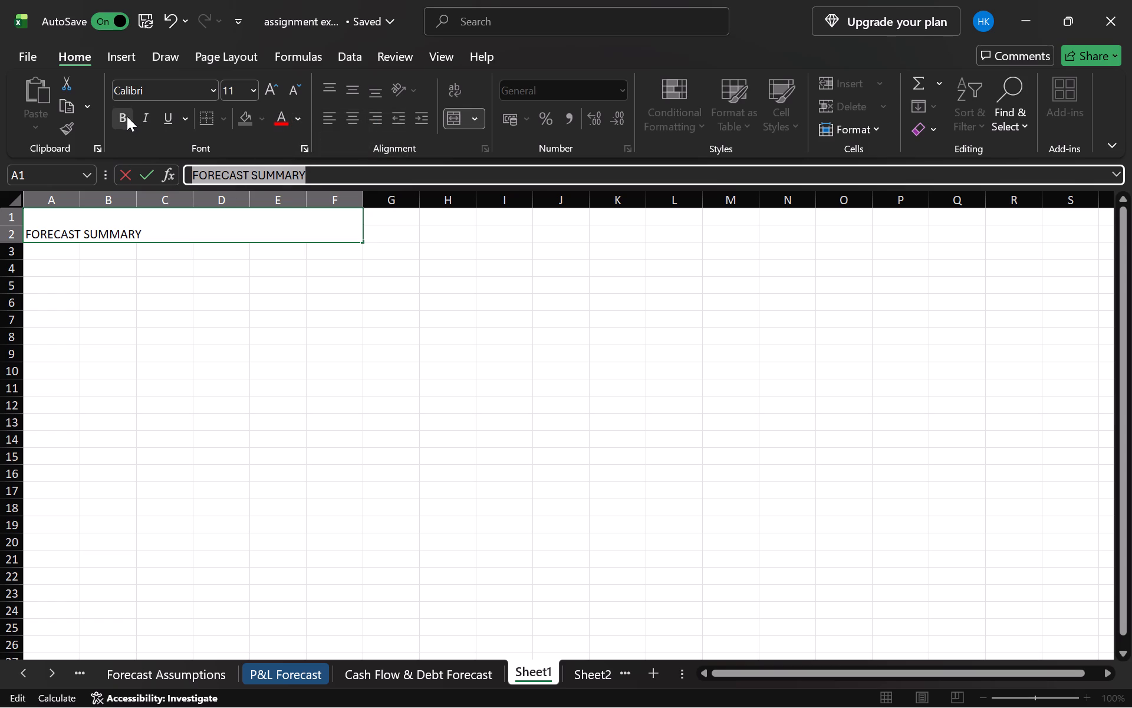
pyautogui.click(124, 114)
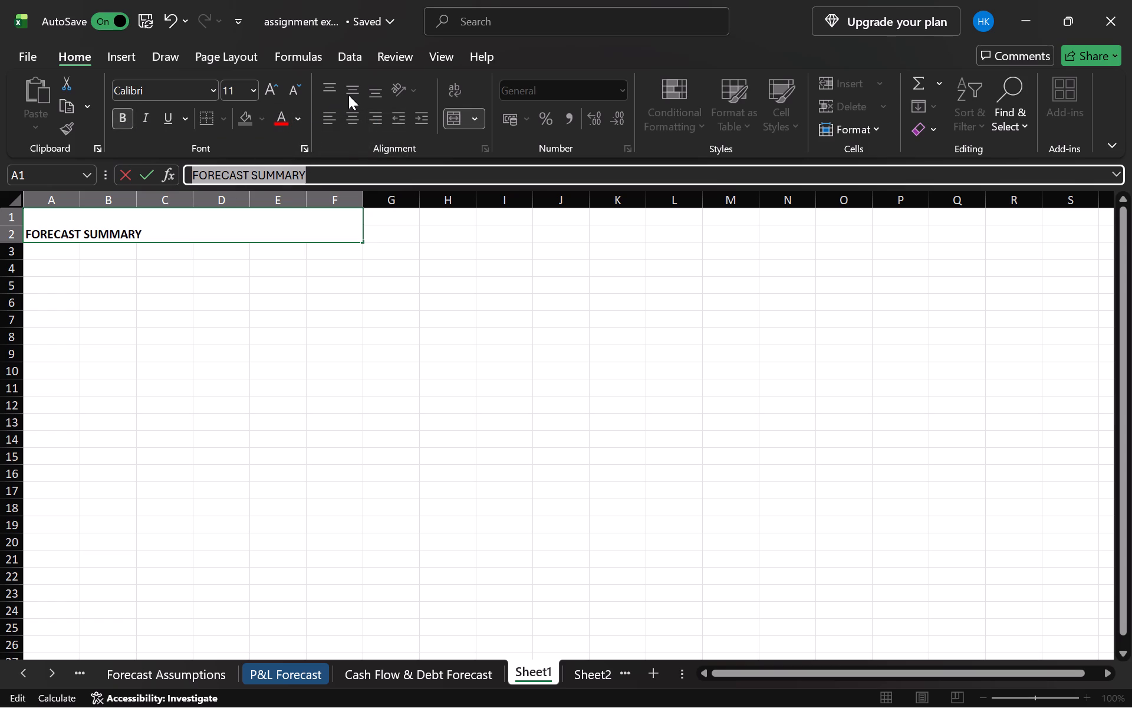
# Try to centre the FORECAST SUMMARY title vertically and horizontally in the merged cell A1:F2, and commit the bold title.
pyautogui.click(350, 95)
pyautogui.click(353, 90)
pyautogui.moveTo(353, 90); pyautogui.dragTo(345, 168)
pyautogui.click(345, 168)
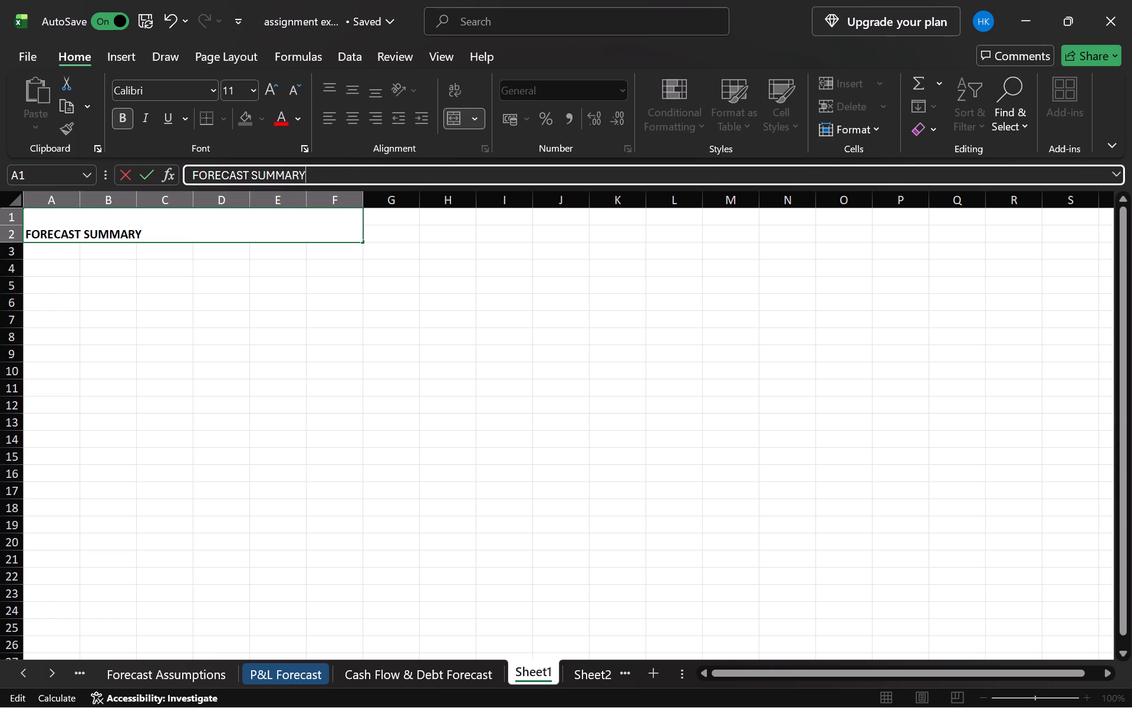
pyautogui.click(283, 220)
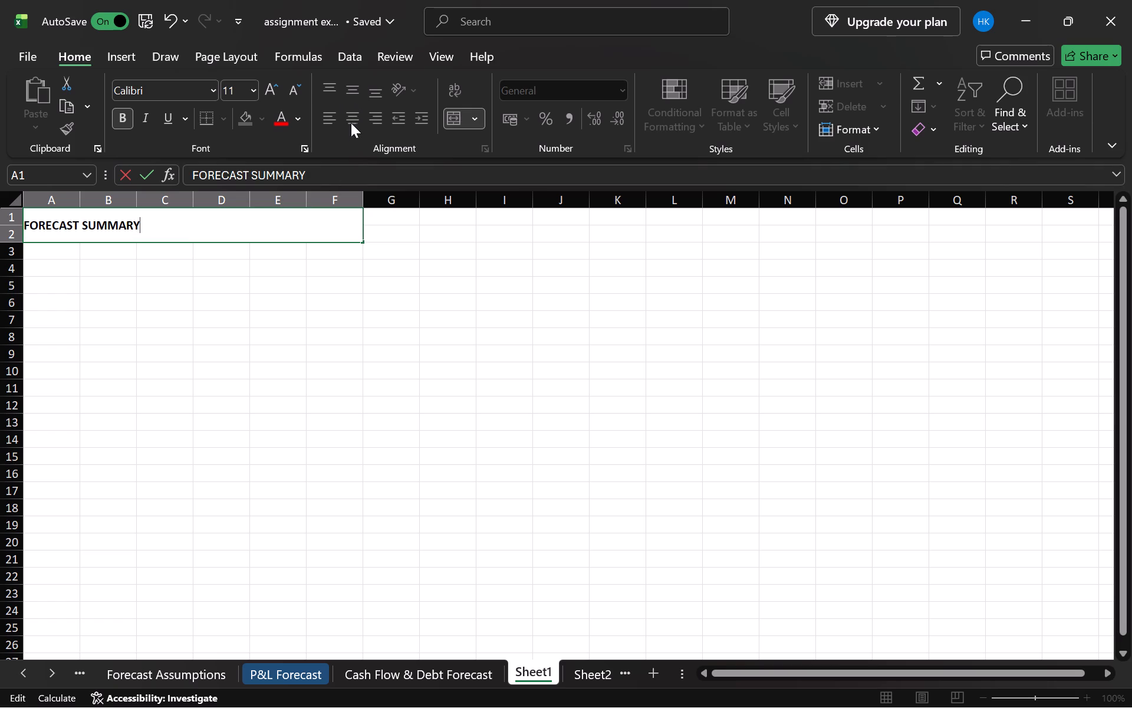
pyautogui.click(351, 122)
pyautogui.click(205, 214)
pyautogui.moveTo(162, 230); pyautogui.dragTo(97, 186)
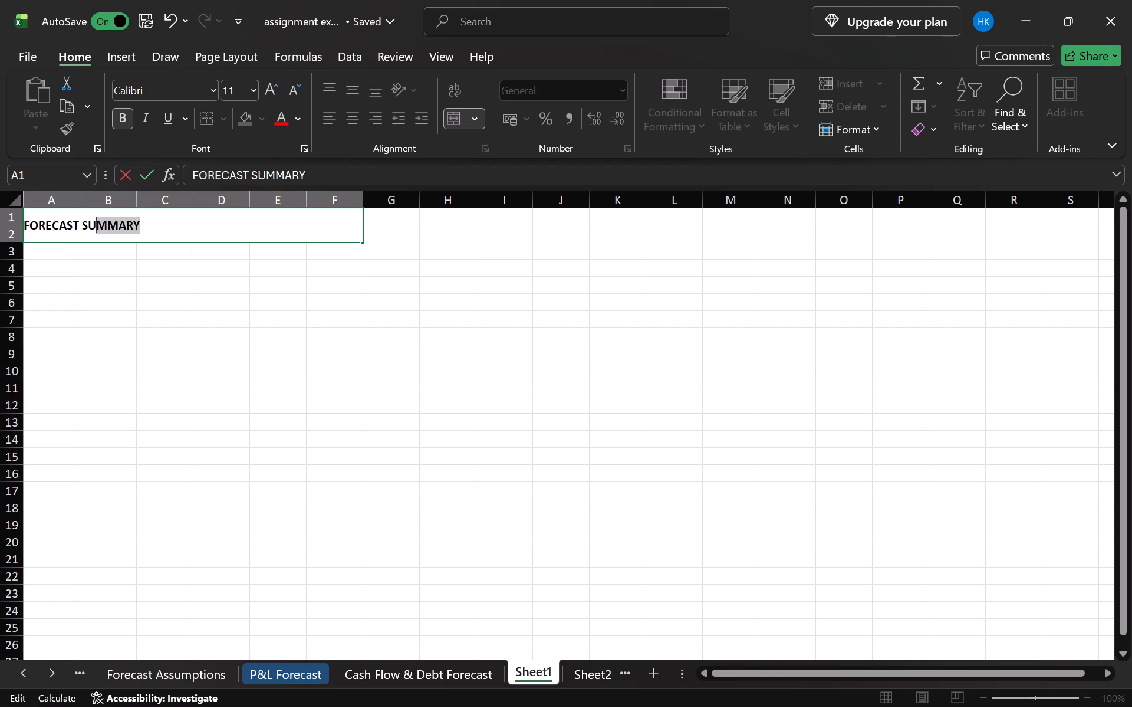
pyautogui.moveTo(97, 186); pyautogui.dragTo(359, 232)
pyautogui.click(359, 232)
pyautogui.click(376, 235)
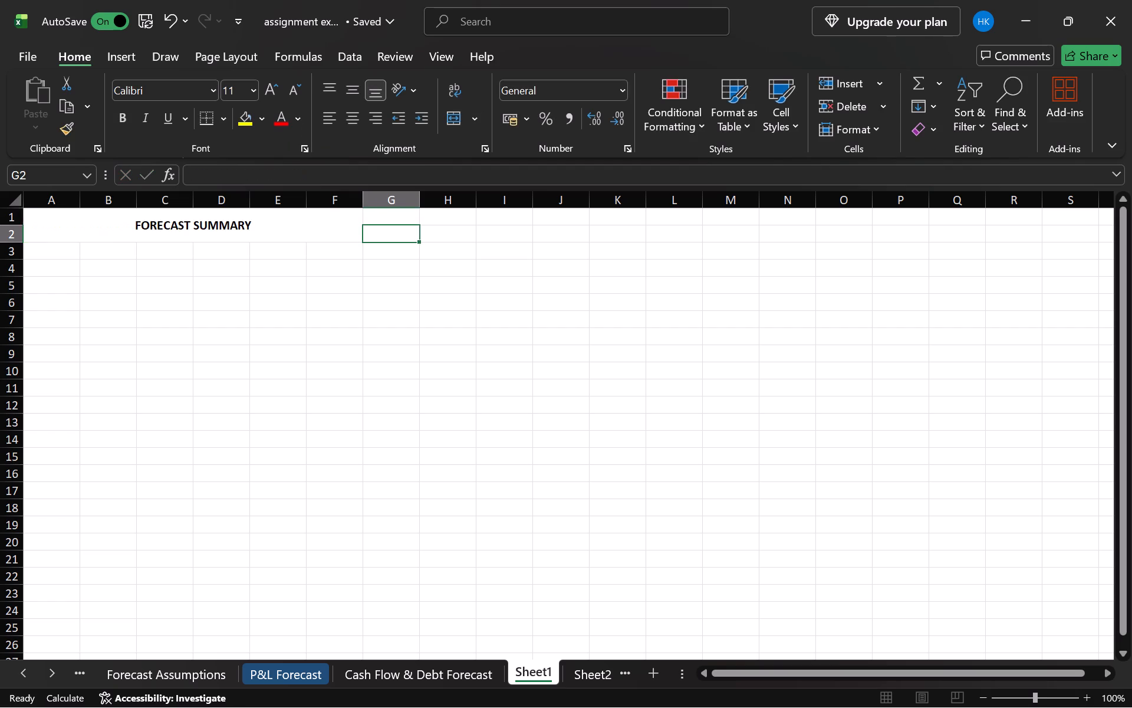
pyautogui.click(340, 231)
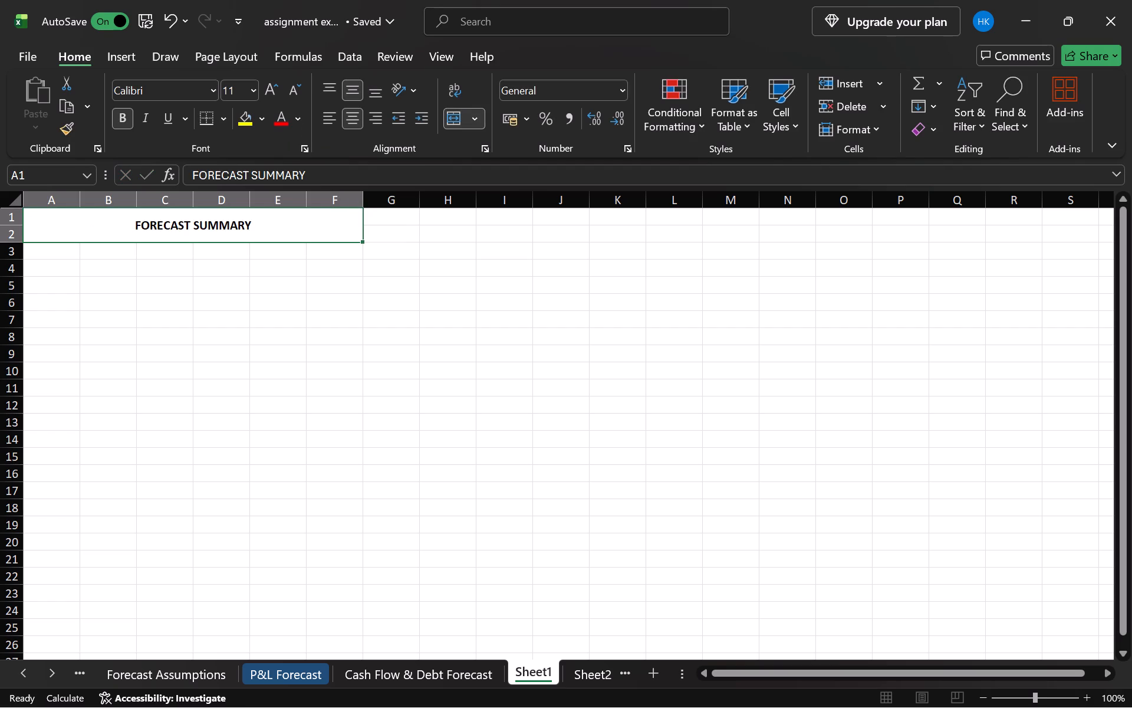
# Enter the header row in A3:F3 as Metric, FY2026E, FY2027E, FY2028E, FY2029E and FY2030E.
pyautogui.click(64, 253)
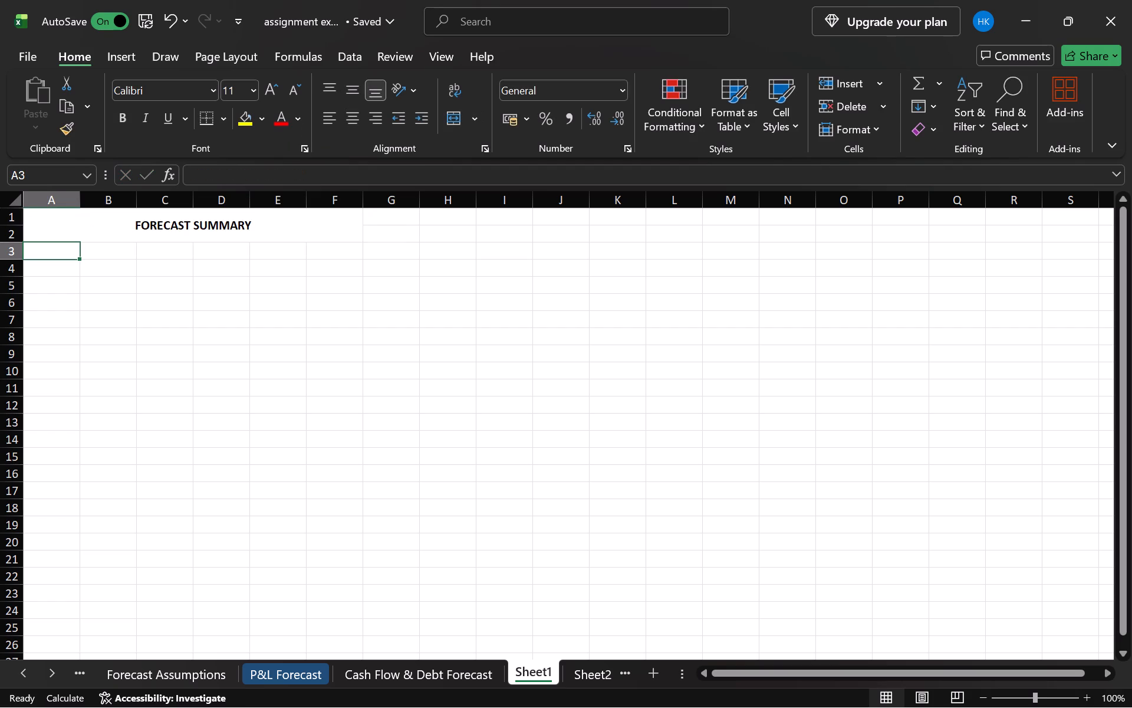
pyautogui.hotkey('shift', 'm')
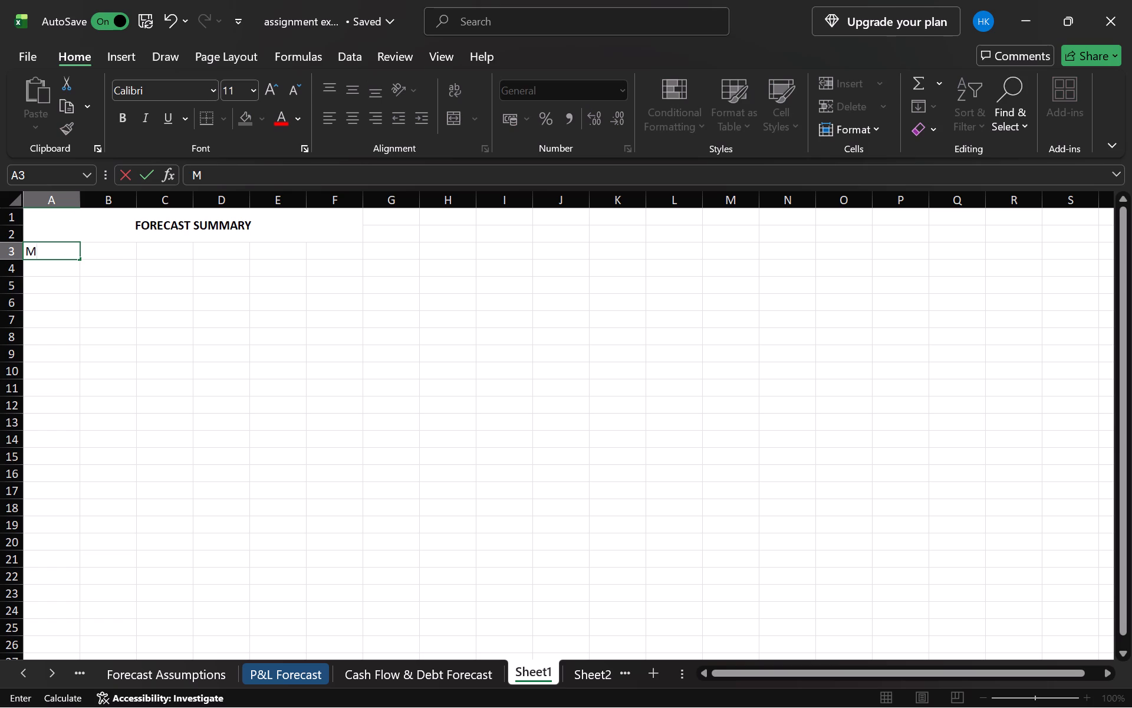
pyautogui.write('etr')
pyautogui.write('ic')
pyautogui.press('Right')
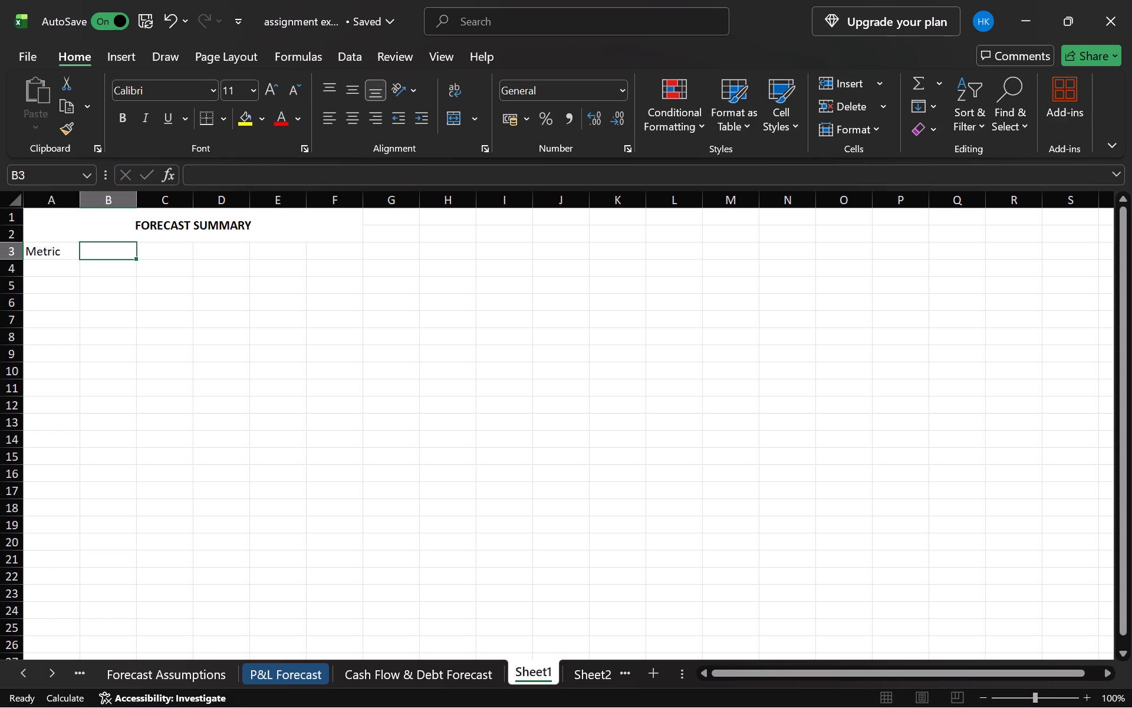
pyautogui.write('FY2026')
pyautogui.hotkey('shift', 'e')
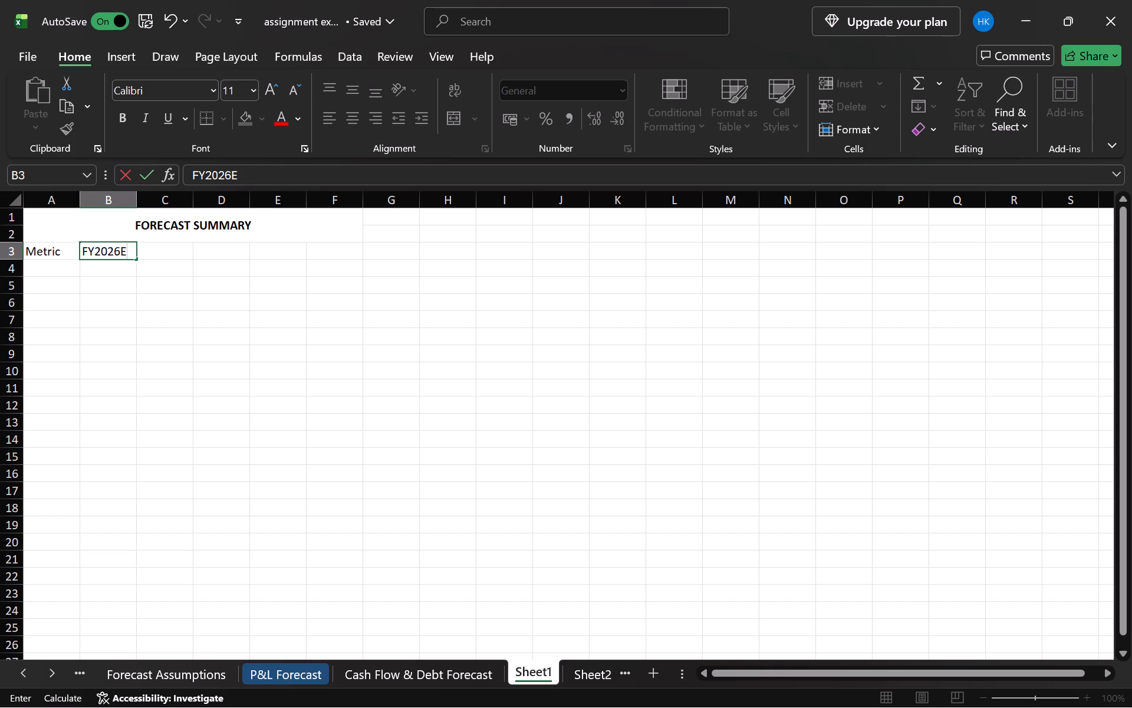
pyautogui.press('Right')
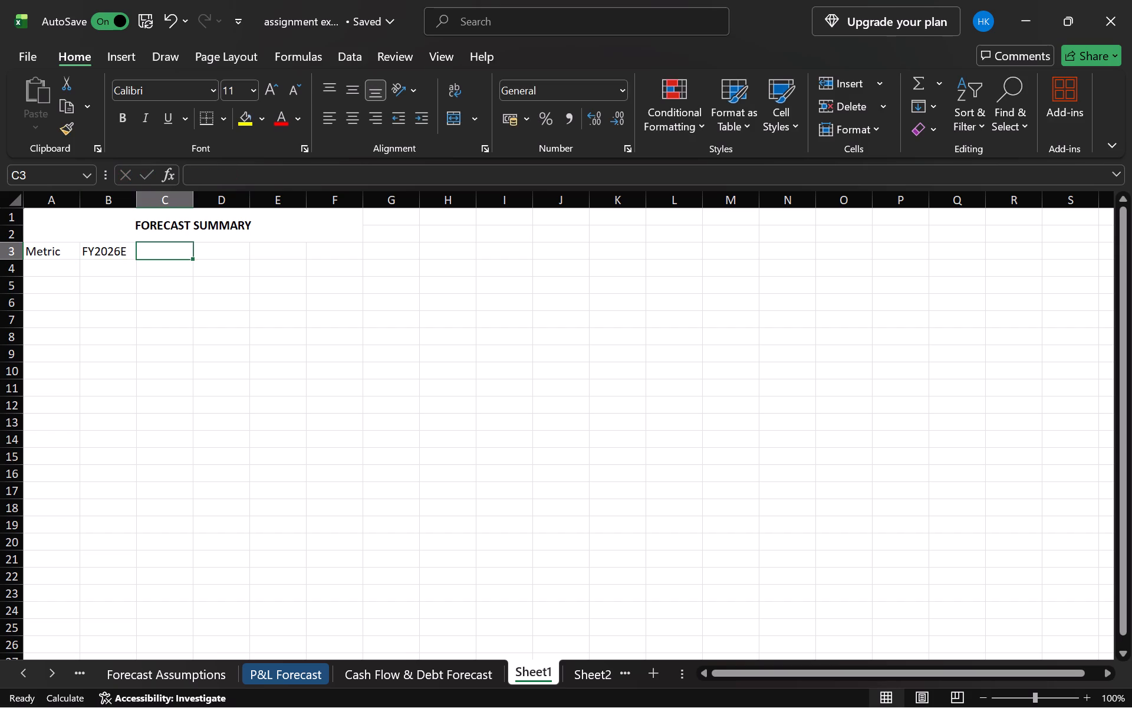
pyautogui.write('FY2027')
pyautogui.hotkey('shift', 'e')
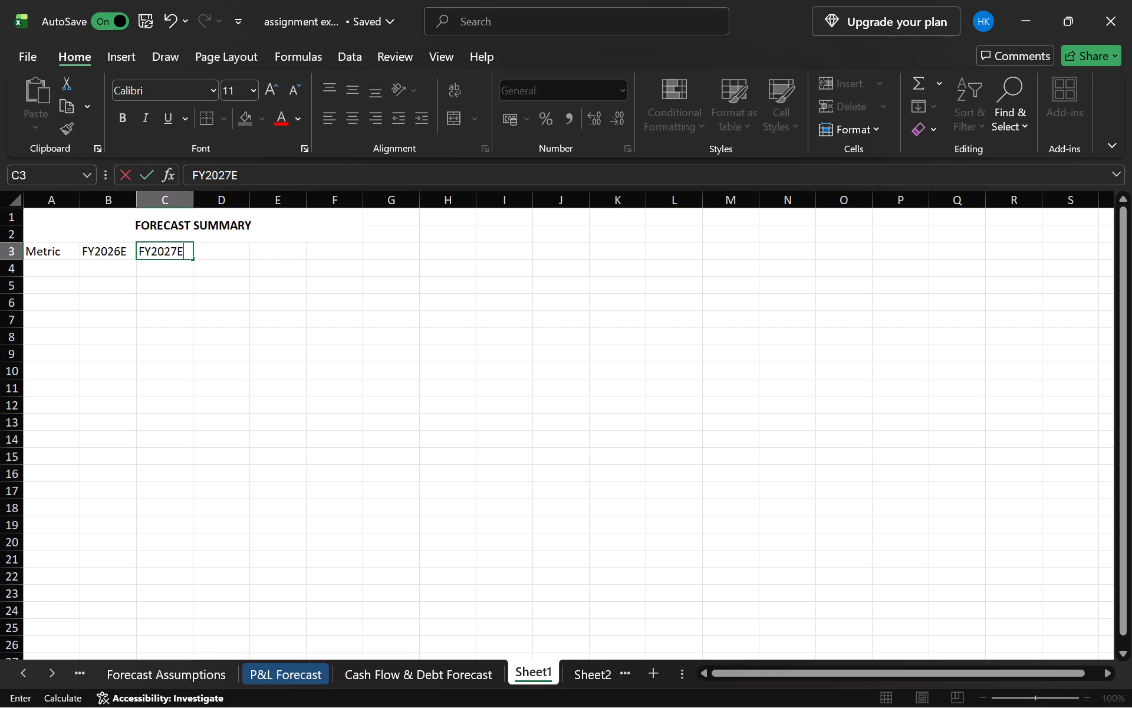
pyautogui.press('Right')
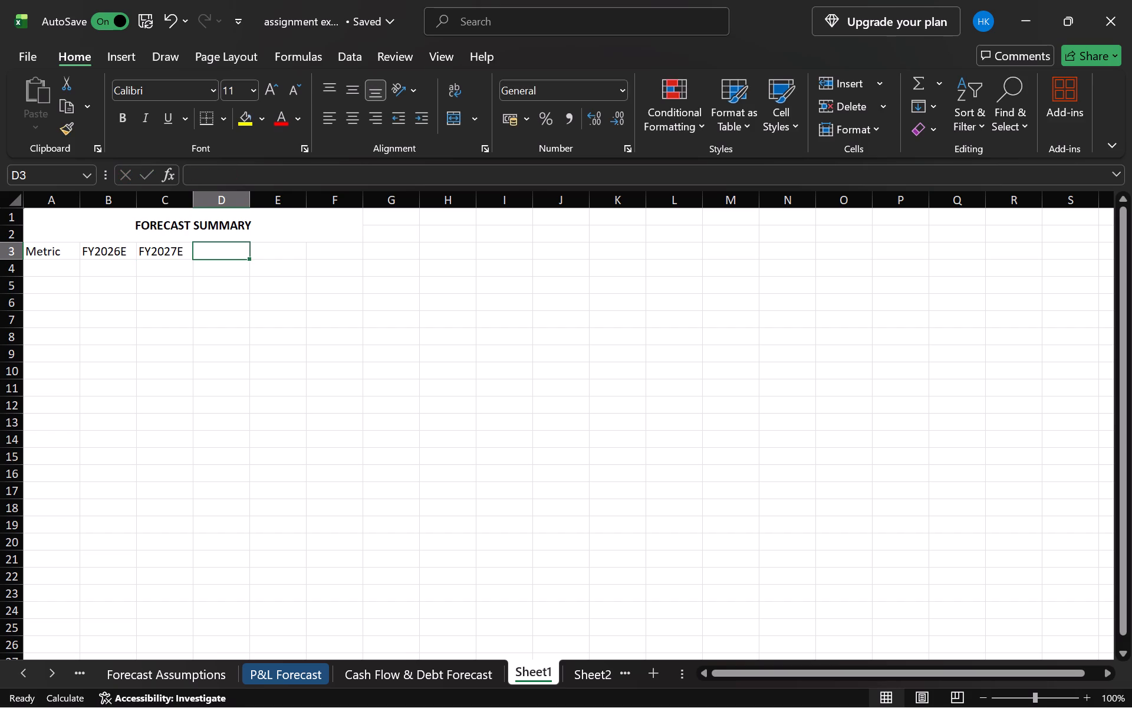
pyautogui.write('FY')
pyautogui.write('2028')
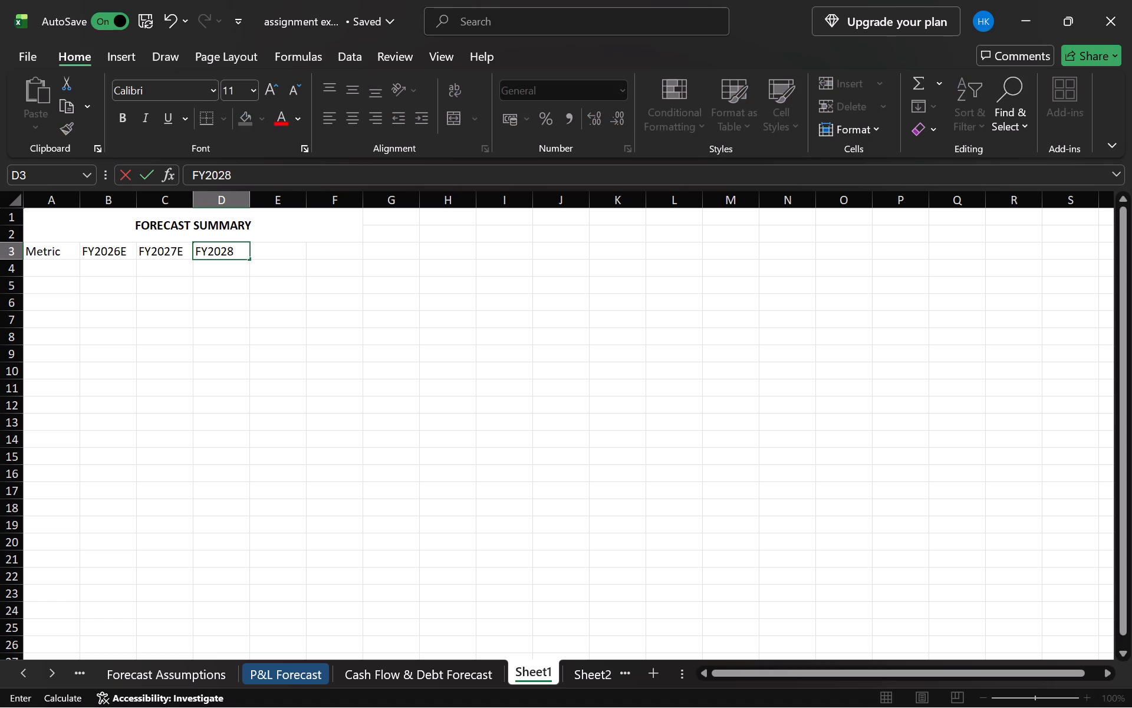
pyautogui.hotkey('shift', 'e')
pyautogui.press('Right')
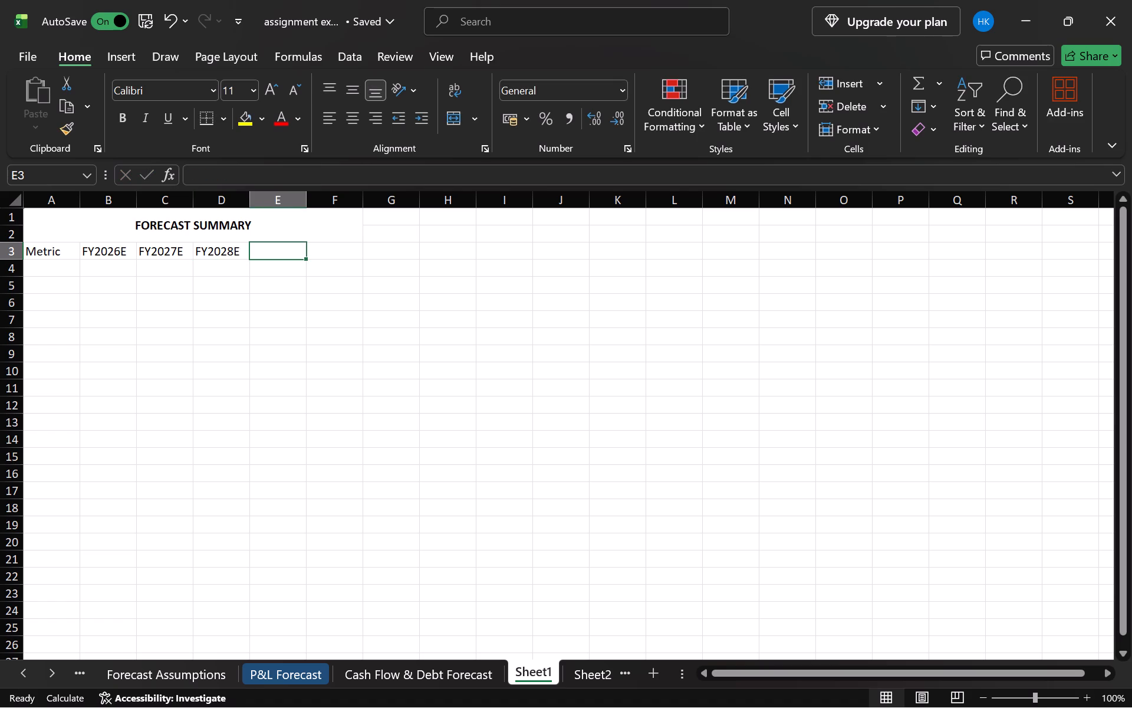
pyautogui.write('FY2029')
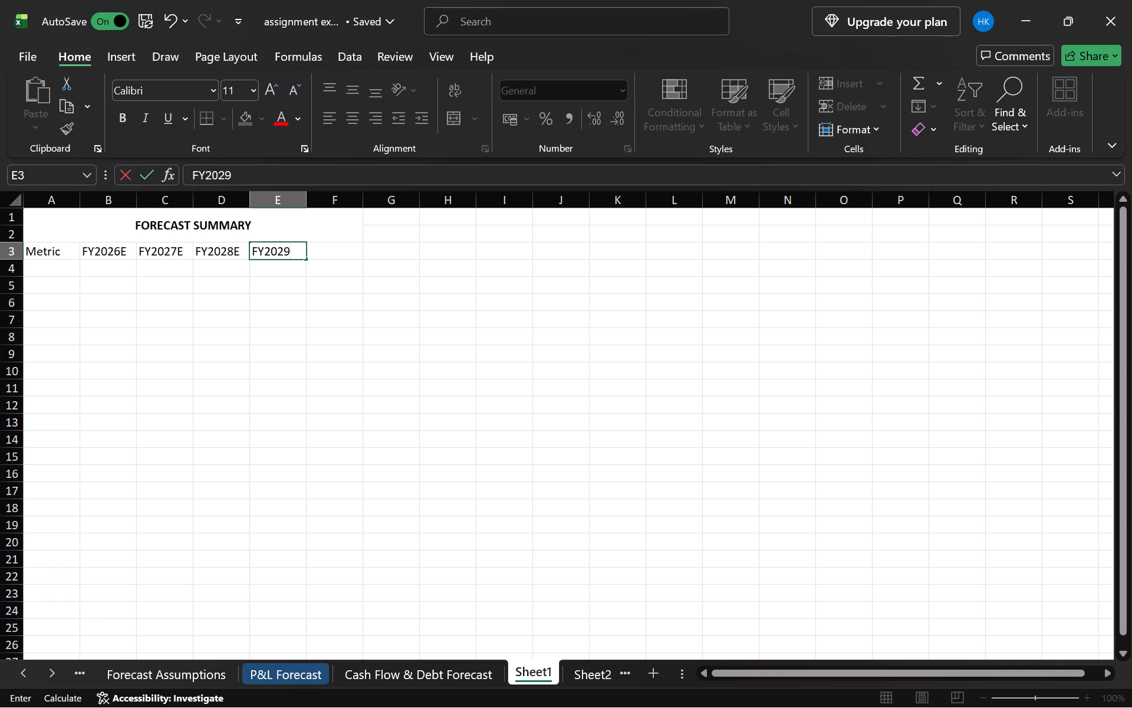
pyautogui.hotkey('shift', 'e')
pyautogui.press('Right')
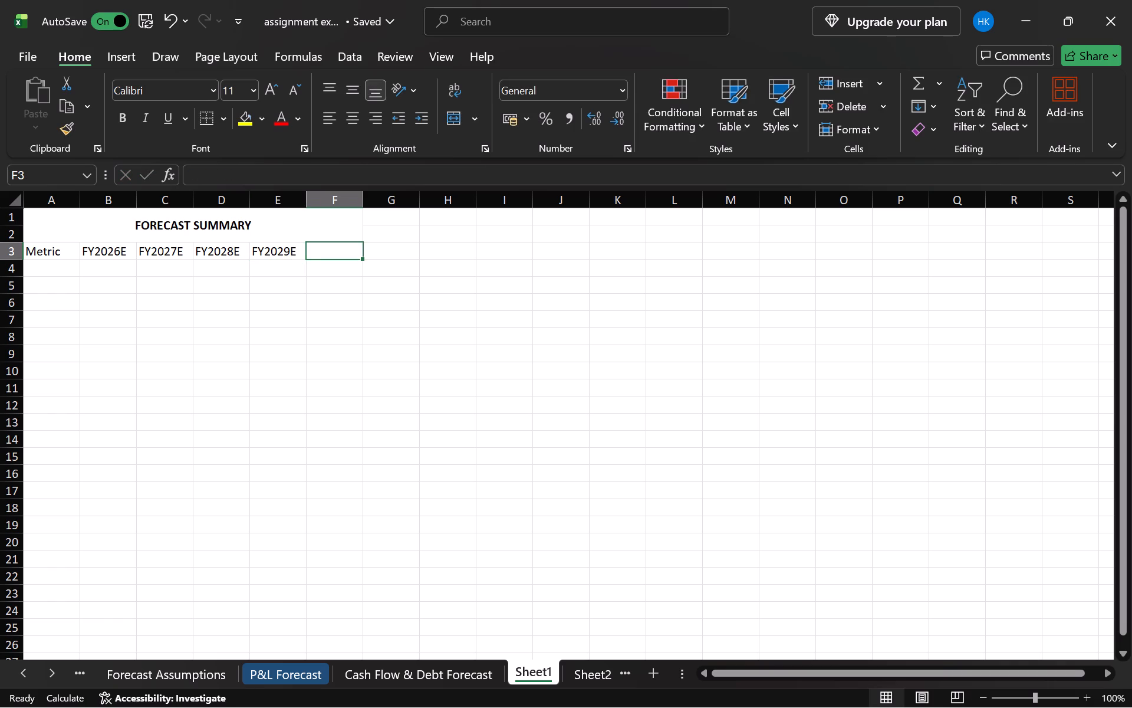
pyautogui.write('FY2030')
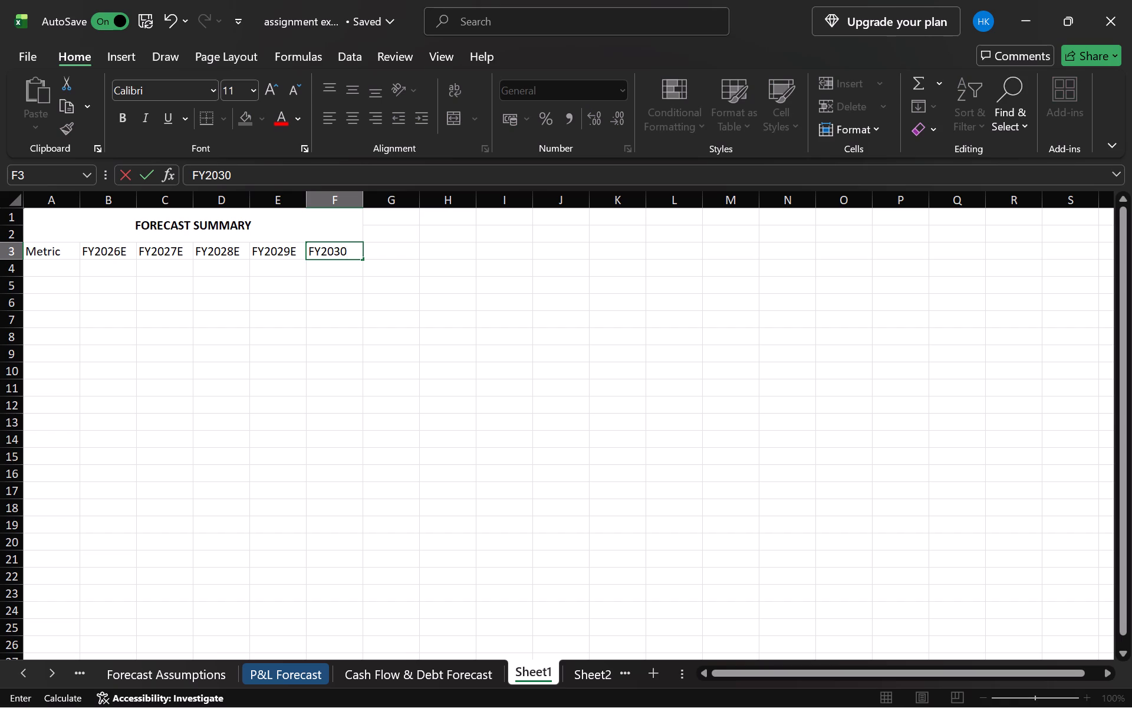
pyautogui.hotkey('shift', 'e')
# Enter the row labels Revenue, Net Profit and EBITDA down cells A4:A6 under the Metric header.
pyautogui.click(73, 266)
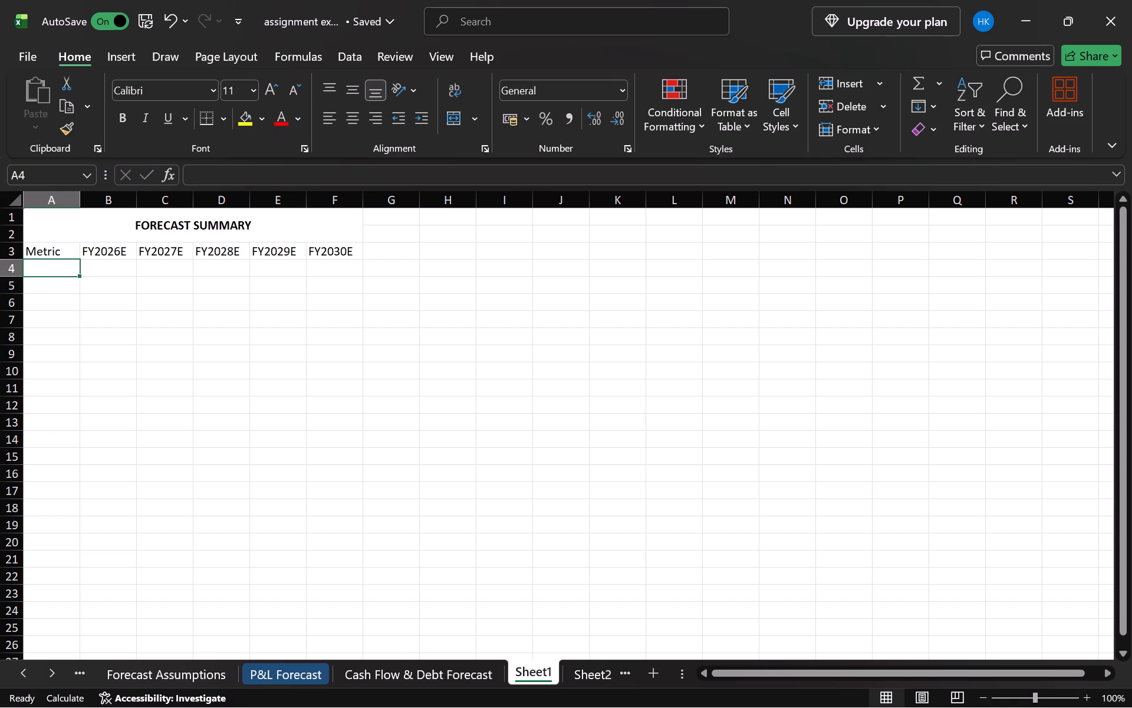
pyautogui.write('Revenue')
pyautogui.press('Down')
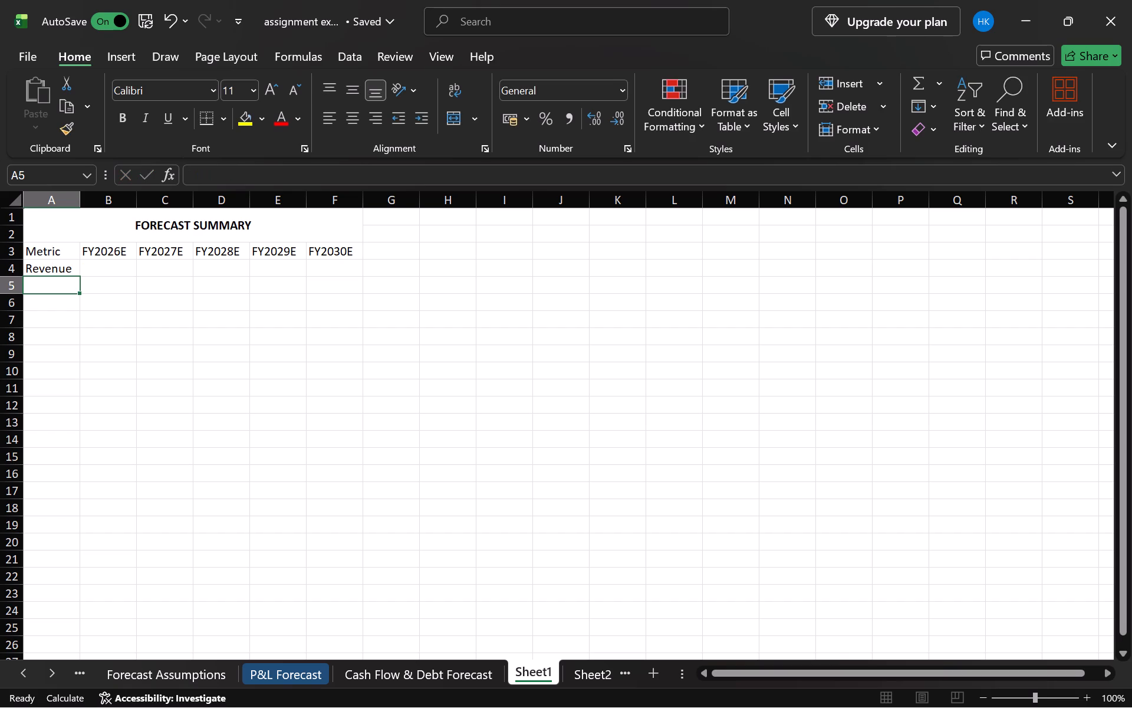
pyautogui.write('Net')
pyautogui.hotkey('shift', 'space')
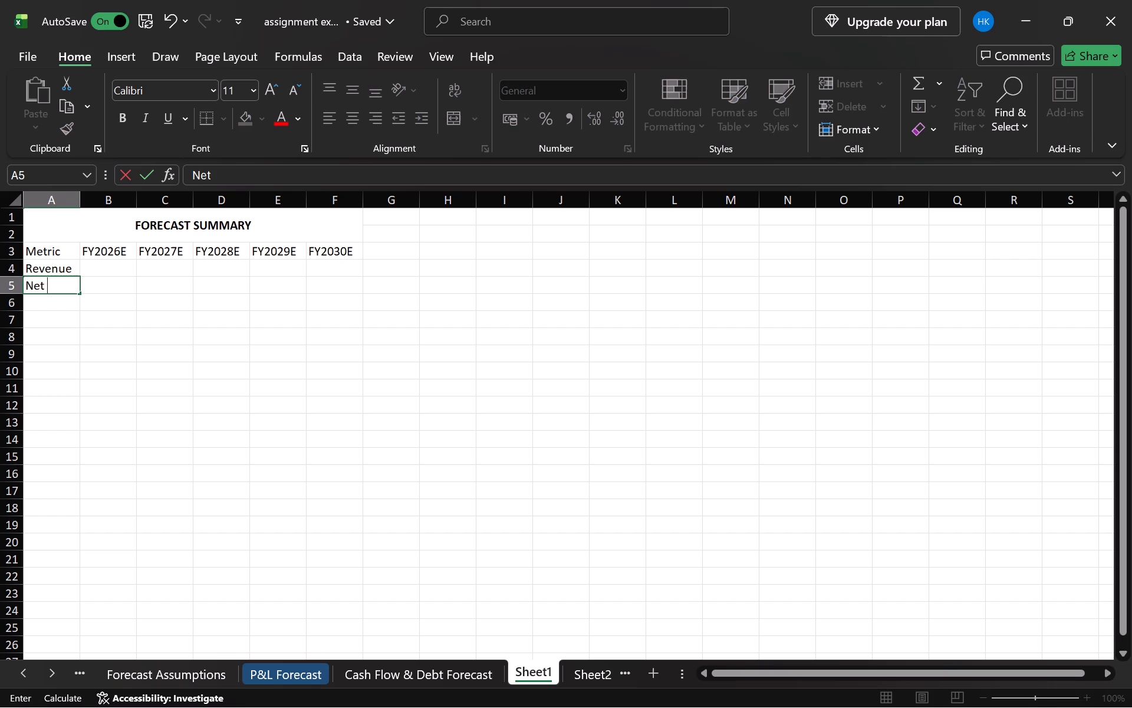
pyautogui.write('Profit')
pyautogui.press('Down')
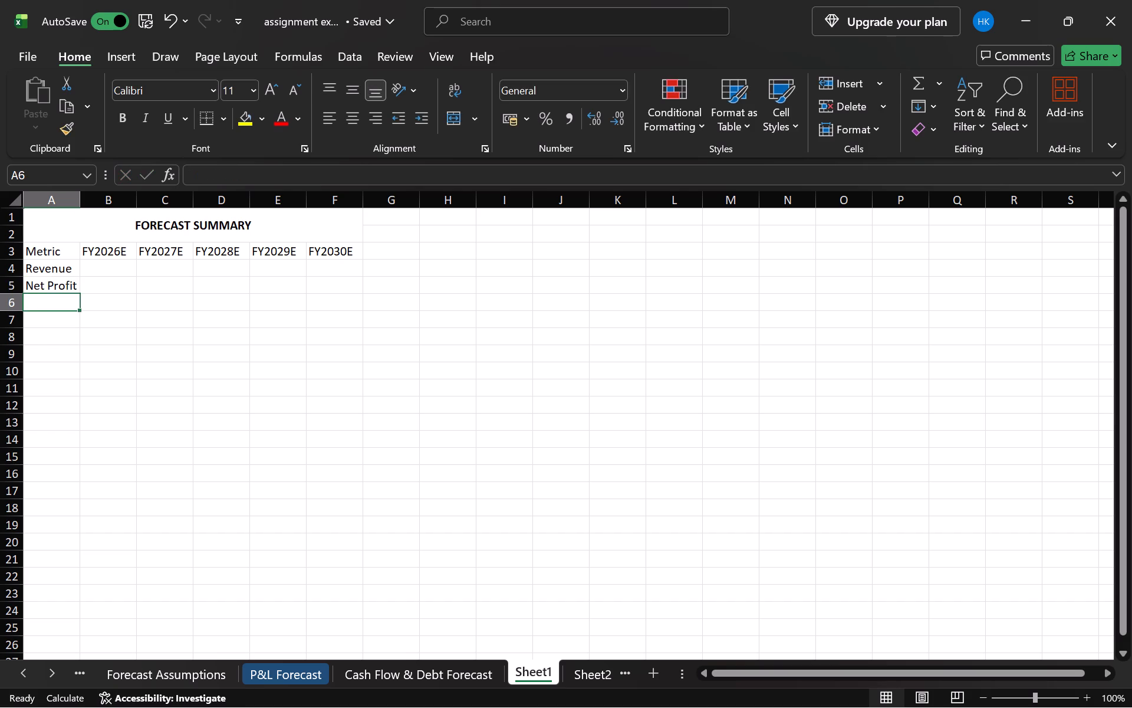
pyautogui.hotkey('shift', 'e')
pyautogui.write('BI')
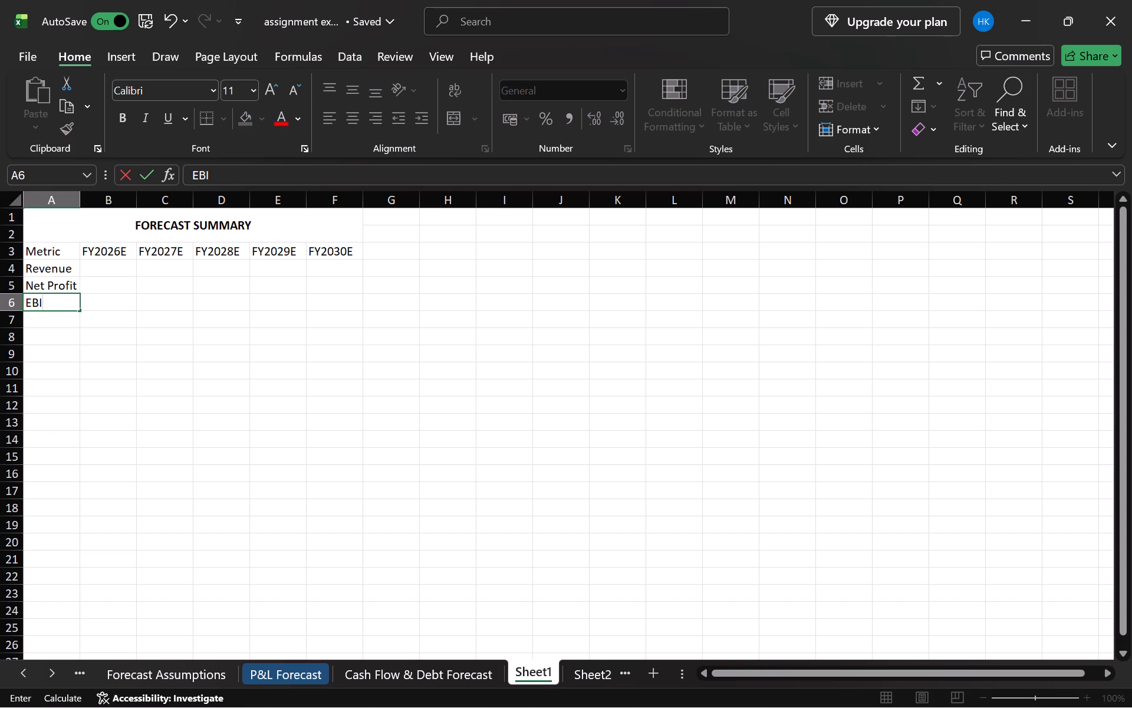
pyautogui.hotkey('shift', 't')
pyautogui.write('DA')
pyautogui.press('Return')
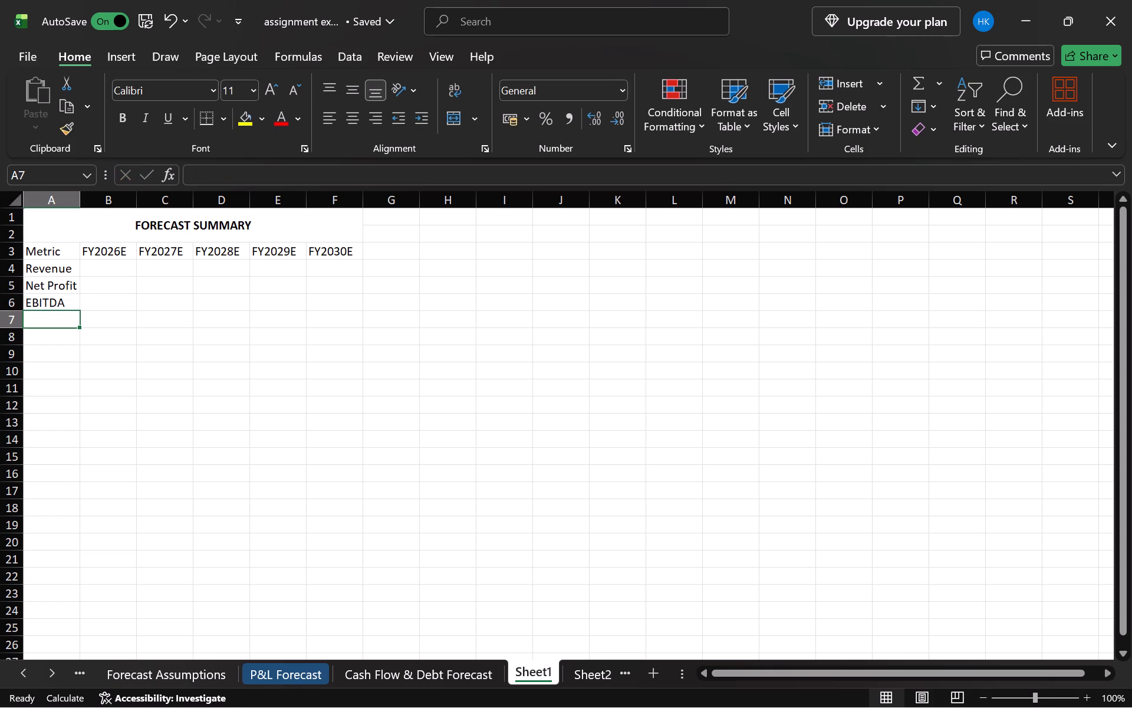
# Extend the EBITDA label in A6 to read EBITDA Margin %.
pyautogui.press('BackSpace')
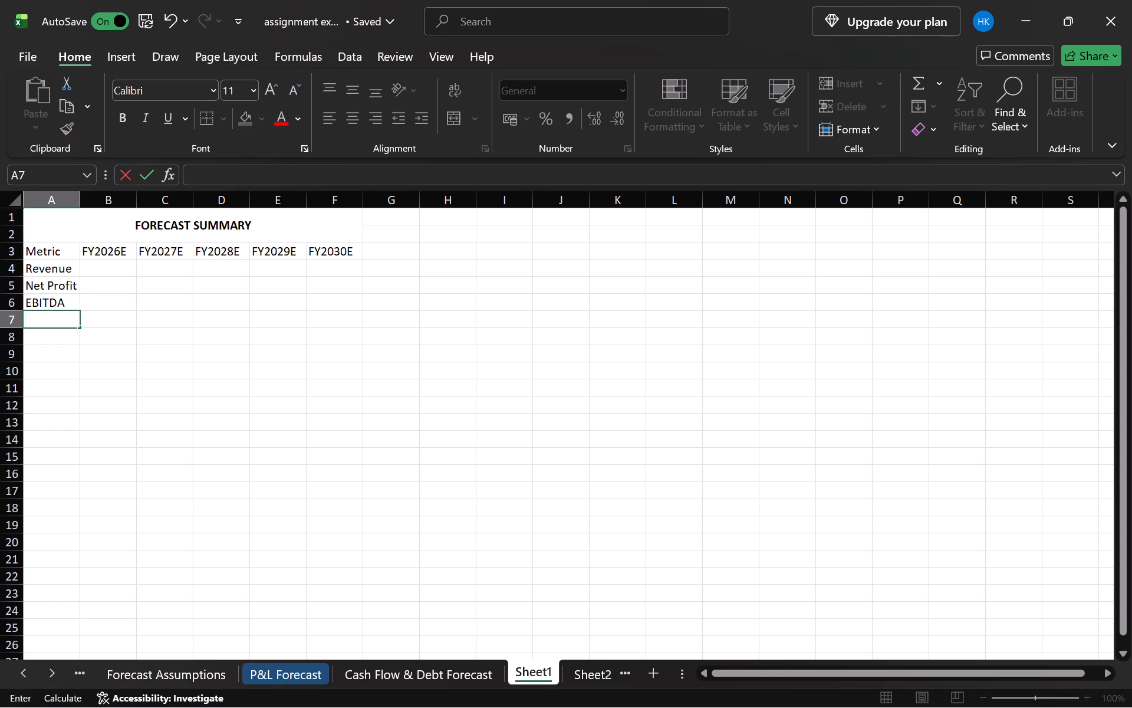
pyautogui.click(60, 305)
pyautogui.click(242, 181)
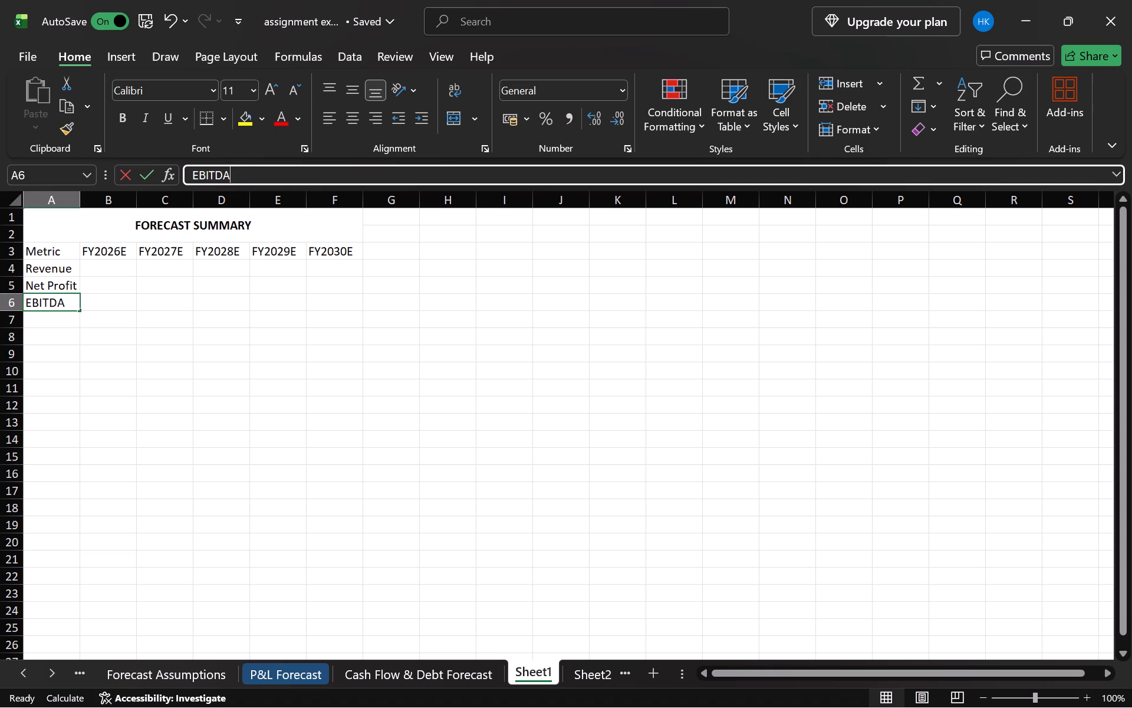
pyautogui.press('space')
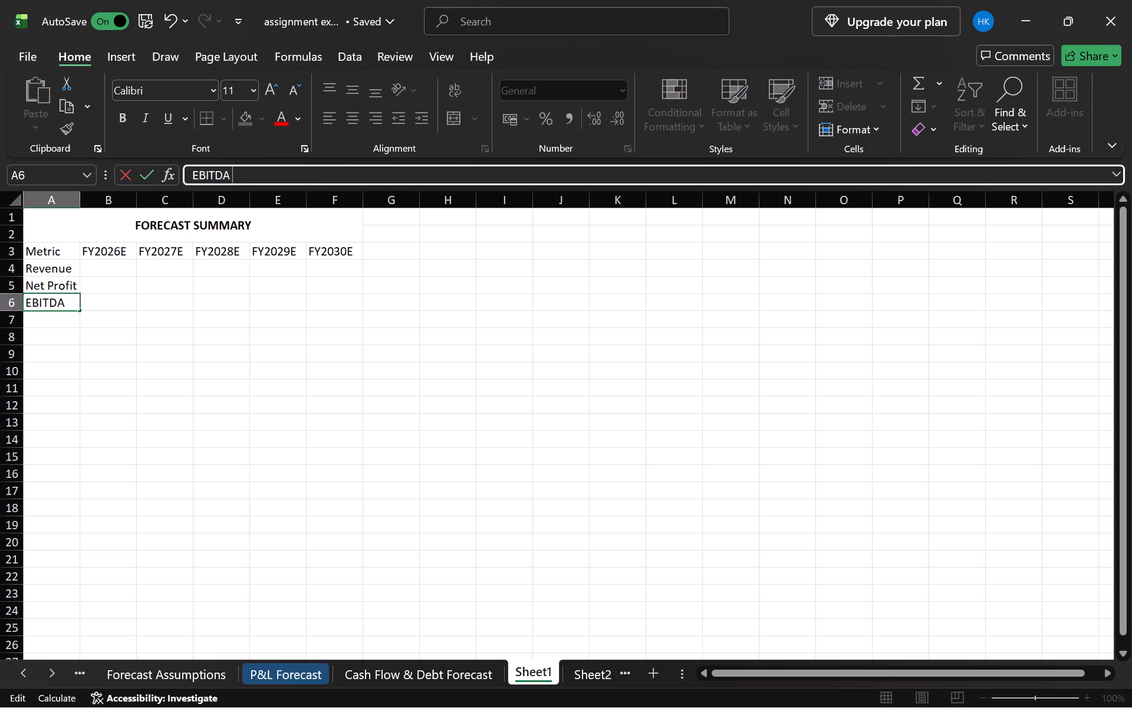
pyautogui.write('Marg')
pyautogui.write('in')
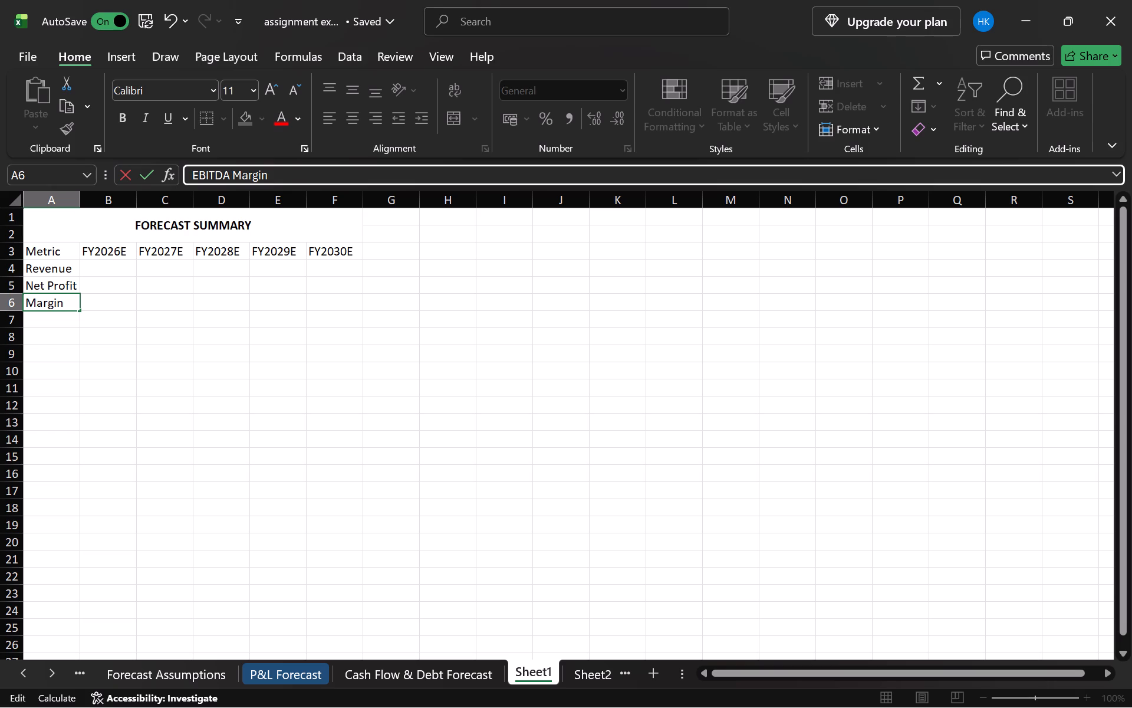
pyautogui.press('space')
pyautogui.hotkey('shift', '%')
pyautogui.press('Return')
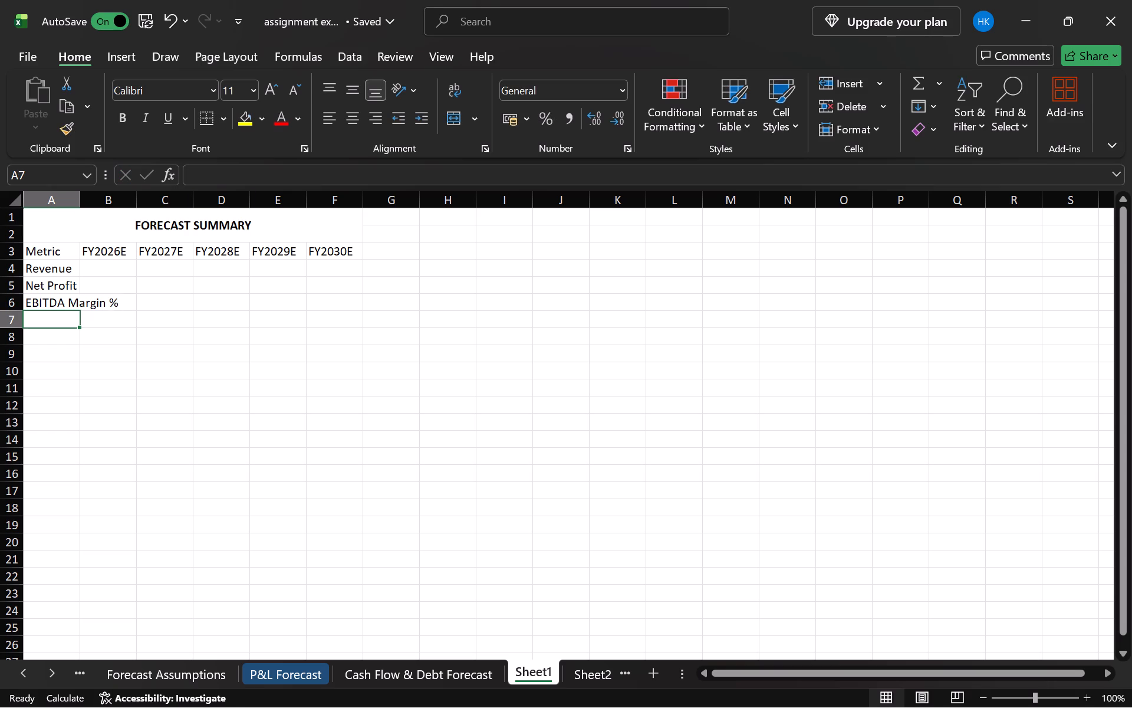
# Increase the height of row 6 to about two lines of text for the EBITDA Margin % label.
pyautogui.click(81, 244)
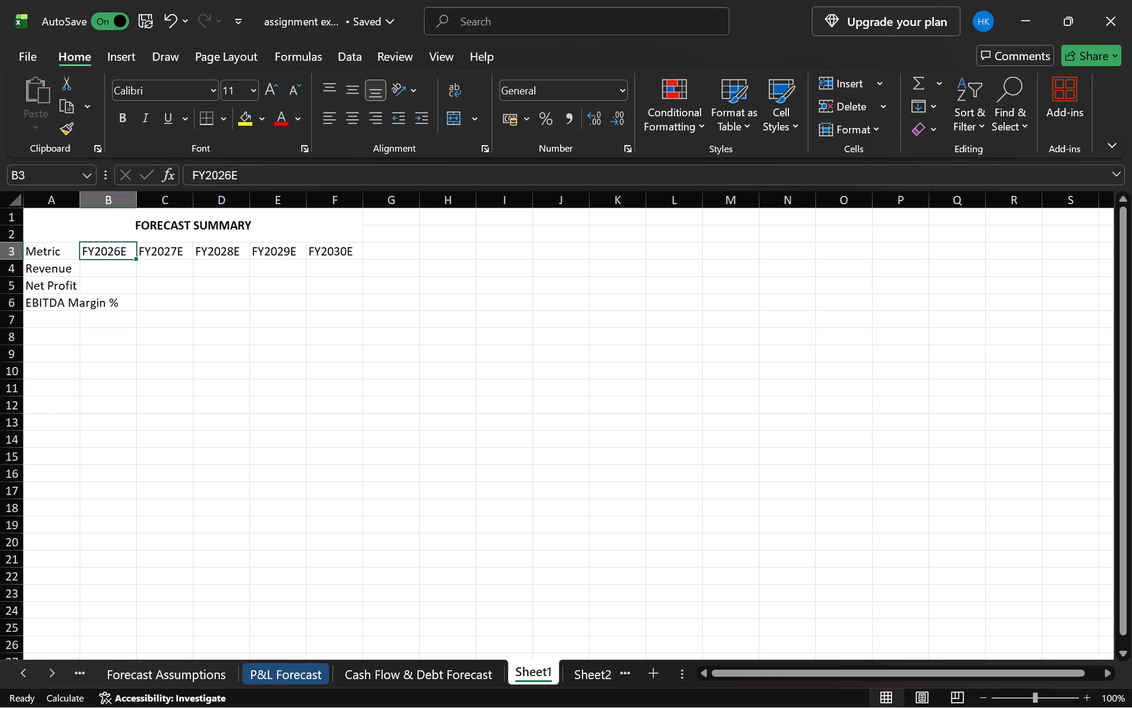
pyautogui.click(81, 199)
pyautogui.click(81, 199)
pyautogui.click(19, 309)
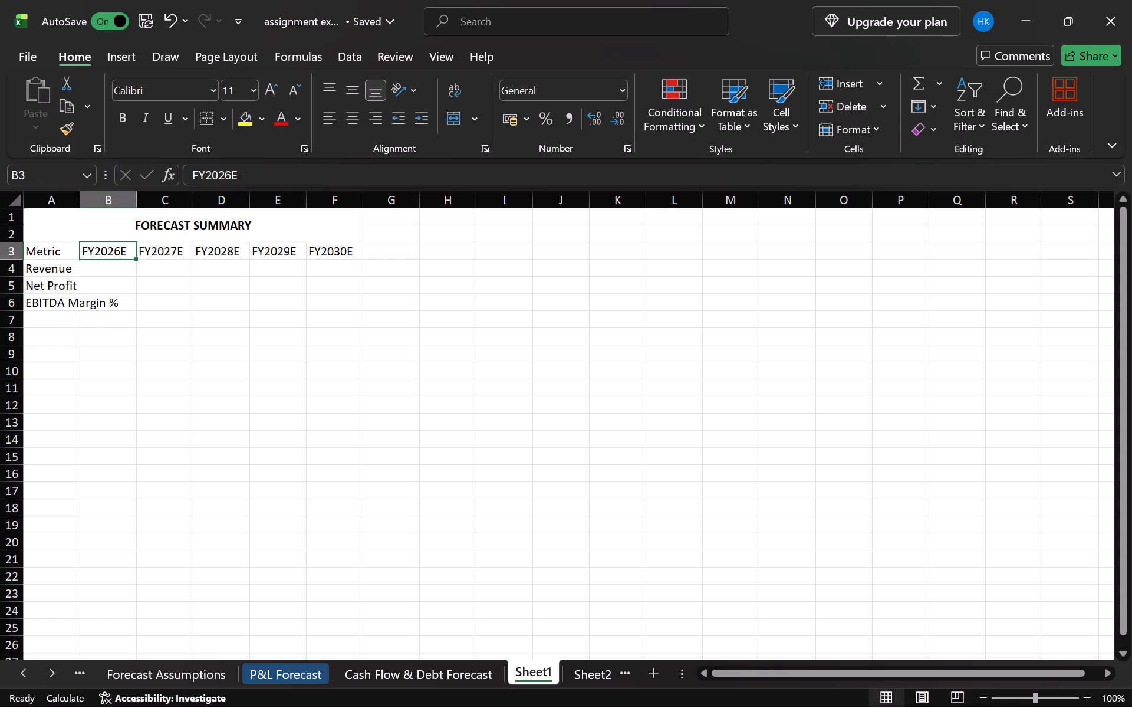
pyautogui.click(23, 309)
pyautogui.moveTo(23, 309); pyautogui.dragTo(27, 324)
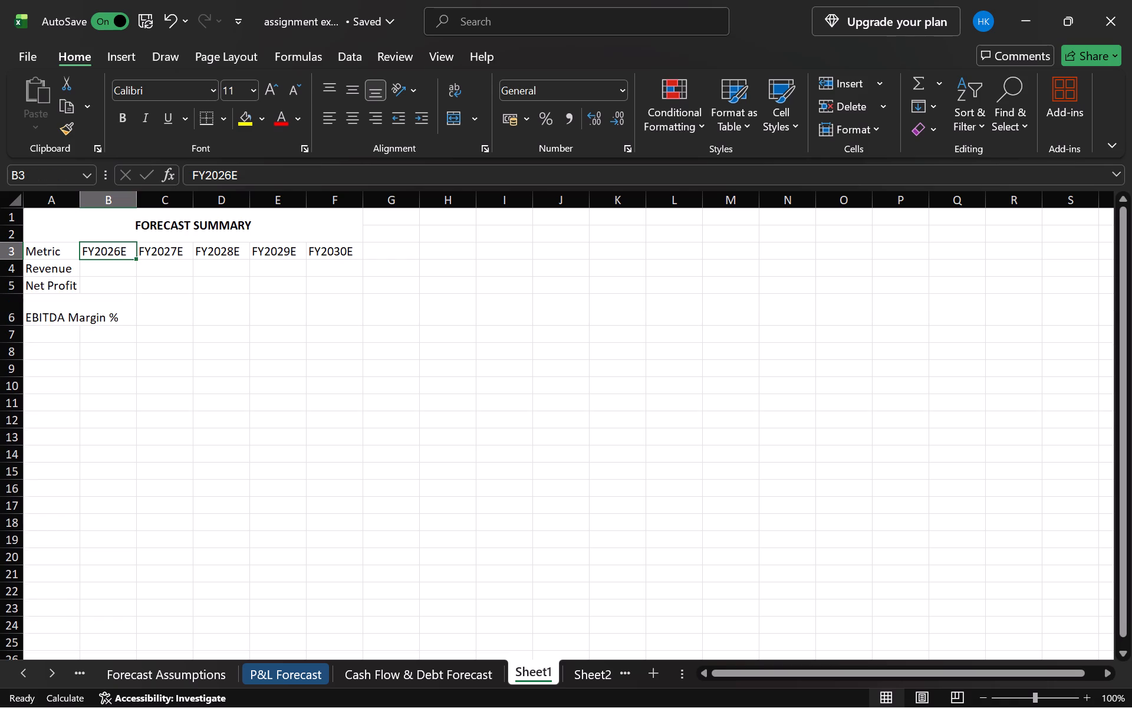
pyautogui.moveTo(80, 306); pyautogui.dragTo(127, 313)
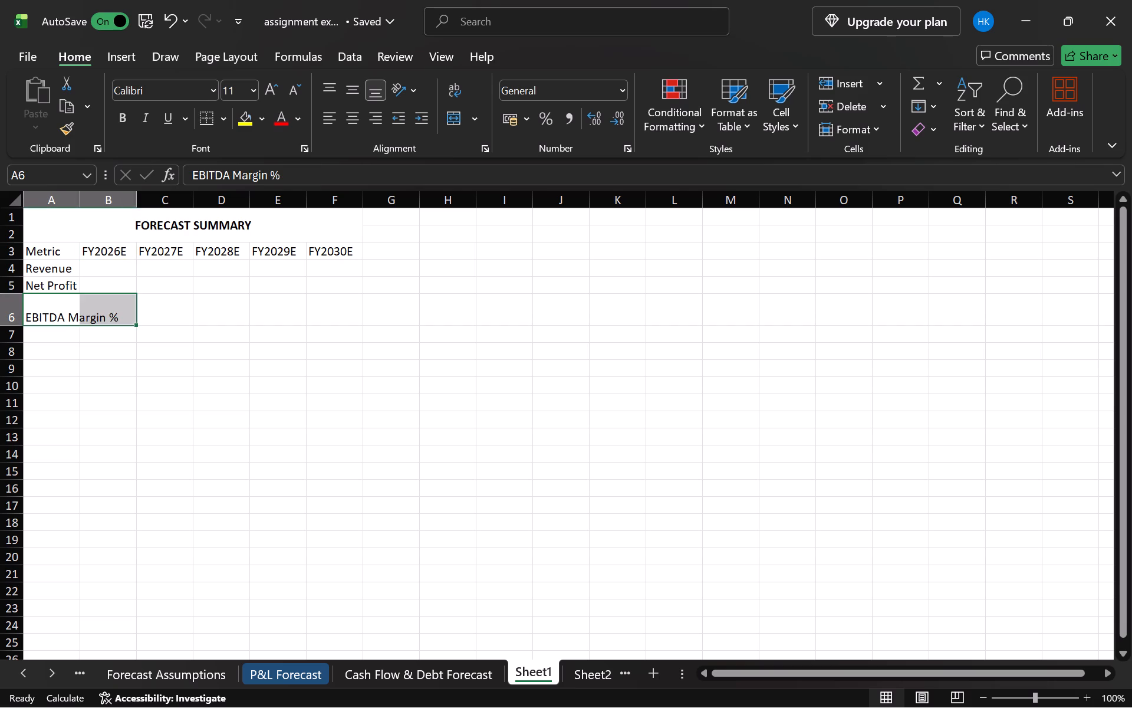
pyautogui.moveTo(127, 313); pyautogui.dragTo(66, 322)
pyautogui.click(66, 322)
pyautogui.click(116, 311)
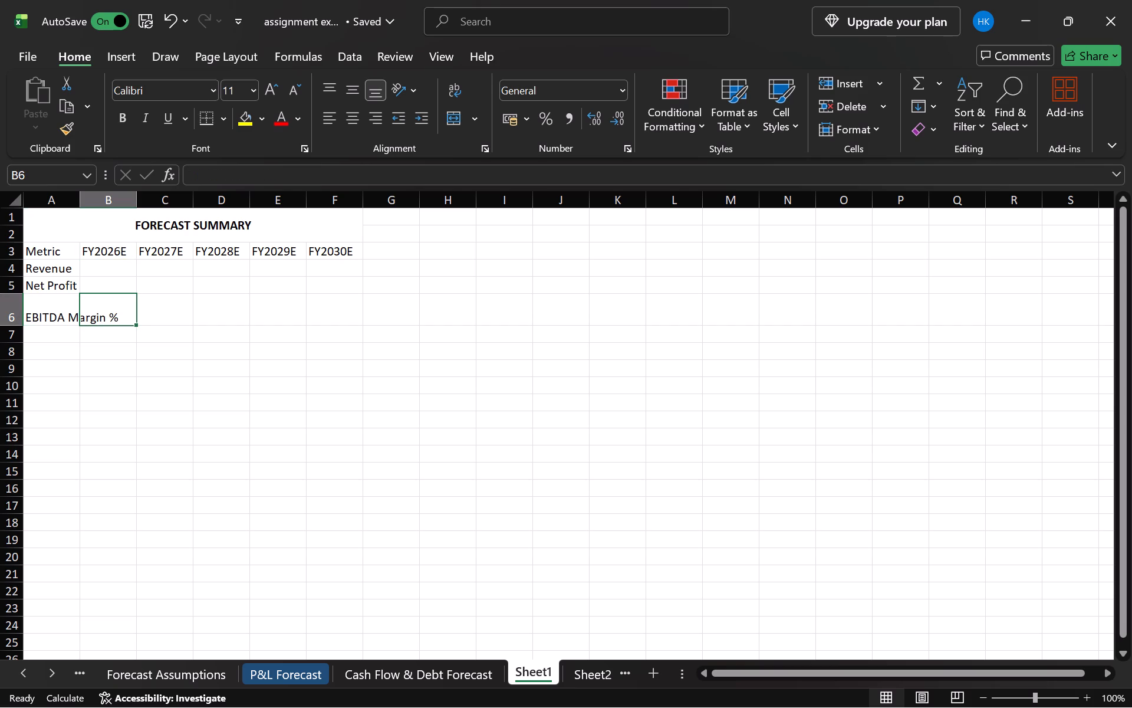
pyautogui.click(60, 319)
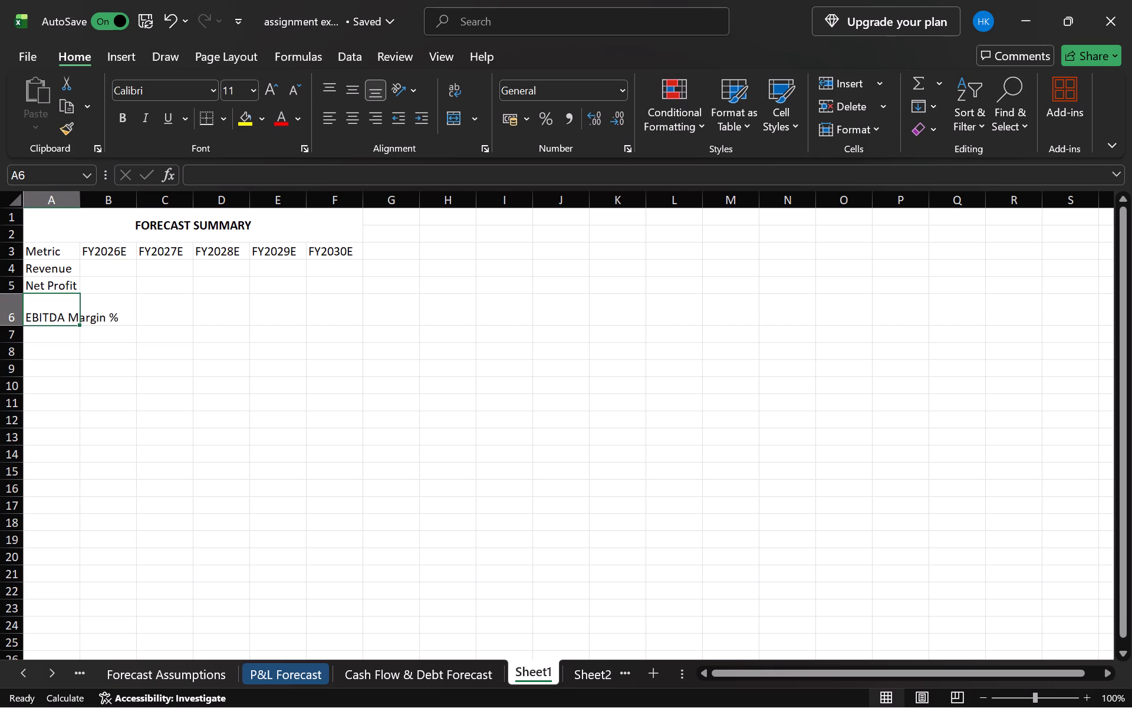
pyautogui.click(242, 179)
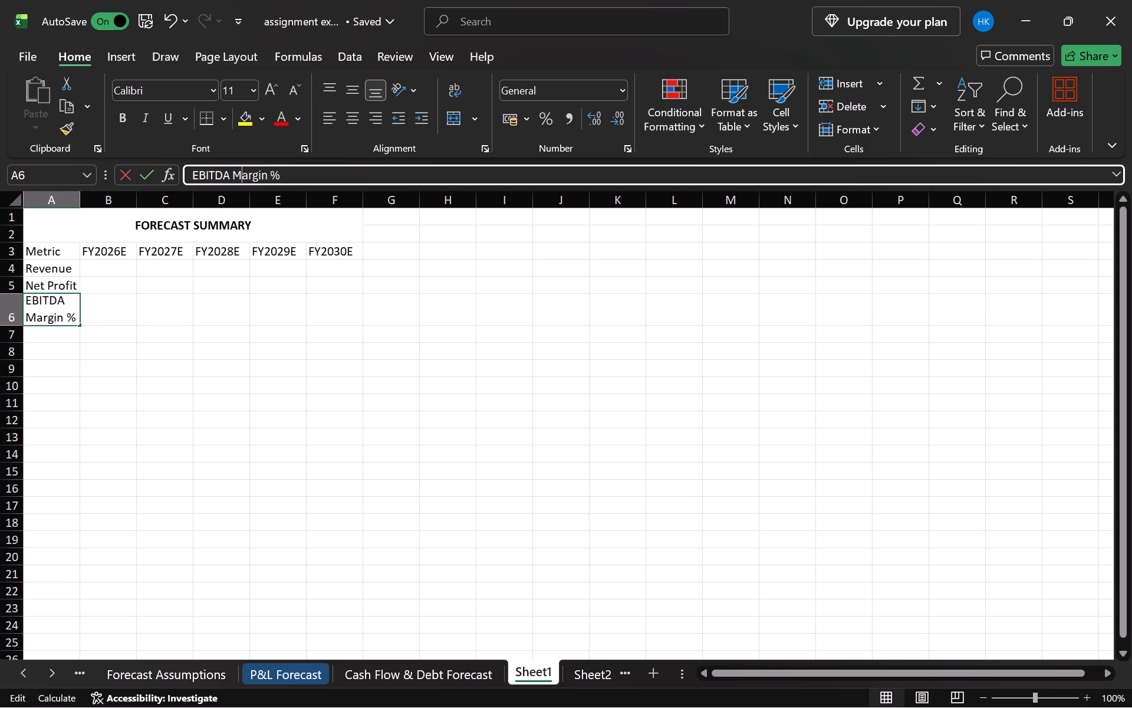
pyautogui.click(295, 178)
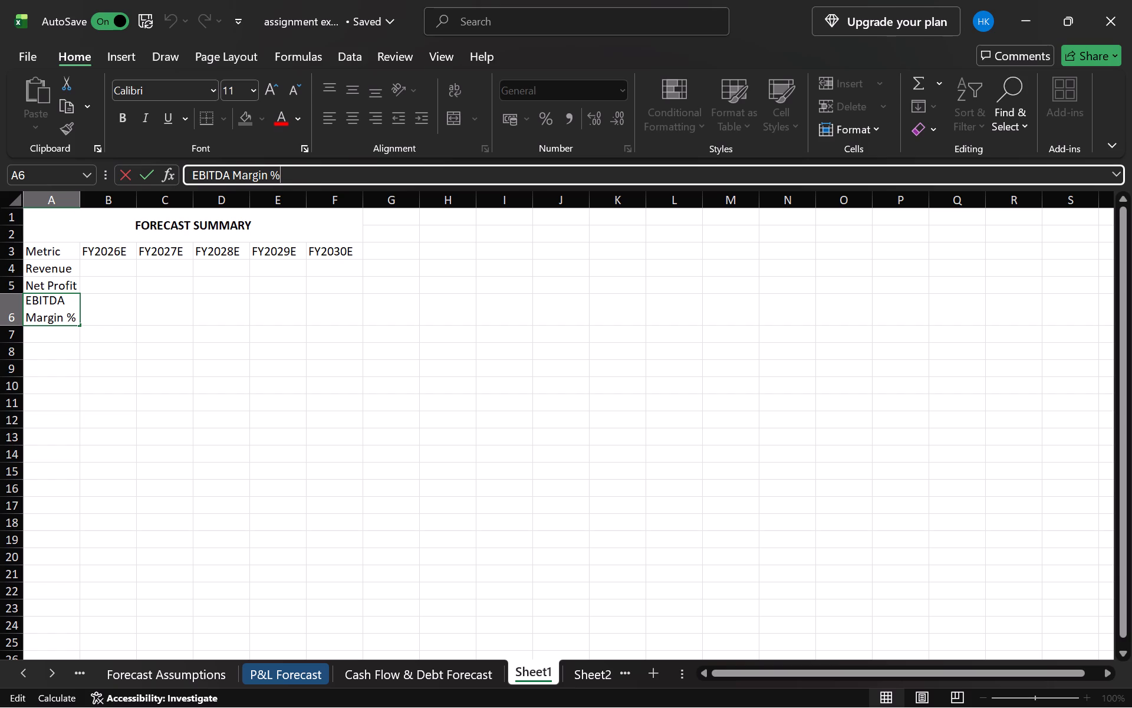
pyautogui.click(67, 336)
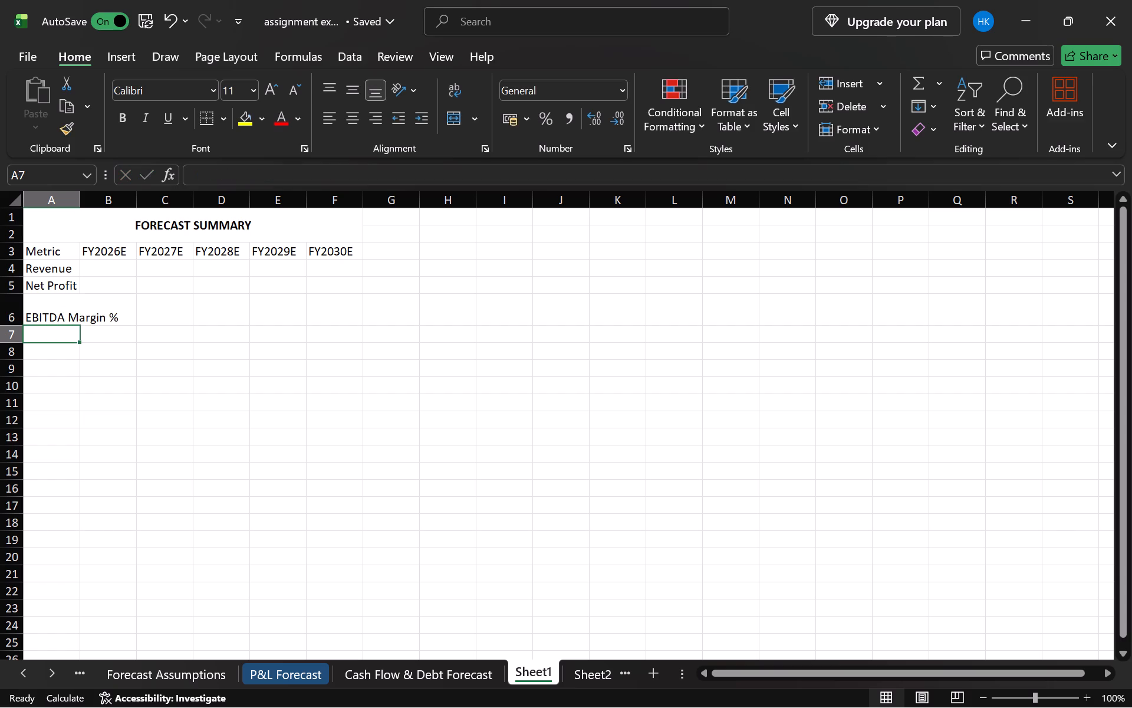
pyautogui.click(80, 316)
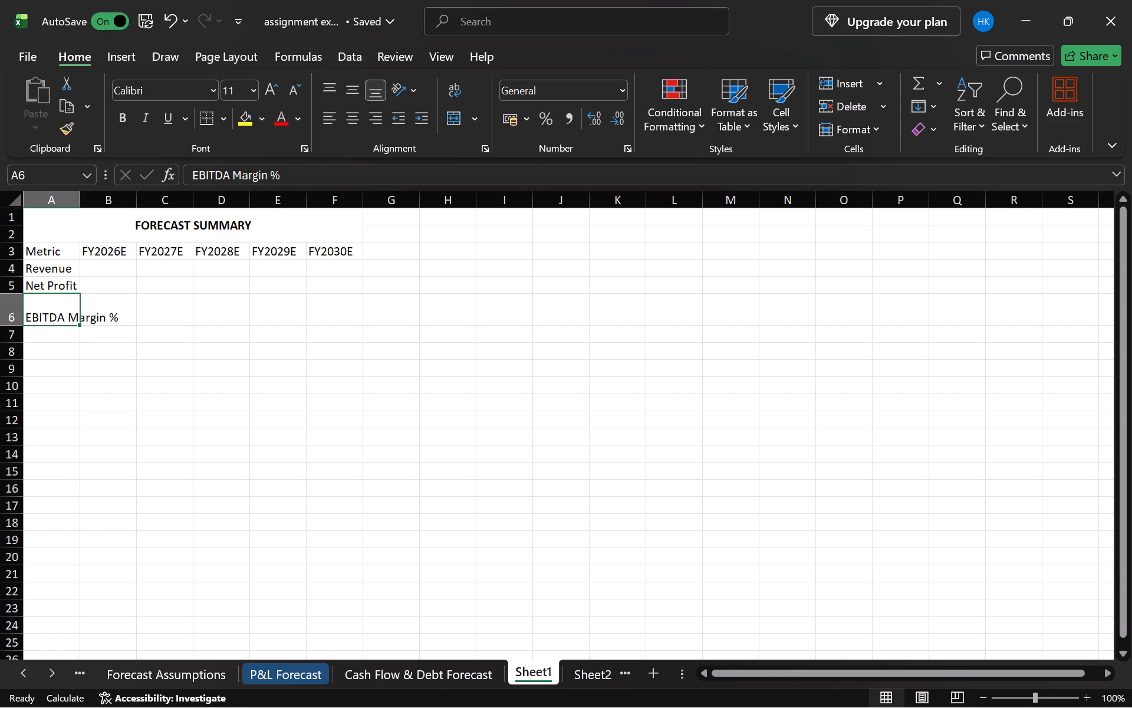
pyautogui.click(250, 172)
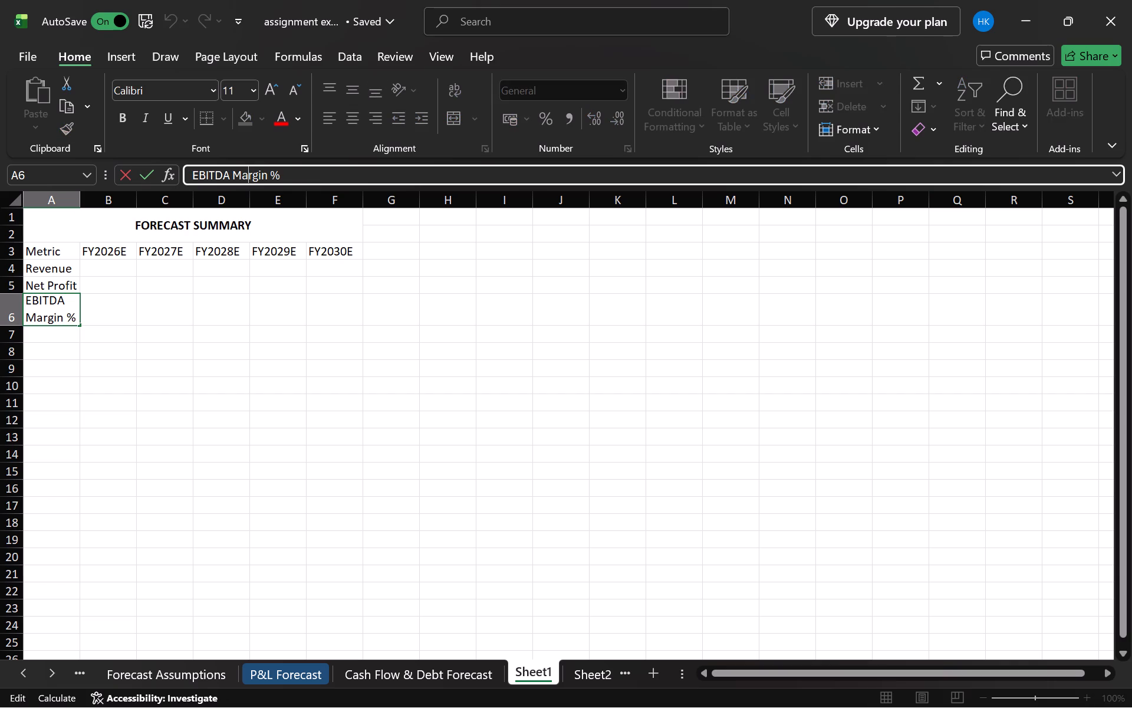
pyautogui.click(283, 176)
# AutoFit the widths of columns A and B so the EBITDA Margin % label fits inside column A.
pyautogui.click(79, 196)
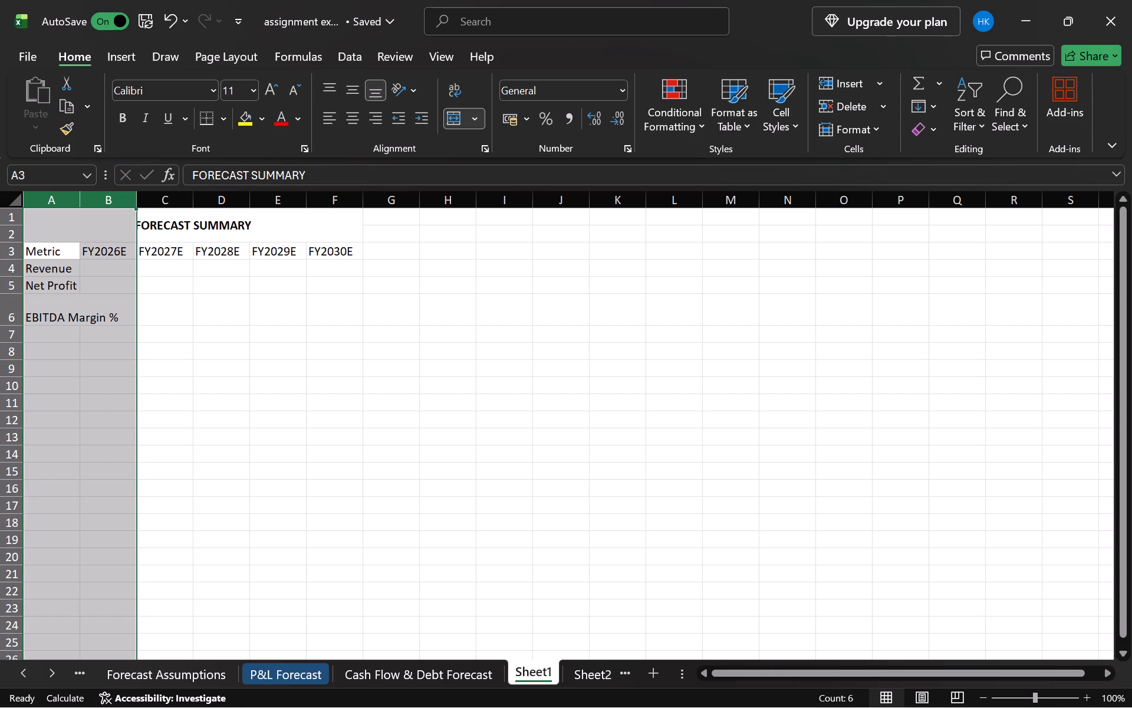
pyautogui.click(79, 195)
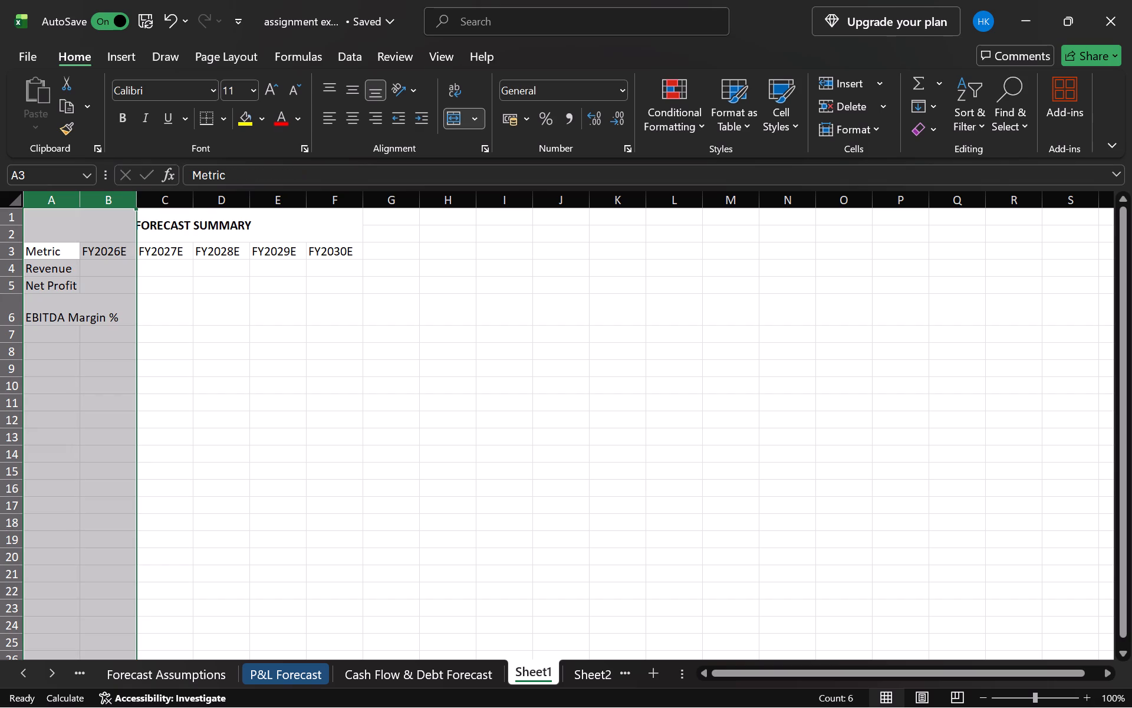
pyautogui.click(79, 195)
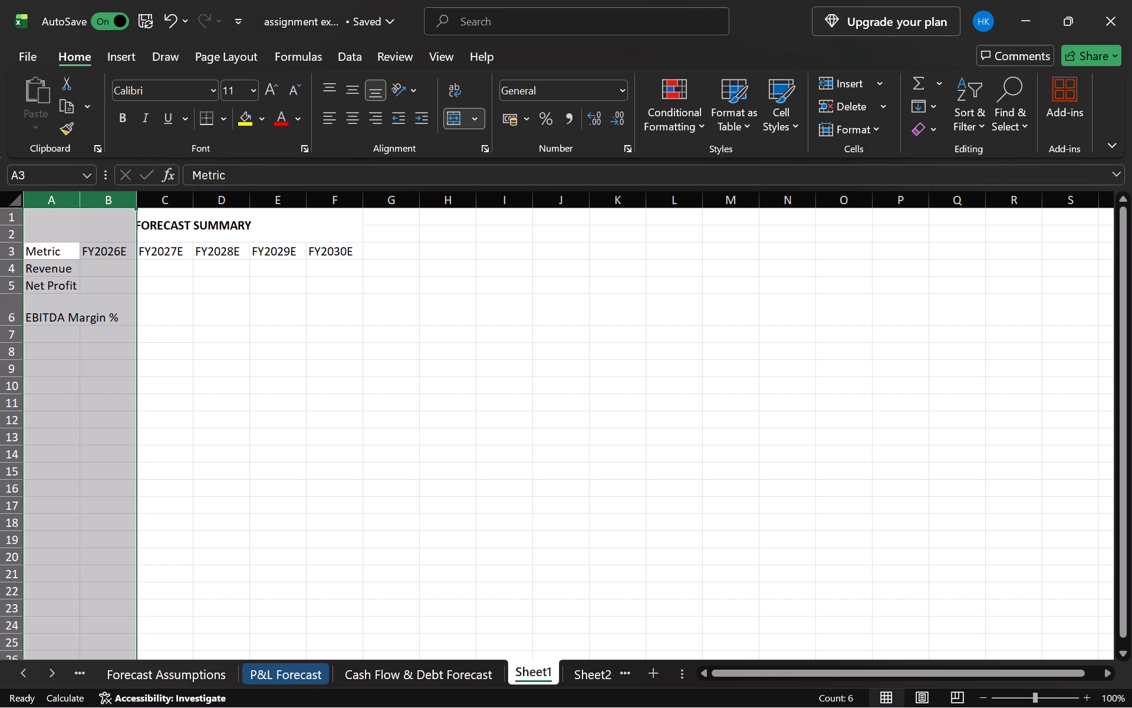
pyautogui.doubleClick(79, 195)
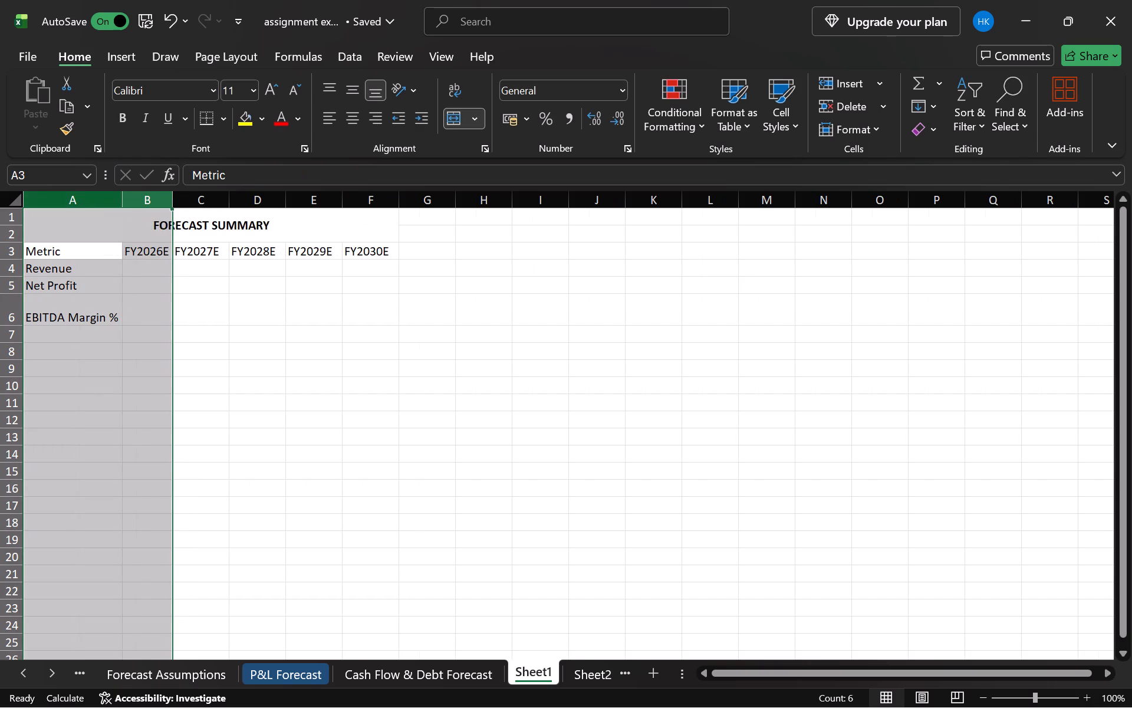
pyautogui.click(93, 208)
pyautogui.click(129, 313)
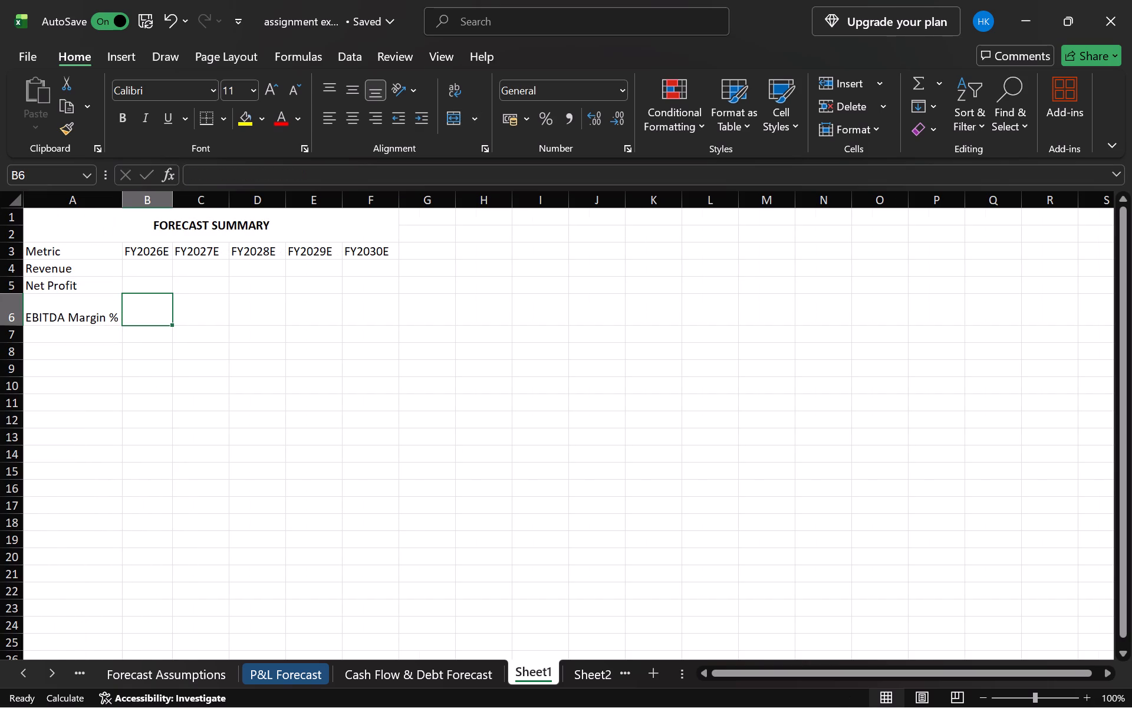
pyautogui.click(90, 344)
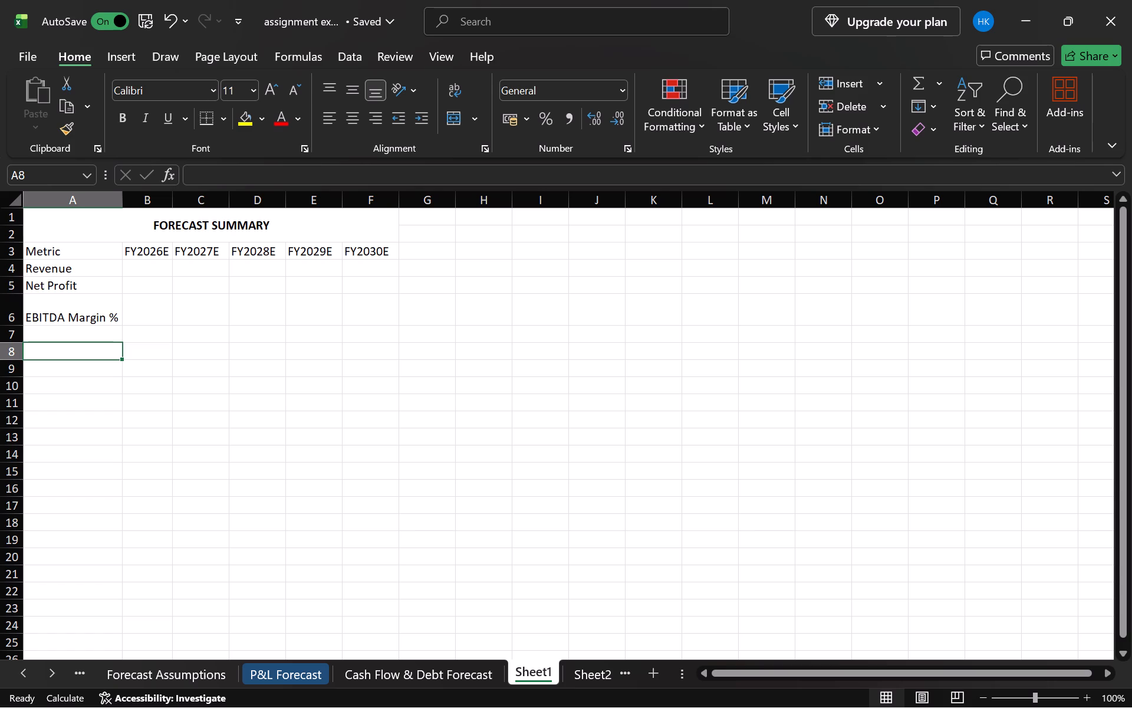
# Enter the row labels Closing Cash in A7 and Closing Debt in A8 below EBITDA Margin %.
pyautogui.click(87, 342)
pyautogui.click(85, 337)
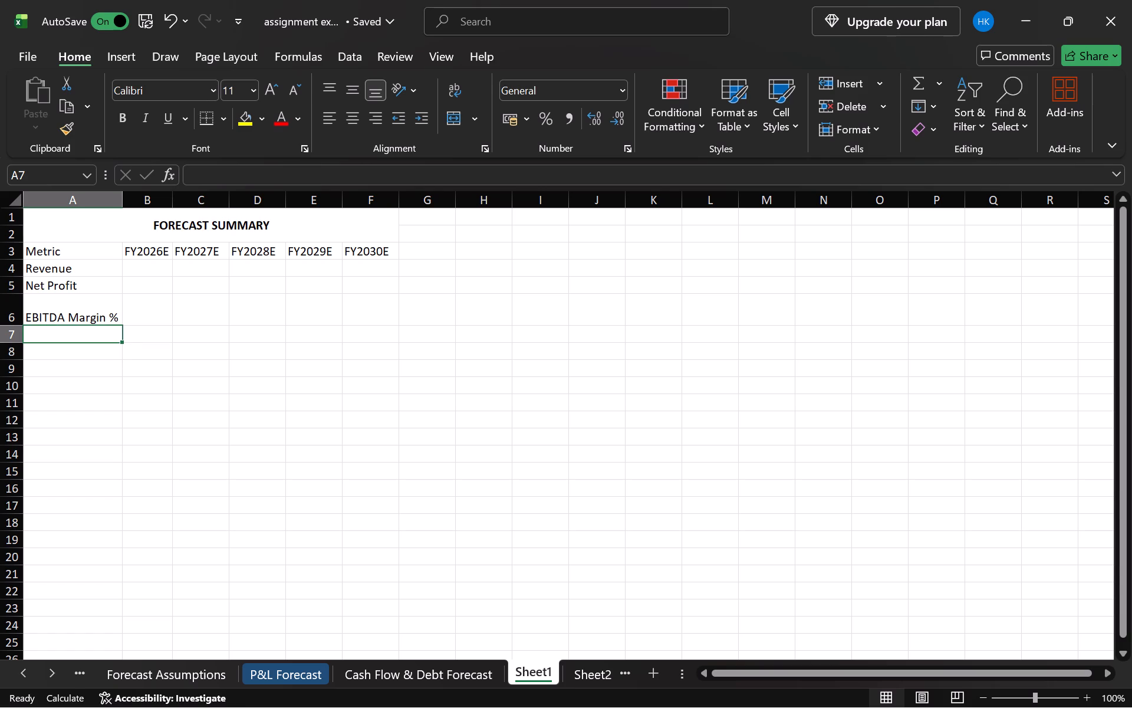
pyautogui.write('Closing Cash')
pyautogui.press('Down')
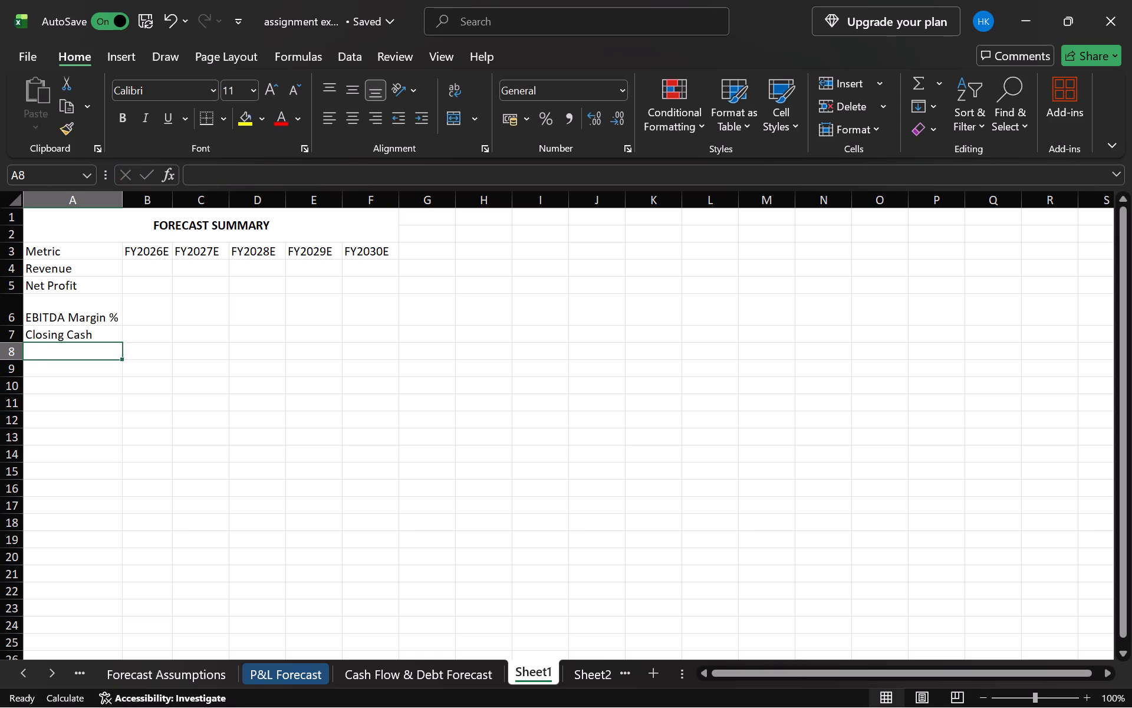
pyautogui.write('Closing')
pyautogui.press('space')
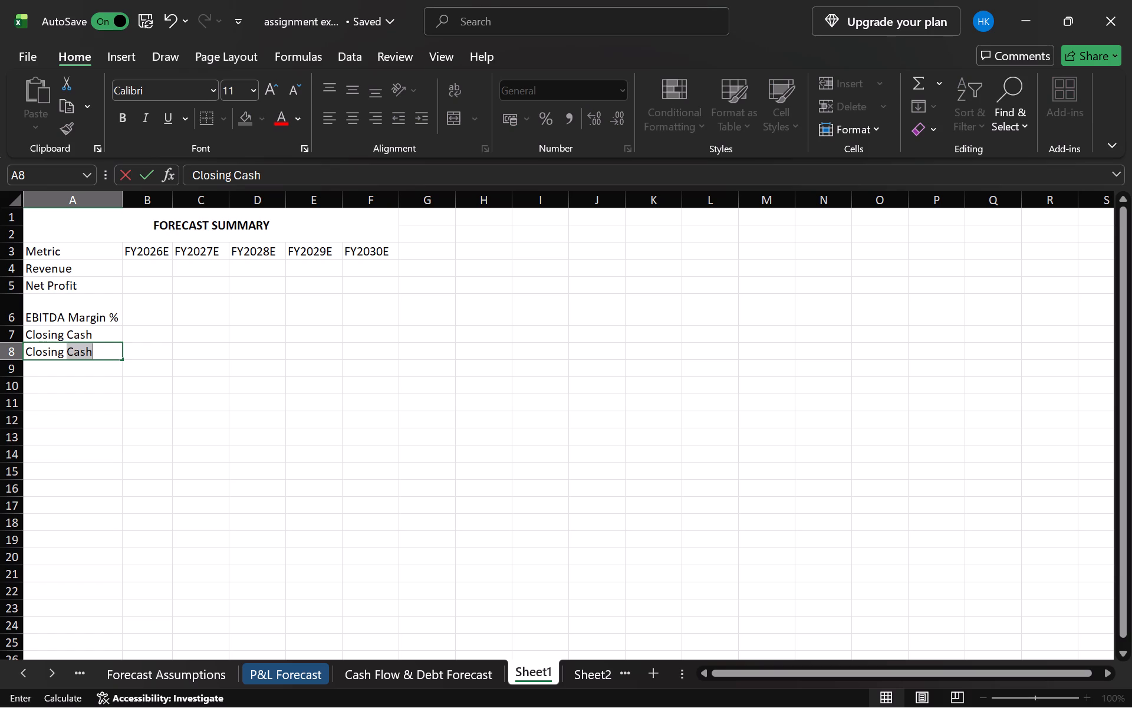
pyautogui.write('Debt')
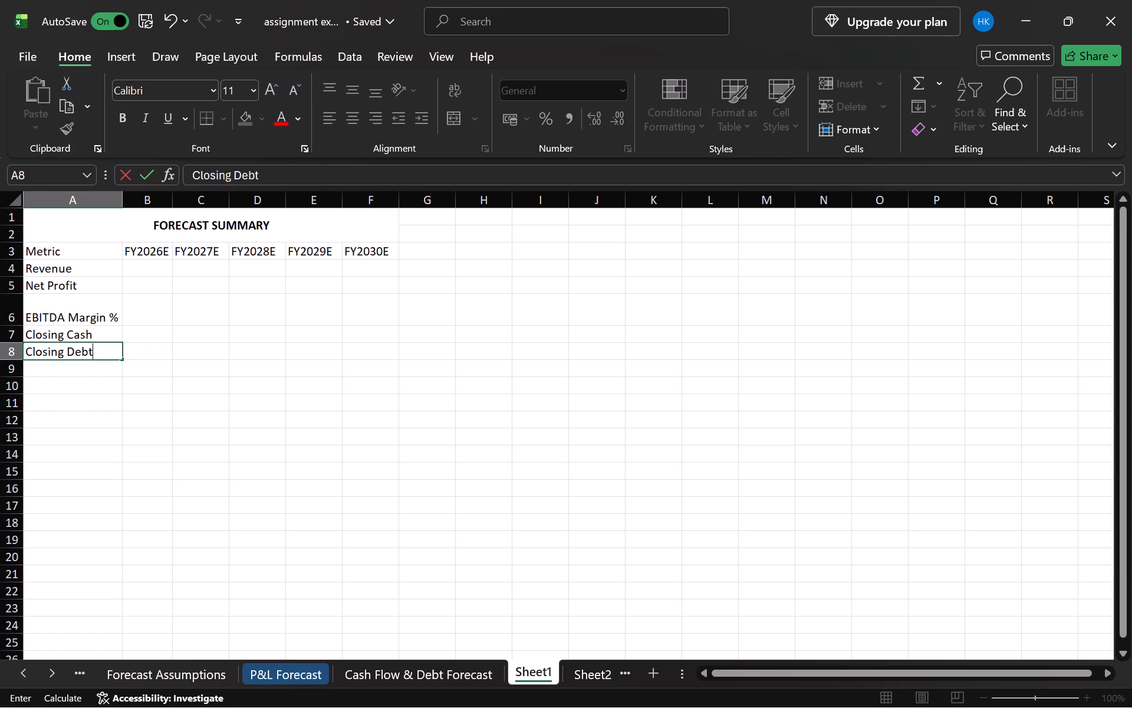
# Link Revenue in B4 to Total Revenue in P&L Forecast cell D10 and fill the formula across to F4.
pyautogui.click(129, 272)
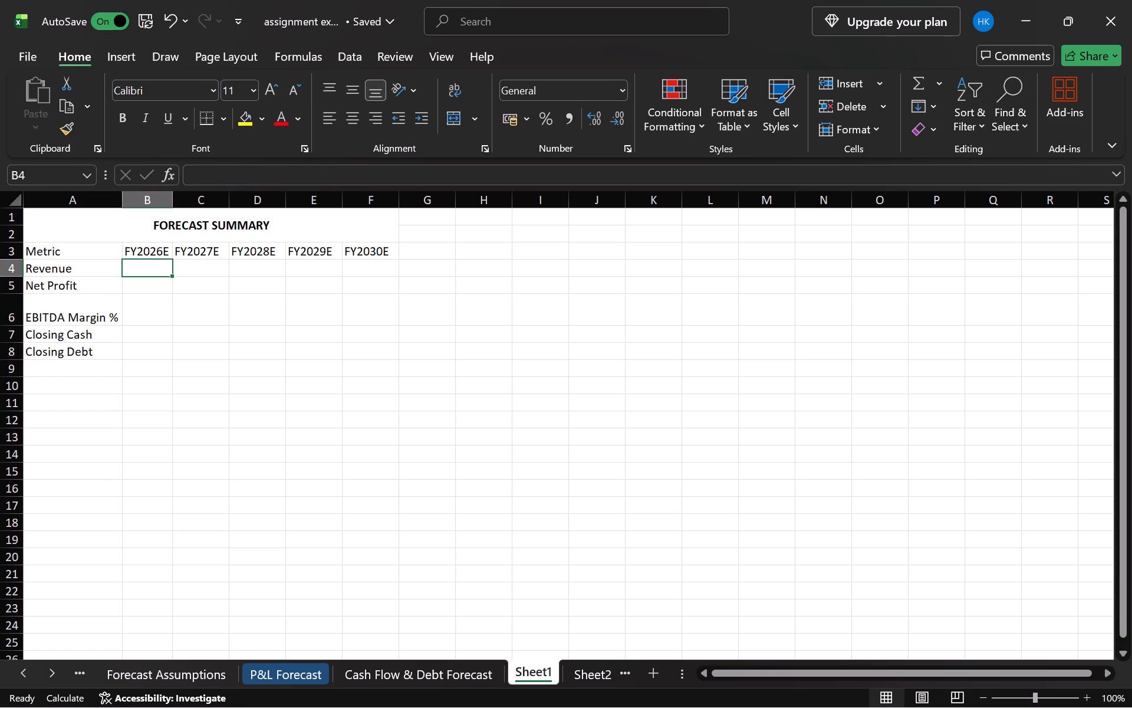
pyautogui.press('=')
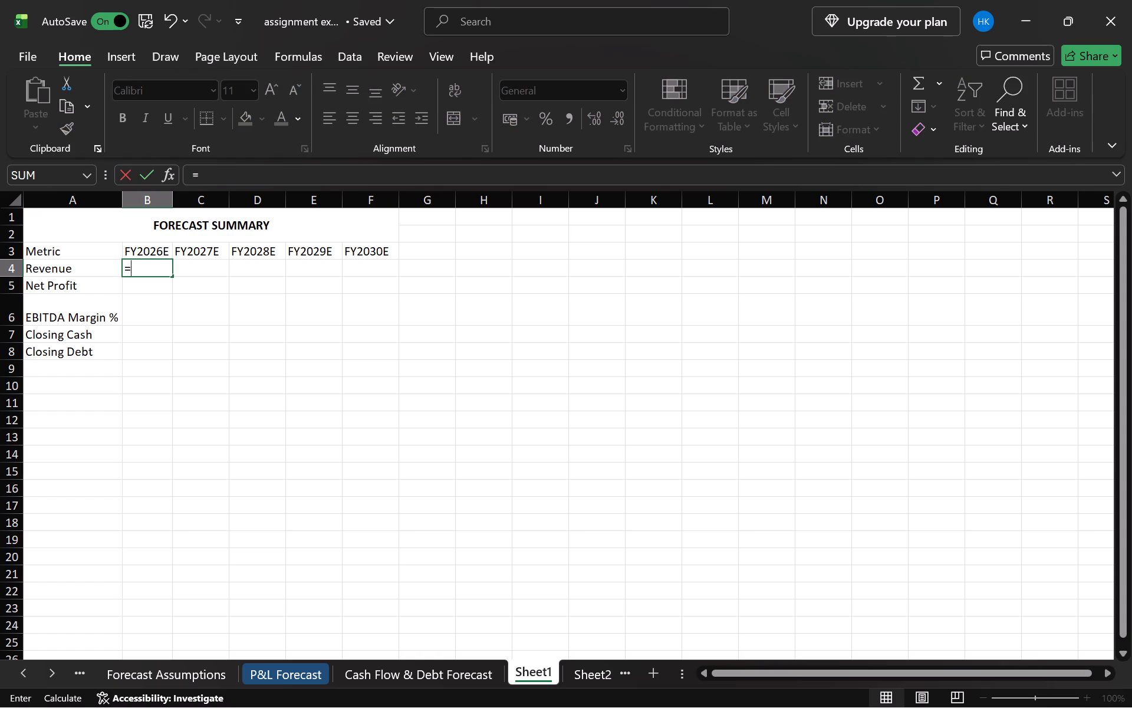
pyautogui.click(319, 670)
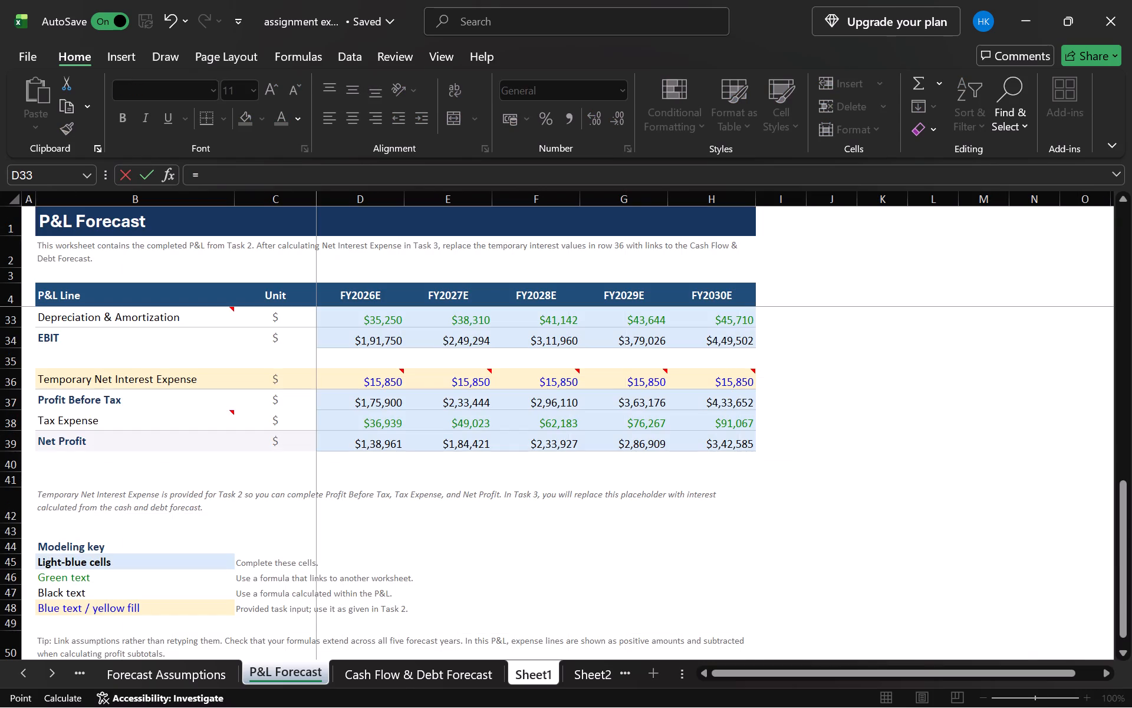
pyautogui.scroll(4, 311, 516)
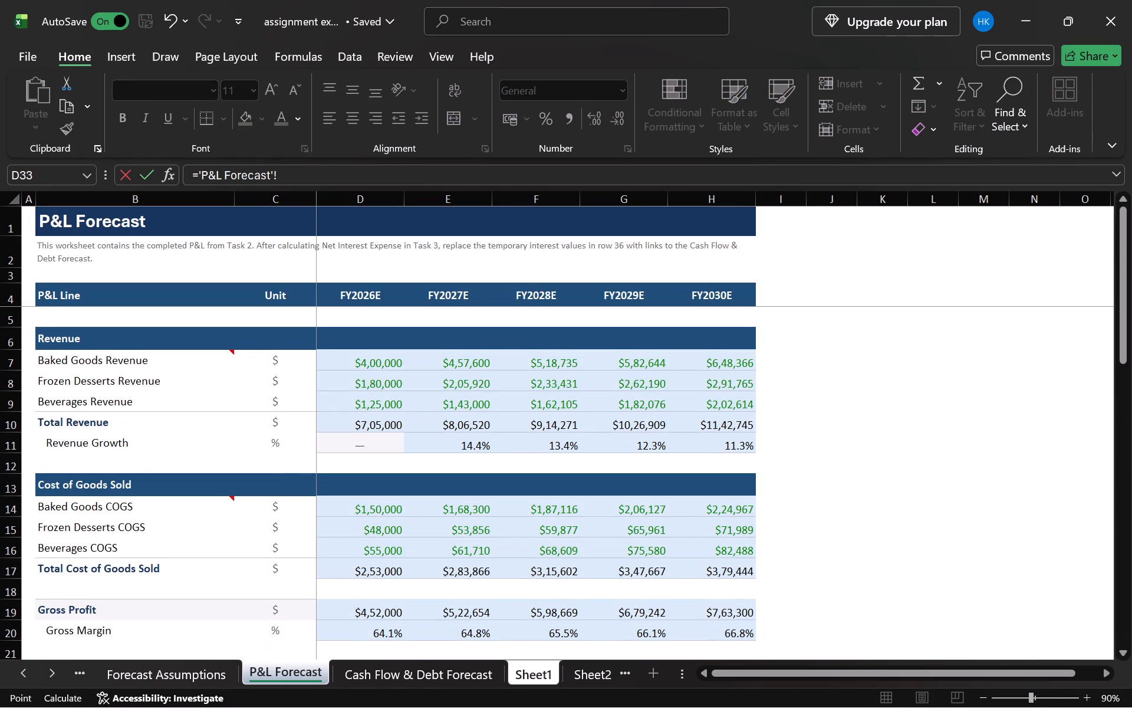
pyautogui.click(380, 426)
pyautogui.press('Return')
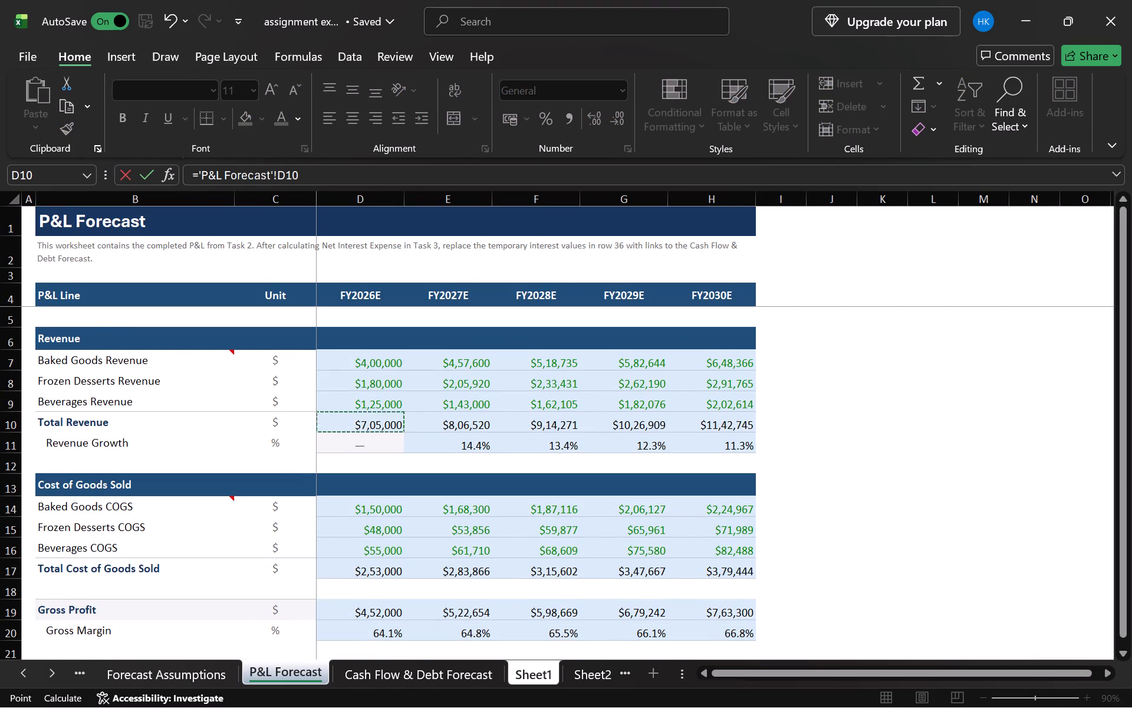
pyautogui.click(164, 268)
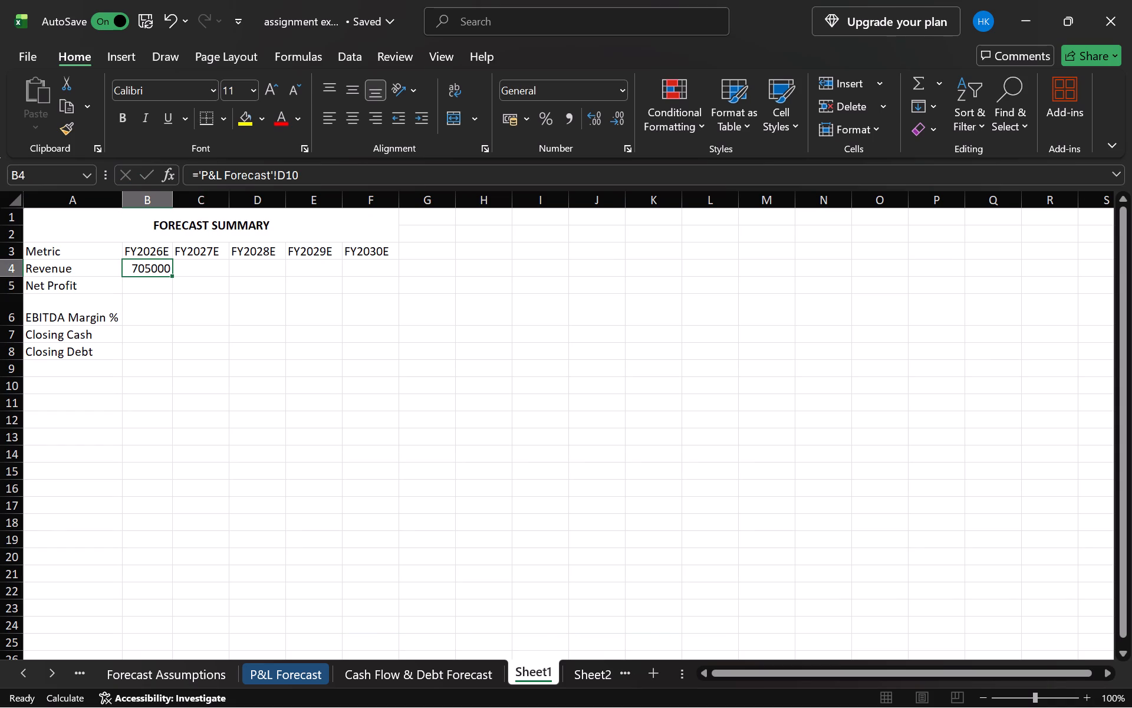
pyautogui.click(172, 271)
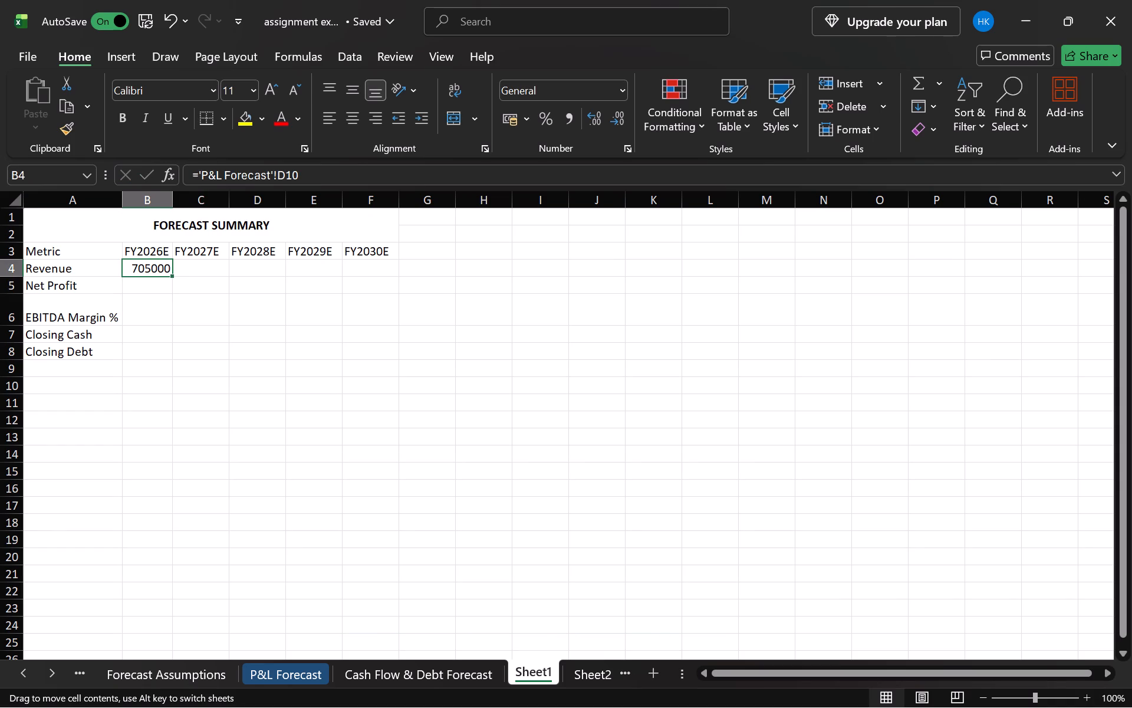
pyautogui.moveTo(172, 275); pyautogui.dragTo(370, 269)
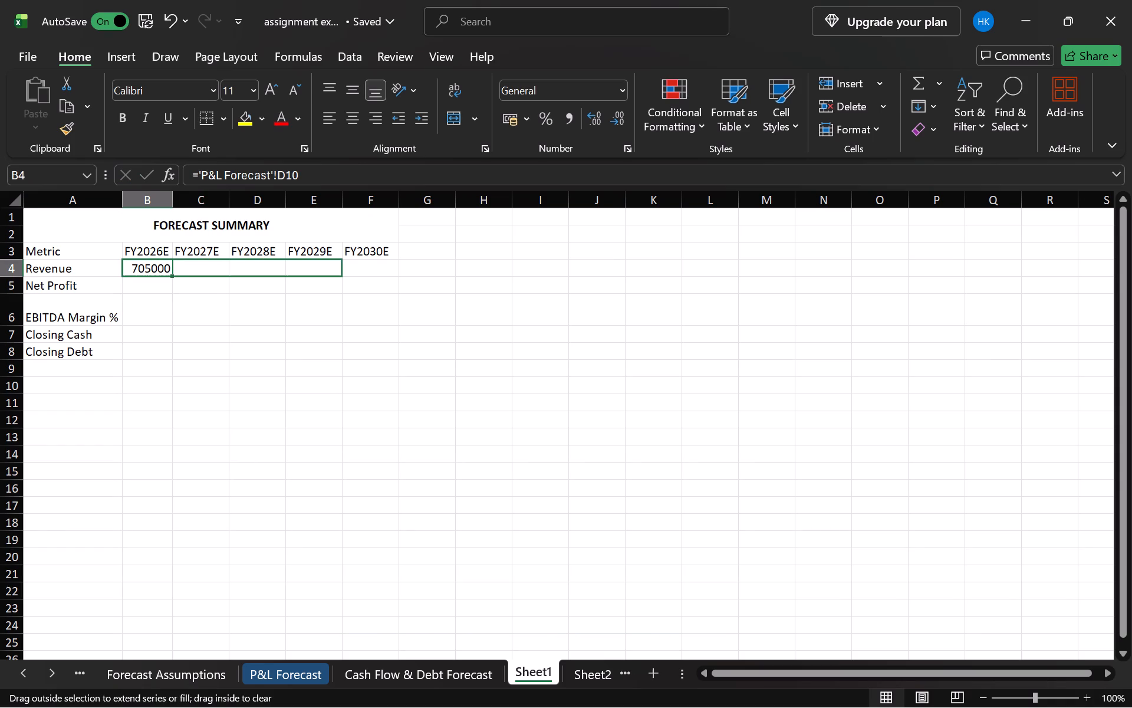
pyautogui.moveTo(370, 269); pyautogui.dragTo(377, 271)
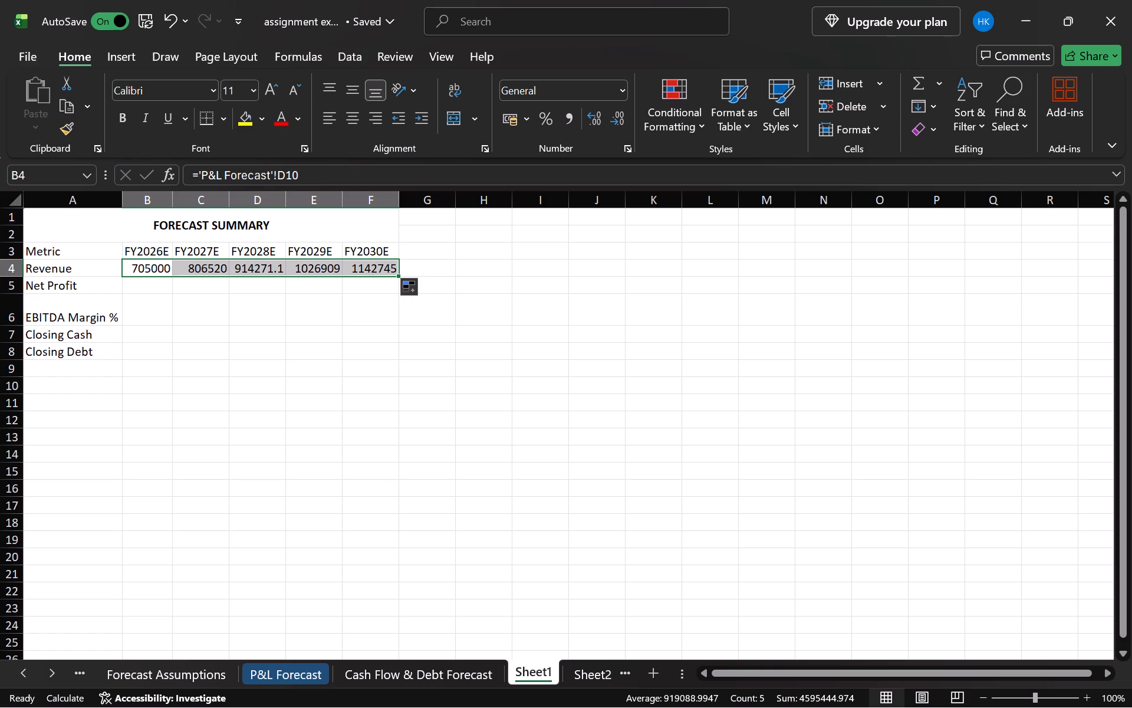
# Link Net Profit in B5 to P&L Forecast cell D39 and fill the formula across to F5.
pyautogui.click(139, 289)
pyautogui.press('=')
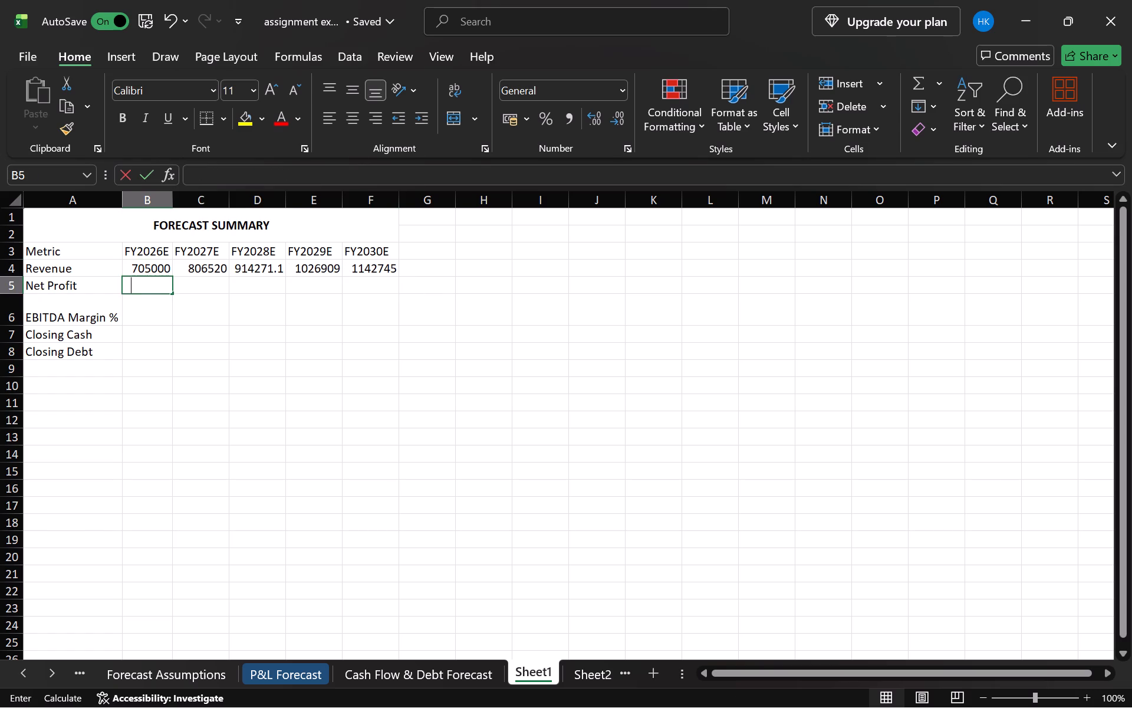
pyautogui.click(293, 671)
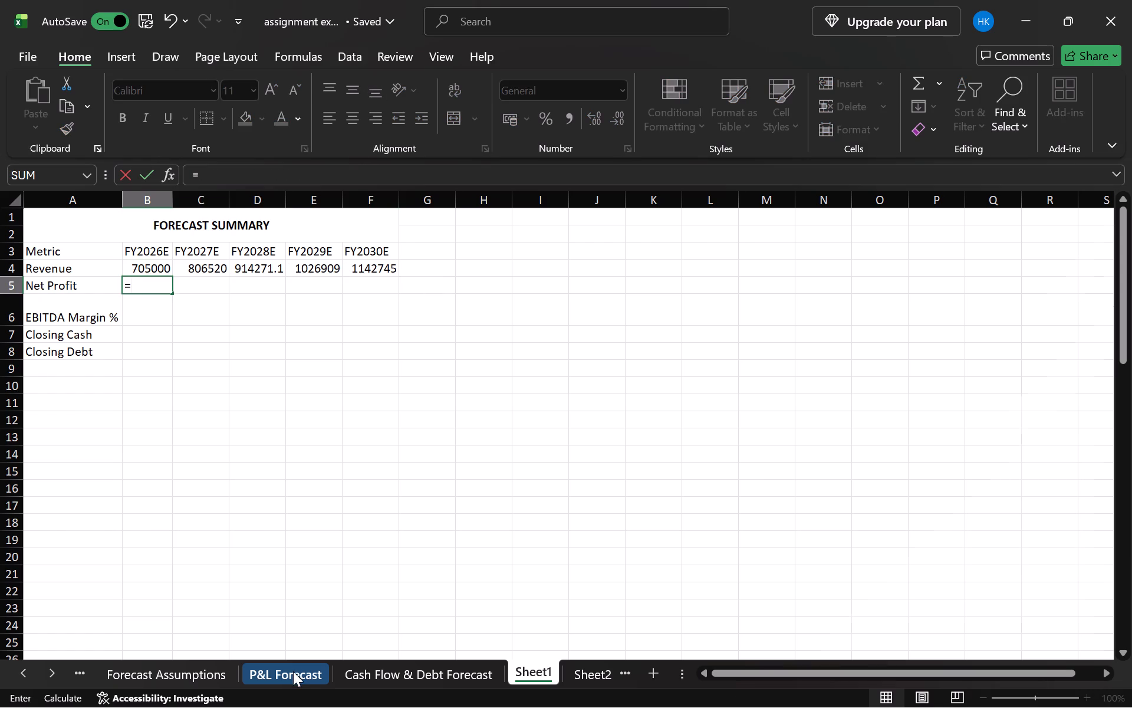
pyautogui.scroll(-1, 307, 511)
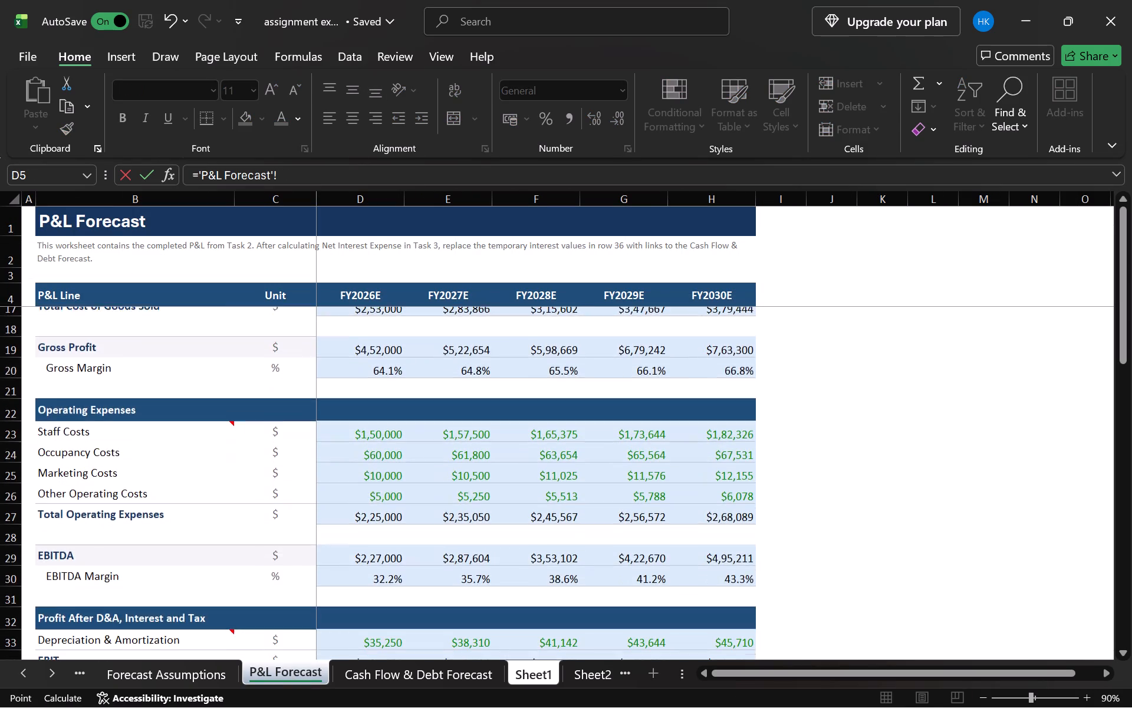
pyautogui.scroll(-3, 307, 511)
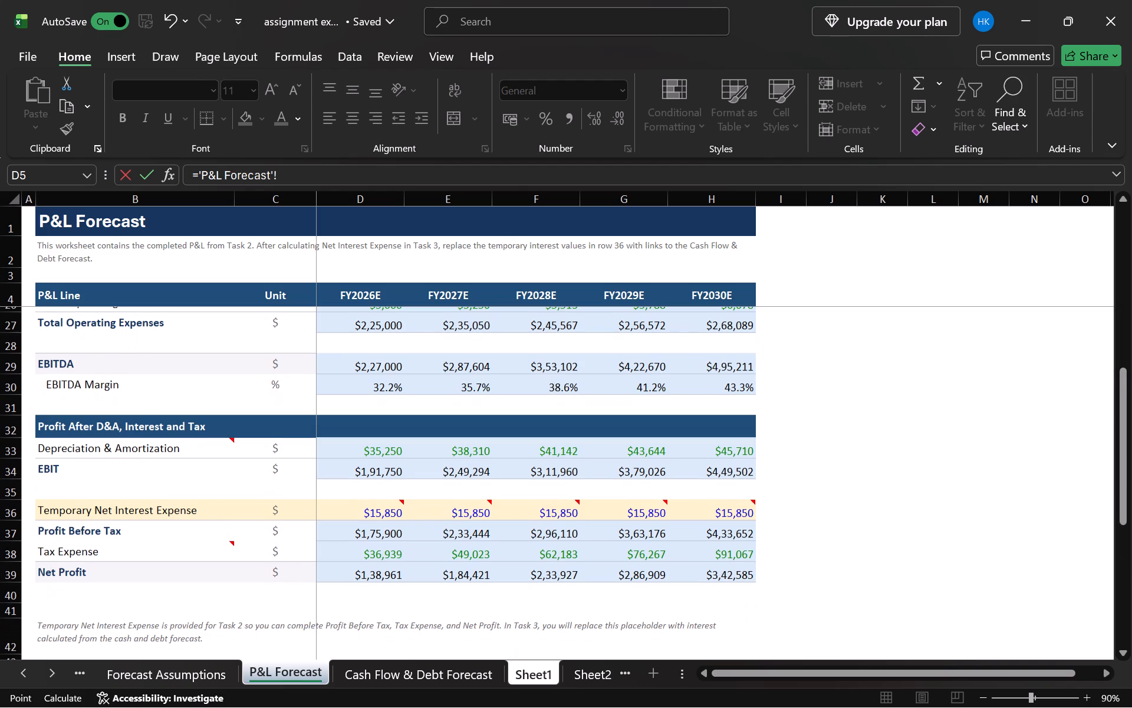
pyautogui.click(358, 577)
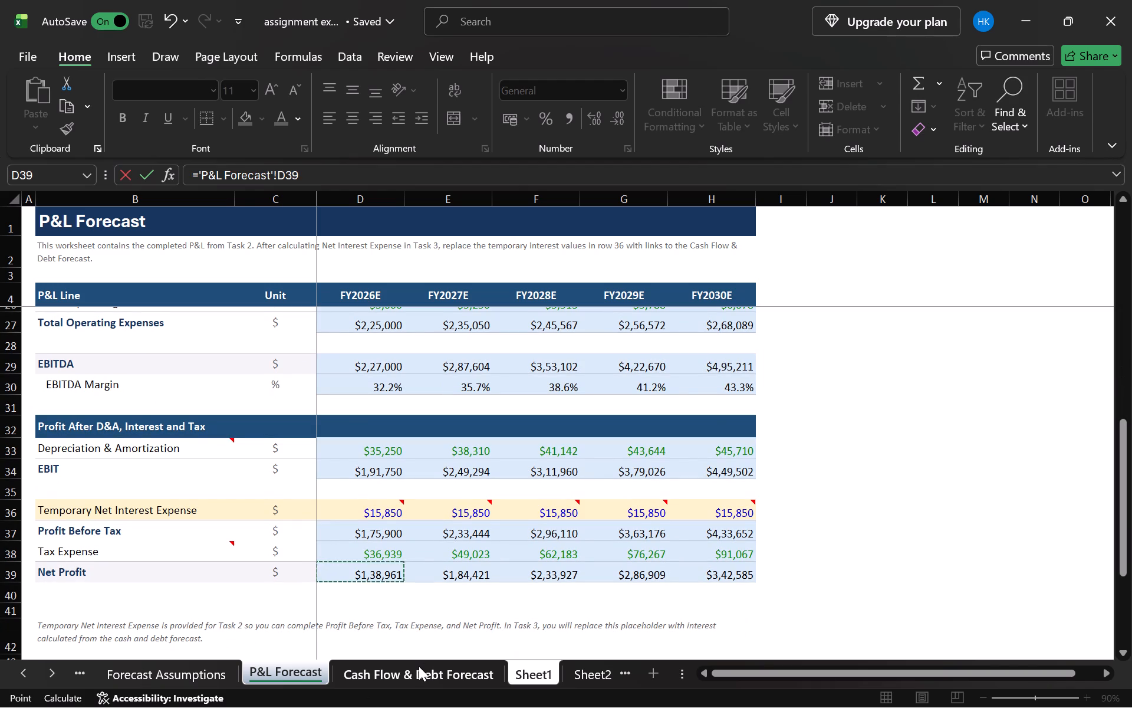
pyautogui.press('Return')
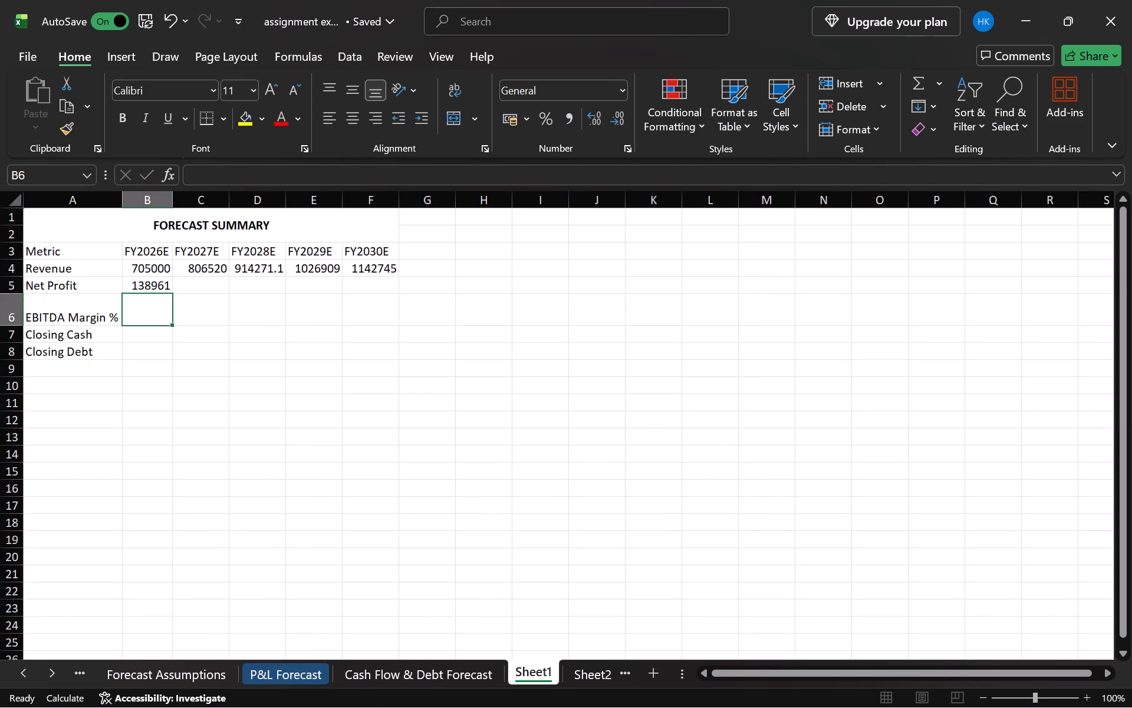
pyautogui.click(158, 286)
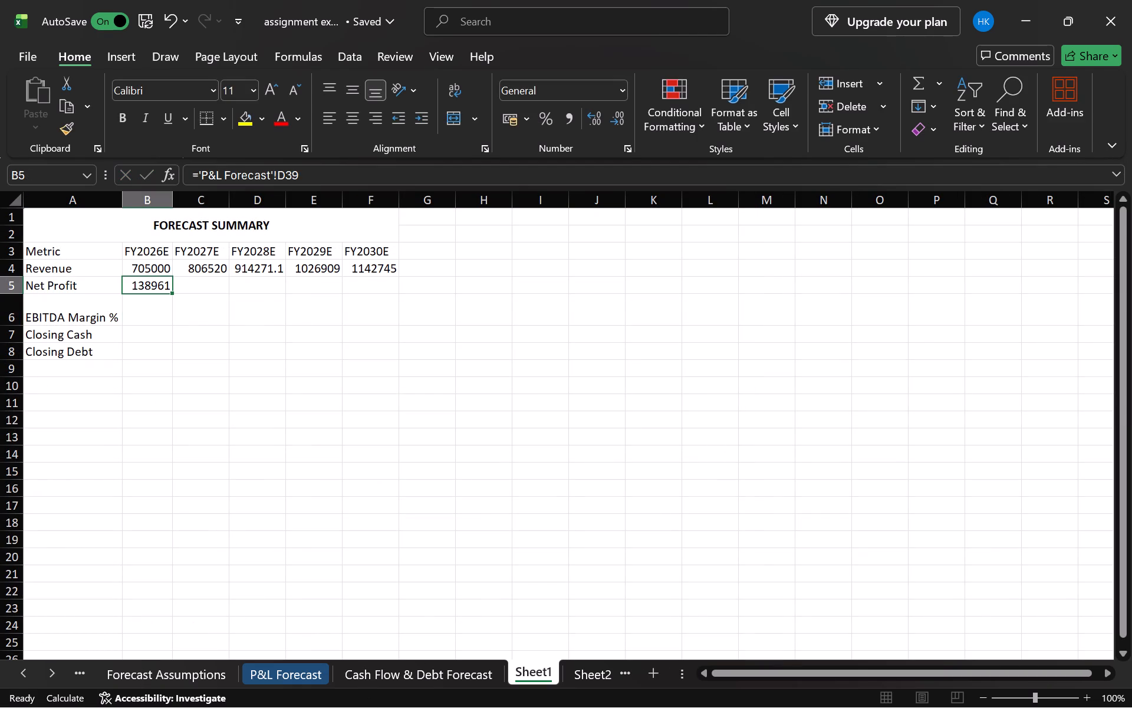
pyautogui.moveTo(172, 293); pyautogui.dragTo(362, 291)
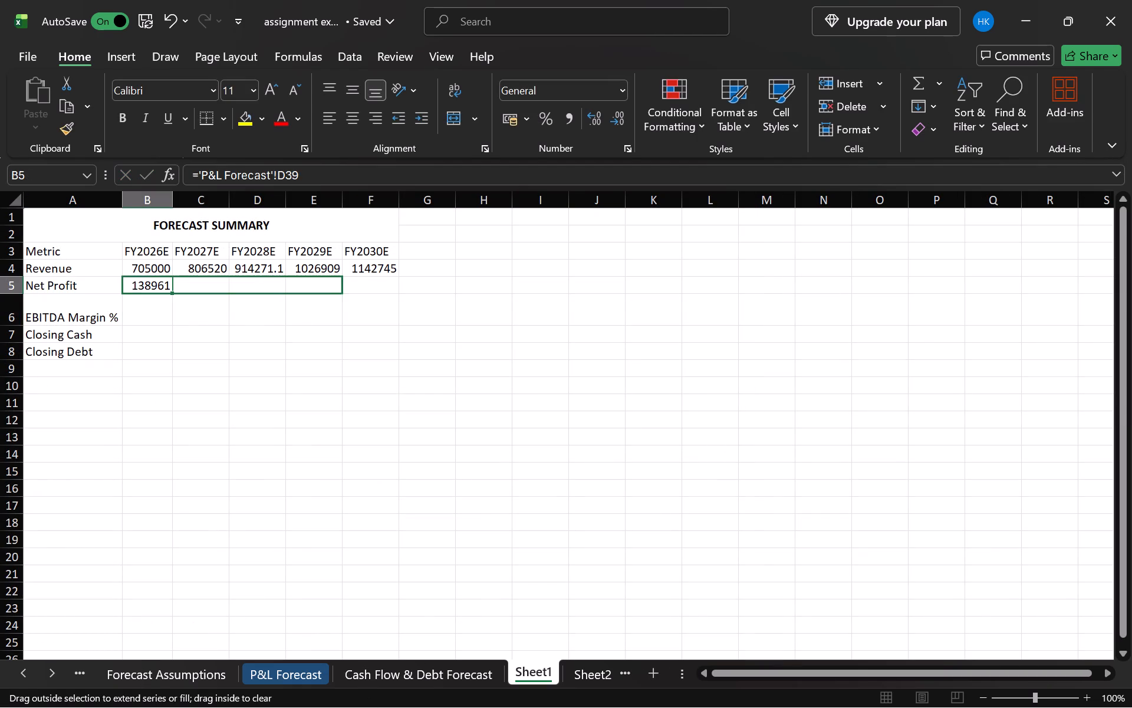
pyautogui.moveTo(362, 291); pyautogui.dragTo(380, 292)
# Link EBITDA Margin % in B6 to P&L Forecast cell D30 and fill the formula across to F6.
pyautogui.click(152, 300)
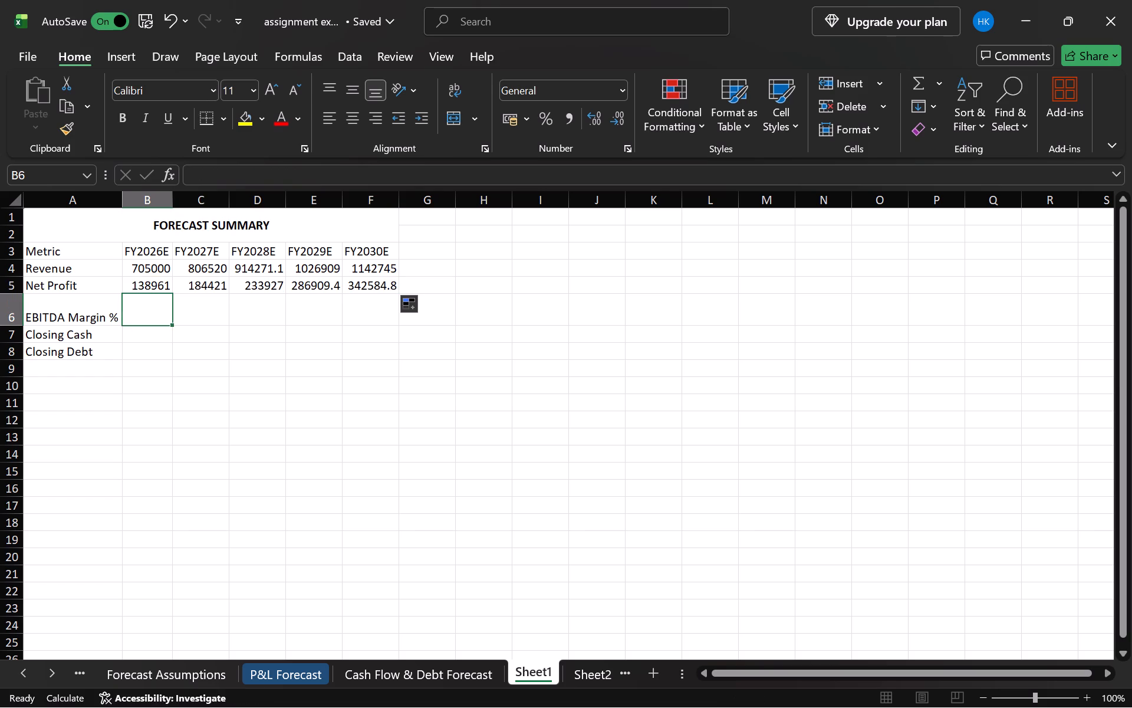
pyautogui.press('=')
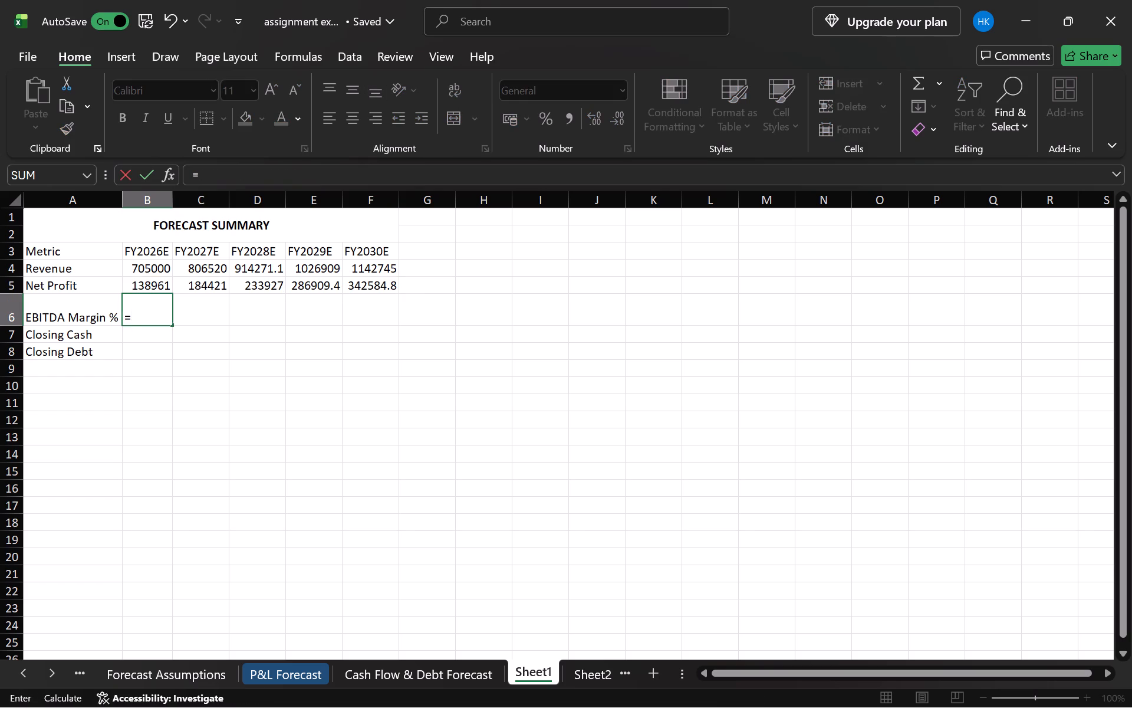
pyautogui.click(302, 674)
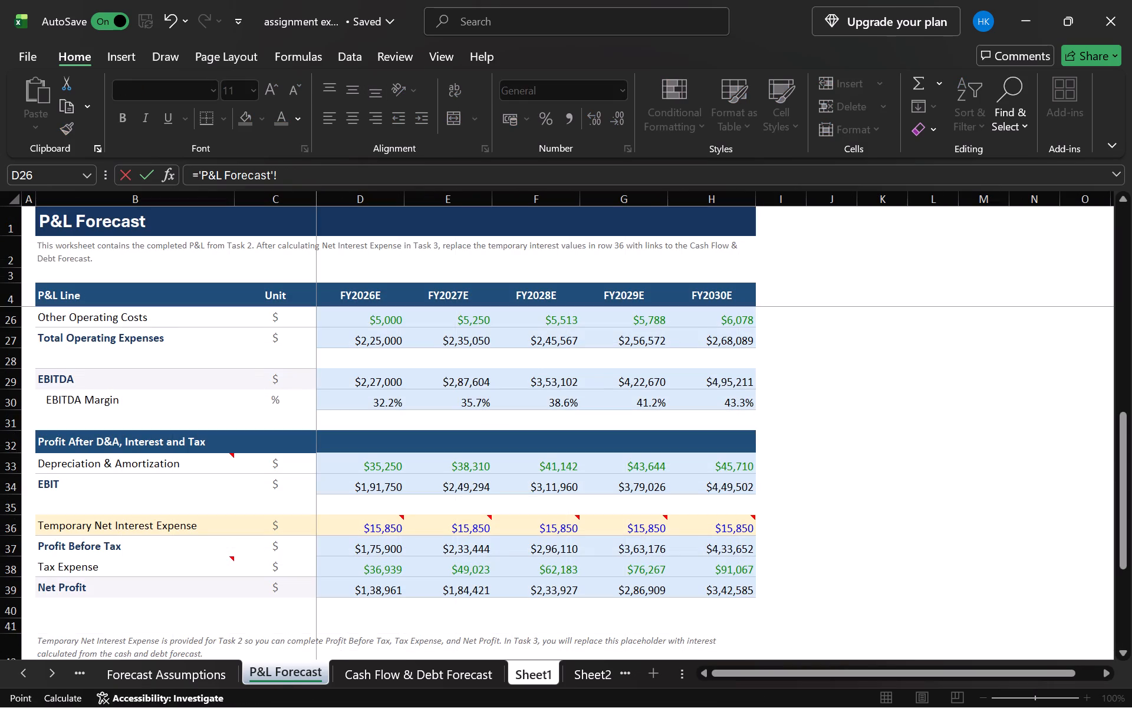
pyautogui.click(363, 399)
pyautogui.press('Return')
pyautogui.click(160, 317)
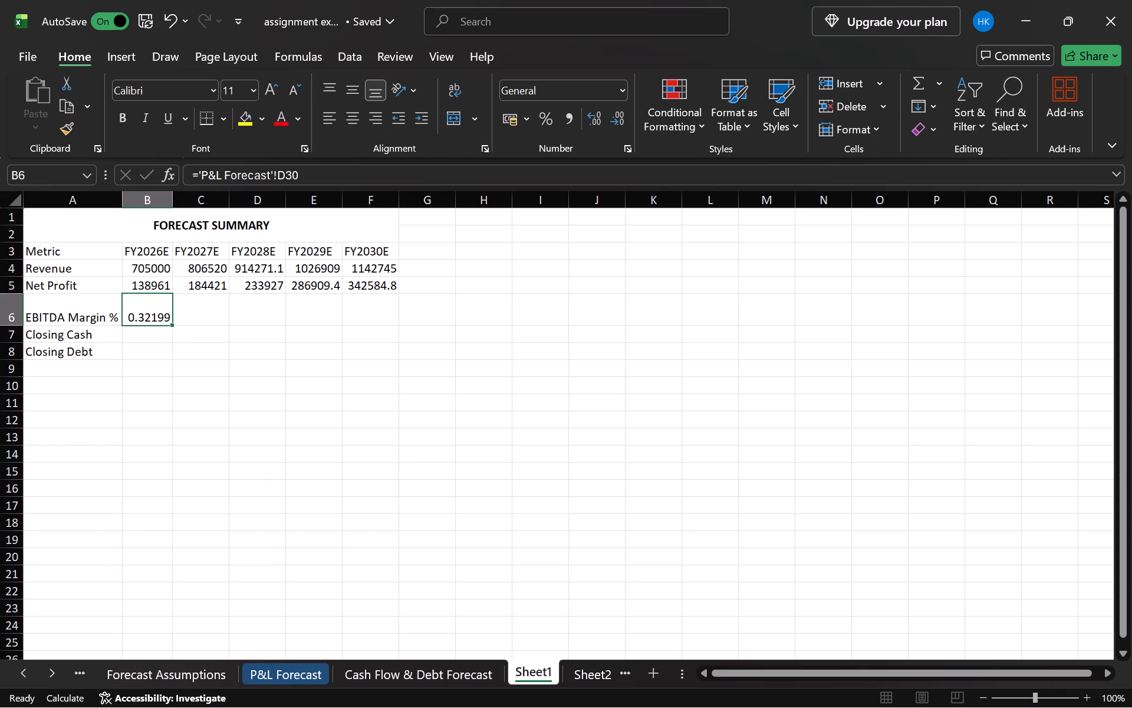
pyautogui.moveTo(172, 324); pyautogui.dragTo(371, 323)
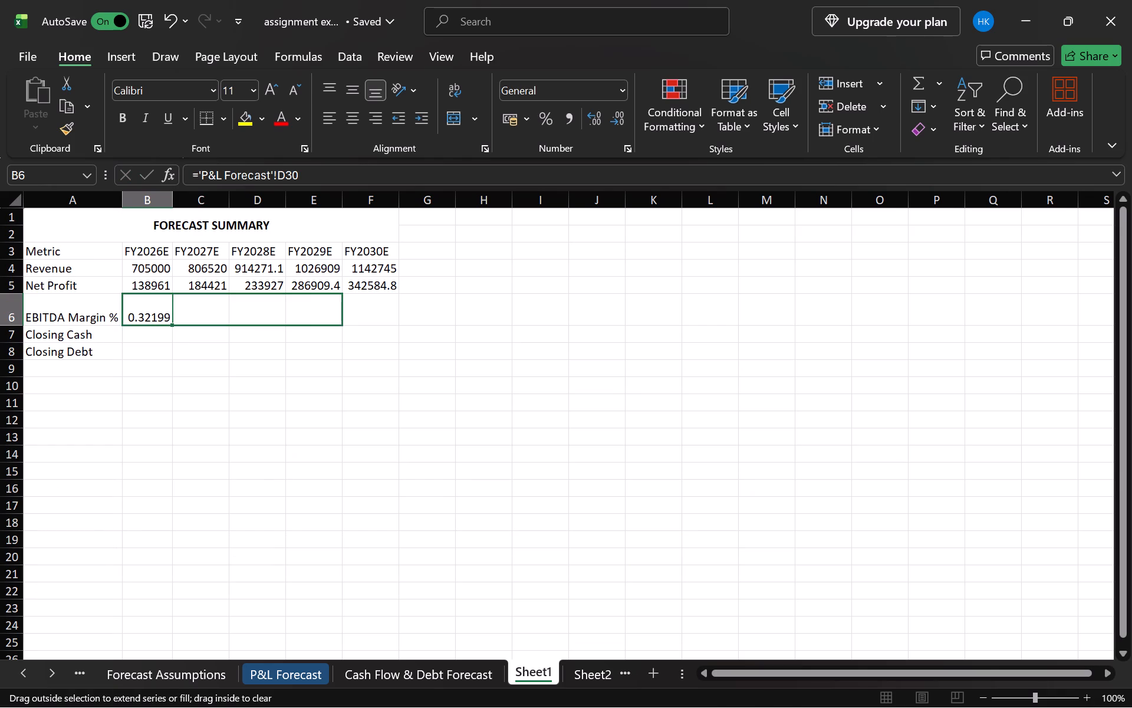
pyautogui.moveTo(371, 323); pyautogui.dragTo(371, 323)
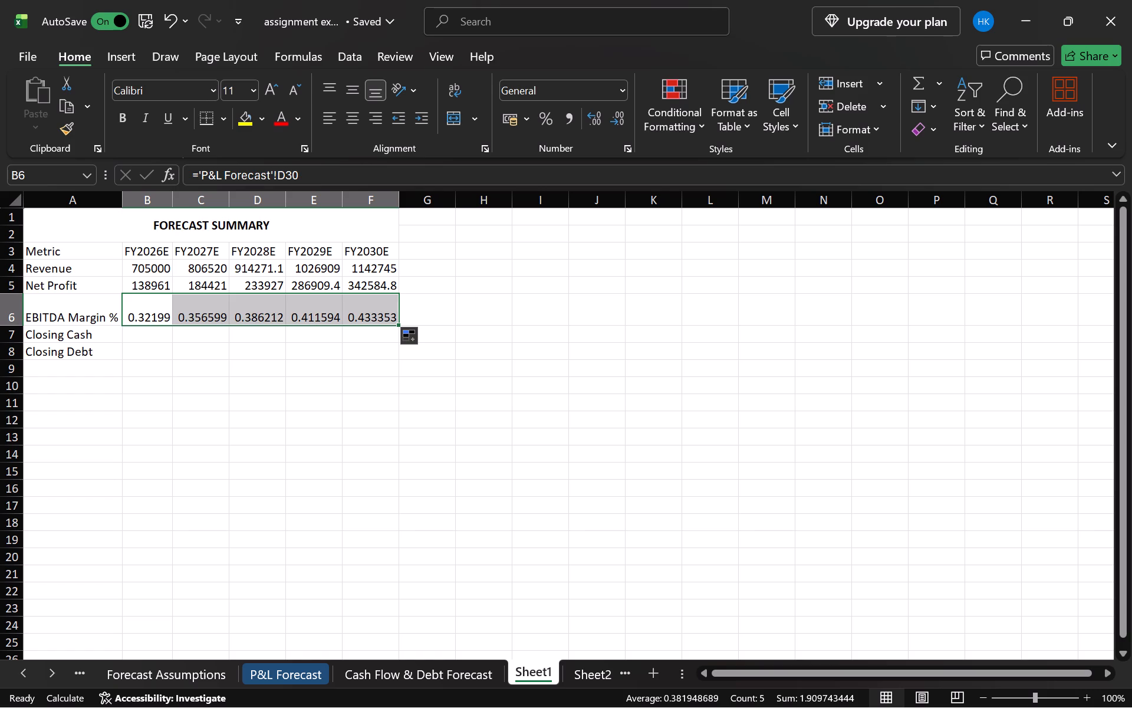
# Link Closing Cash in B7 to Cash Flow & Debt Forecast cell D27 and fill the formula across to F7.
pyautogui.click(143, 336)
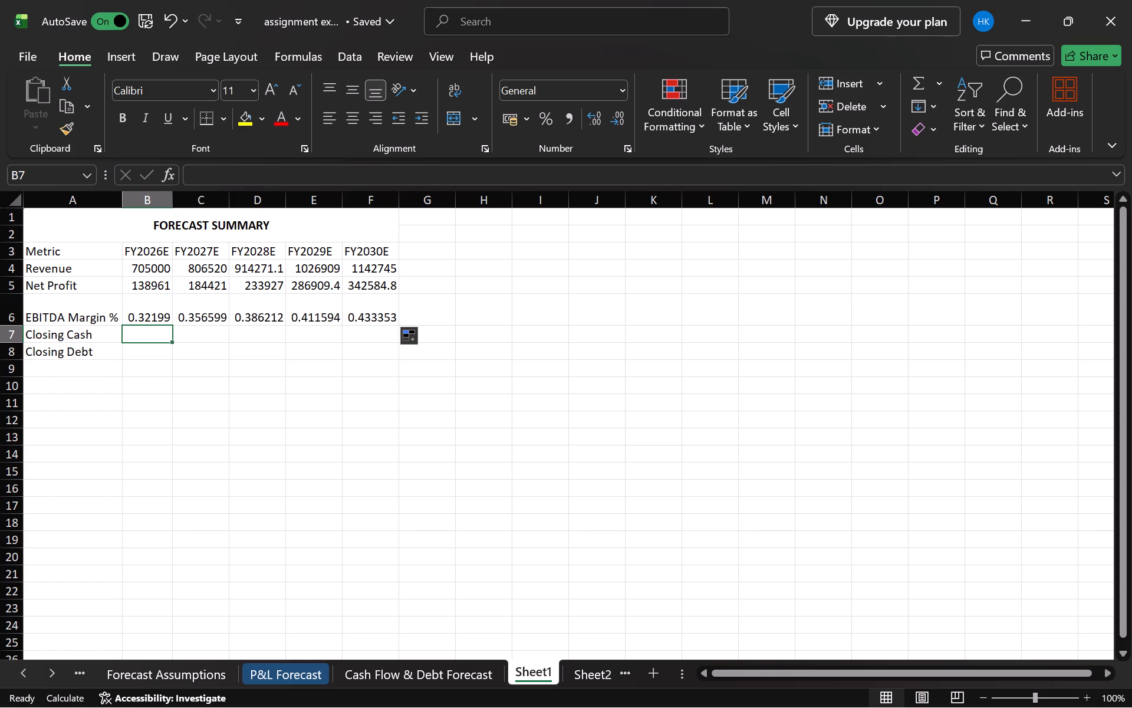
pyautogui.press('=')
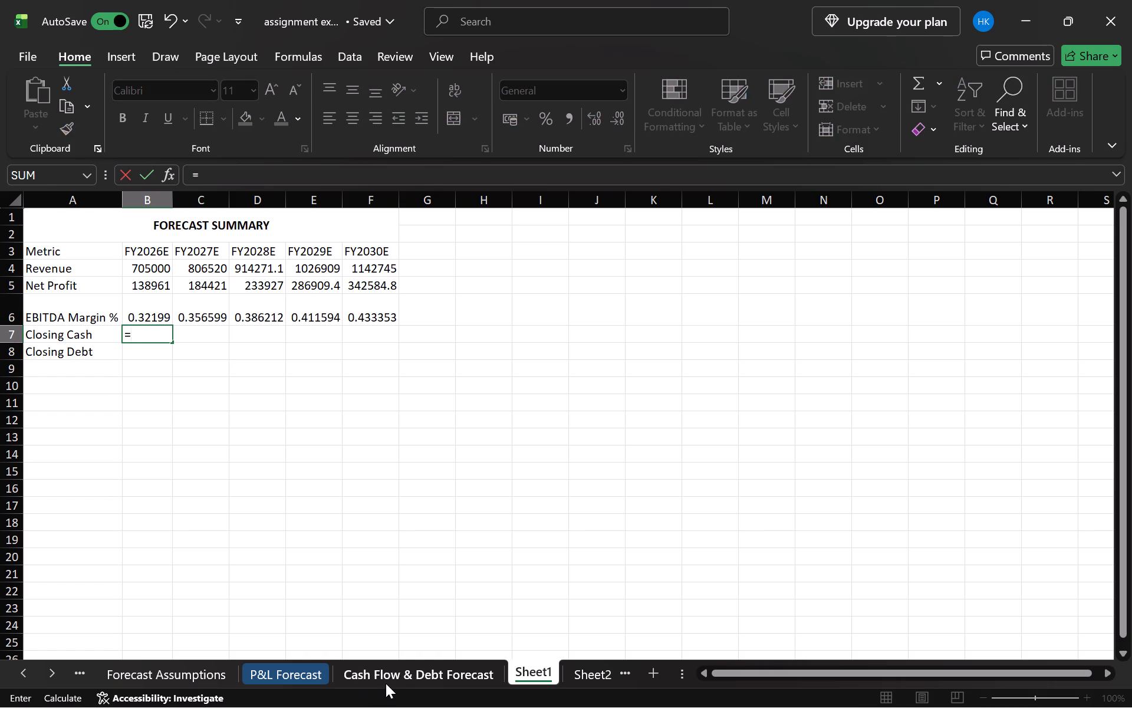
pyautogui.click(386, 683)
pyautogui.scroll(1, 358, 552)
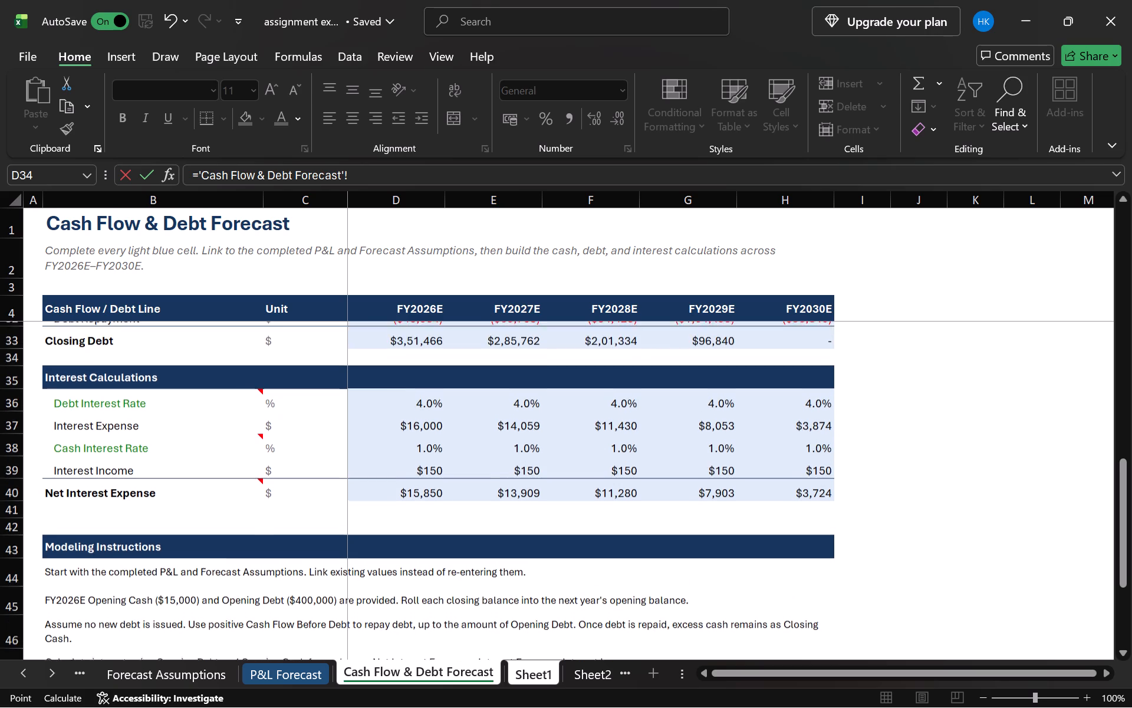
pyautogui.scroll(2, 358, 552)
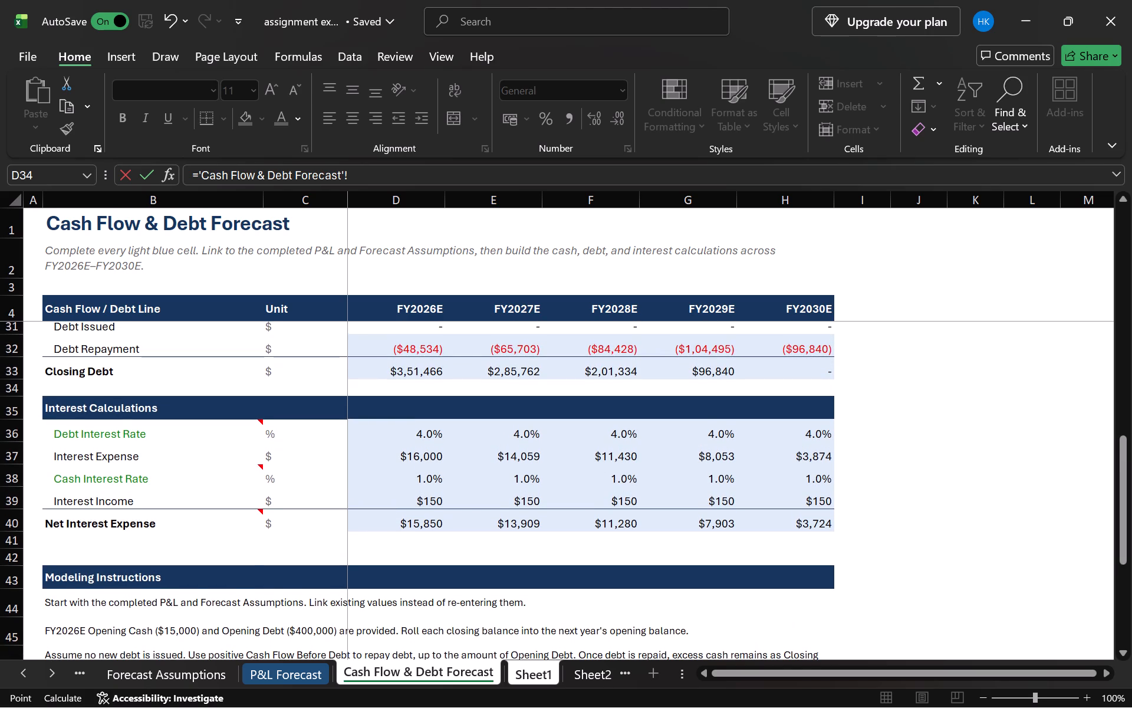
pyautogui.scroll(1, 399, 401)
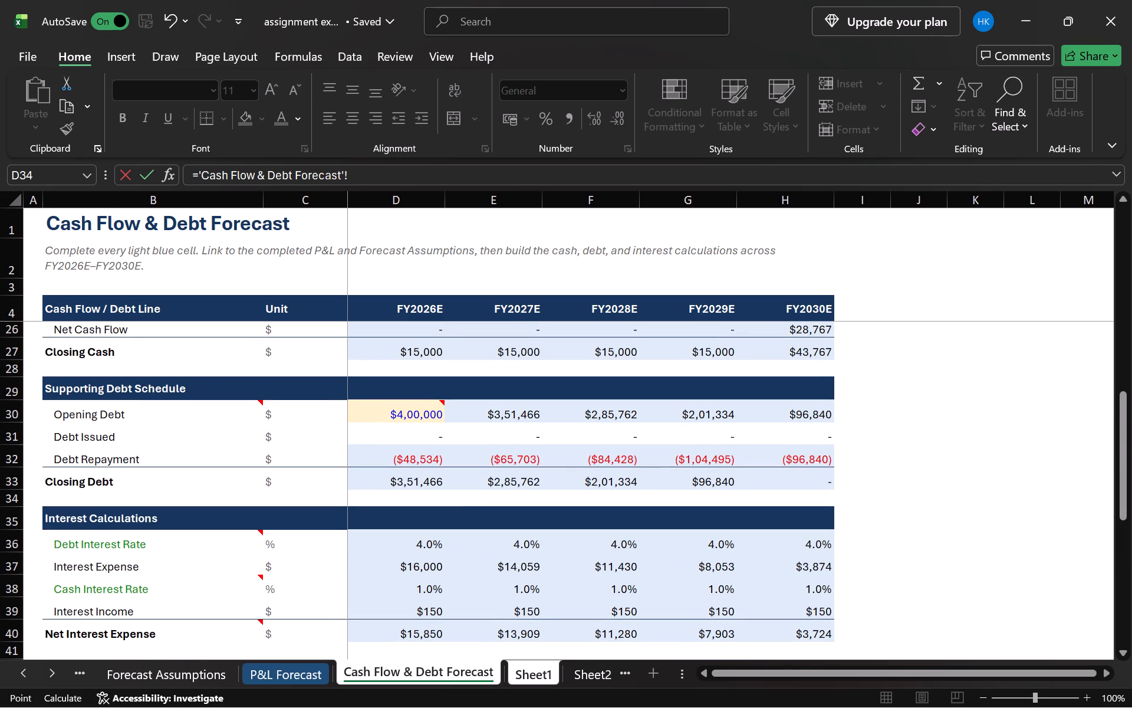
pyautogui.click(420, 348)
pyautogui.press('Return')
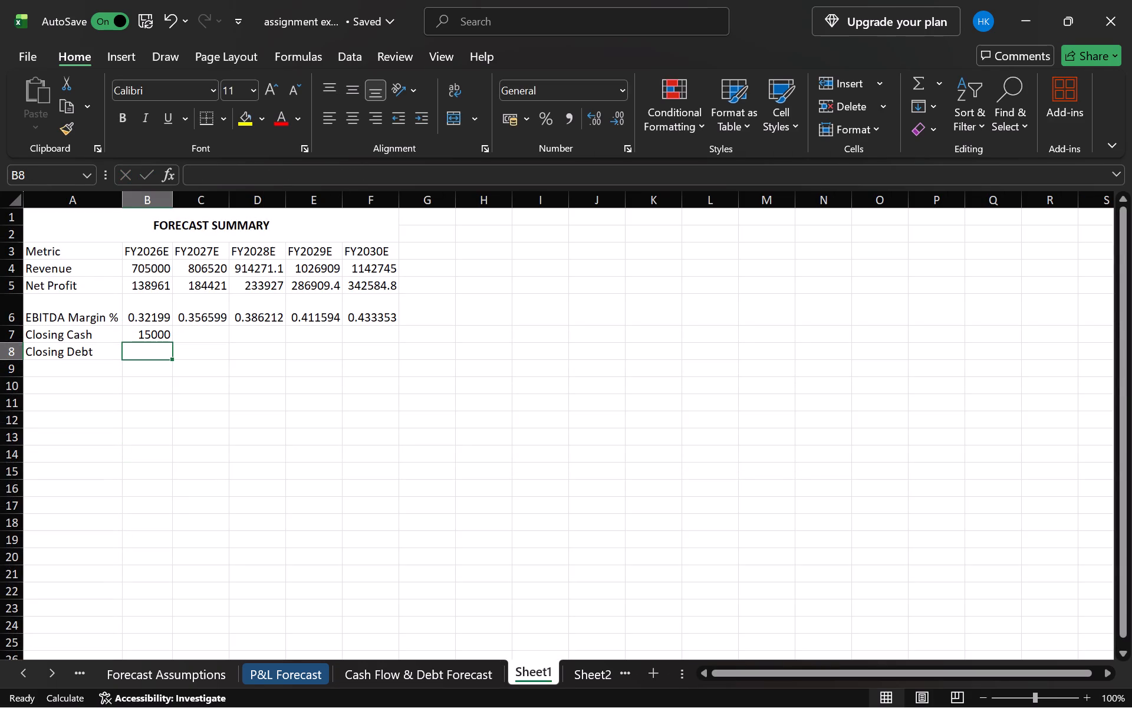
pyautogui.click(161, 339)
pyautogui.moveTo(169, 340); pyautogui.dragTo(381, 333)
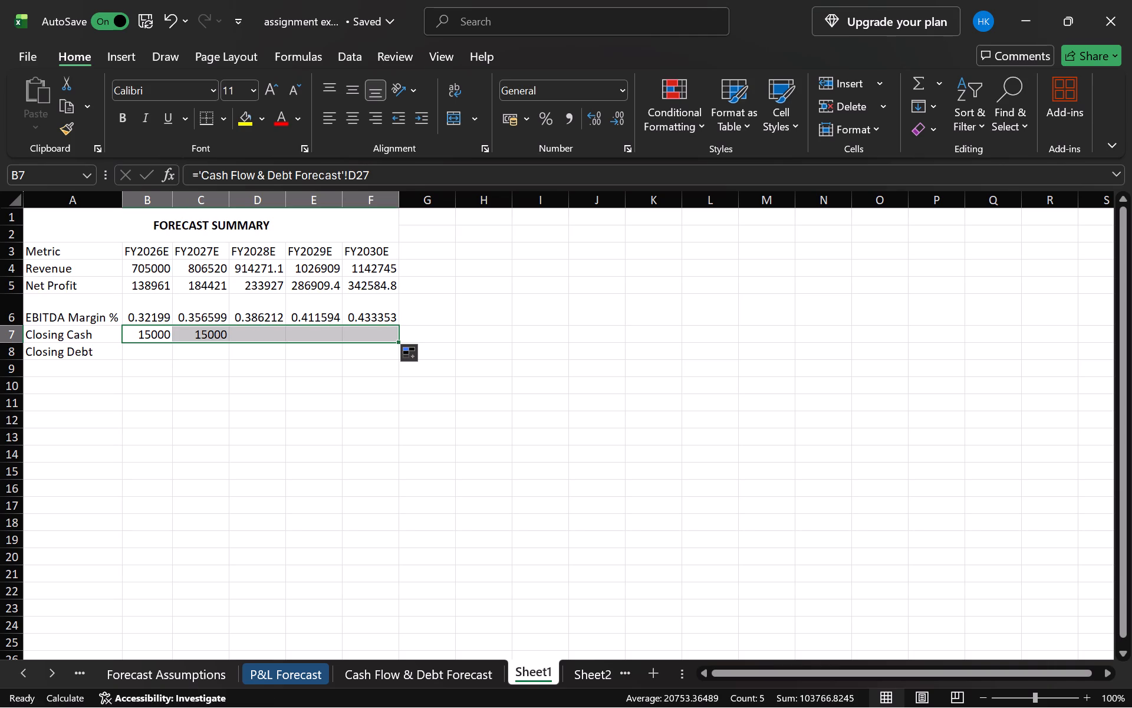
# Link Closing Debt in B8 to Cash Flow & Debt Forecast cell D33 and fill the formula across to F8.
pyautogui.click(160, 353)
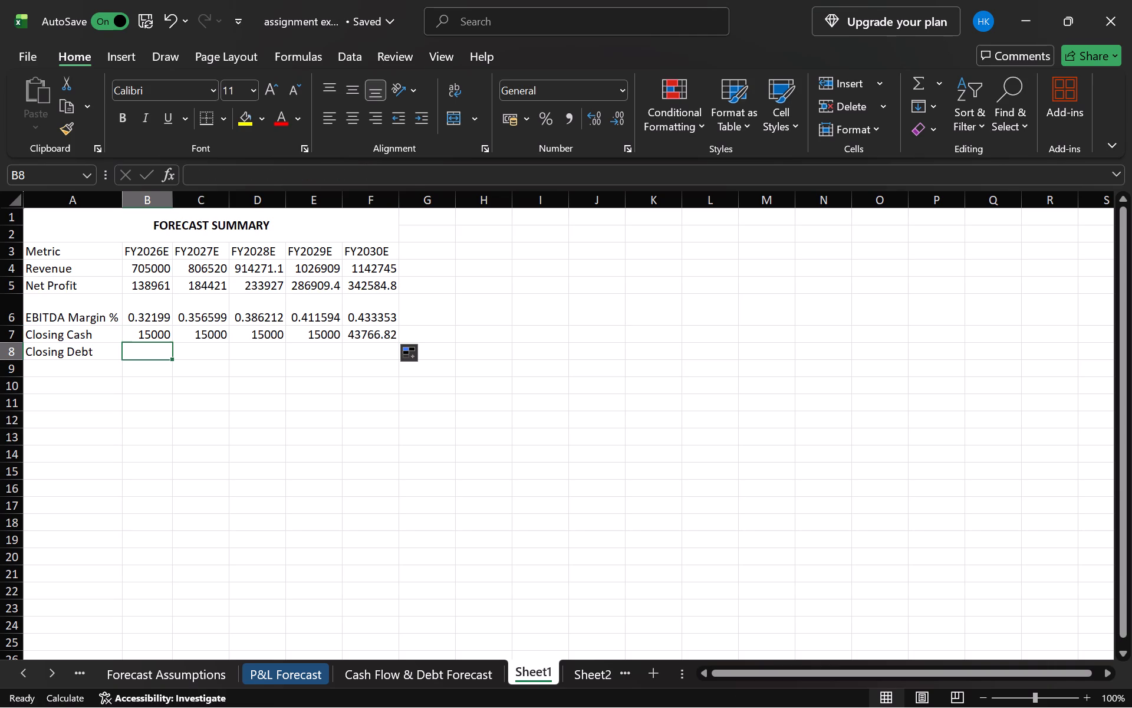
pyautogui.press('=')
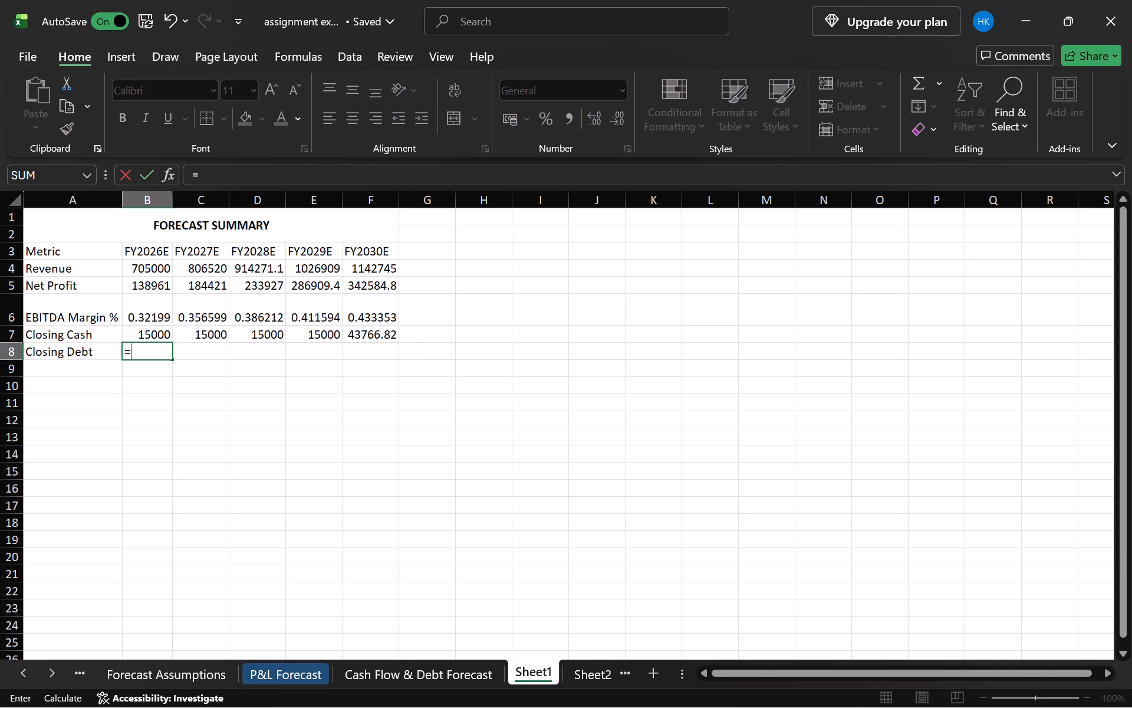
pyautogui.click(393, 664)
pyautogui.scroll(-1, 397, 585)
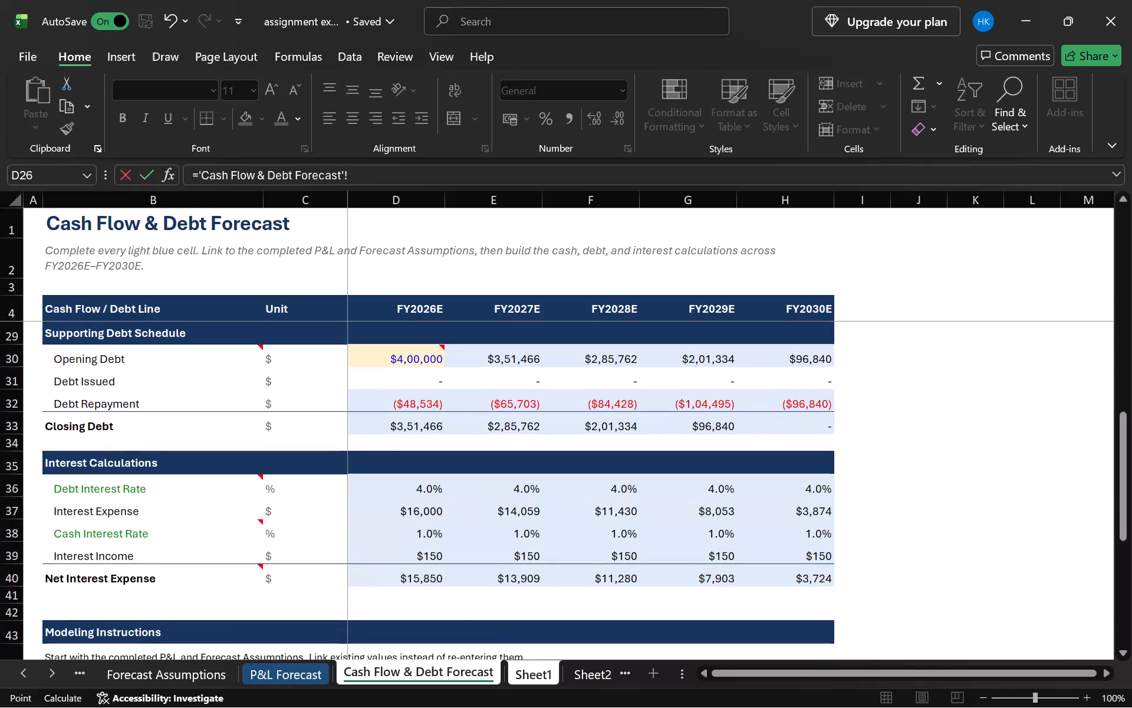
pyautogui.click(435, 427)
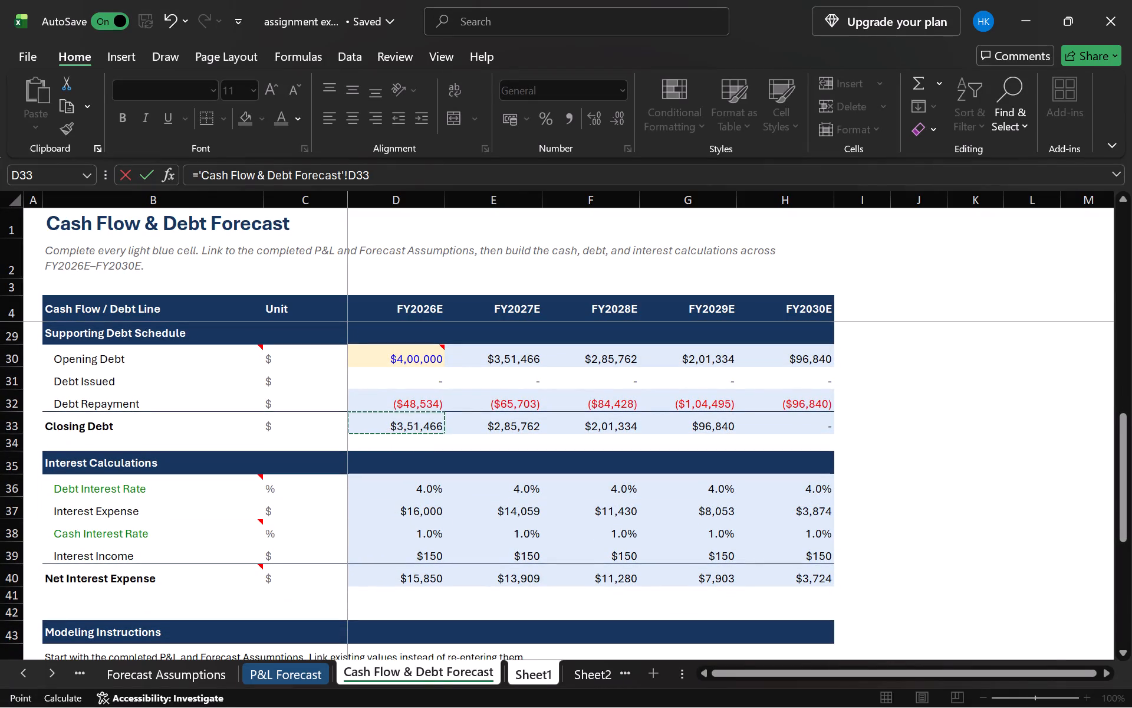
pyautogui.press('Return')
pyautogui.click(164, 356)
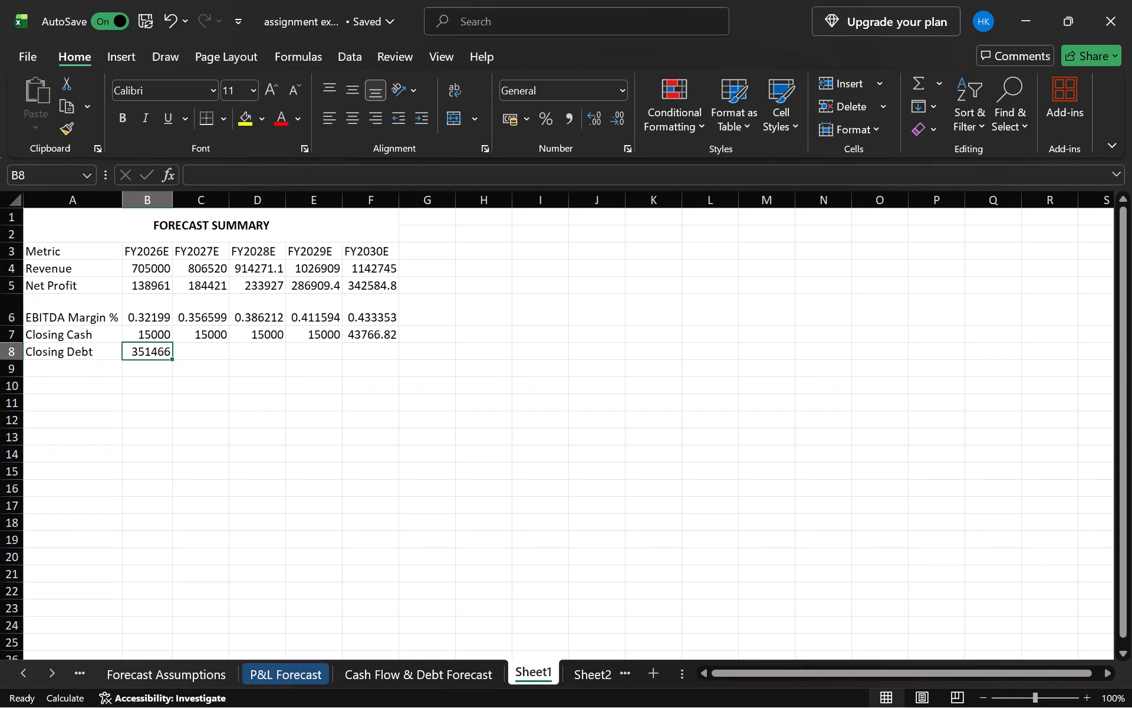
pyautogui.moveTo(171, 356); pyautogui.dragTo(335, 355)
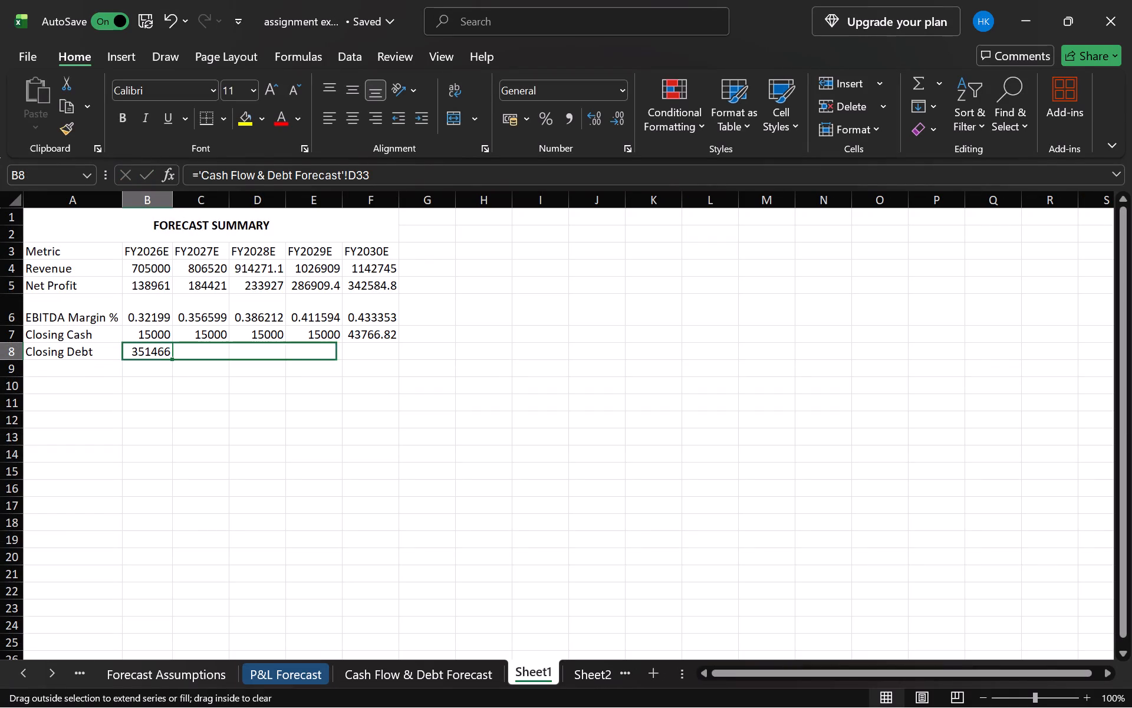
pyautogui.moveTo(335, 355); pyautogui.dragTo(374, 355)
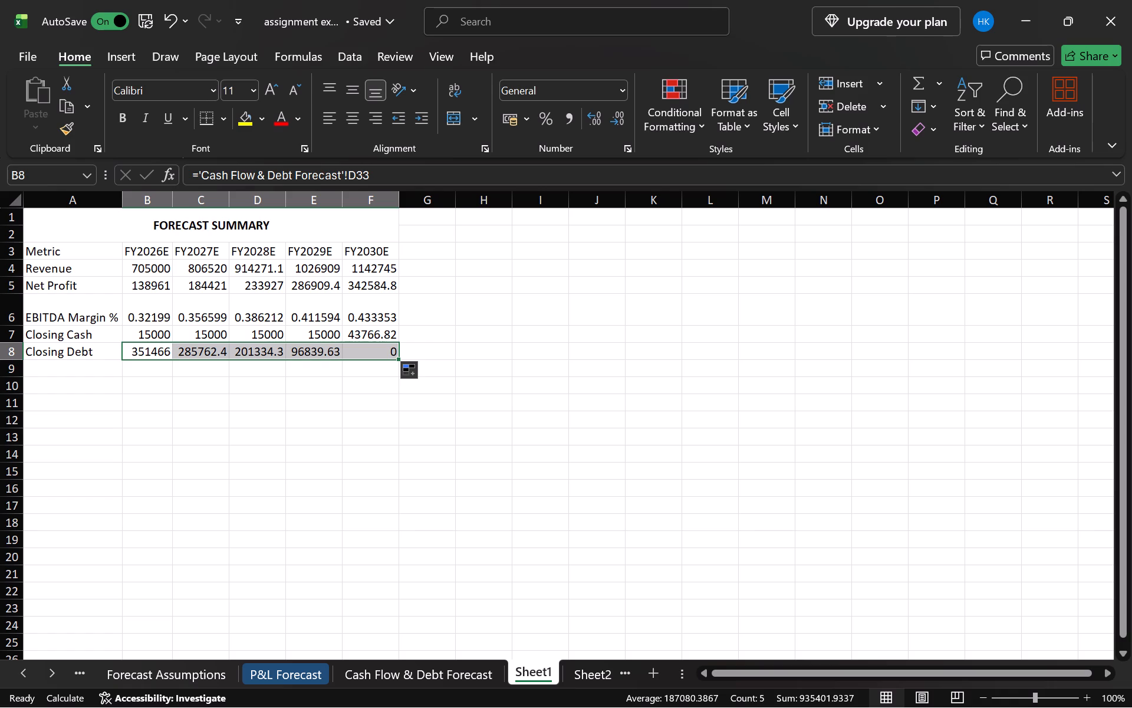
pyautogui.click(314, 430)
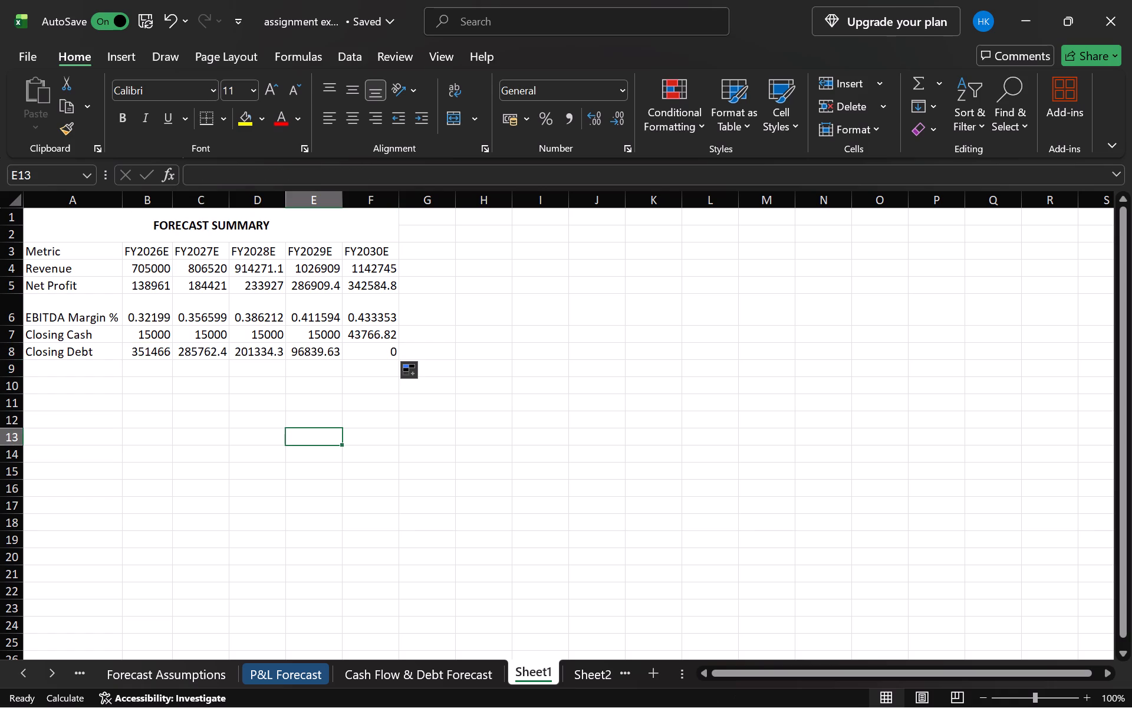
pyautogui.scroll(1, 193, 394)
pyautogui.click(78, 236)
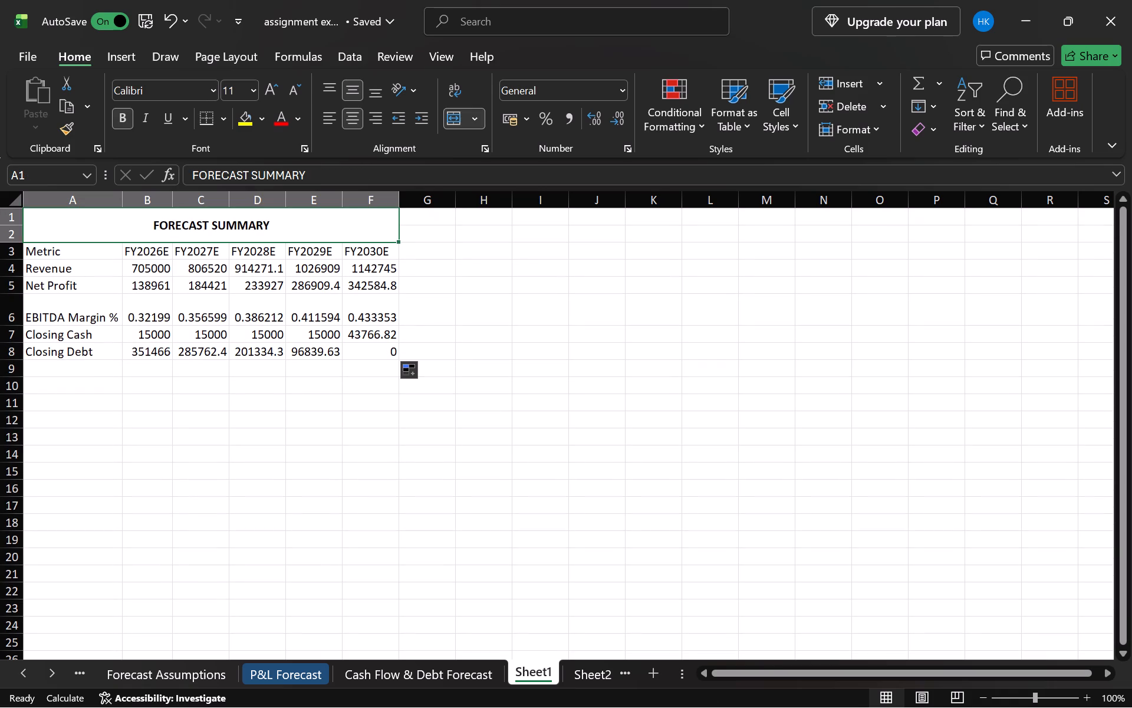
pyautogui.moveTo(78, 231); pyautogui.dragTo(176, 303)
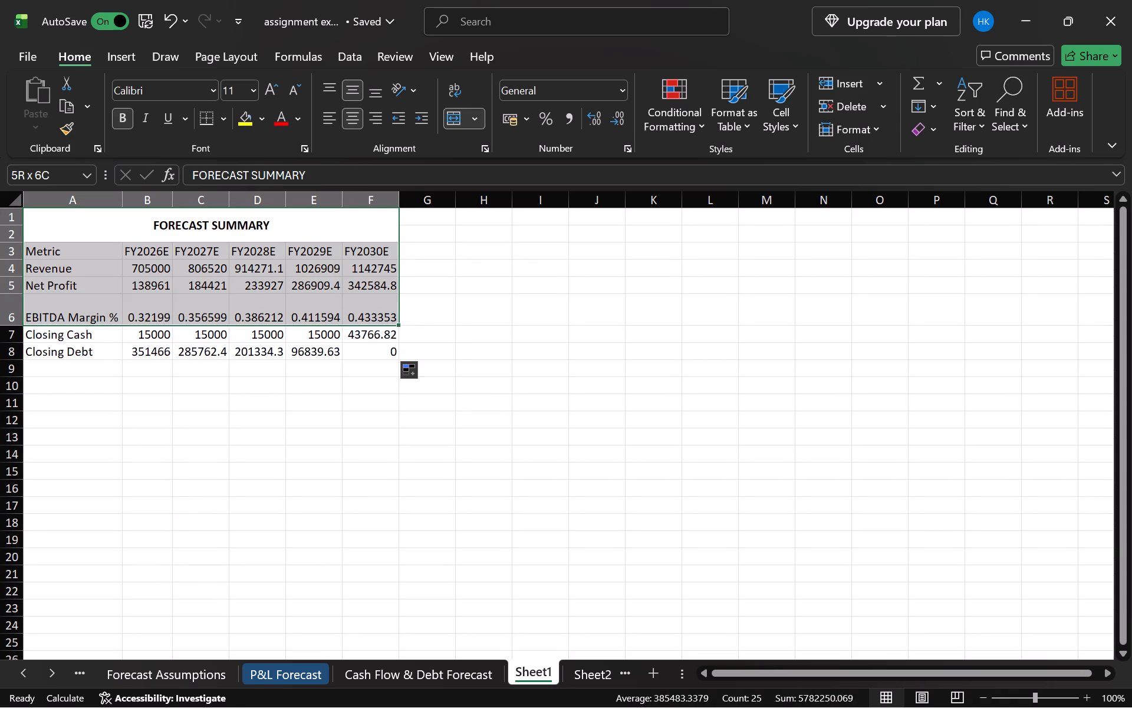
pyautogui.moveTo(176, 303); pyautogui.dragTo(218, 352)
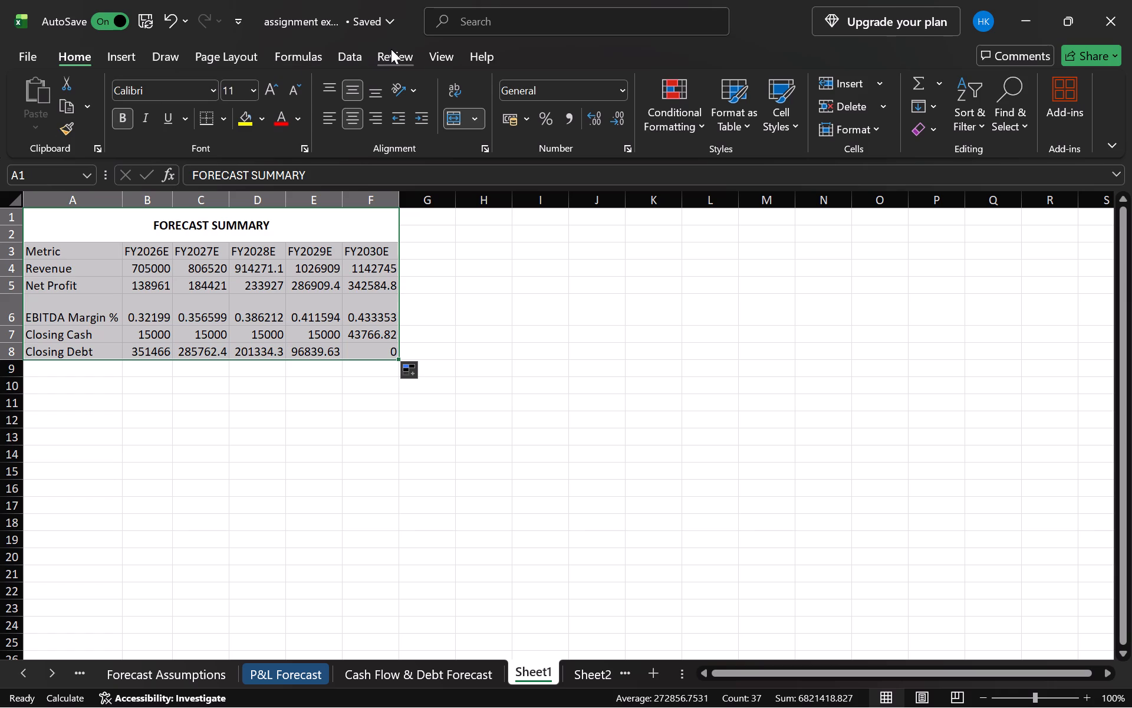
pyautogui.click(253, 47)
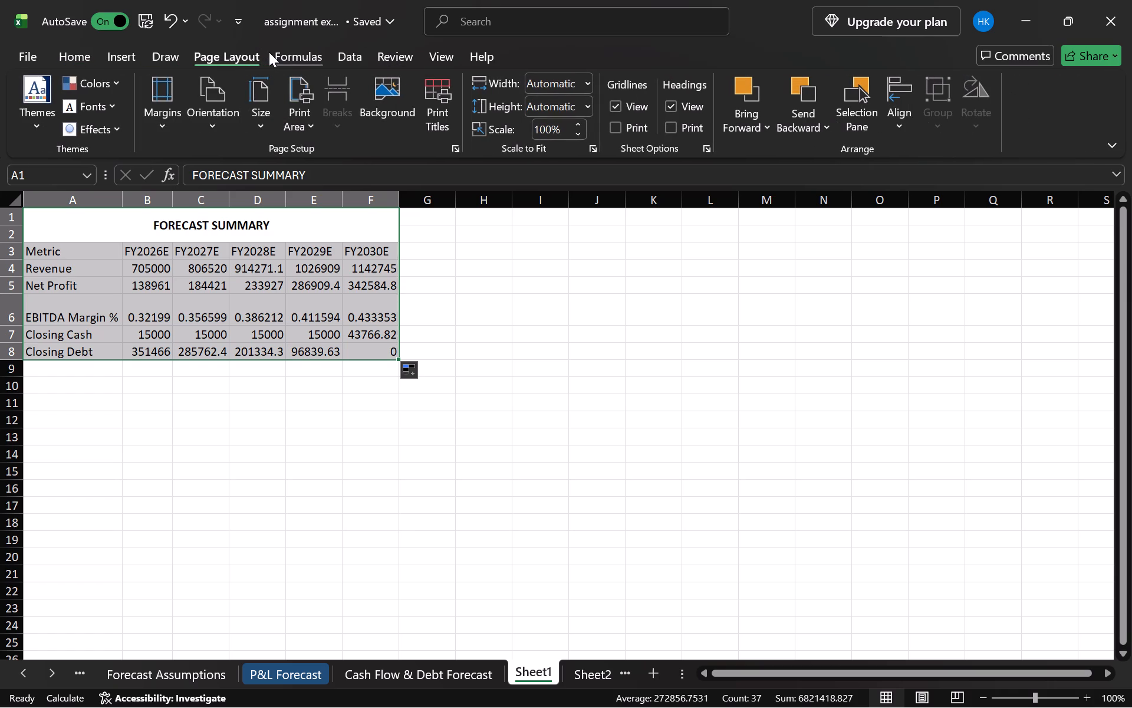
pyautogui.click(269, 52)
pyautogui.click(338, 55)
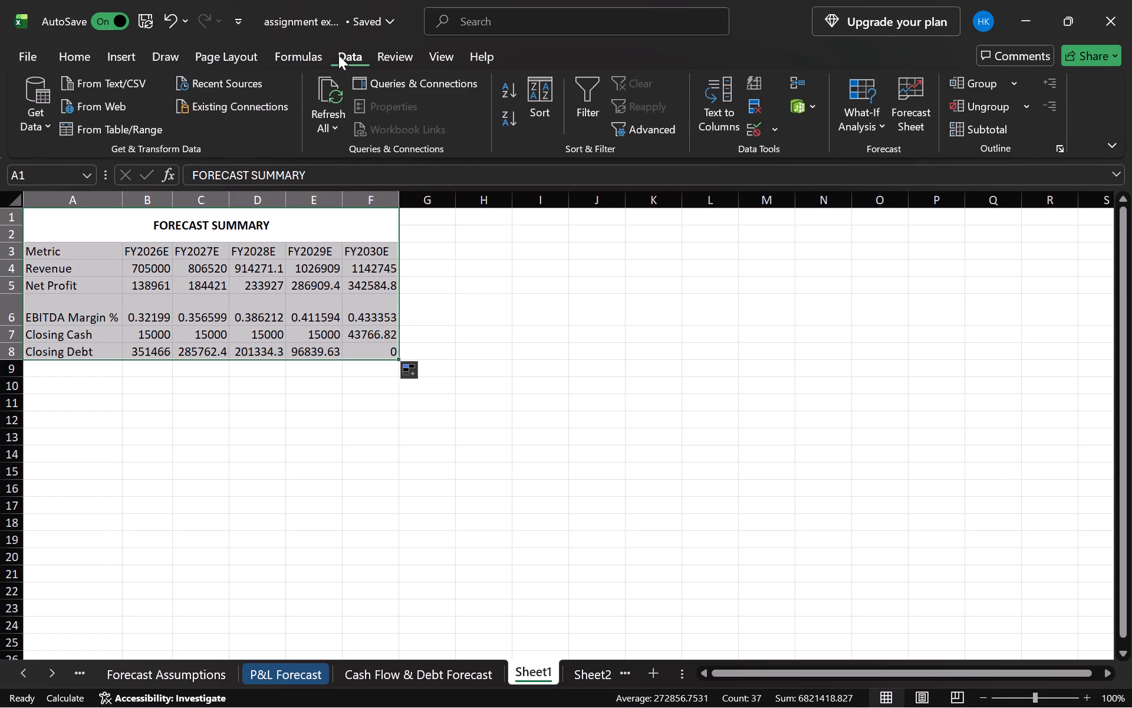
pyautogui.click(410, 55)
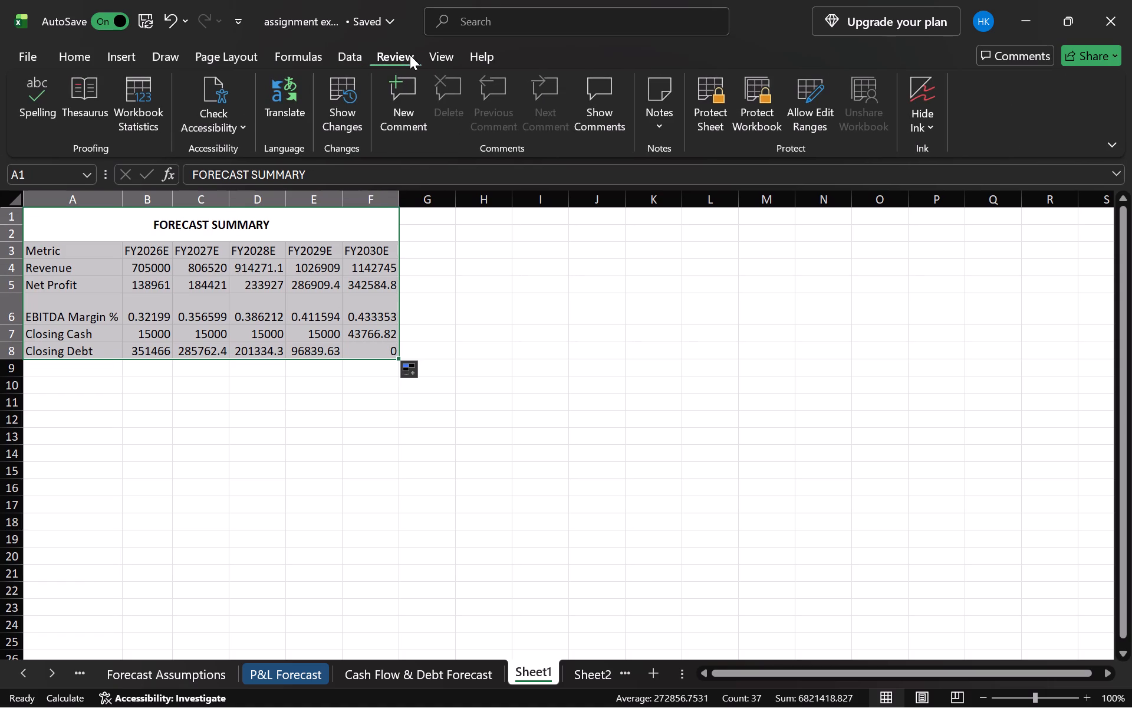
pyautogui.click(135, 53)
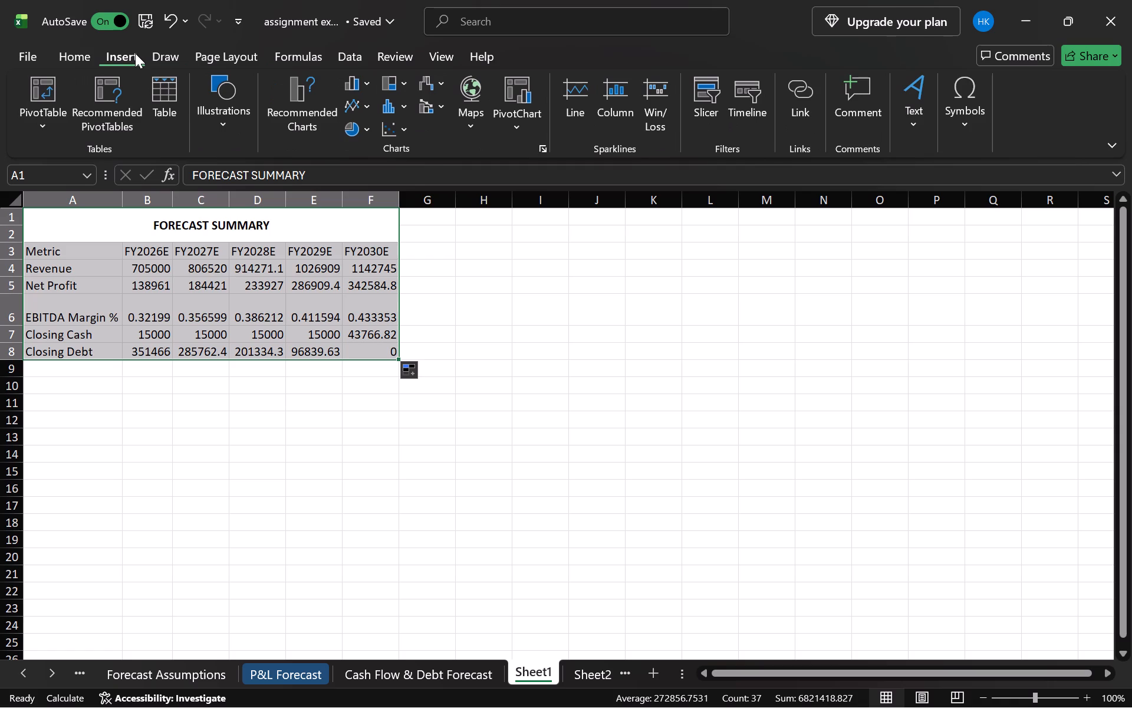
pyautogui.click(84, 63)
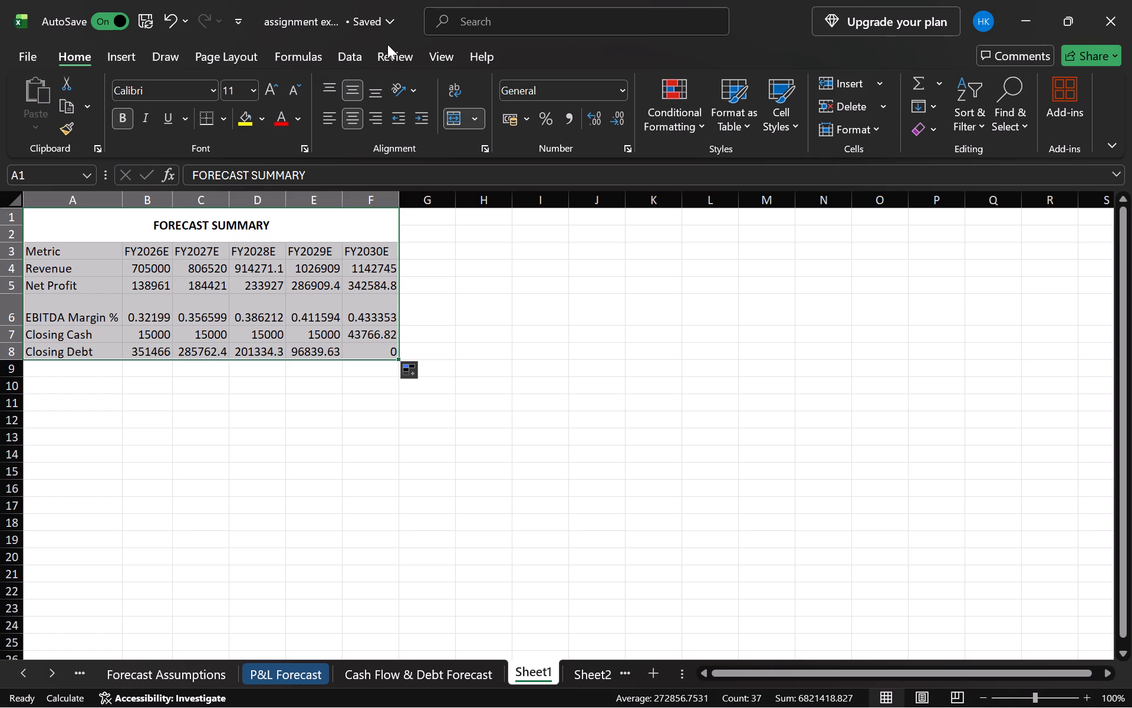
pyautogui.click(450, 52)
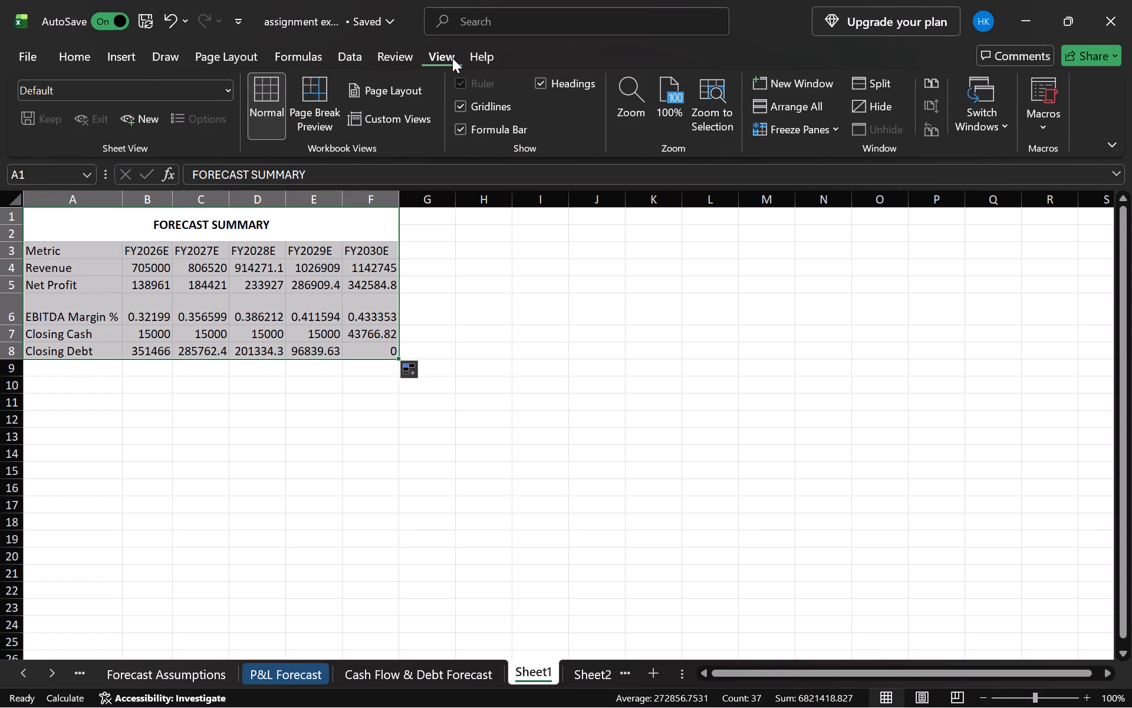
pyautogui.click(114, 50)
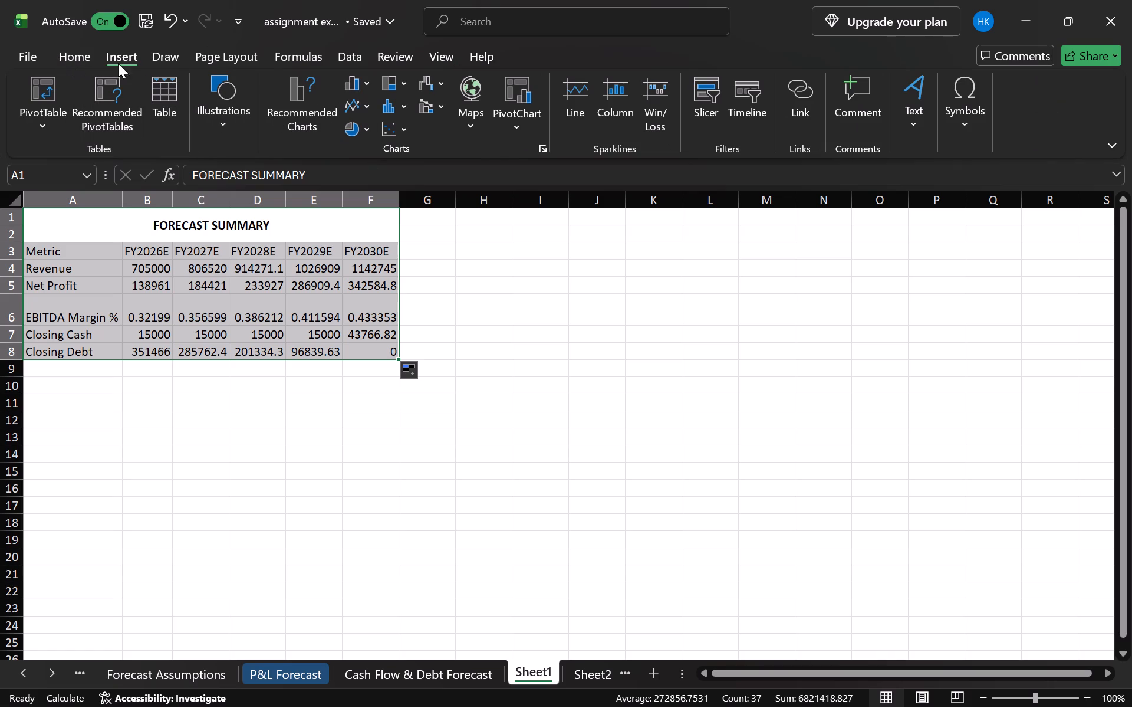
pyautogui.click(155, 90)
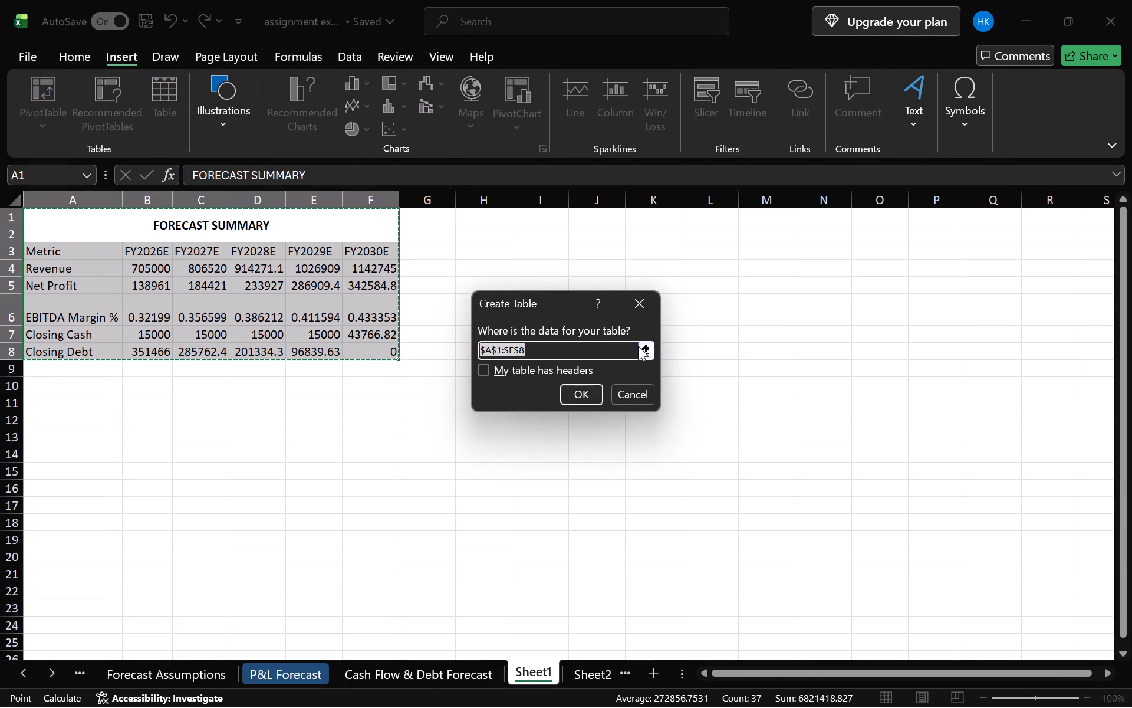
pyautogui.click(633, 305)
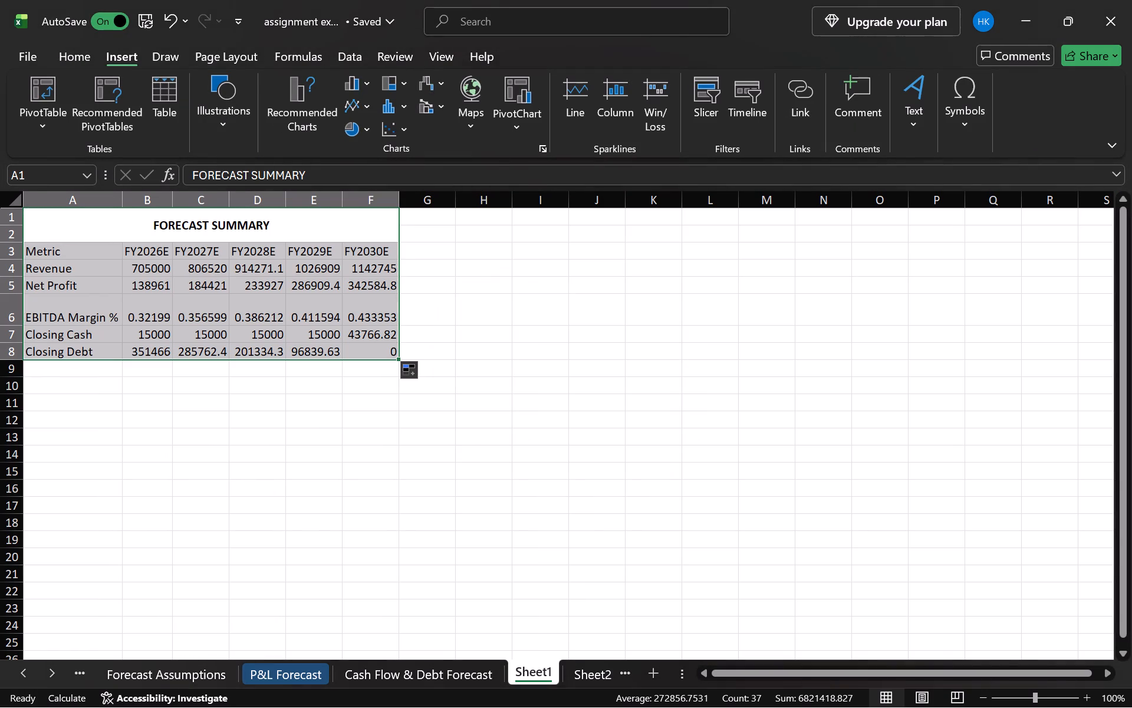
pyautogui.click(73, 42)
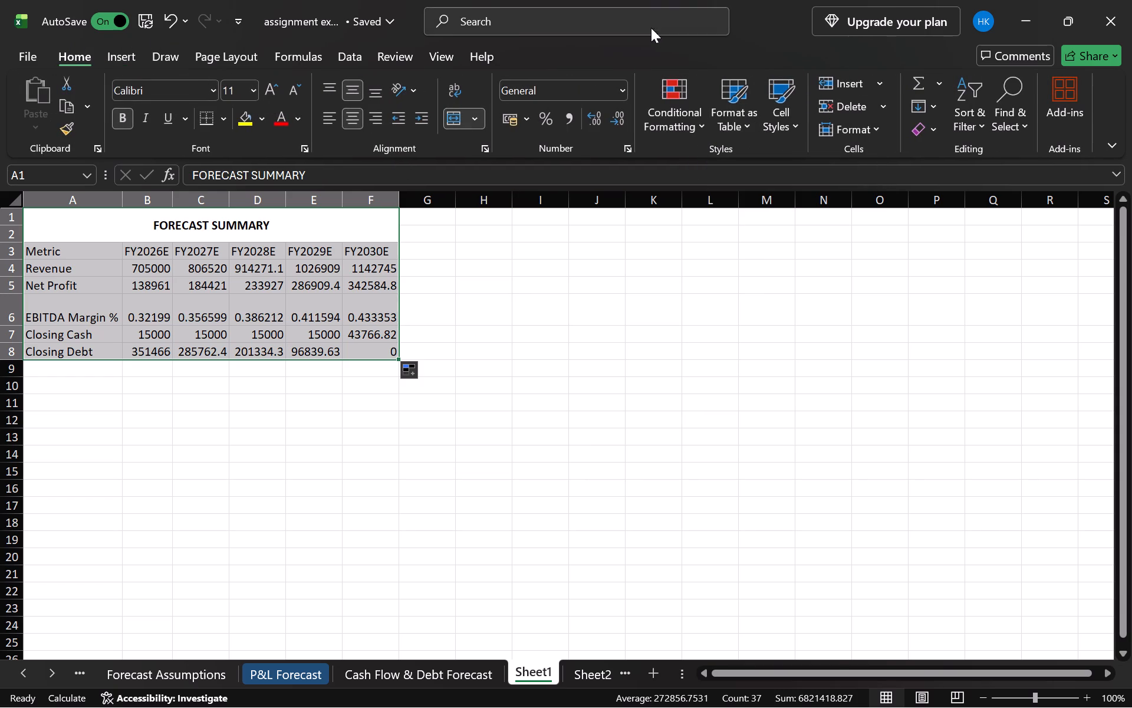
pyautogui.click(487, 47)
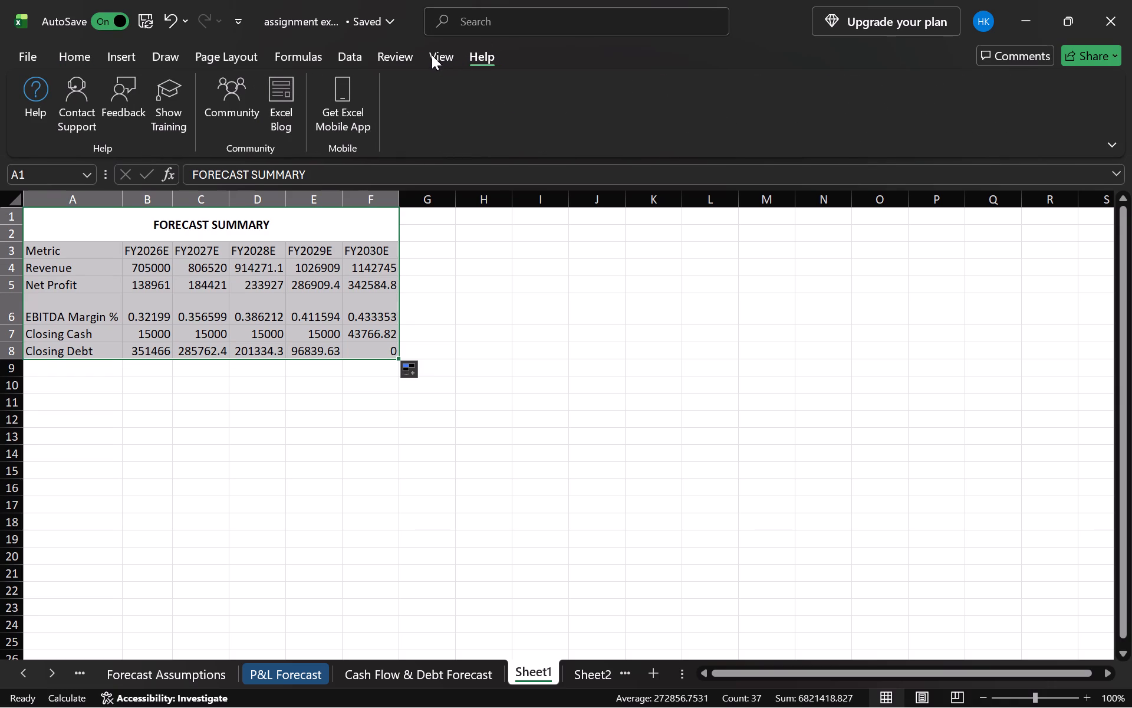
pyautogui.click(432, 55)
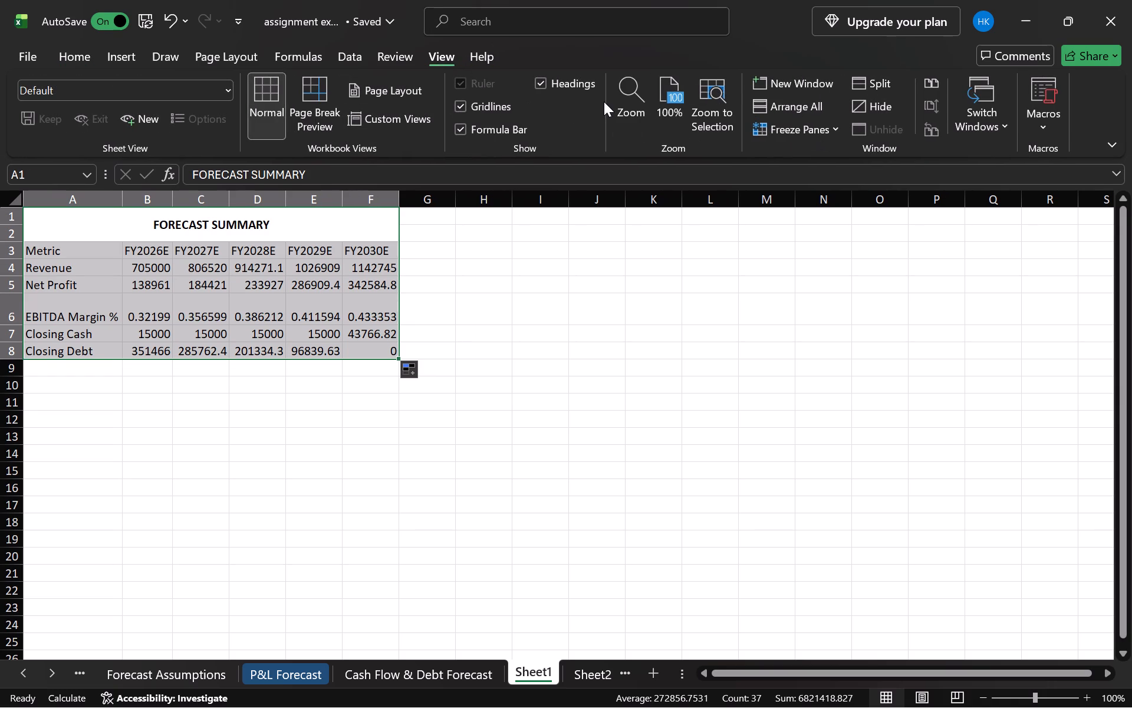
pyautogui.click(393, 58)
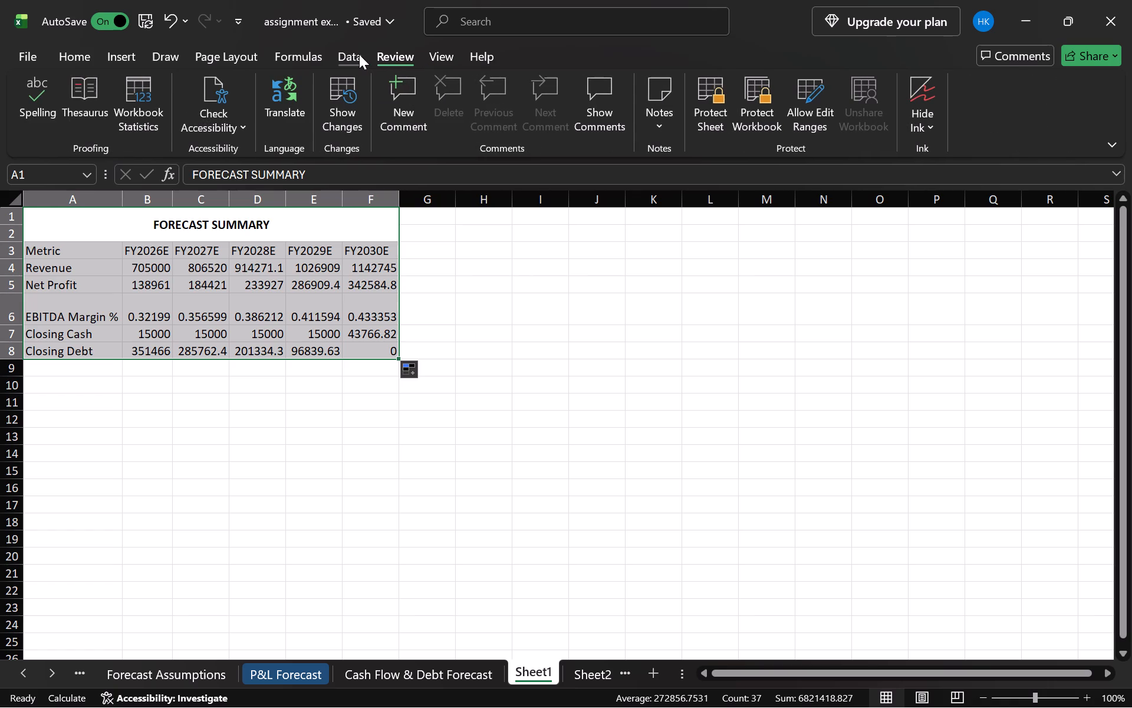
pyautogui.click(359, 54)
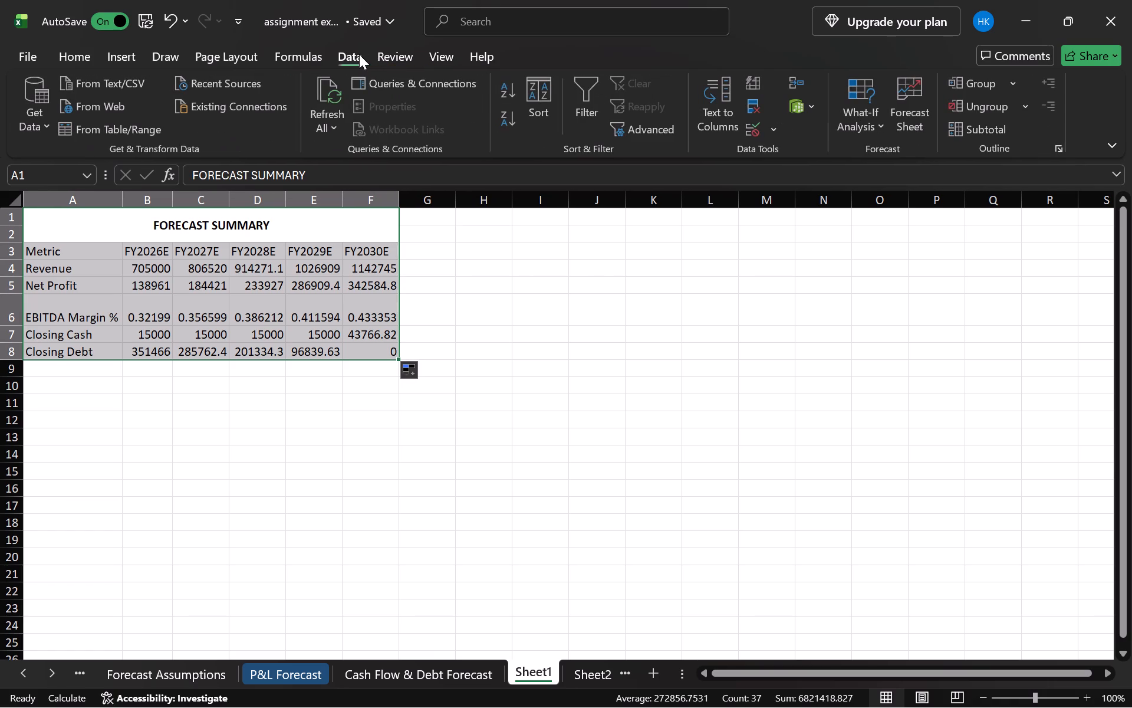
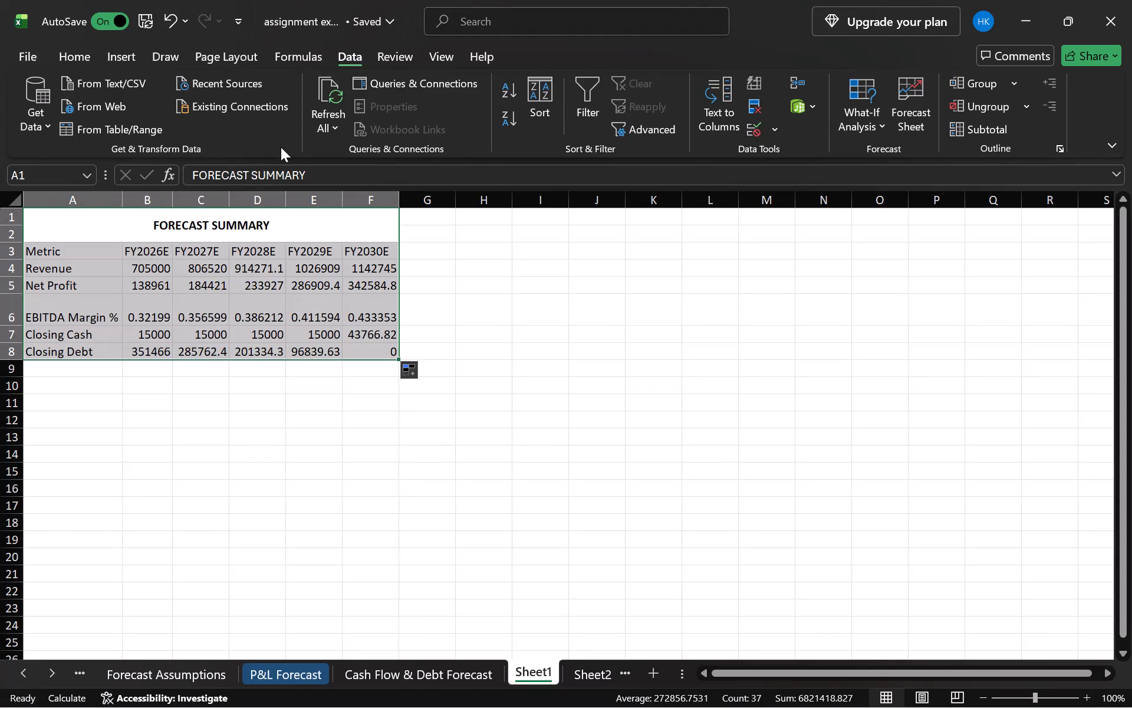
# Review the header, cash flow and debt sections of the Cash Flow & Debt Forecast sheet, and return to Sheet1.
pyautogui.click(404, 664)
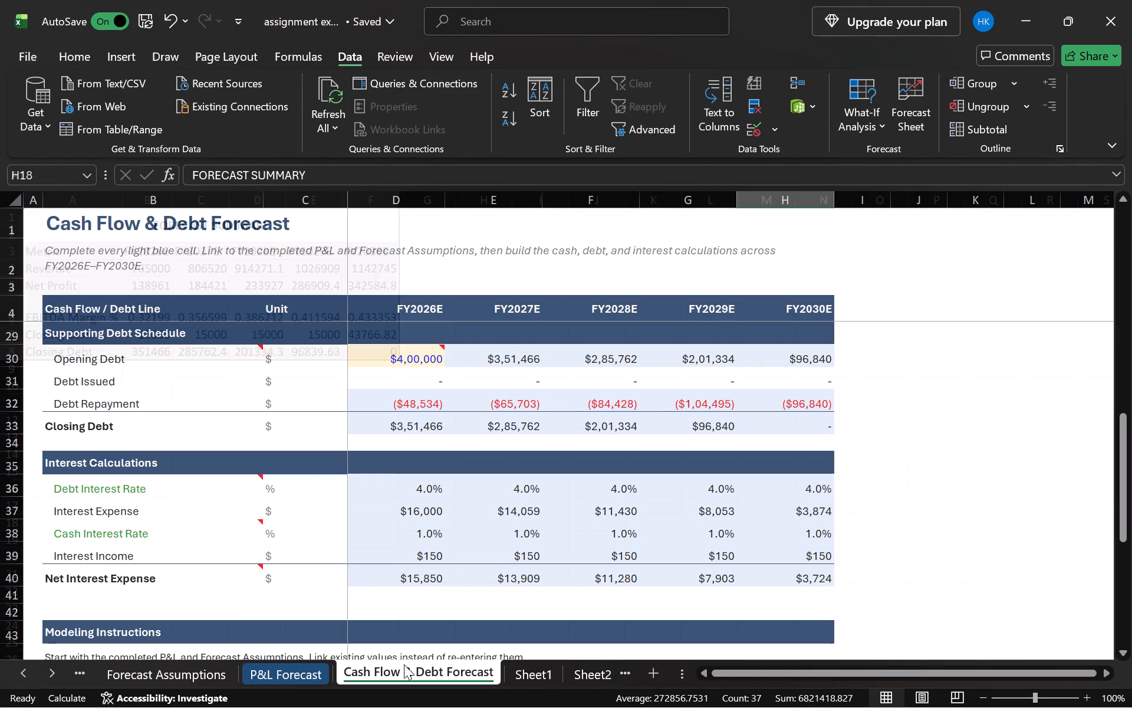
pyautogui.click(313, 415)
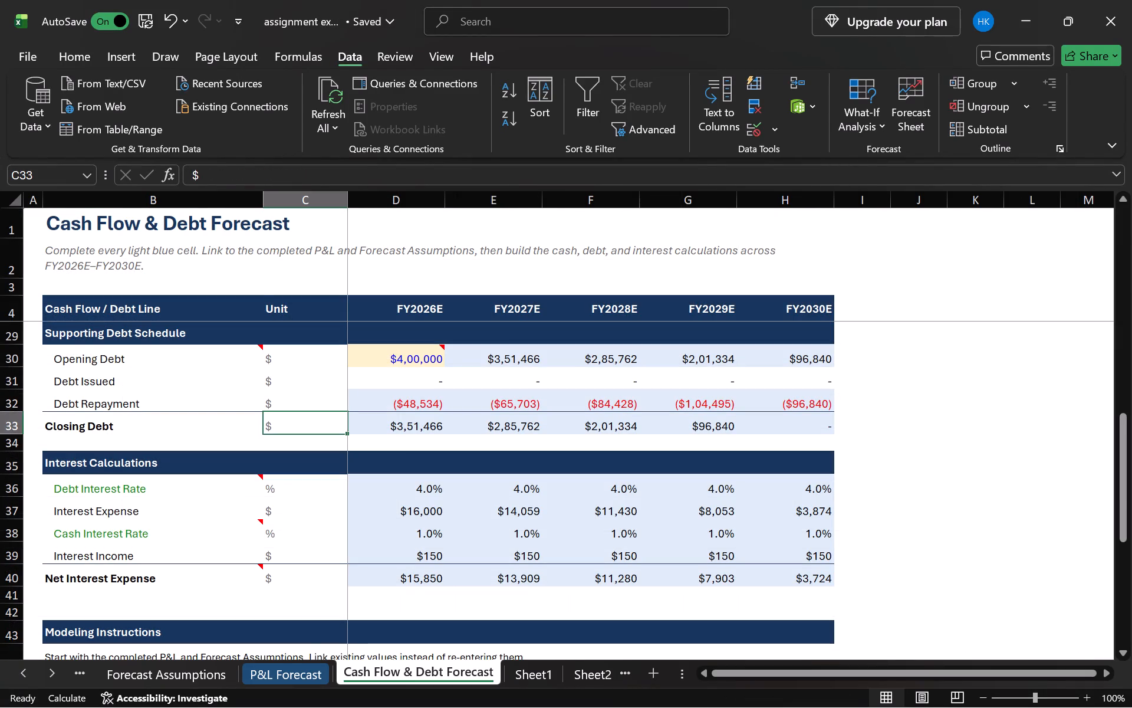
pyautogui.click(258, 313)
pyautogui.moveTo(258, 313); pyautogui.dragTo(557, 536)
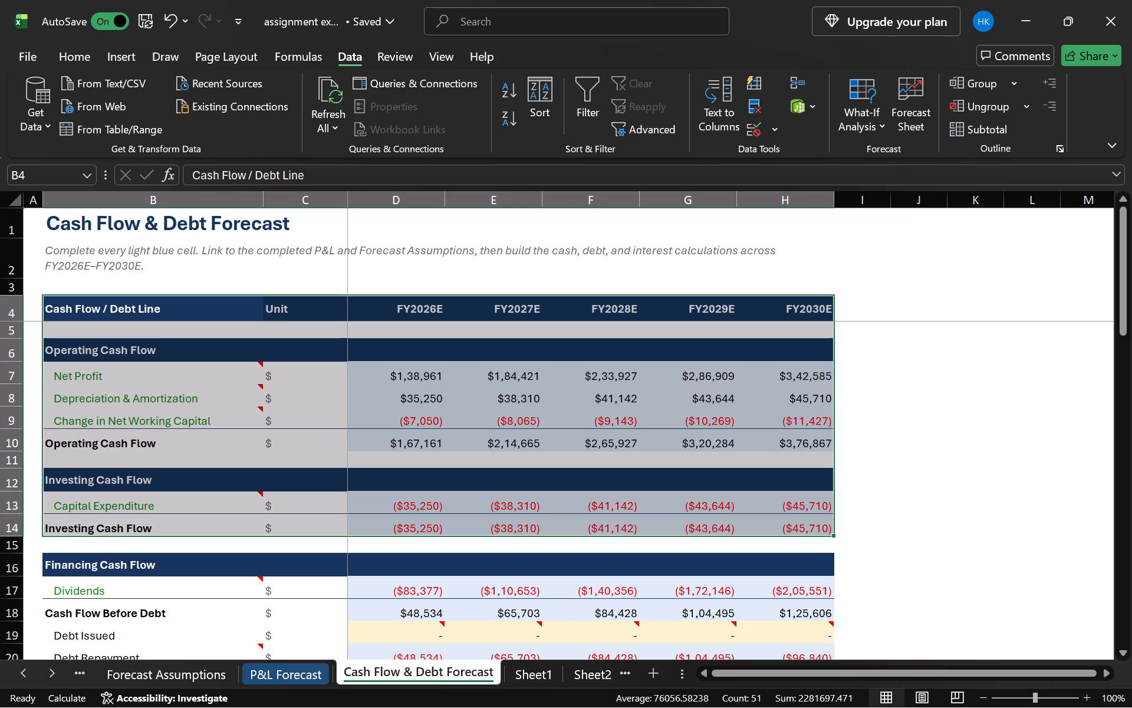
pyautogui.click(874, 385)
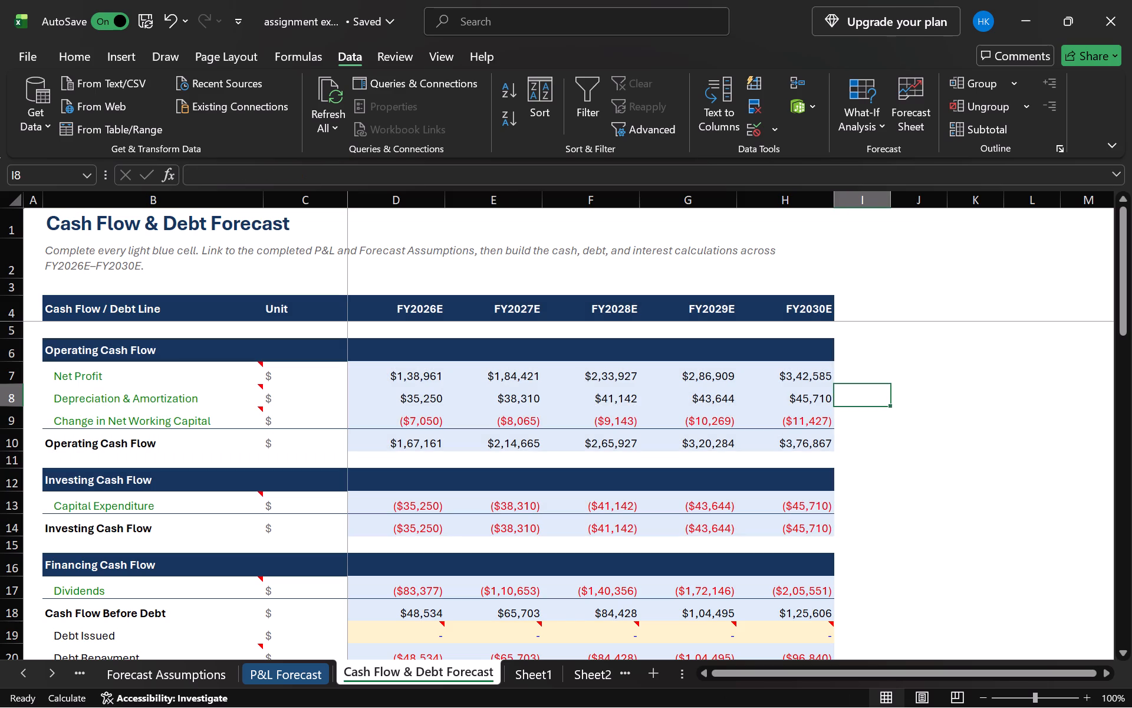
pyautogui.click(560, 673)
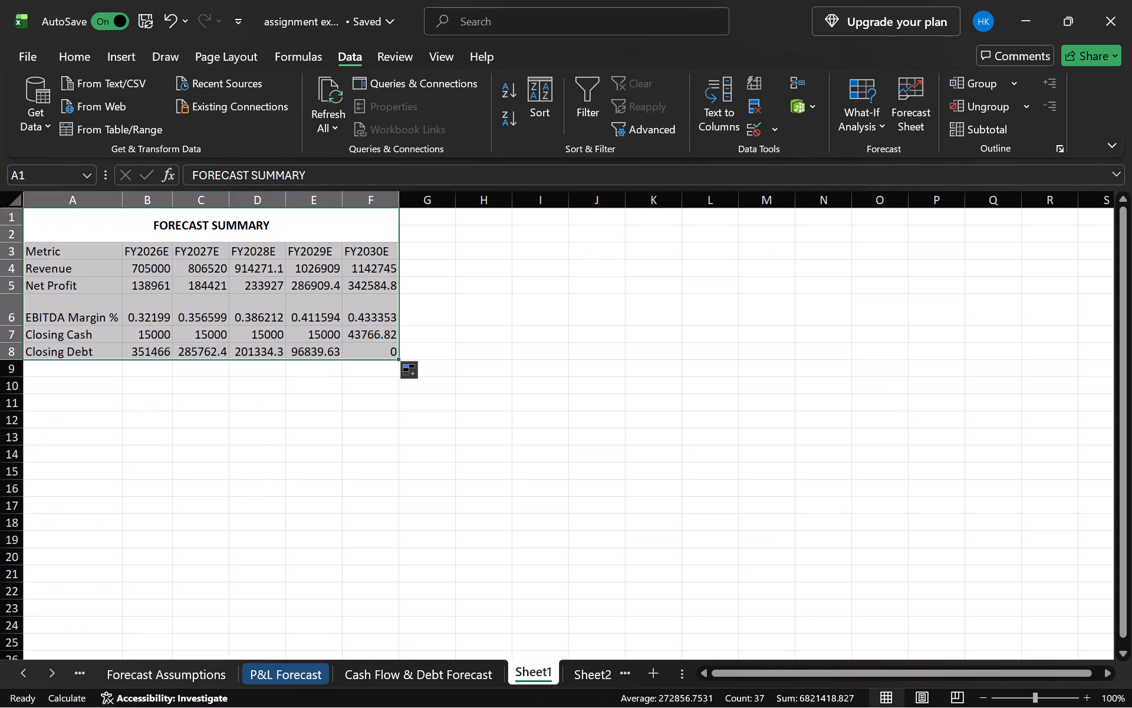
# Delete the empty Sheet2 worksheet from the workbook and return to the forecast summary on Sheet1.
pyautogui.rightClick(593, 677)
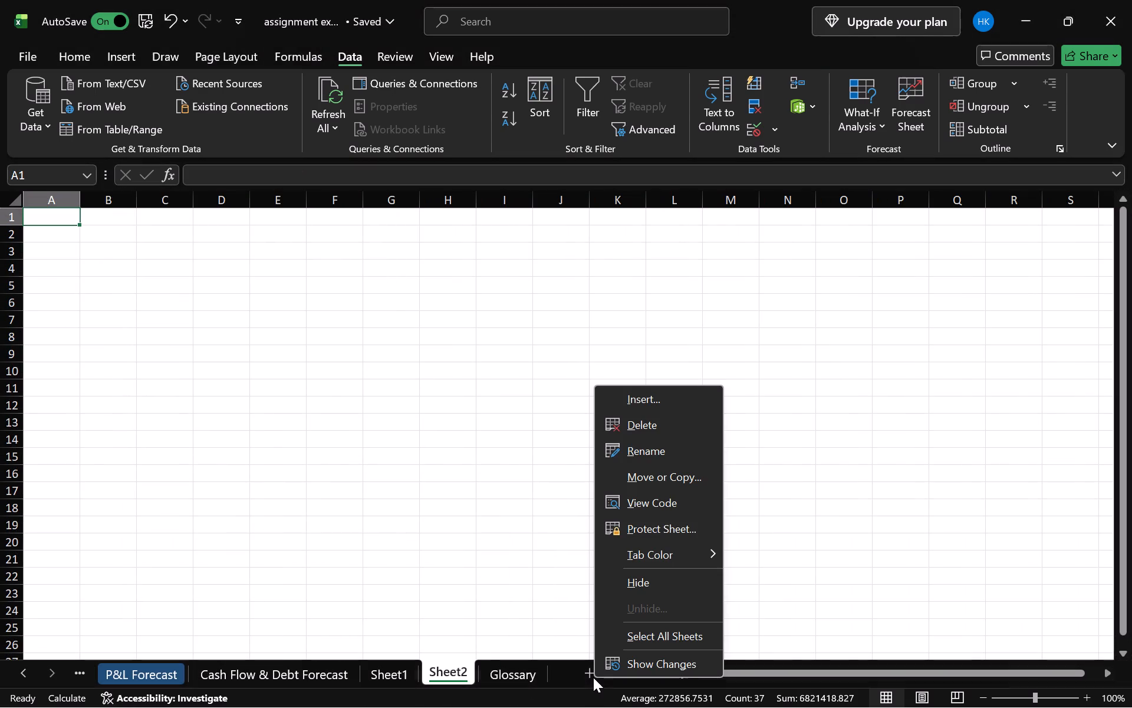
pyautogui.click(640, 425)
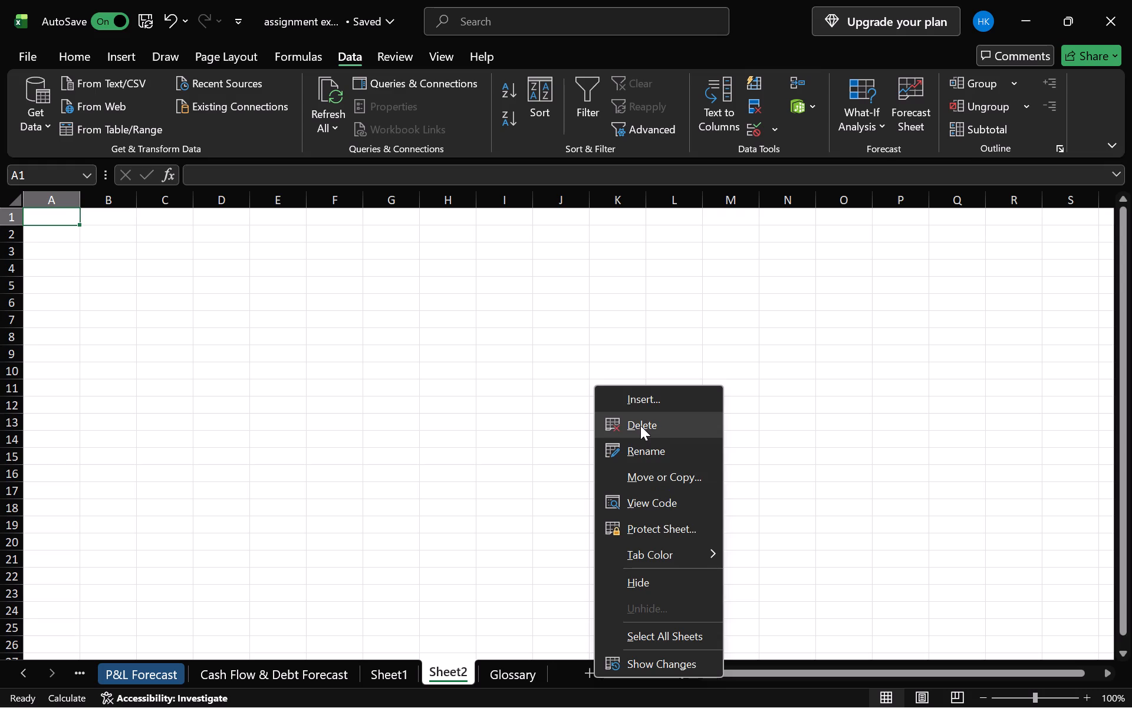
pyautogui.click(408, 684)
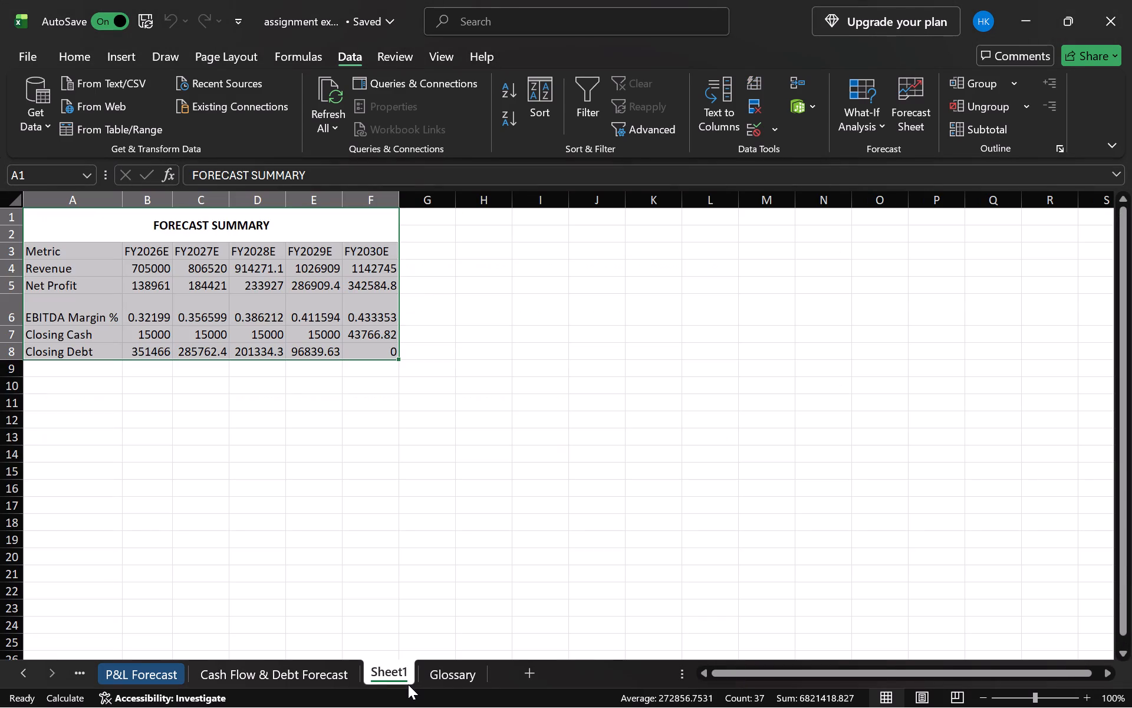
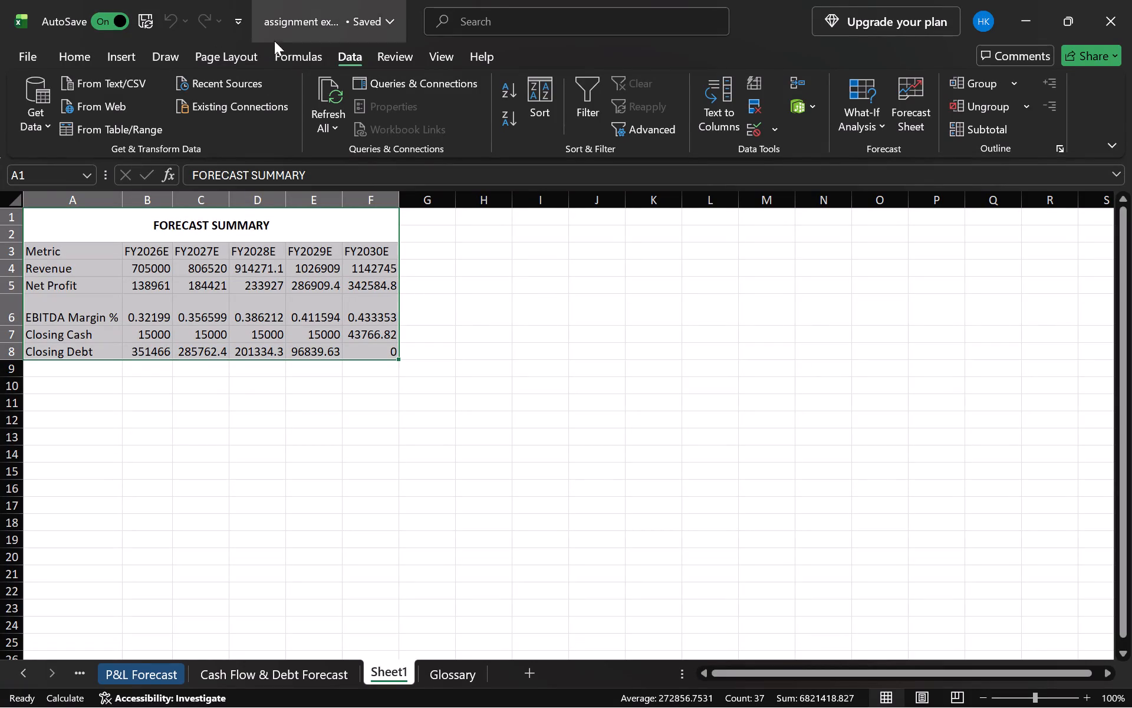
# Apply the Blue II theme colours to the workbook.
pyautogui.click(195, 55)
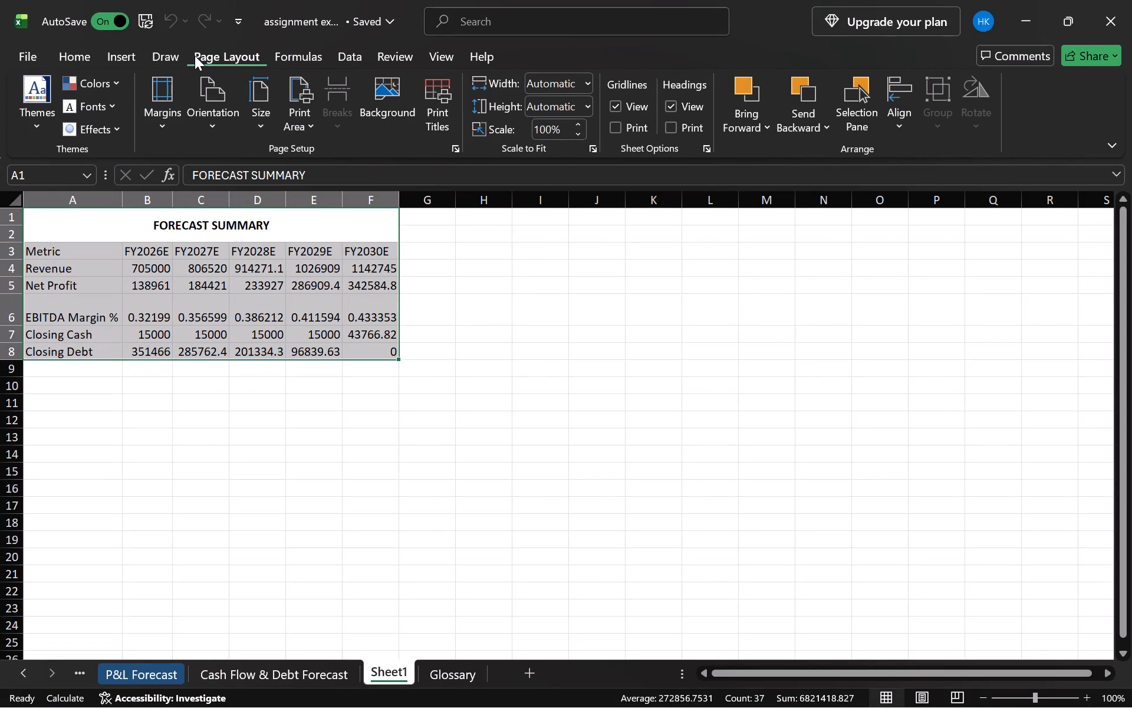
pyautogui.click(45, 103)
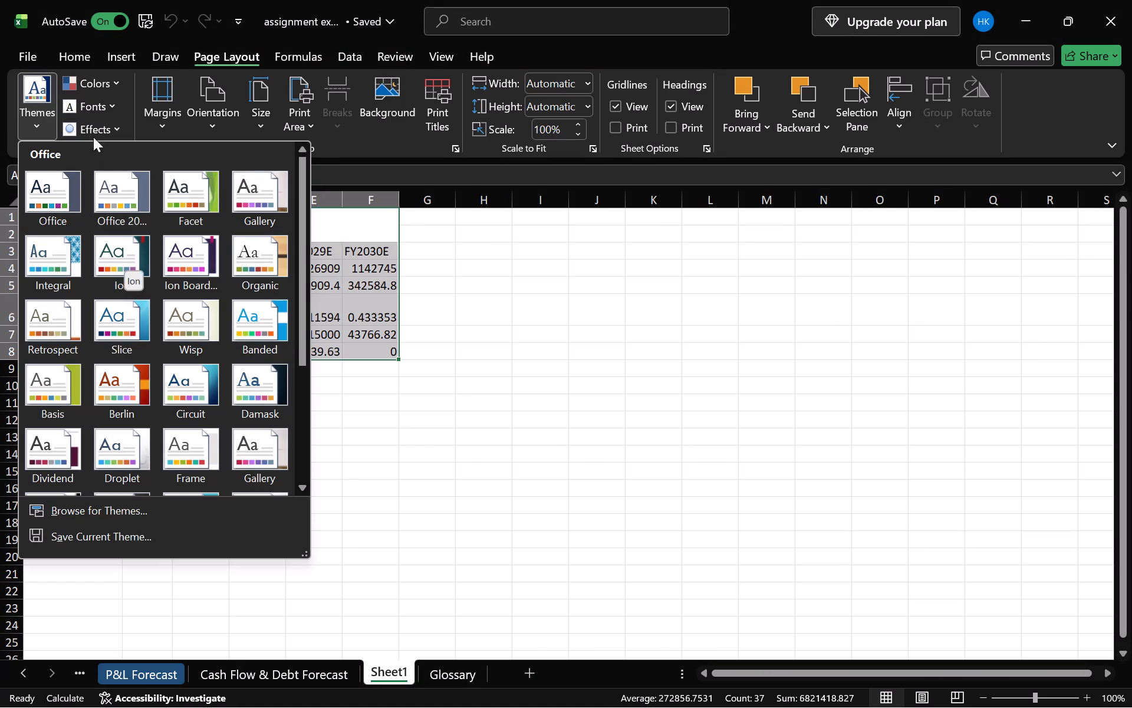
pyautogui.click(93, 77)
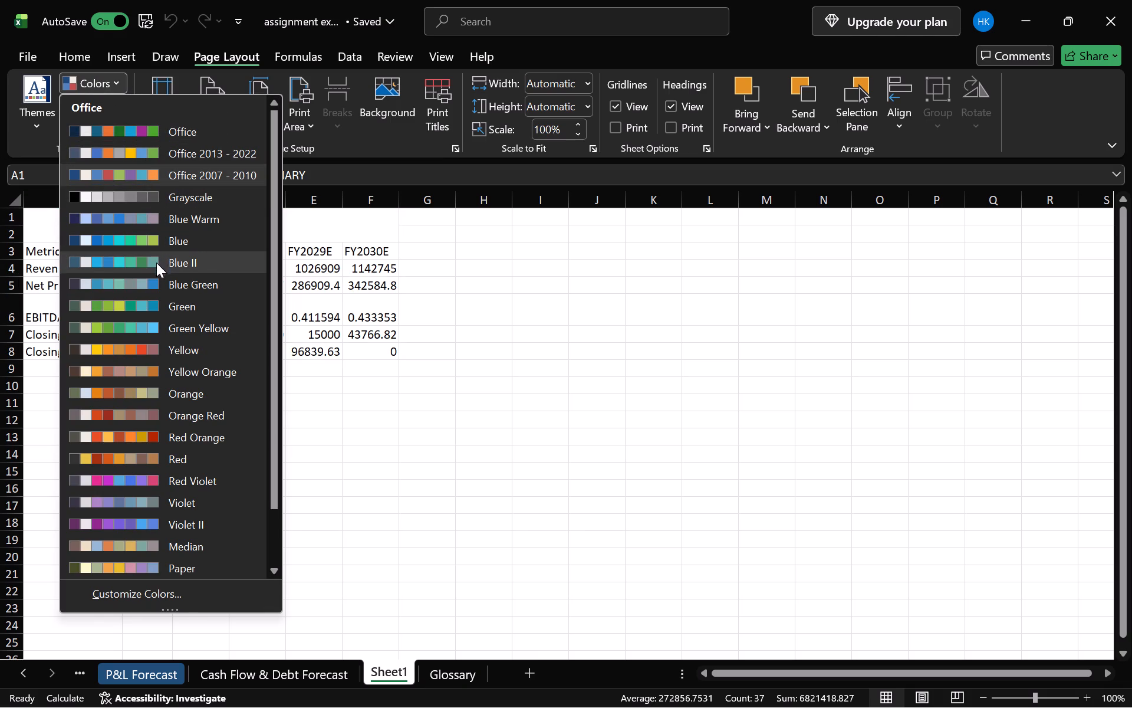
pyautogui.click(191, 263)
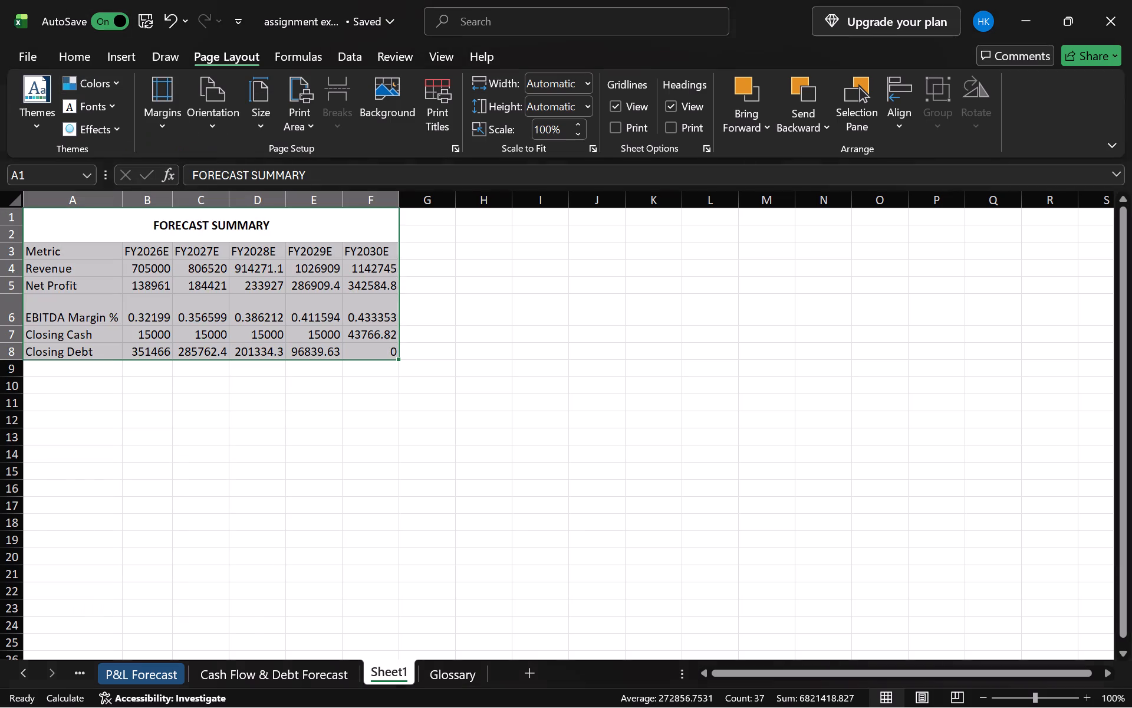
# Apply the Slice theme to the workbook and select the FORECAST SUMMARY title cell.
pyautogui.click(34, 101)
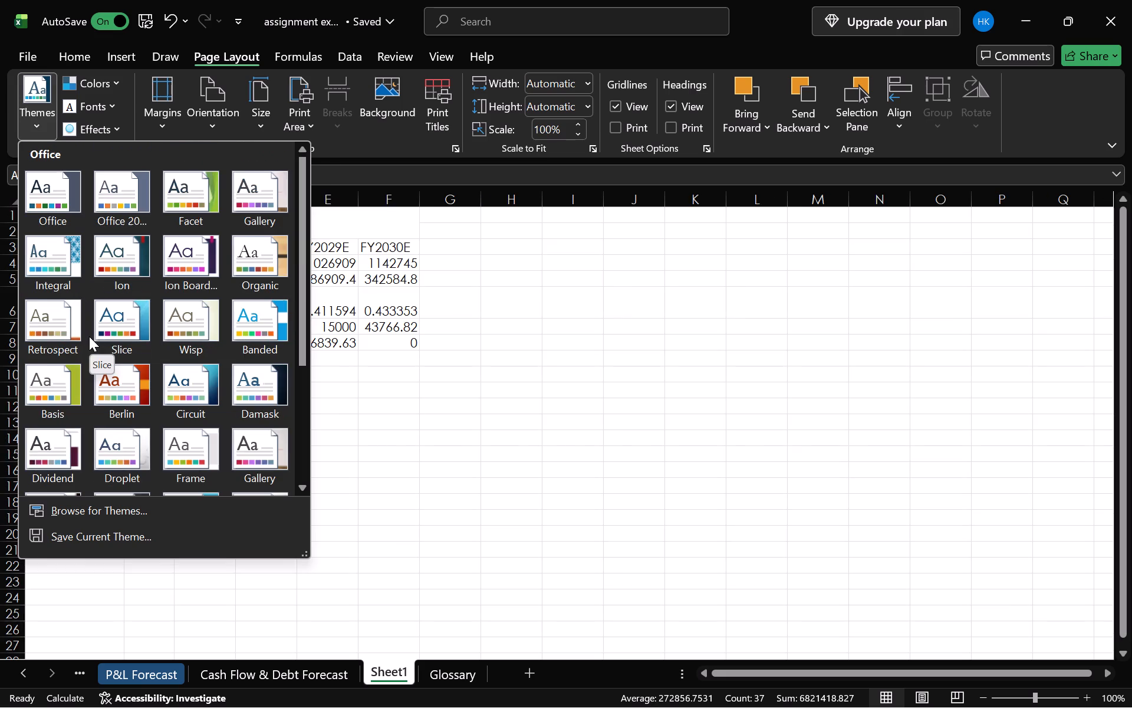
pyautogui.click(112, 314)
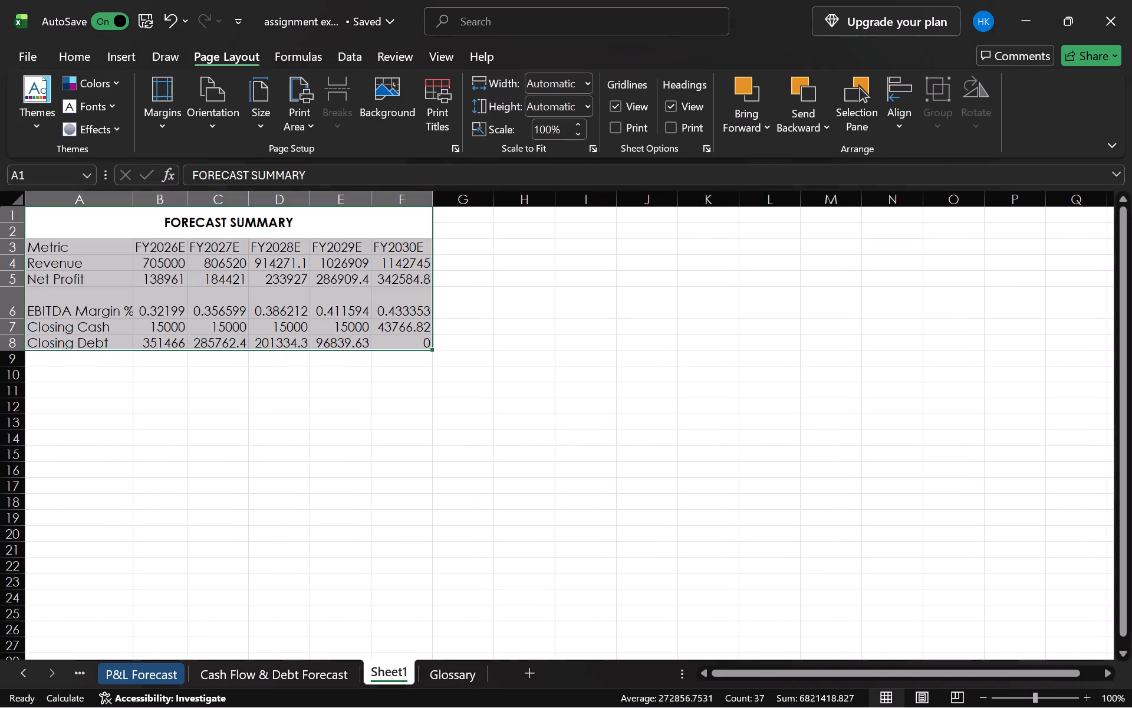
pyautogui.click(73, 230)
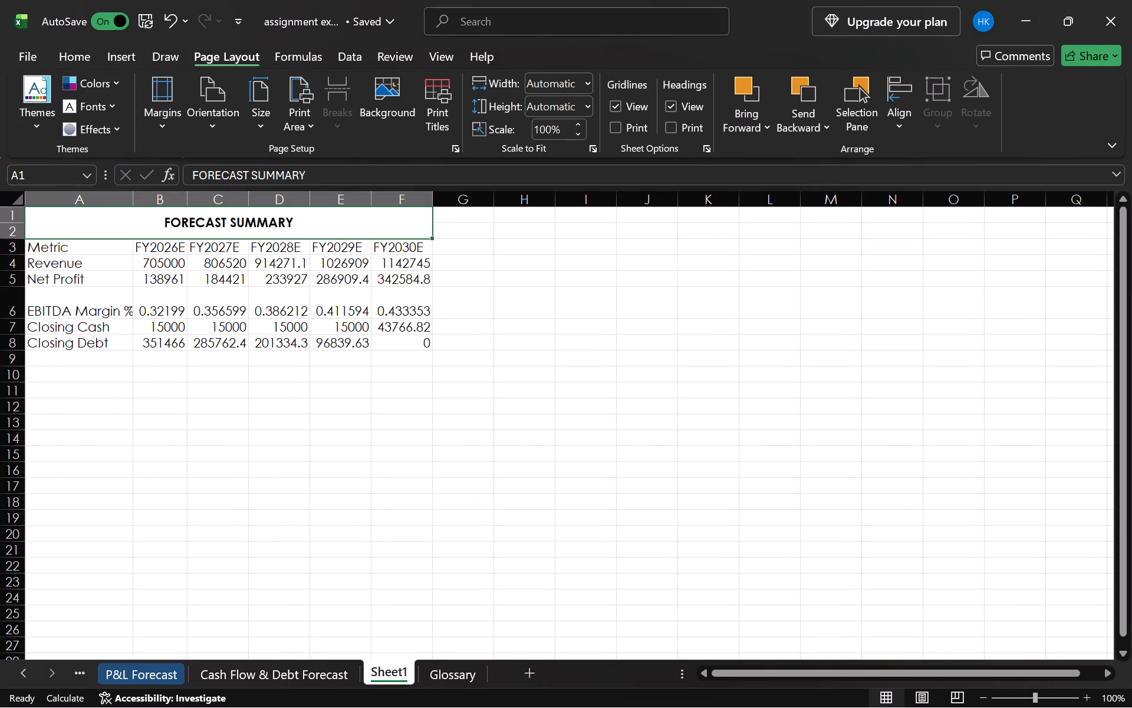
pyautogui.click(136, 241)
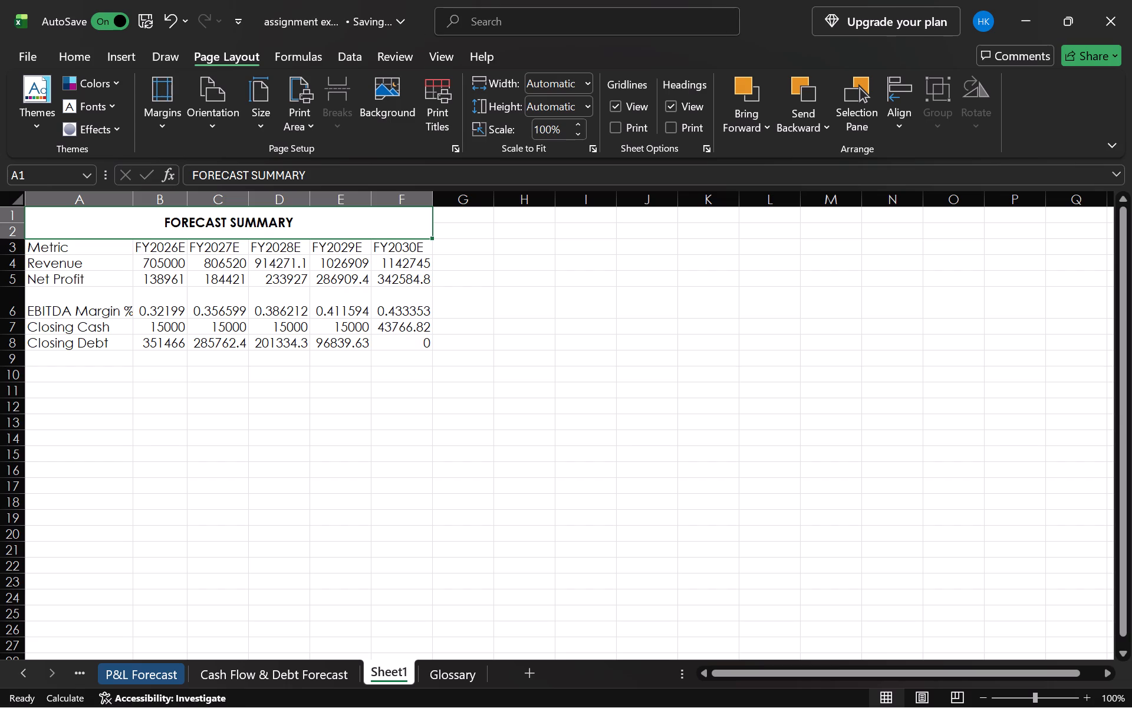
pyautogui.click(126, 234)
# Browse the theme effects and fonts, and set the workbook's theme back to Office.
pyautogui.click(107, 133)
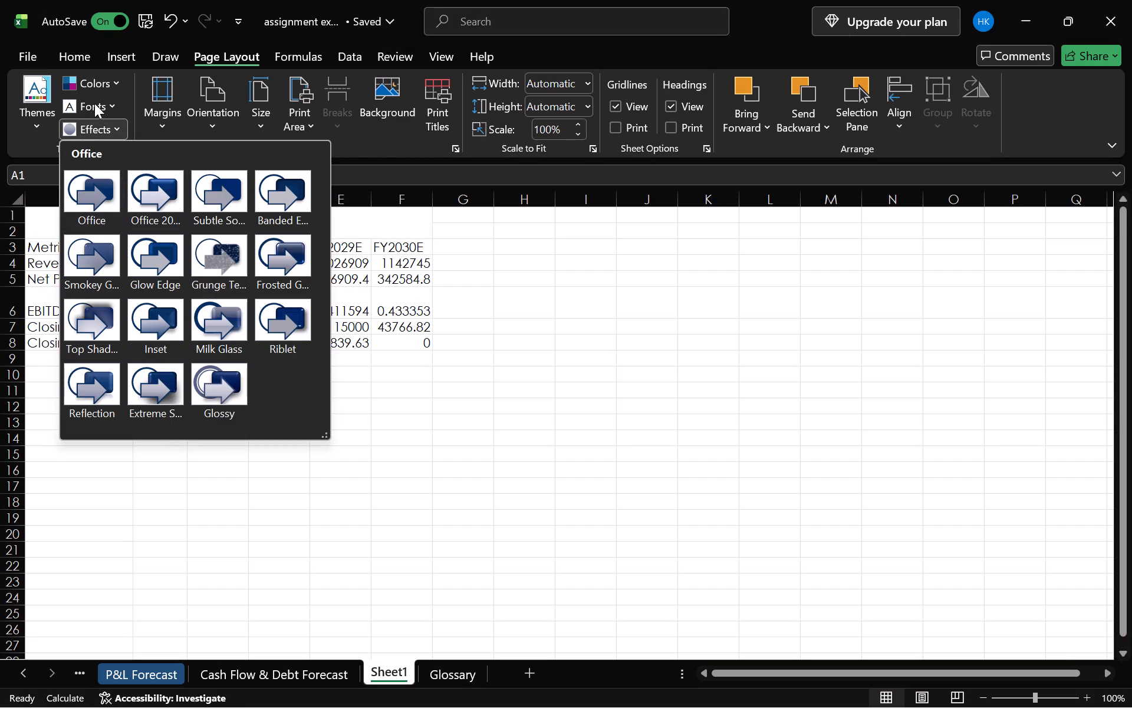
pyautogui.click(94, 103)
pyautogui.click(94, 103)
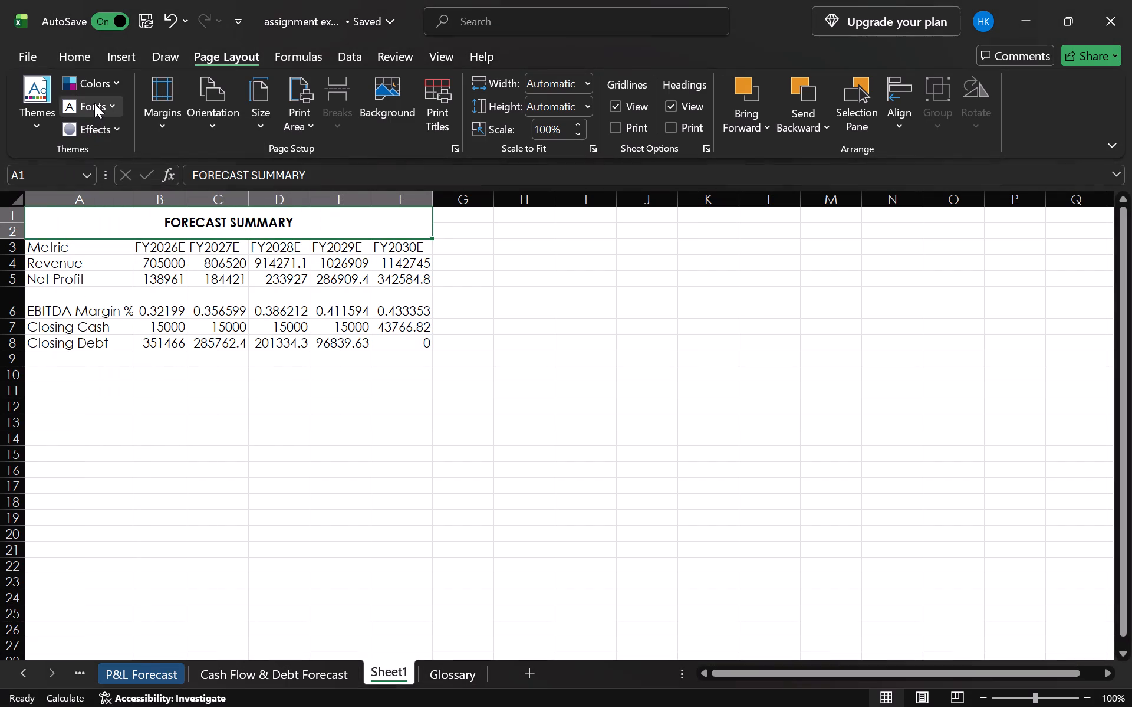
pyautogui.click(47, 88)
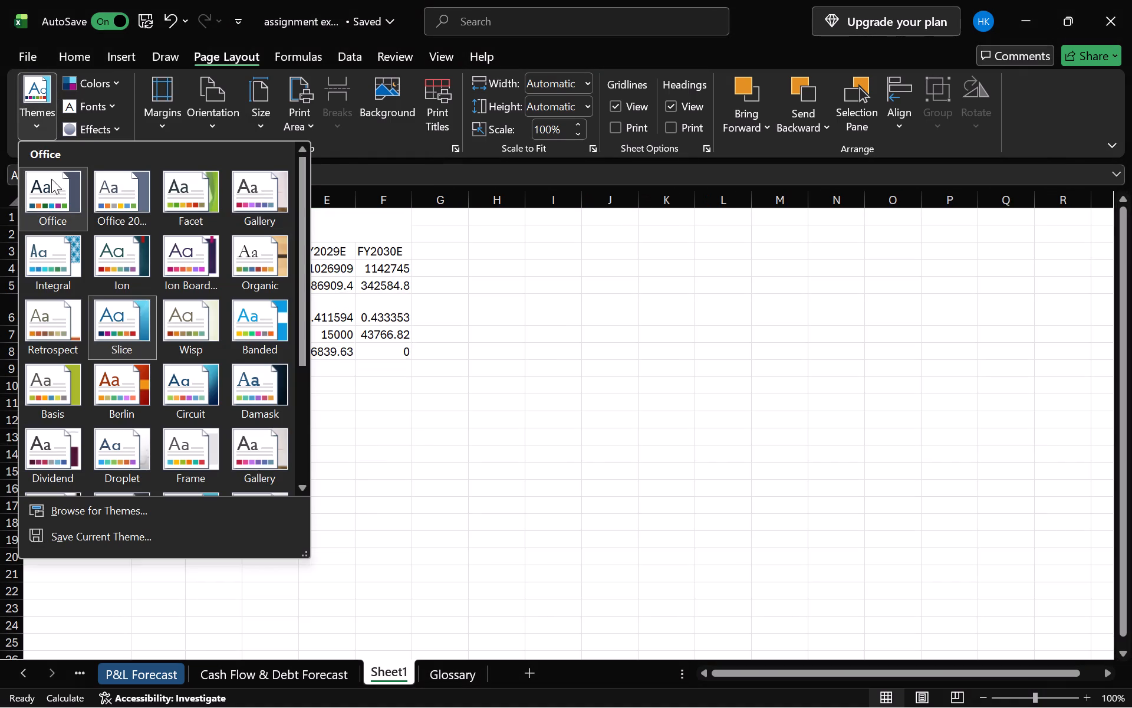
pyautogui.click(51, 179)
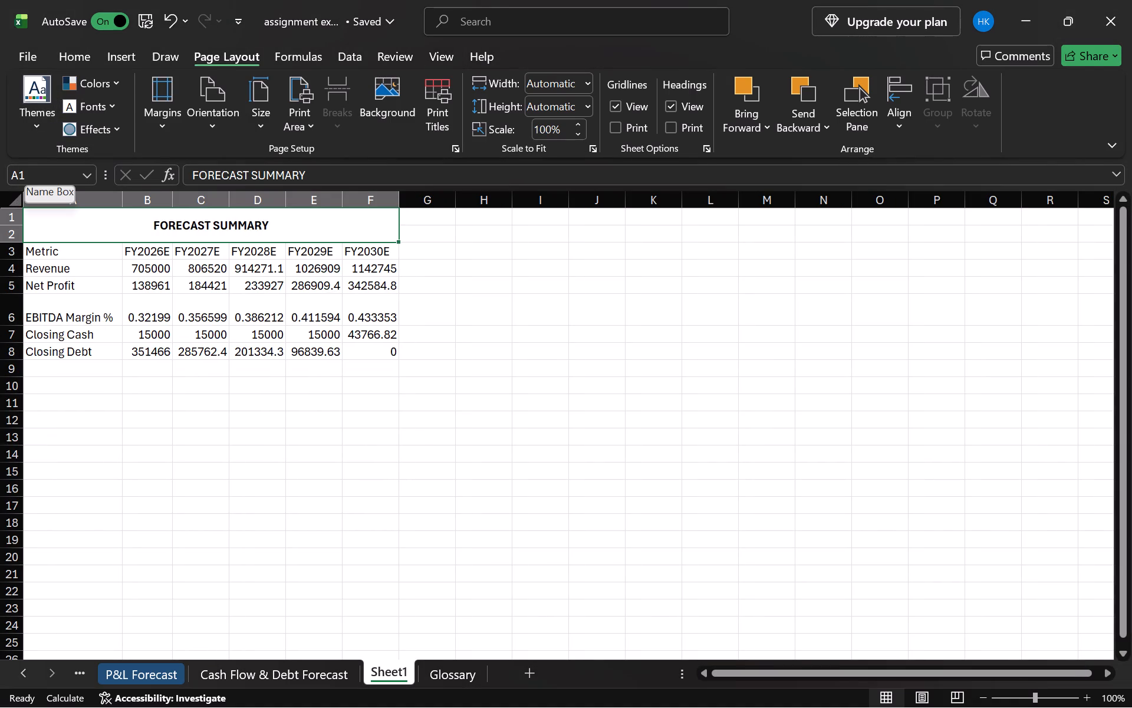
# Select the whole forecast summary table and apply the Savon theme to the workbook.
pyautogui.click(126, 231)
pyautogui.moveTo(126, 231); pyautogui.dragTo(134, 231)
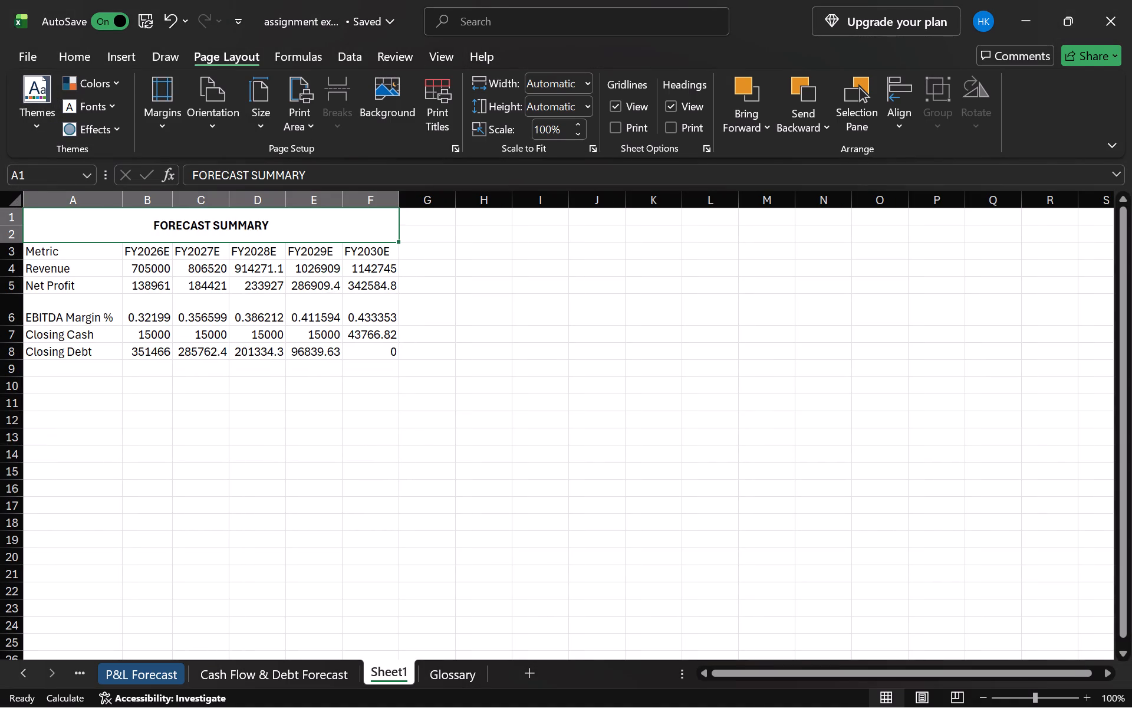
pyautogui.moveTo(134, 231); pyautogui.dragTo(260, 351)
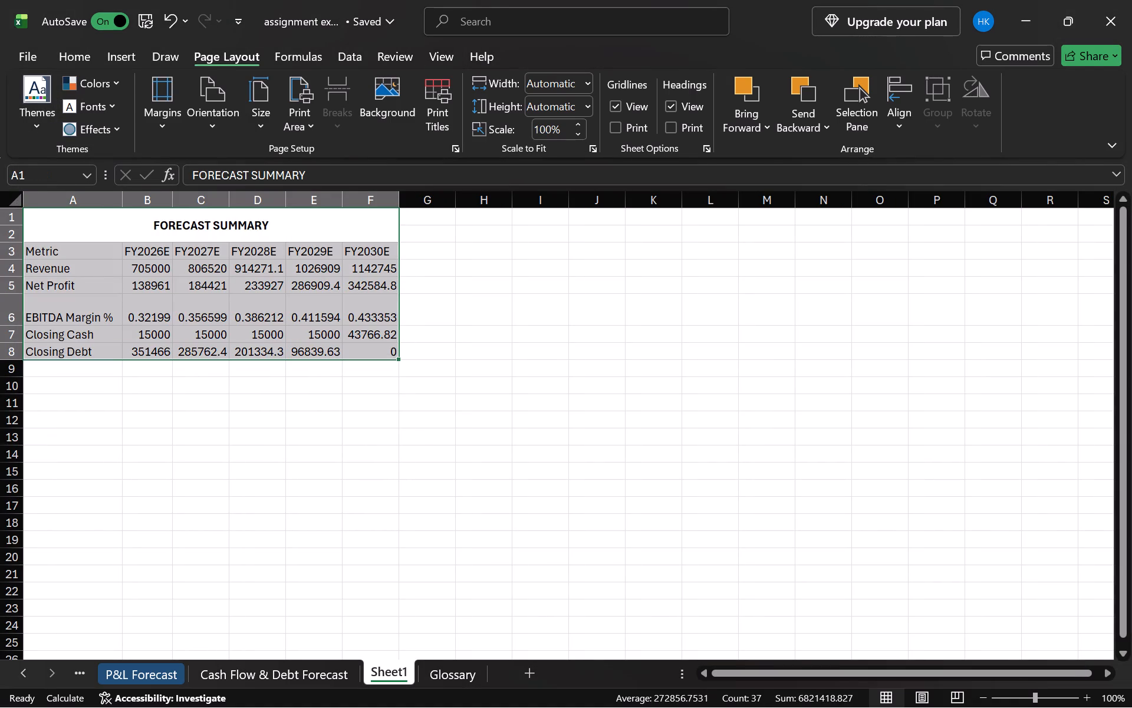
pyautogui.click(36, 126)
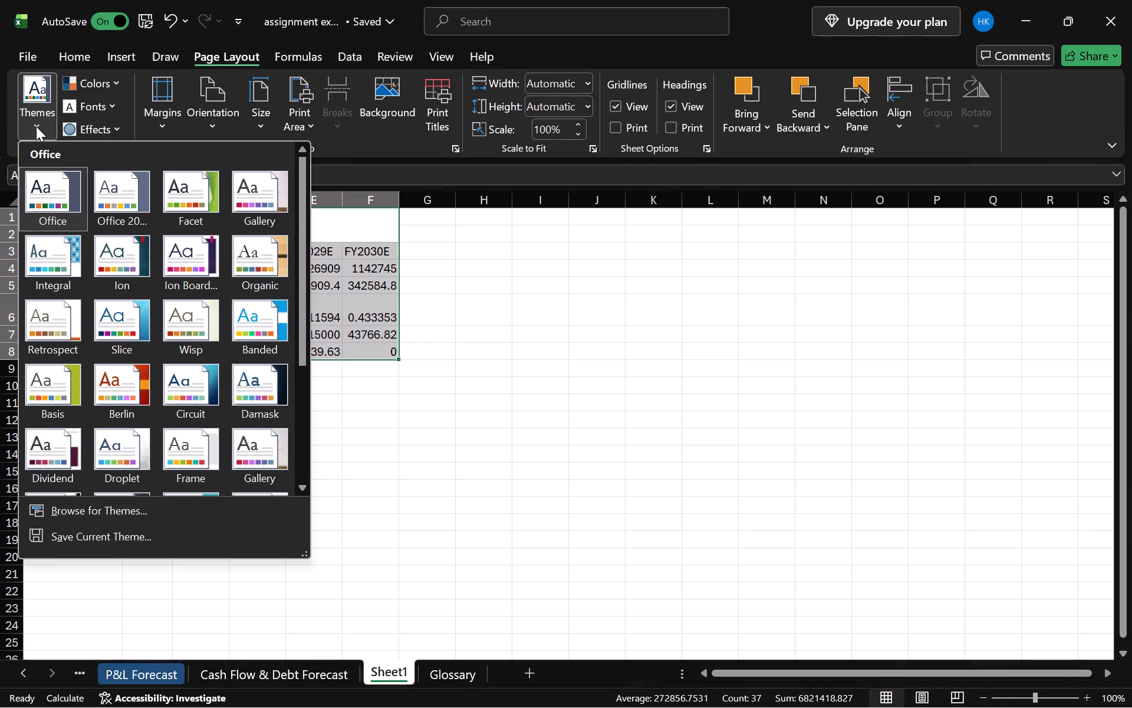
pyautogui.scroll(-2, 152, 321)
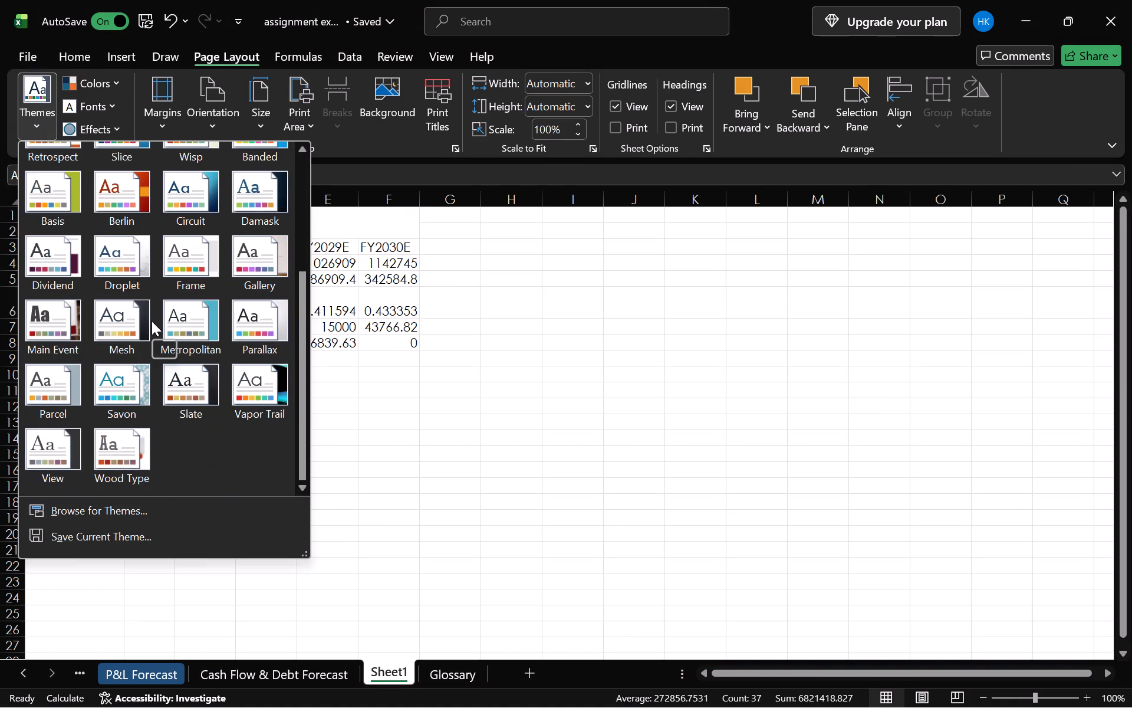
pyautogui.click(122, 388)
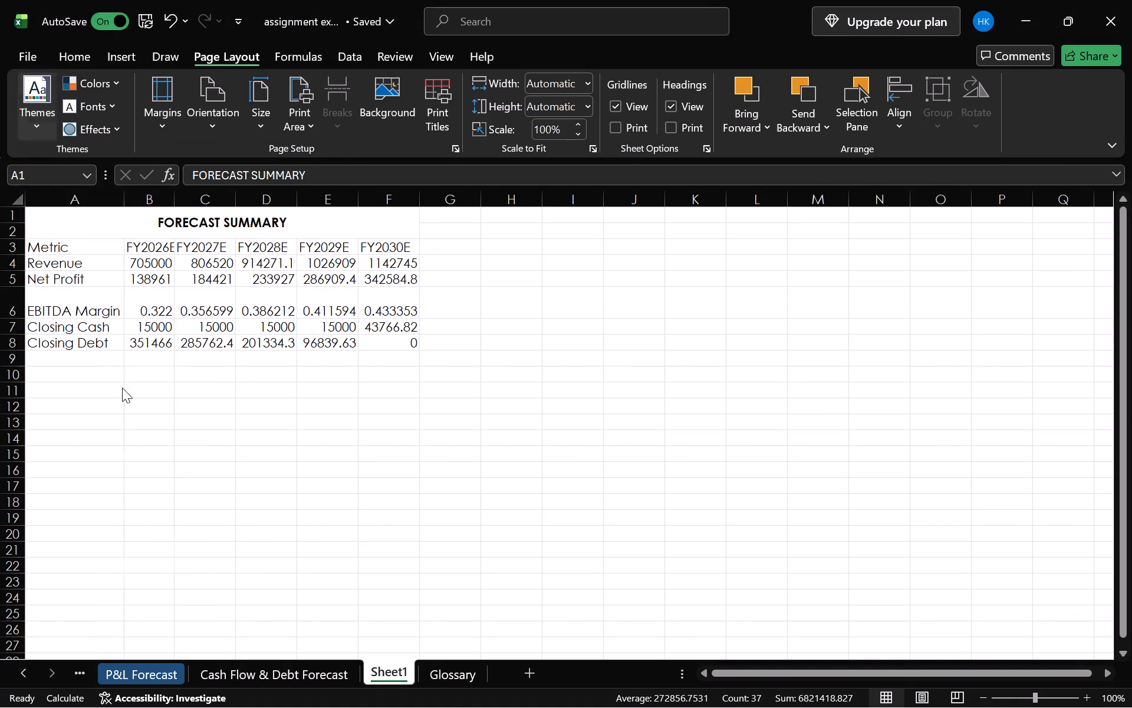
# Check the linked cells in the Closing Cash and EBITDA Margin % rows and save the workbook.
pyautogui.click(136, 321)
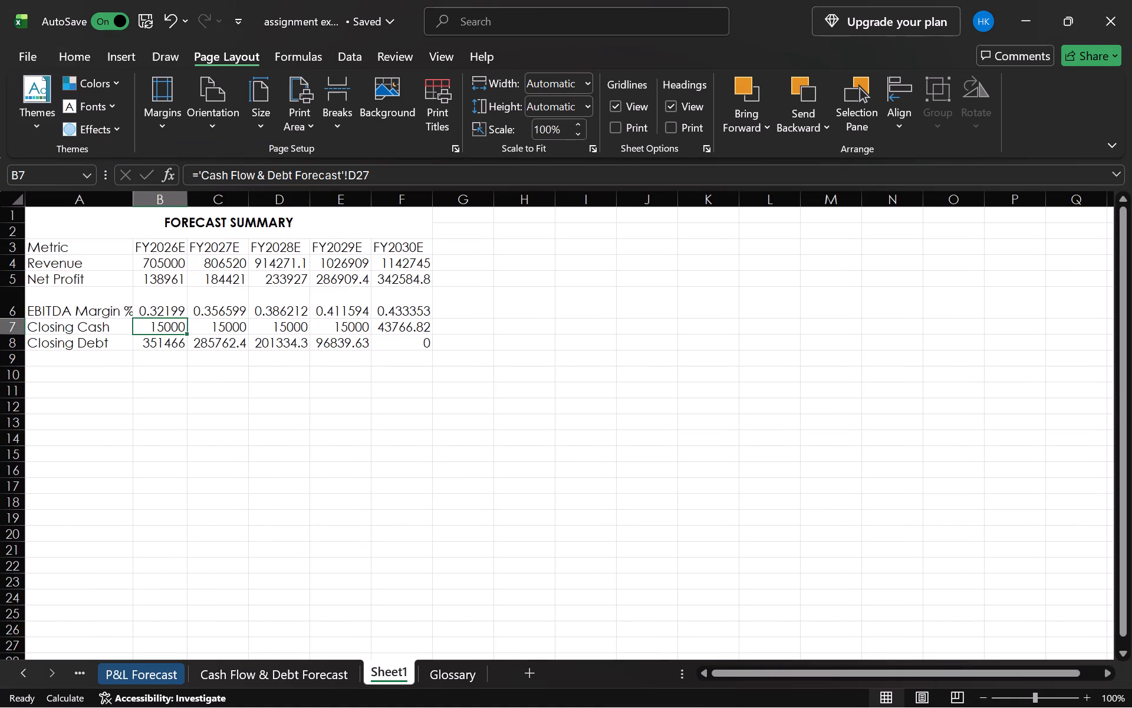
pyautogui.click(159, 311)
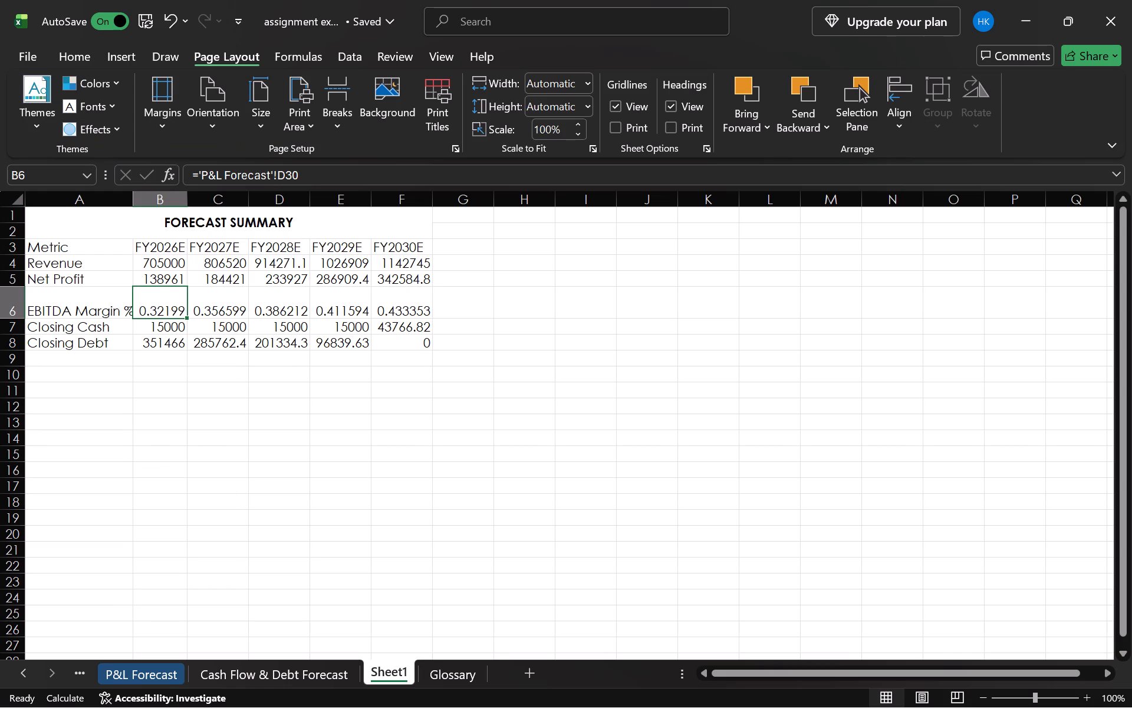
pyautogui.click(163, 312)
pyautogui.click(299, 298)
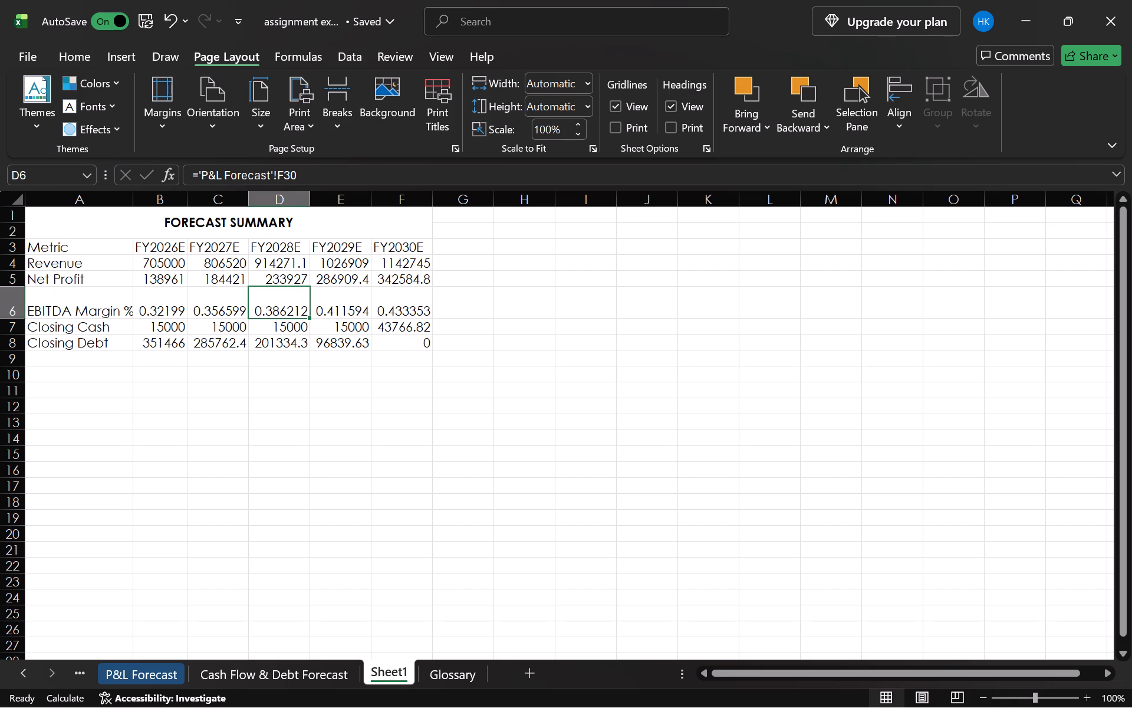
pyautogui.hotkey('ctrl', 's')
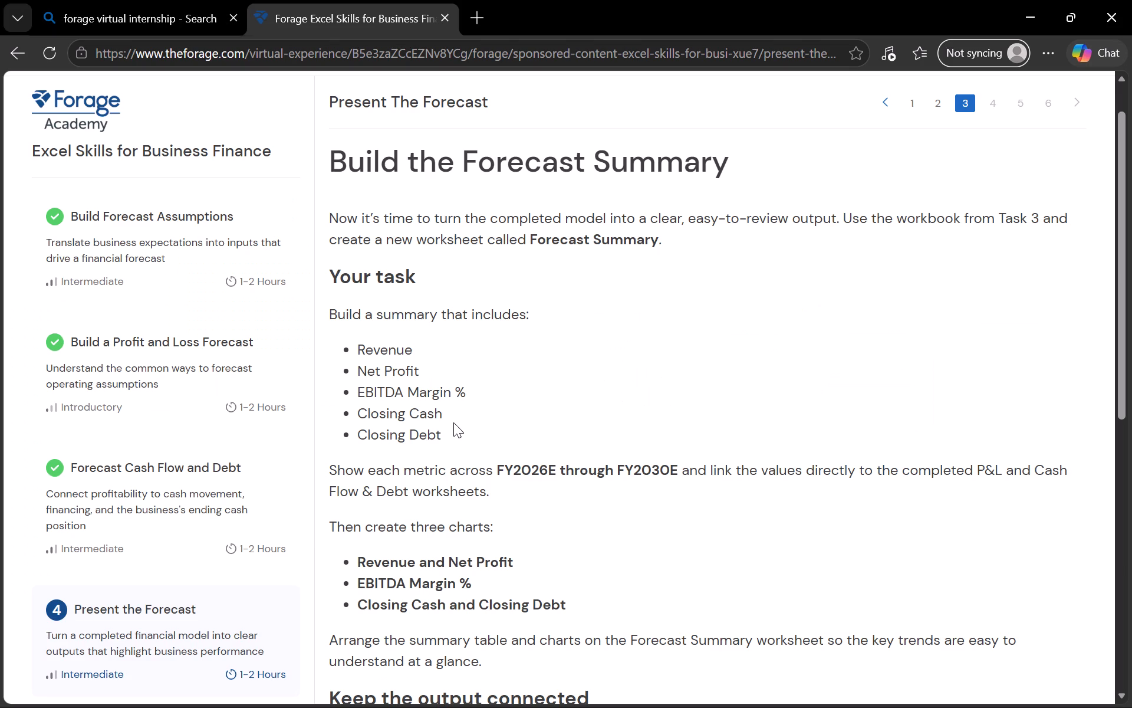
# Read the chart requirements in the Build the Forecast Summary brief in Microsoft Edge and return to the assignment workbook in Excel.
pyautogui.scroll(-1, 445, 464)
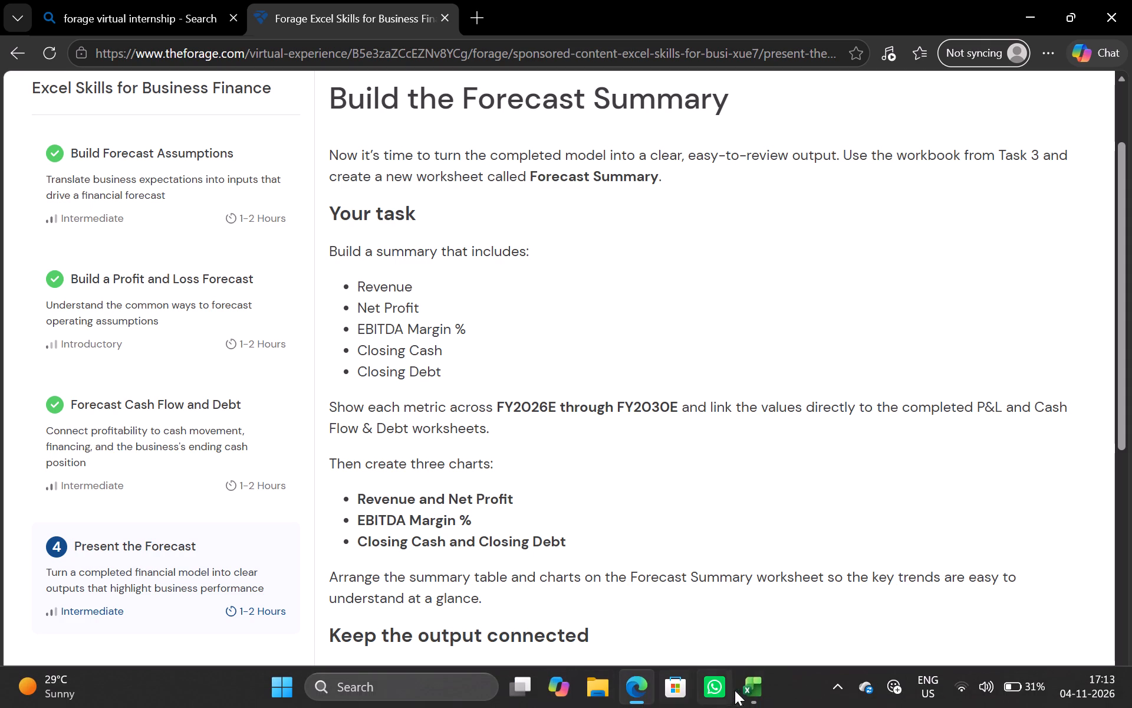
pyautogui.click(769, 687)
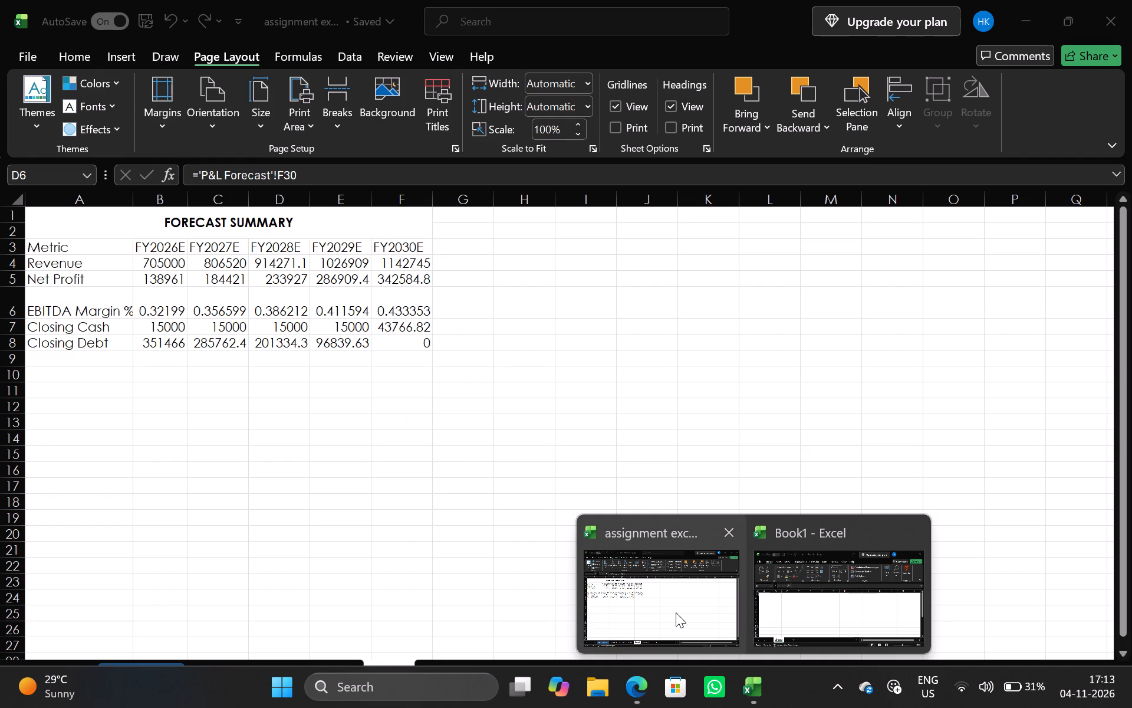
pyautogui.click(676, 612)
# Insert a blank 2-D line chart on Sheet1 and place it beneath the summary table, starting at about row 10.
pyautogui.click(323, 450)
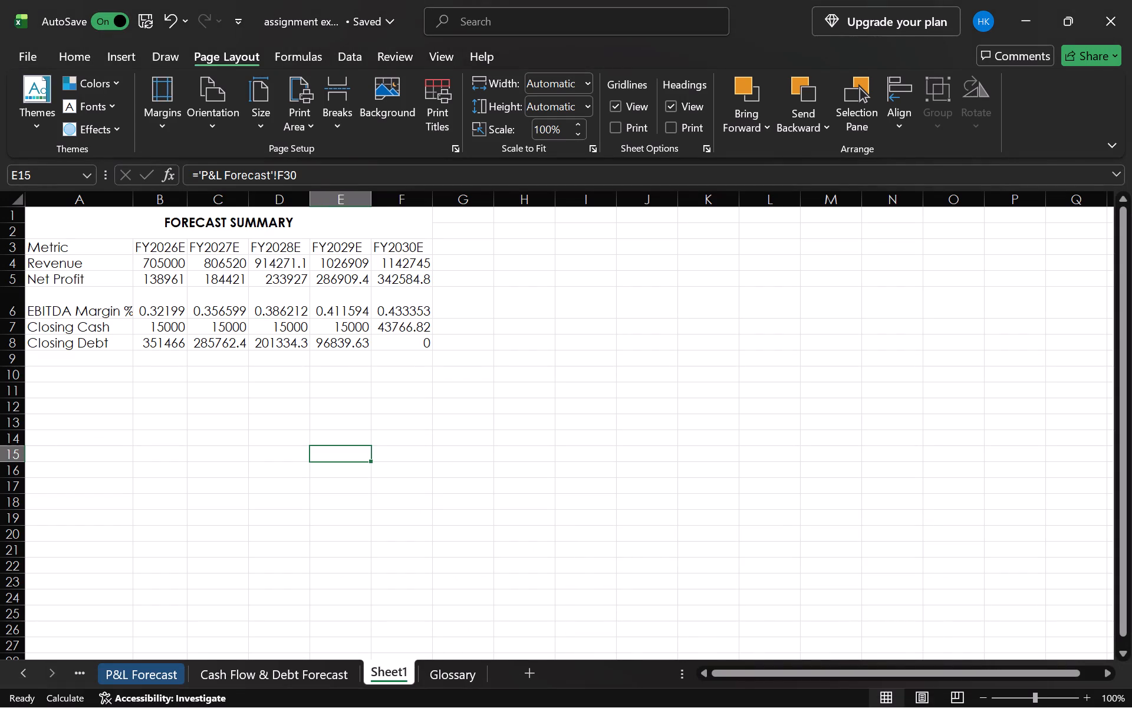
pyautogui.click(183, 409)
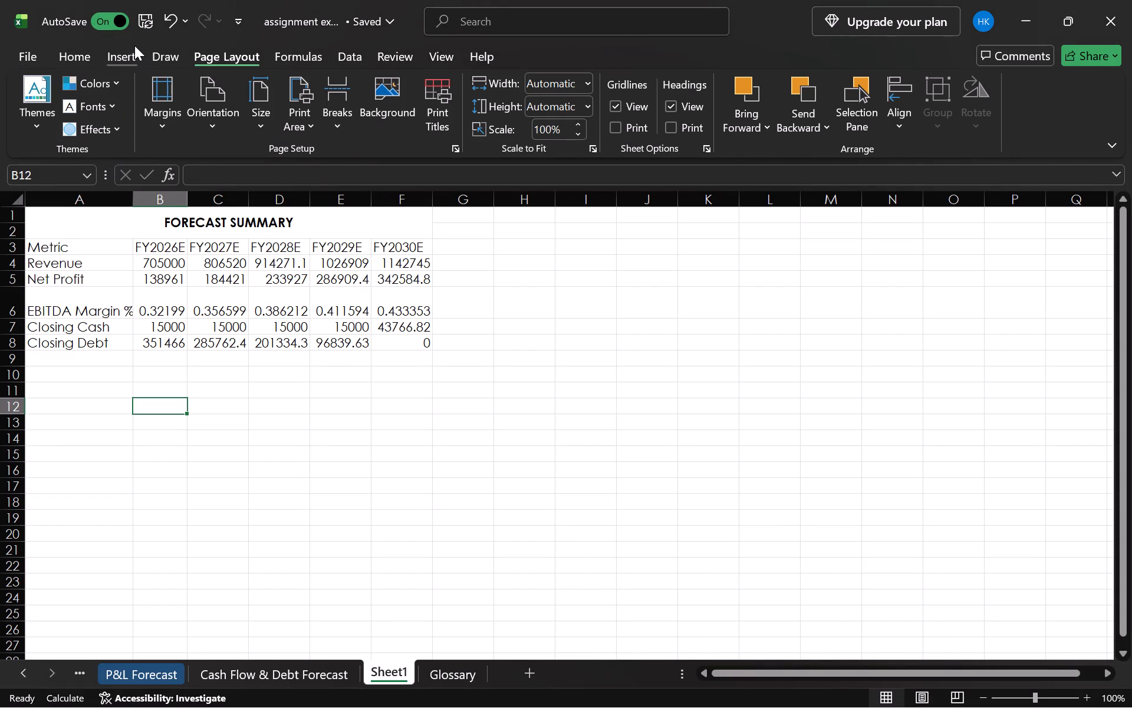
pyautogui.click(134, 45)
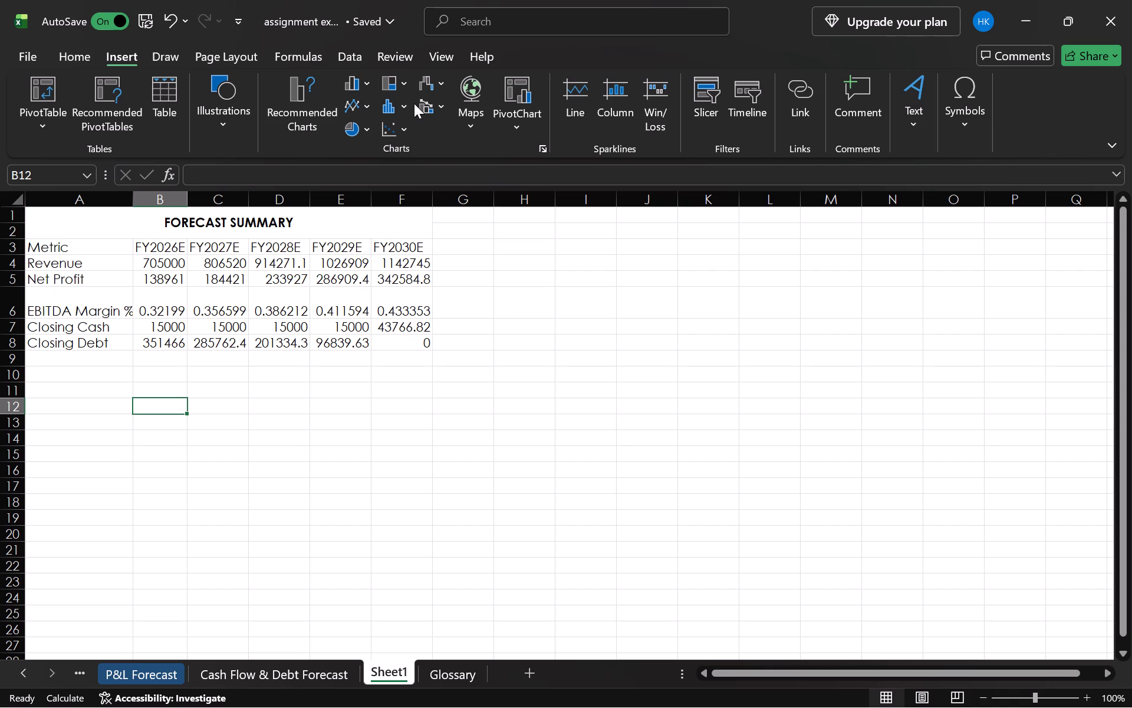
pyautogui.click(374, 109)
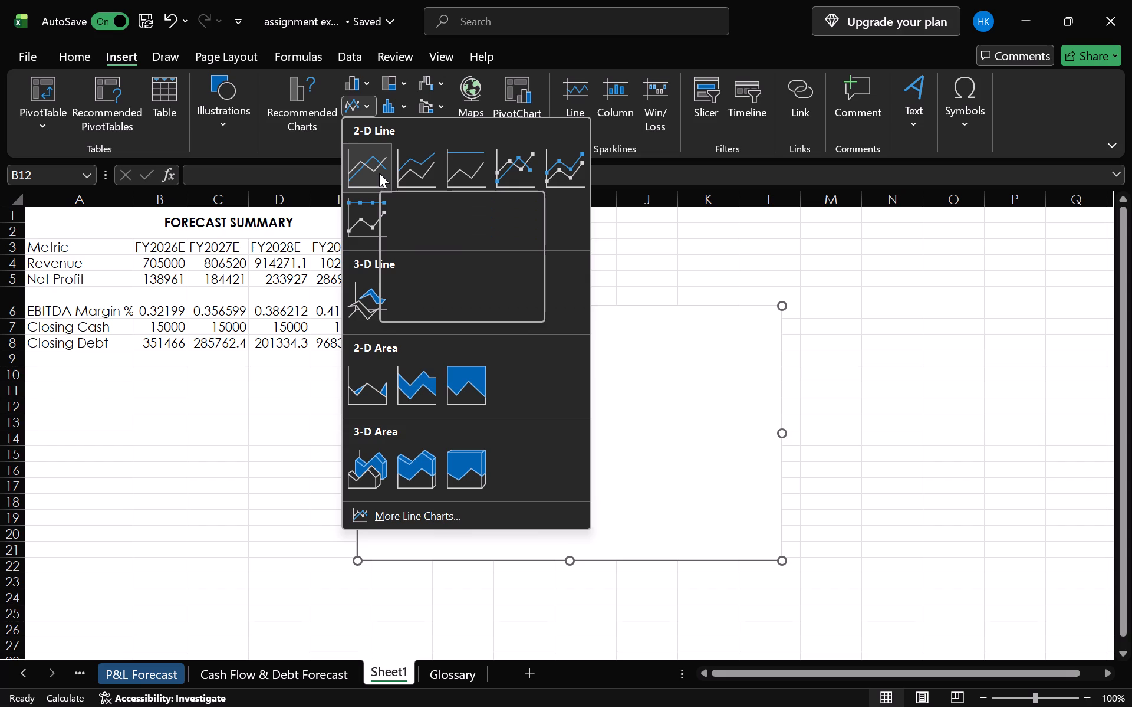
pyautogui.click(379, 173)
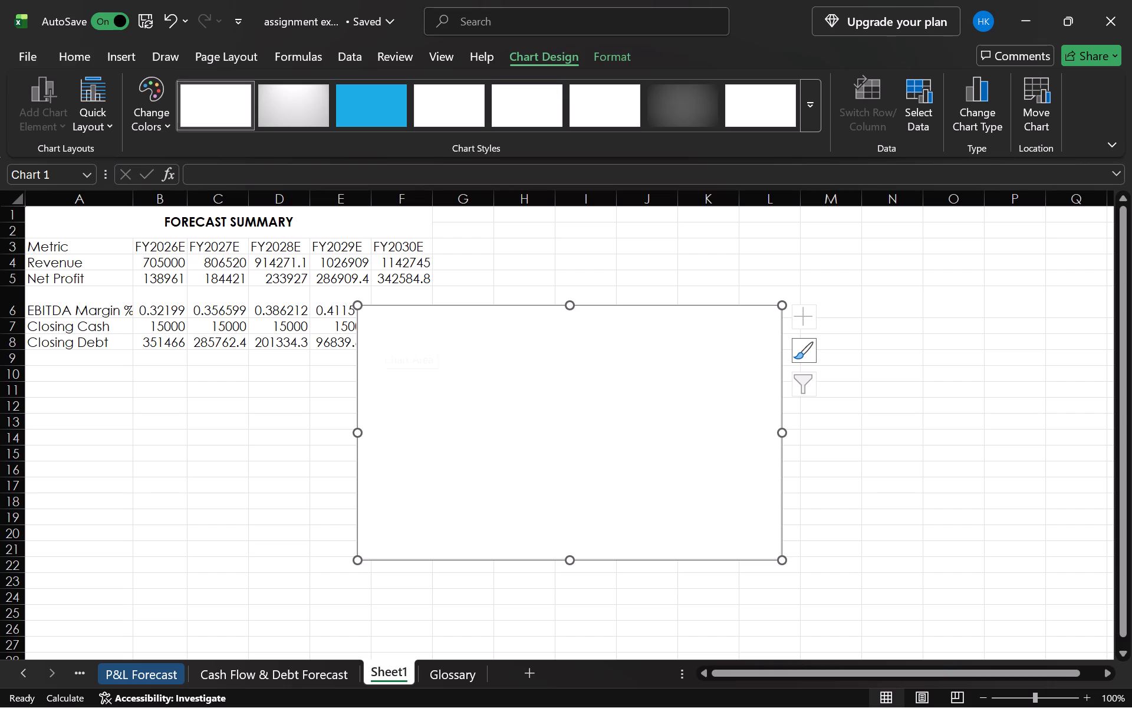
pyautogui.moveTo(460, 399); pyautogui.dragTo(154, 452)
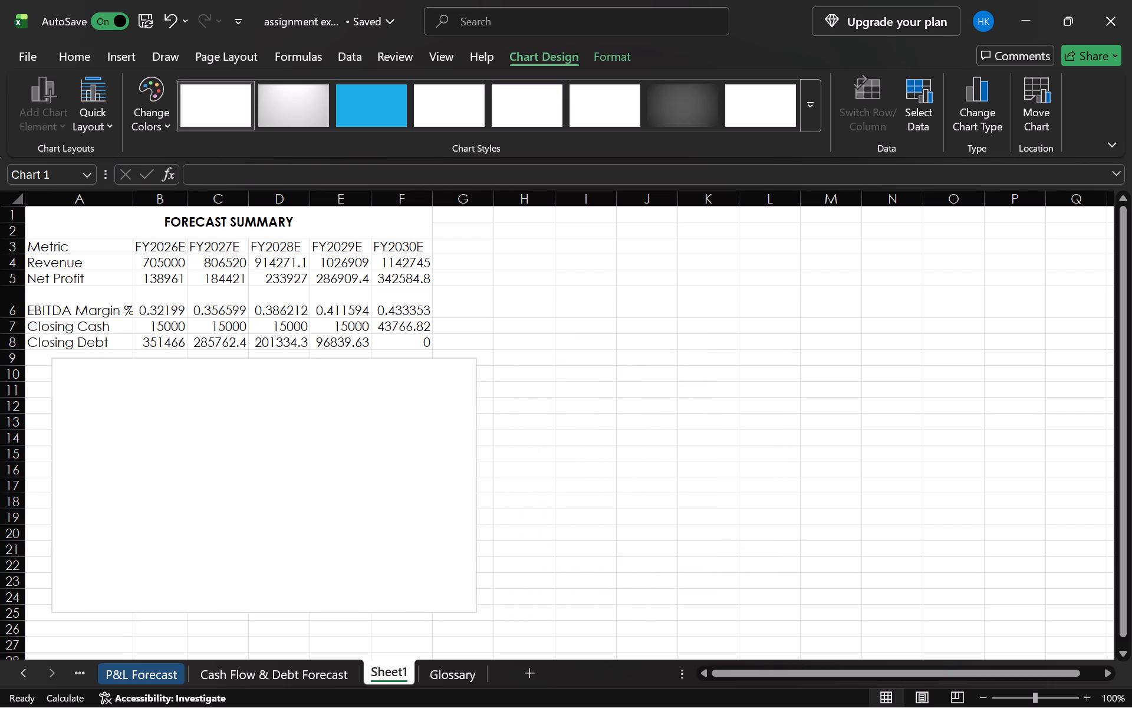
pyautogui.moveTo(154, 452); pyautogui.dragTo(128, 455)
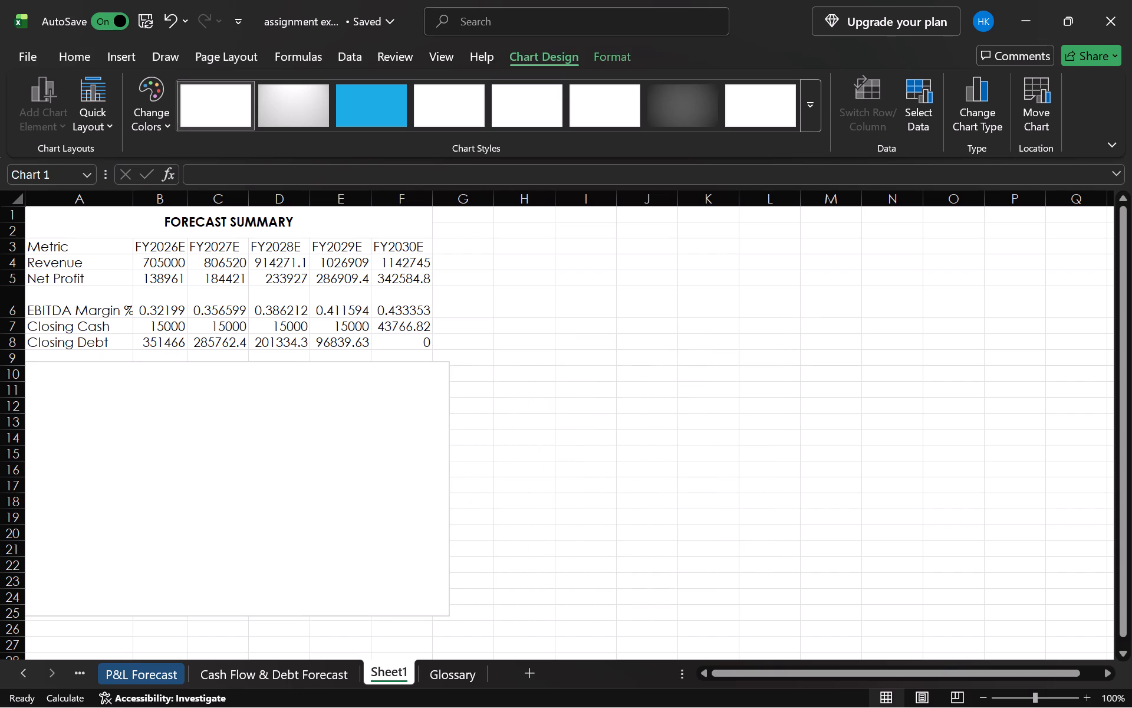
pyautogui.moveTo(128, 455); pyautogui.dragTo(129, 458)
pyautogui.click(562, 489)
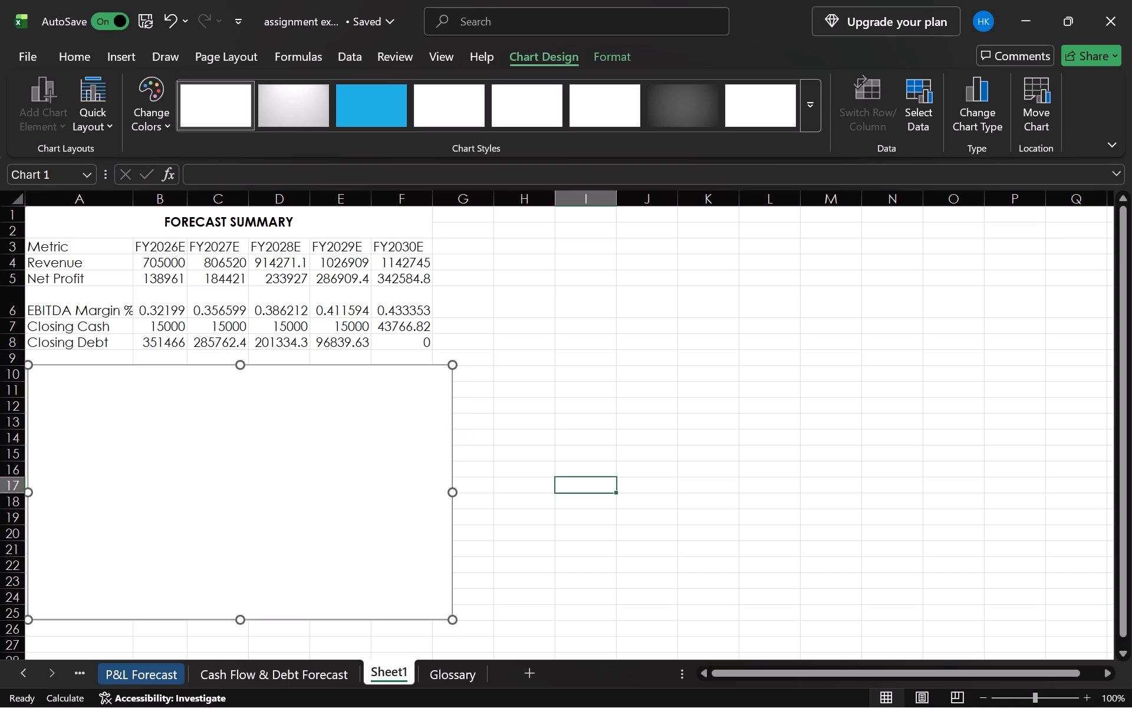
# Apply the fourth chart style, with a plain white background, to the blank line chart.
pyautogui.click(146, 488)
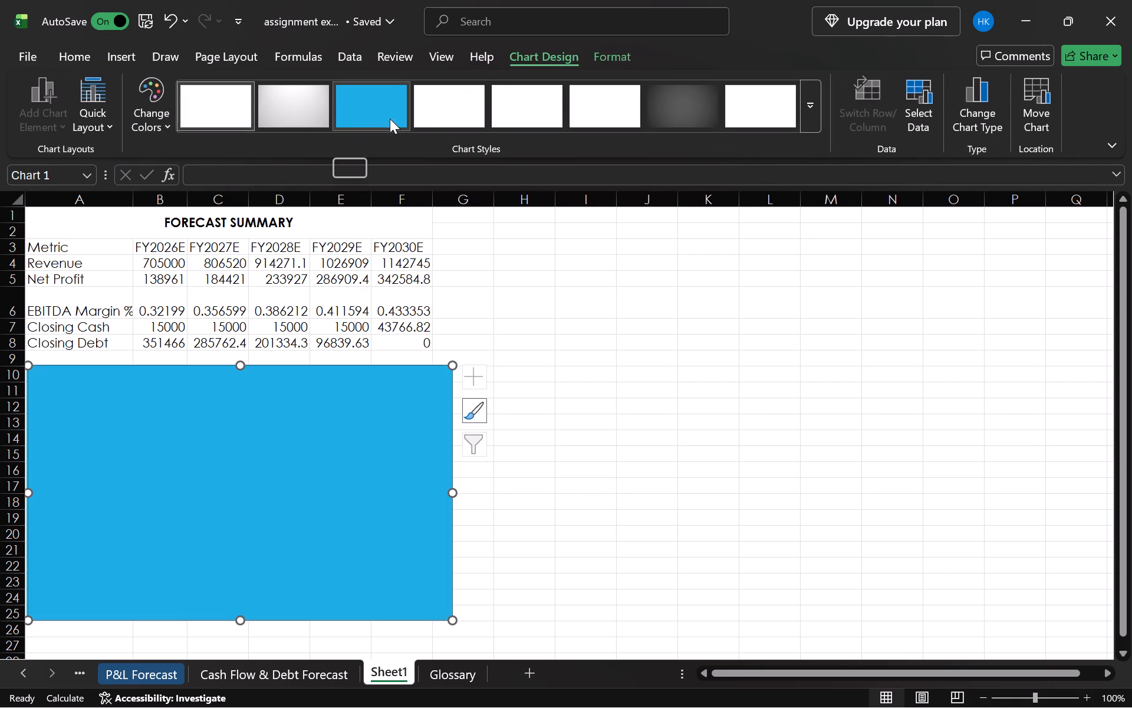
pyautogui.click(427, 119)
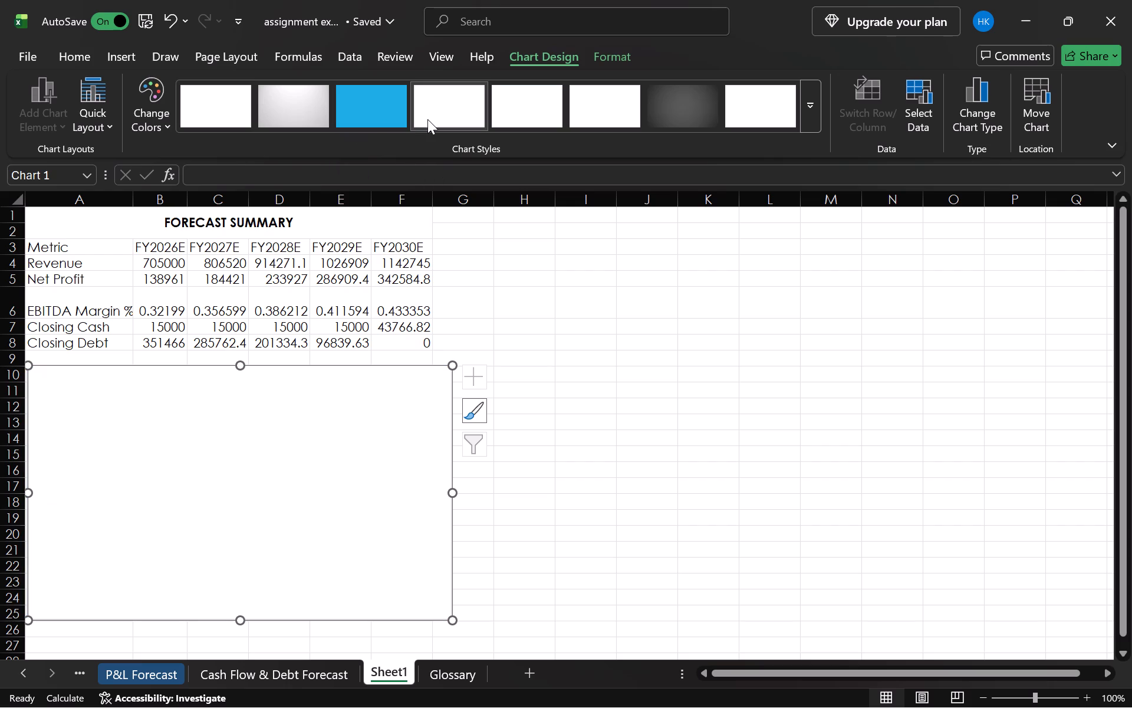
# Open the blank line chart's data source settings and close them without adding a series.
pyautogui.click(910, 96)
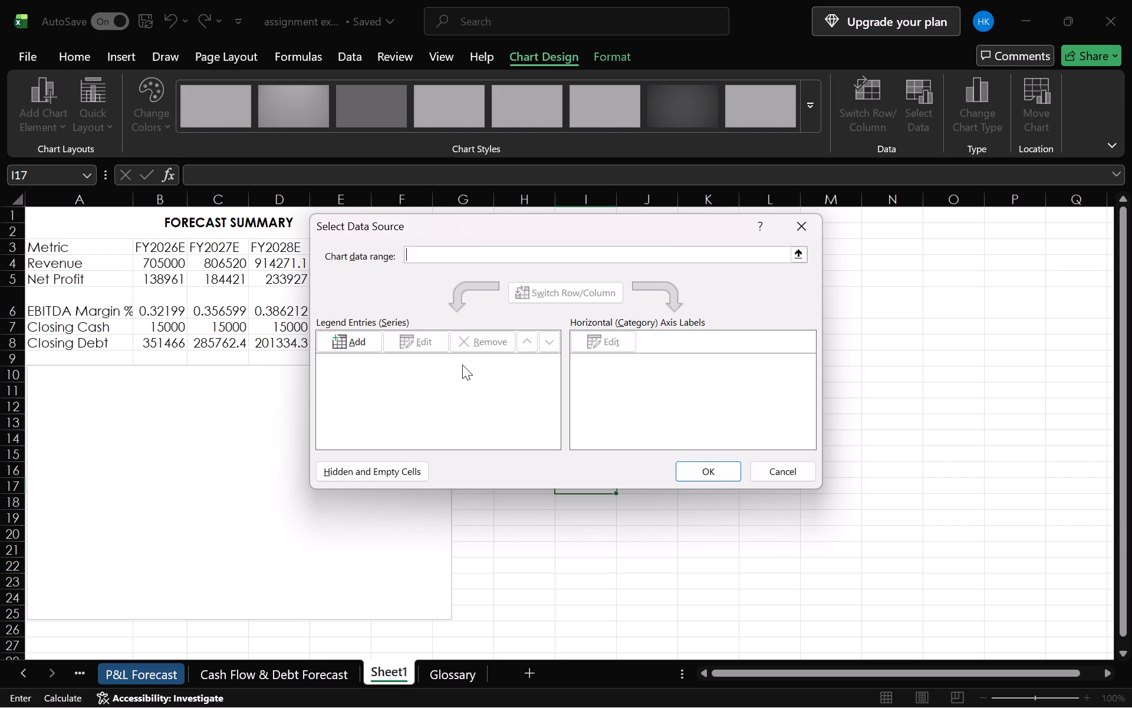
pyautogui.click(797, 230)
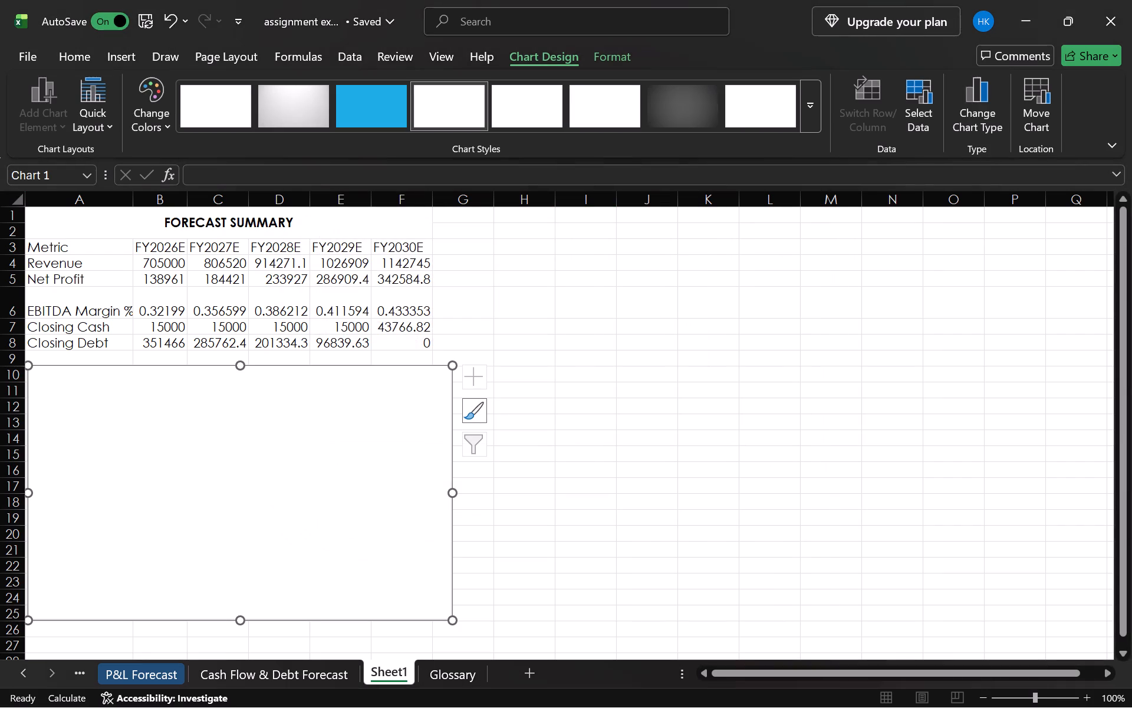
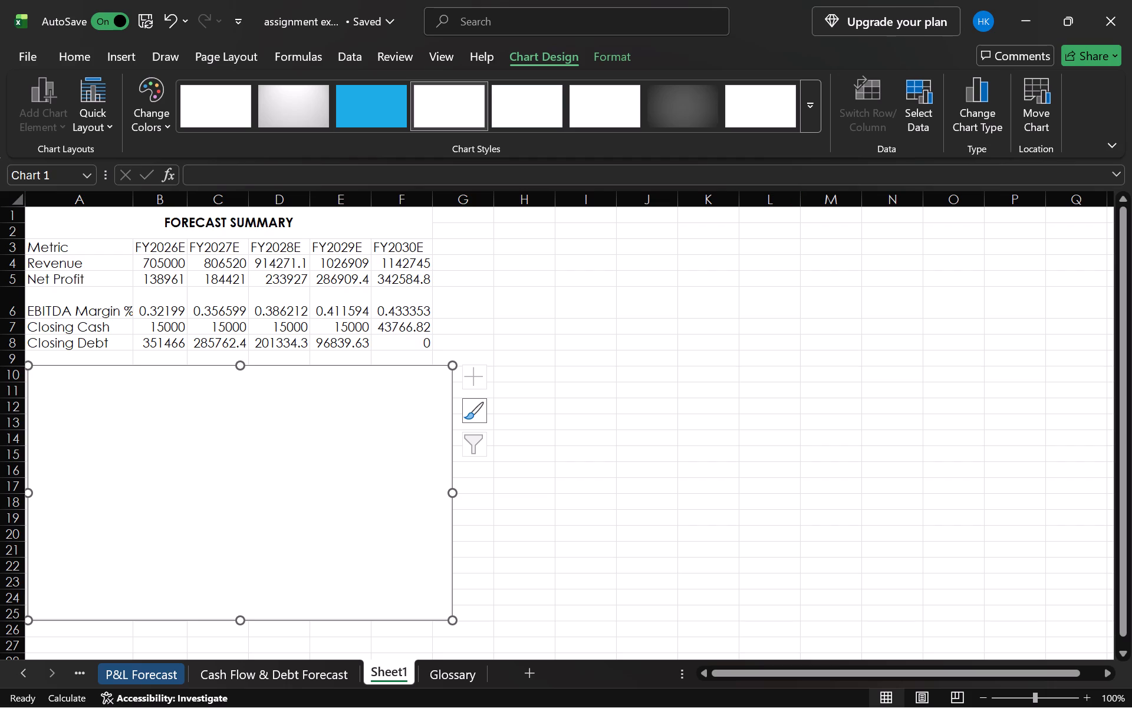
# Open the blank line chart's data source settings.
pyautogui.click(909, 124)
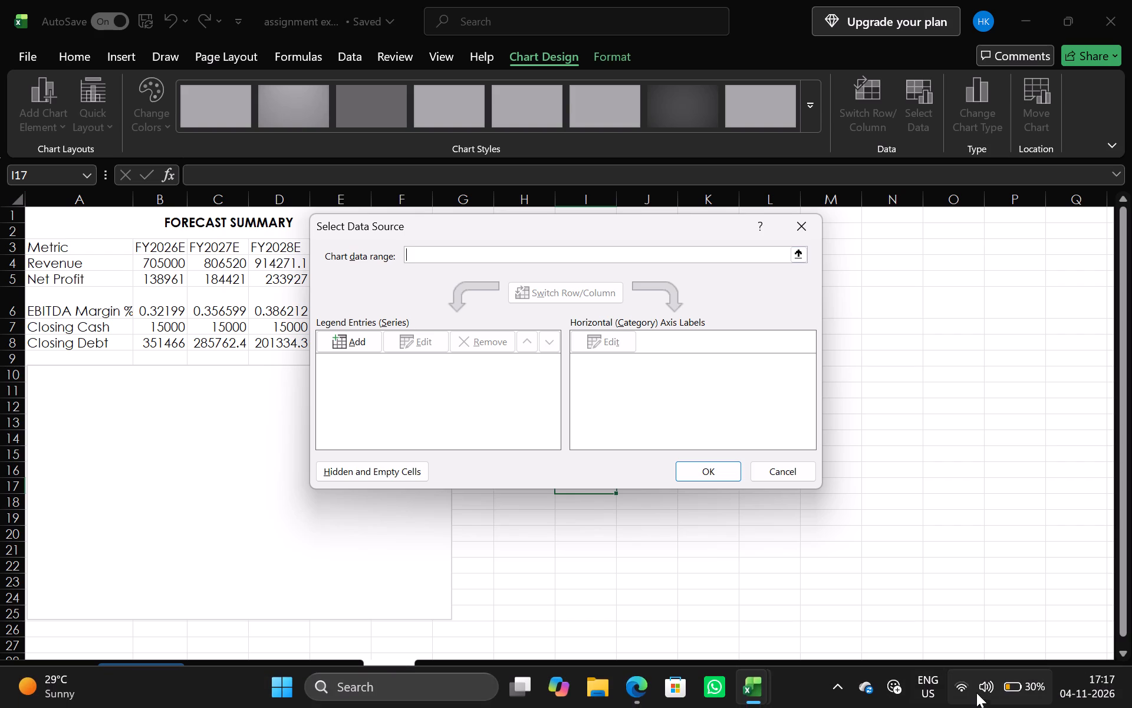
# Switch the computer's Wi-Fi connection to the Redmi Note 10S network and dismiss the network settings.
pyautogui.click(962, 682)
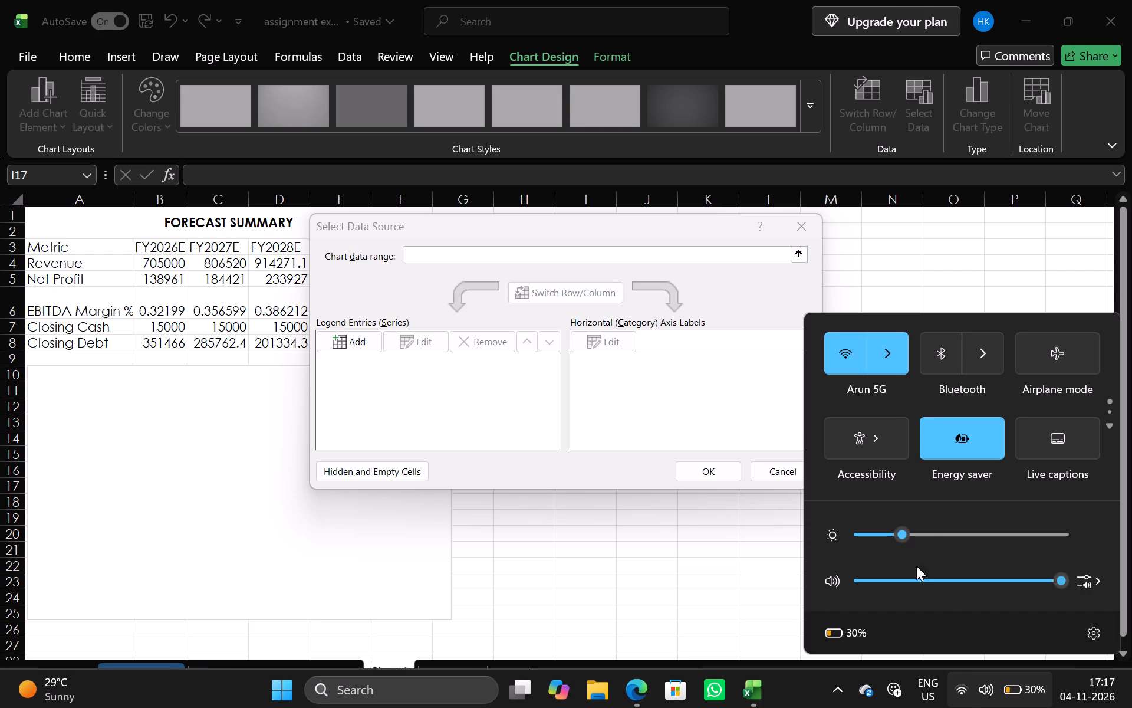
pyautogui.click(887, 362)
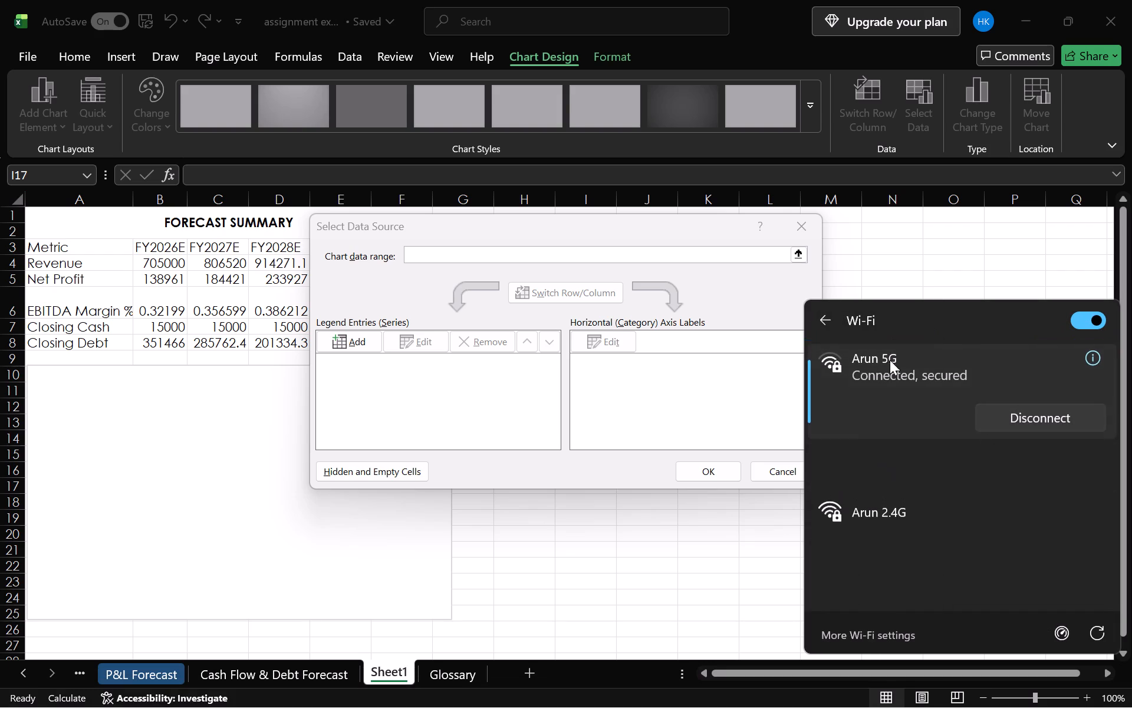
pyautogui.click(945, 467)
pyautogui.click(1002, 493)
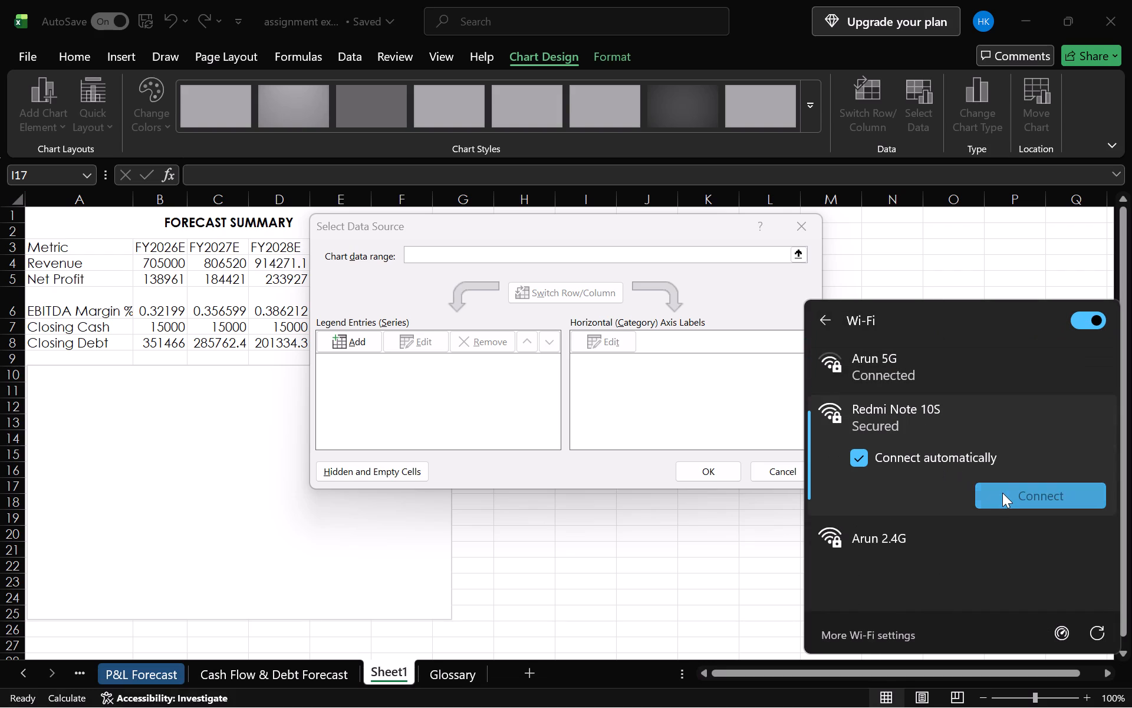
pyautogui.click(834, 327)
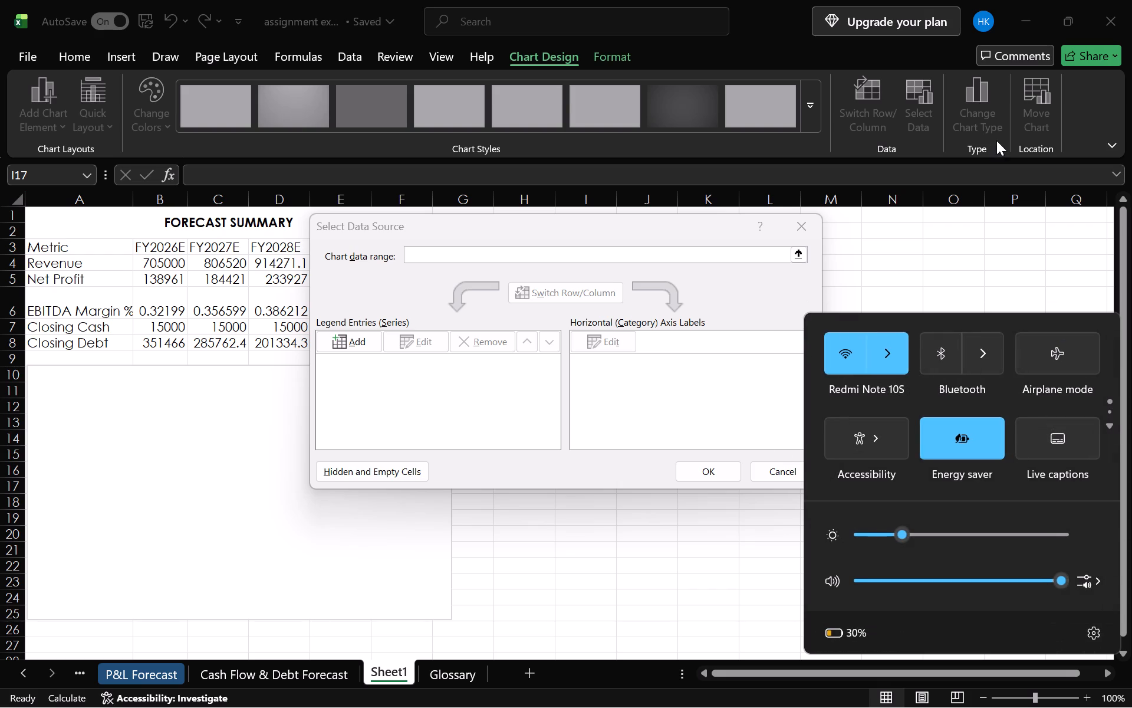
pyautogui.click(978, 156)
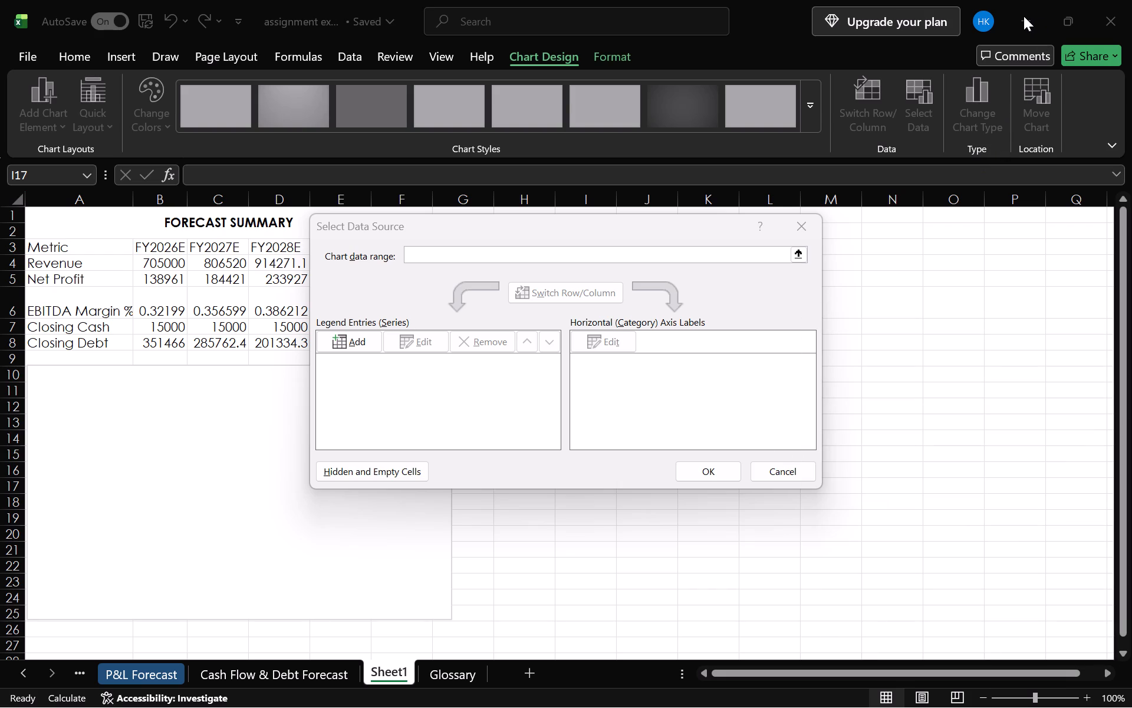
# Close the chart's data source settings without adding a series, and minimise the assignment workbook and the Microsoft Edge window.
pyautogui.click(1024, 16)
pyautogui.click(811, 217)
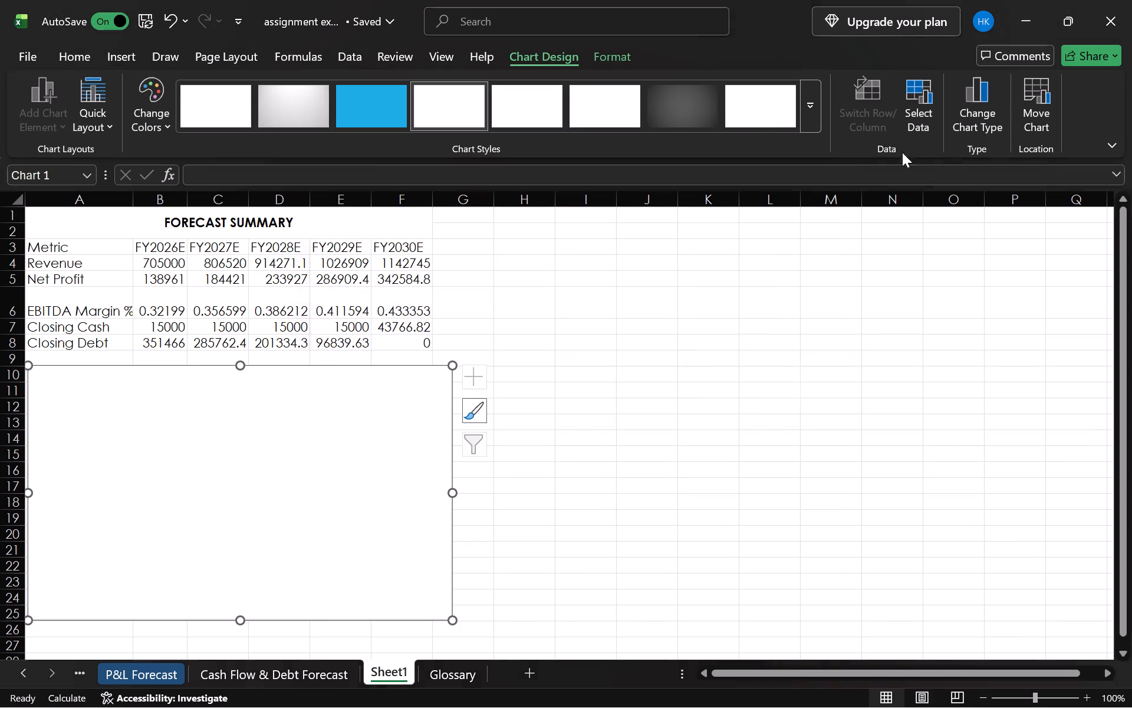
pyautogui.click(1024, 22)
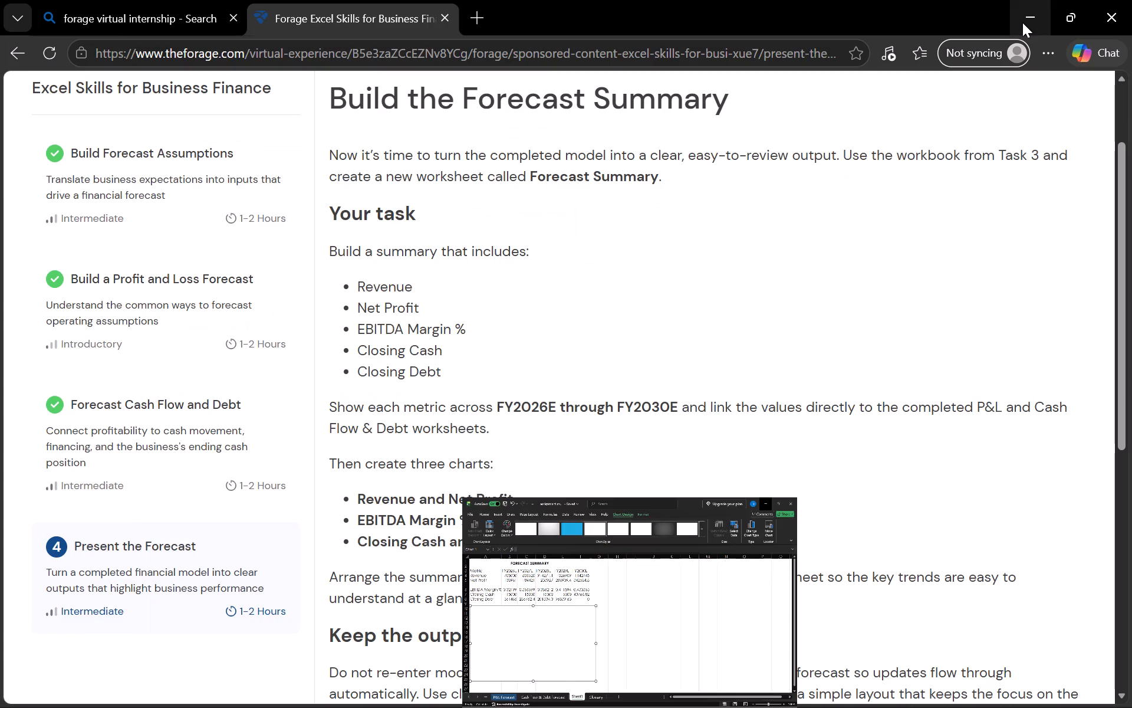
pyautogui.click(1019, 25)
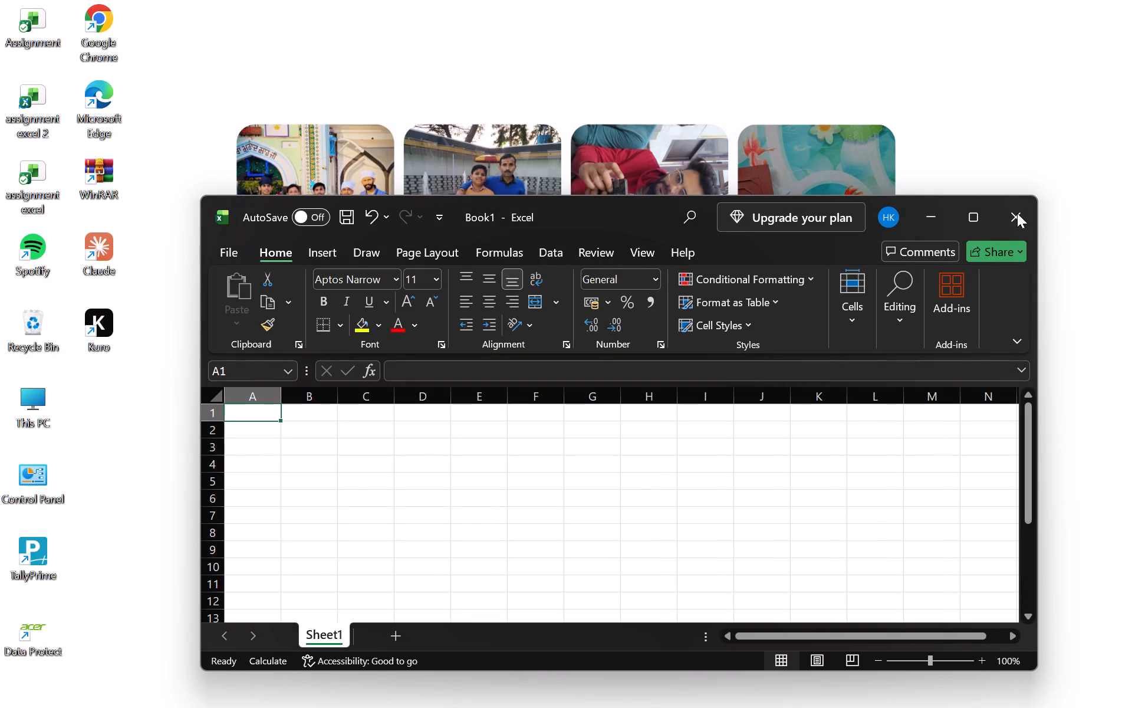
# Close the empty Book1 workbook.
pyautogui.click(1017, 213)
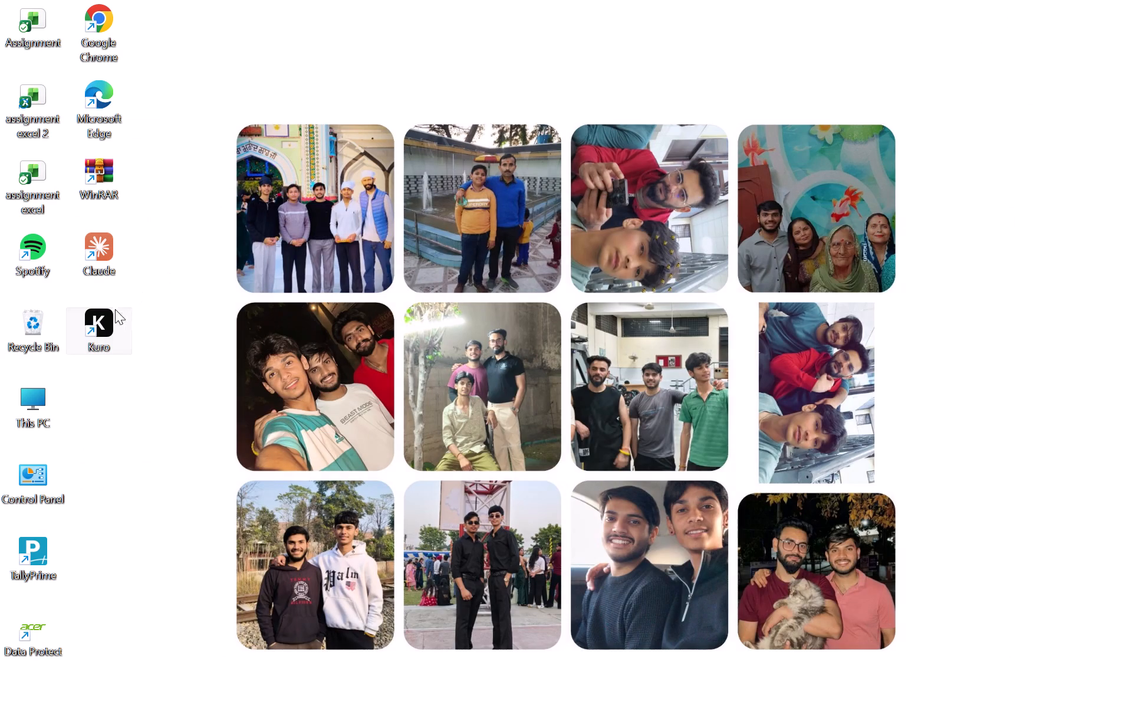